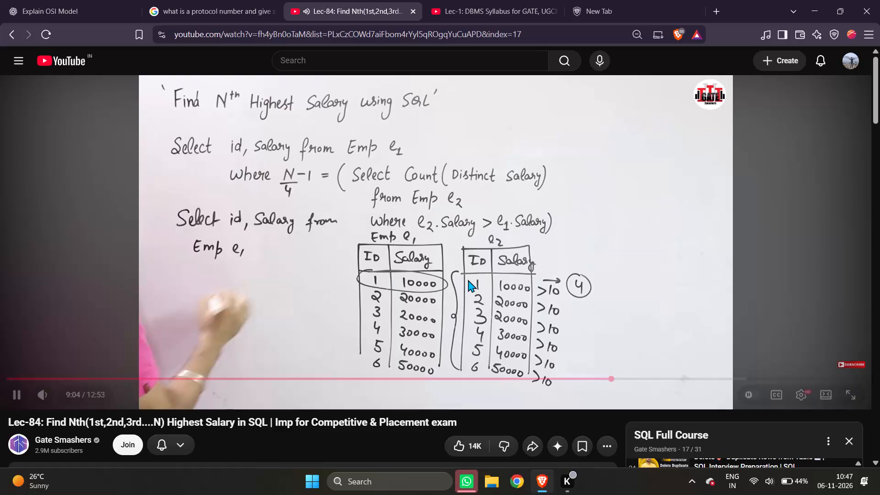
Look through the SQL Full Course playlist beside the Lec-84 lecture video.
scroll(501, 277, down, 3)
scroll(694, 254, up, 1)
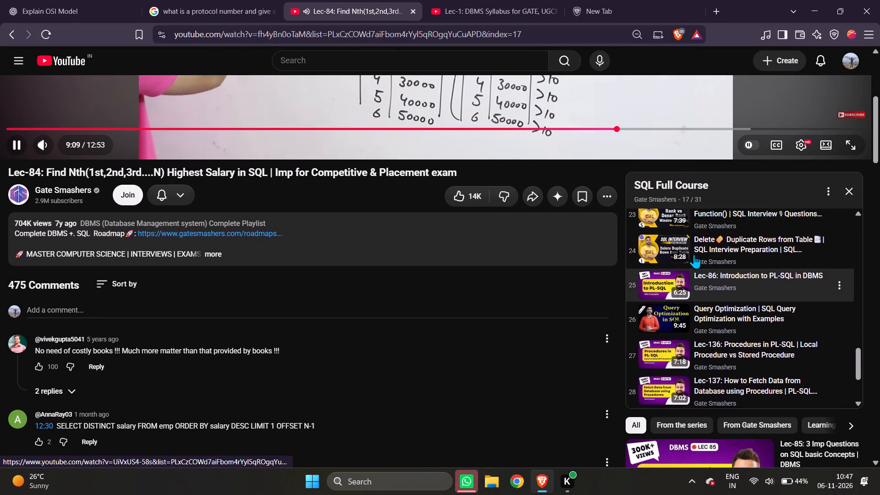
scroll(694, 254, up, 1)
scroll(651, 292, up, 4)
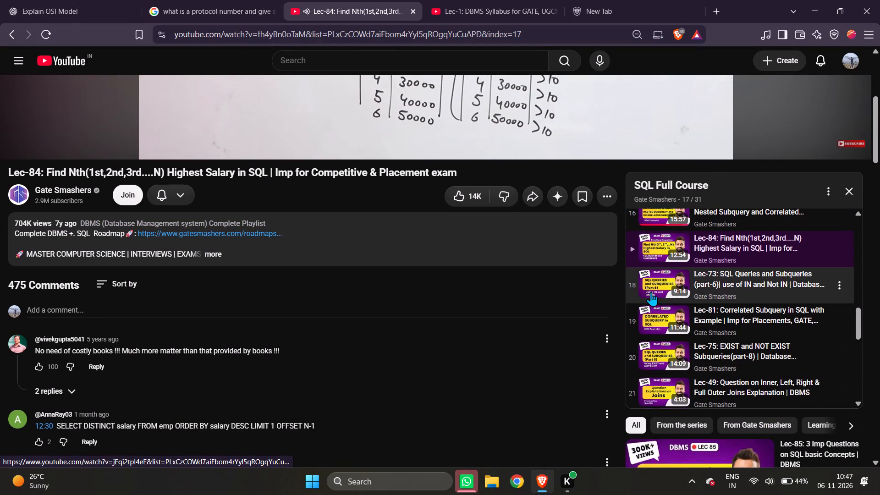
scroll(651, 292, up, 1)
scroll(665, 363, up, 1)
scroll(518, 340, up, 2)
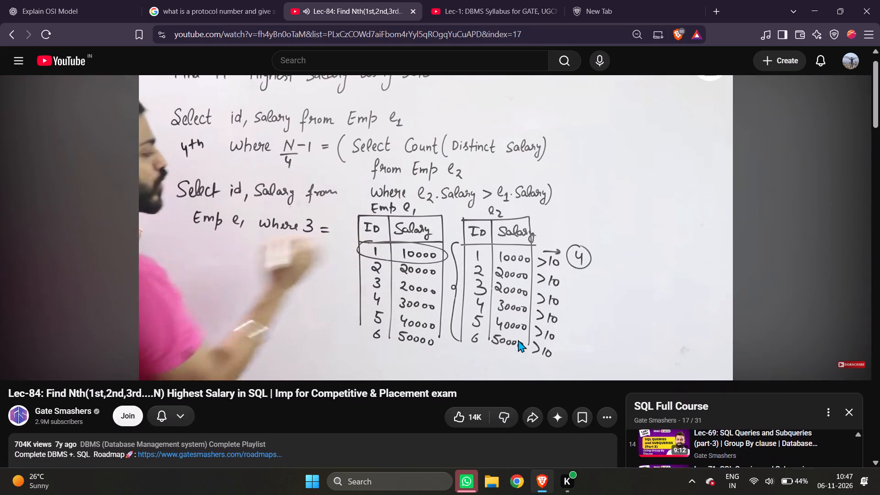
Pause the Lec-84 video on finding the Nth highest salary in SQL.
scroll(518, 340, up, 1)
scroll(536, 249, up, 1)
click(536, 249)
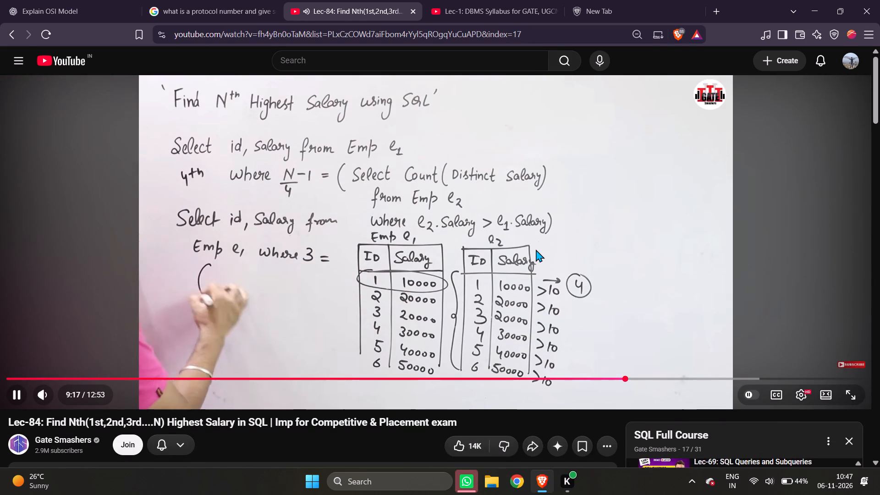
Open the bookmarked WorldQuant BRAIN site in the empty New Tab and sign in with the first saved login.
click(595, 0)
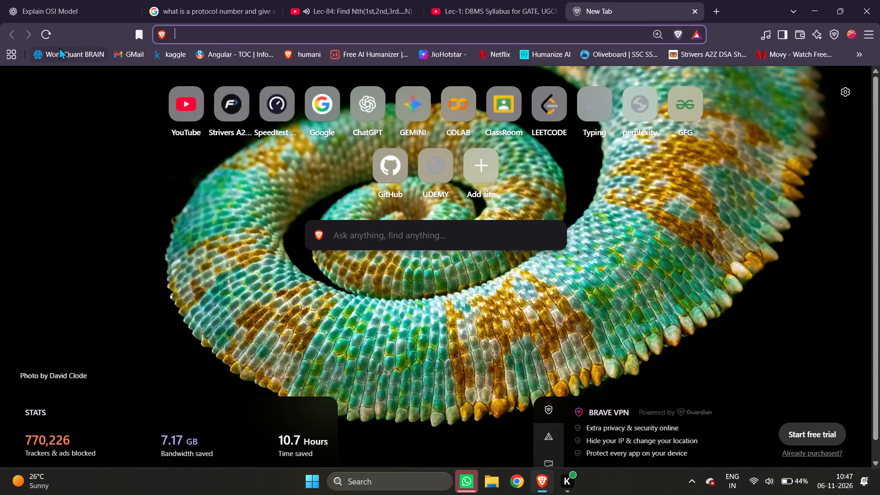
click(65, 51)
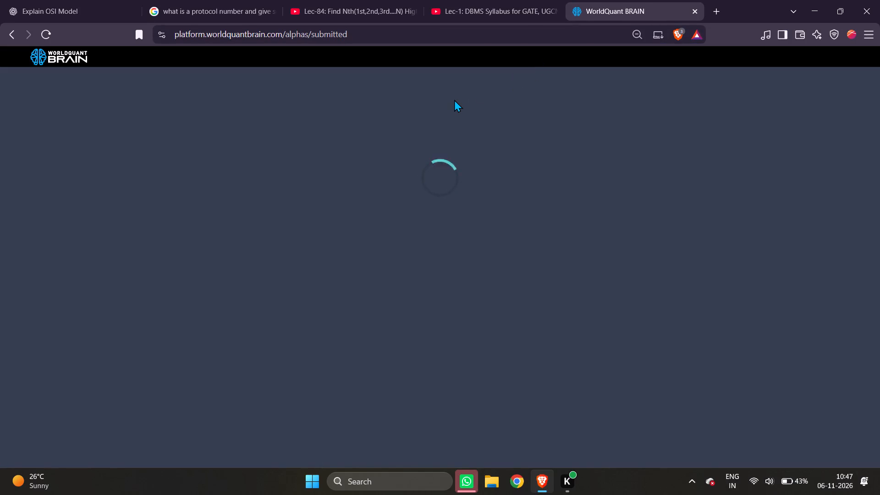
click(408, 194)
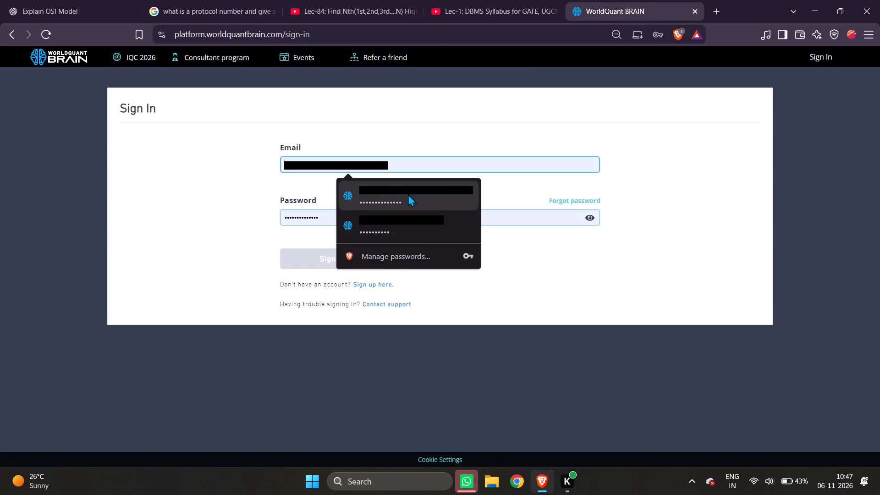
click(341, 265)
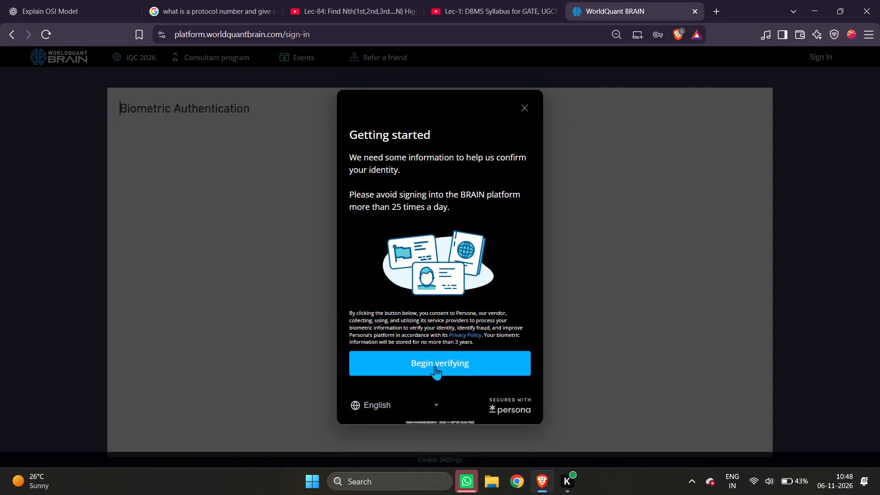
Complete the biometric identity verification on this device, allowing the site to use the camera.
click(435, 366)
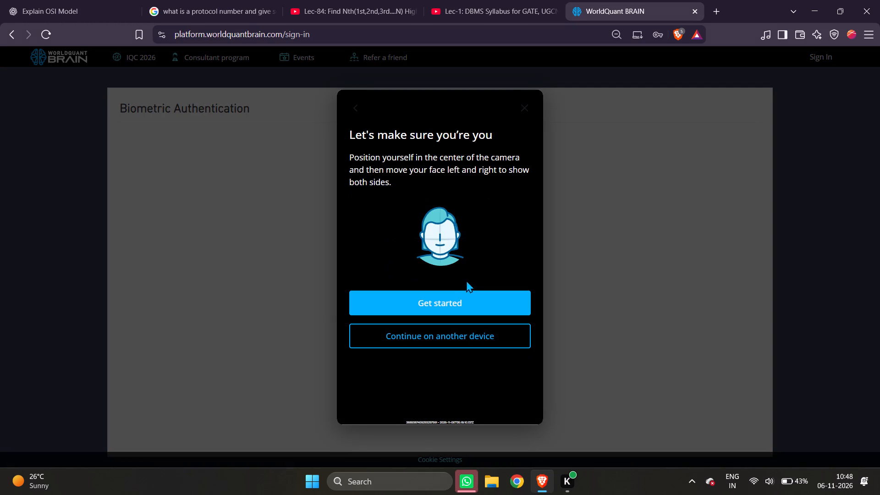
click(435, 294)
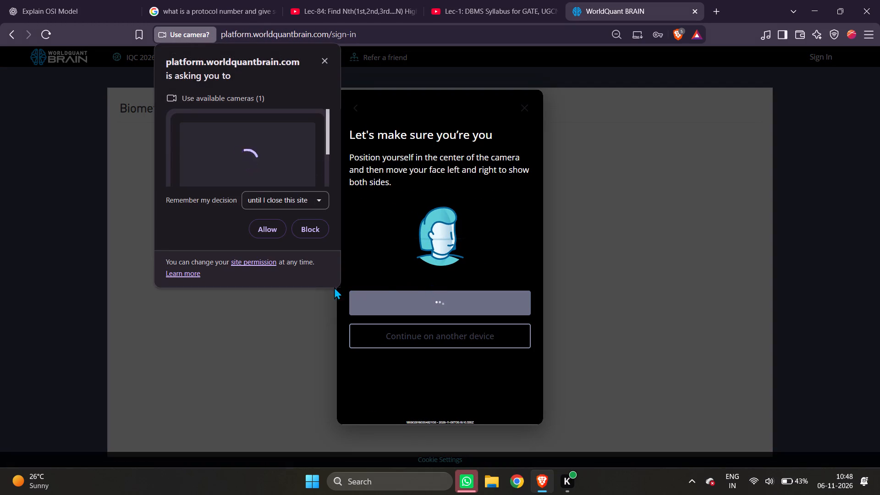
click(267, 234)
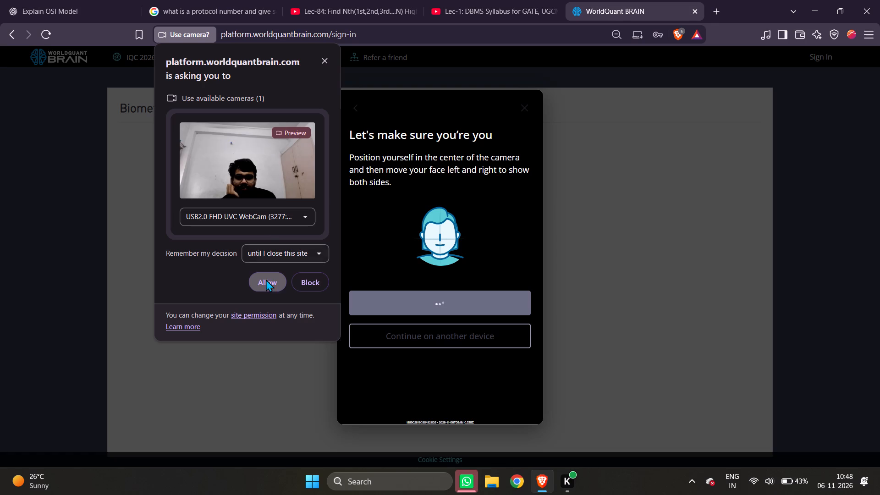
click(265, 283)
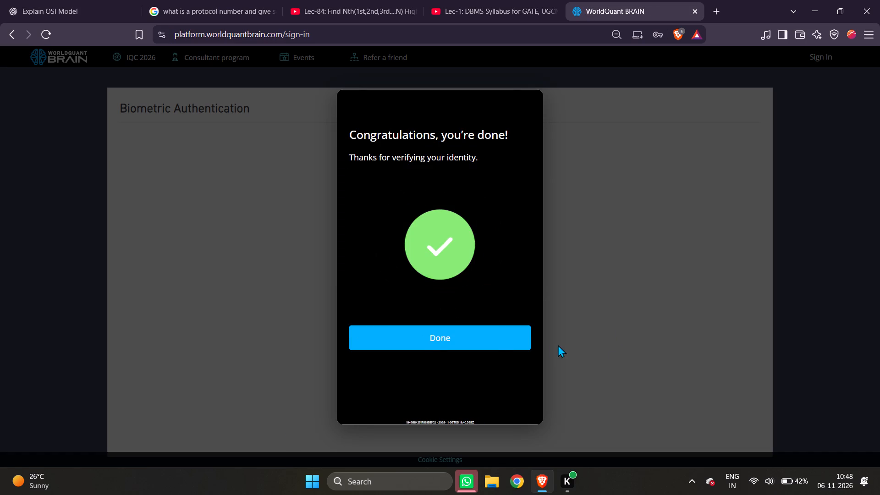
click(500, 335)
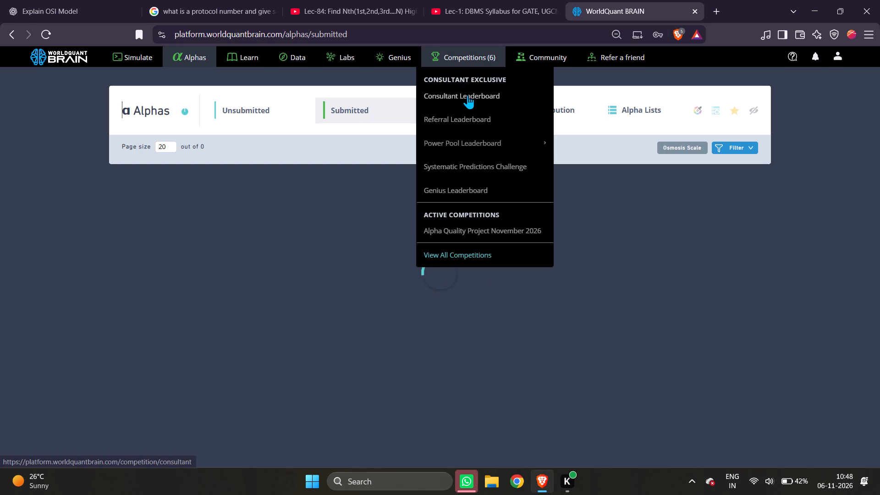
Open the Consultant Leaderboard aggregated by user and examine the own account's Daily Osmosis Rank.
click(468, 96)
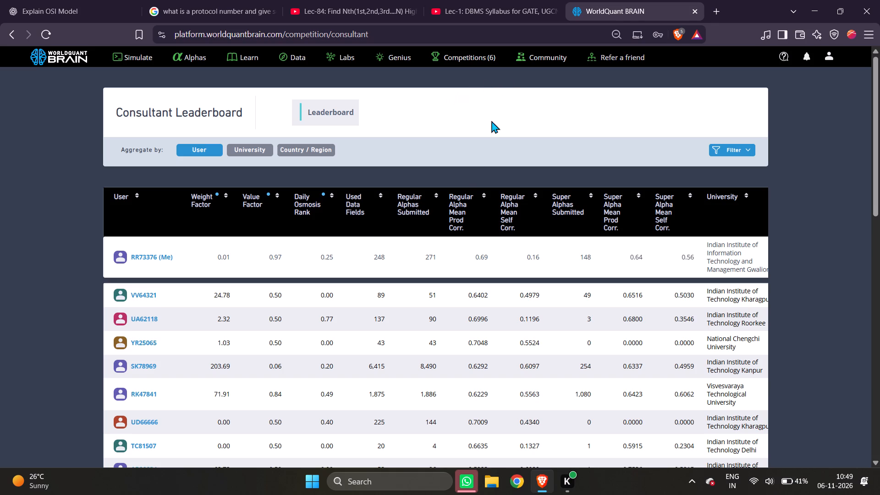
drag(313, 253, 351, 256)
click(211, 154)
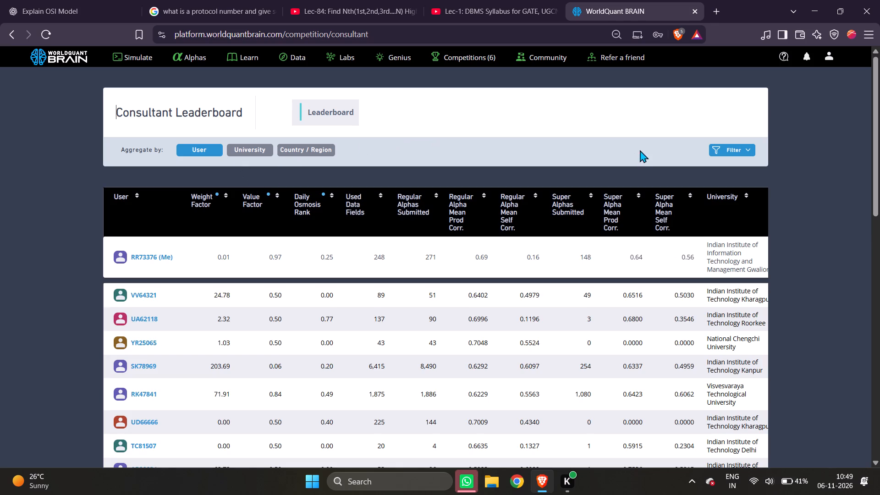
Filter the leaderboard by user, choosing the second-to-last match for "gr", and examine that user's Daily Osmosis Rank.
click(739, 153)
click(322, 200)
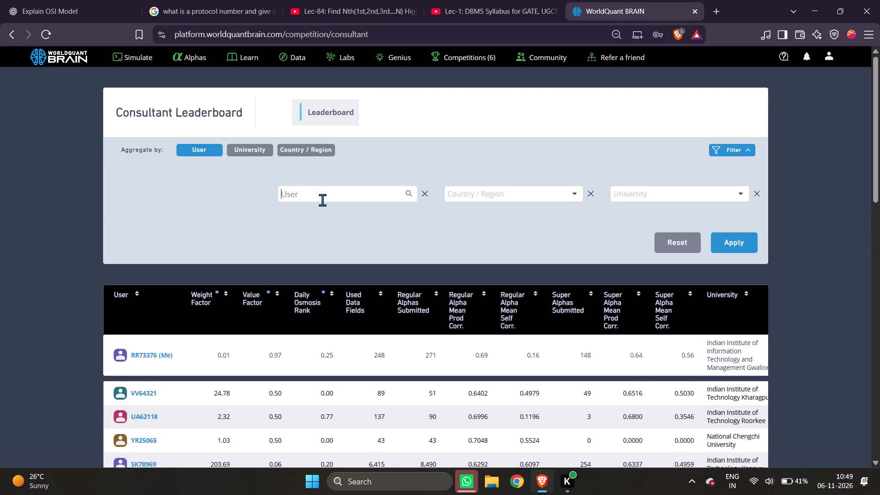
text(gr)
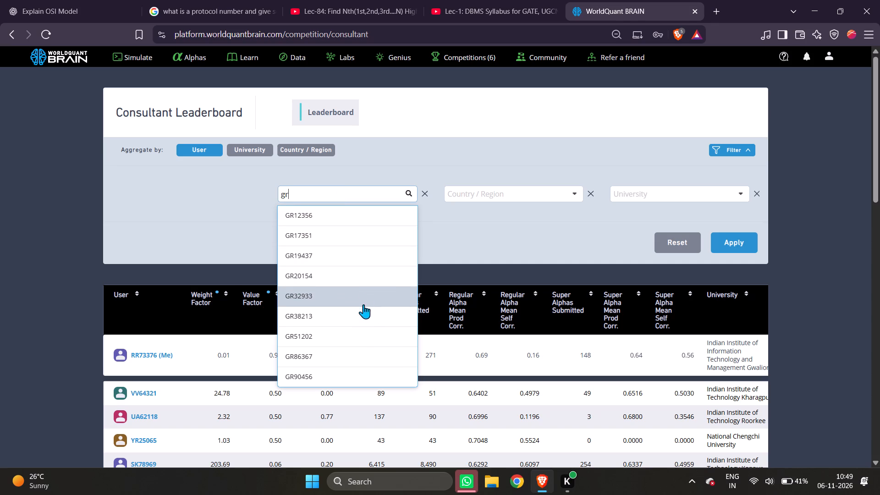
click(310, 355)
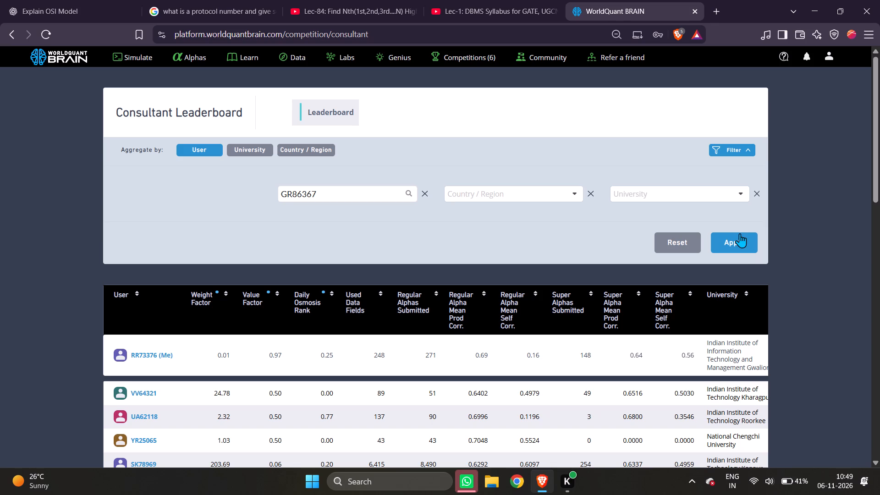
click(738, 236)
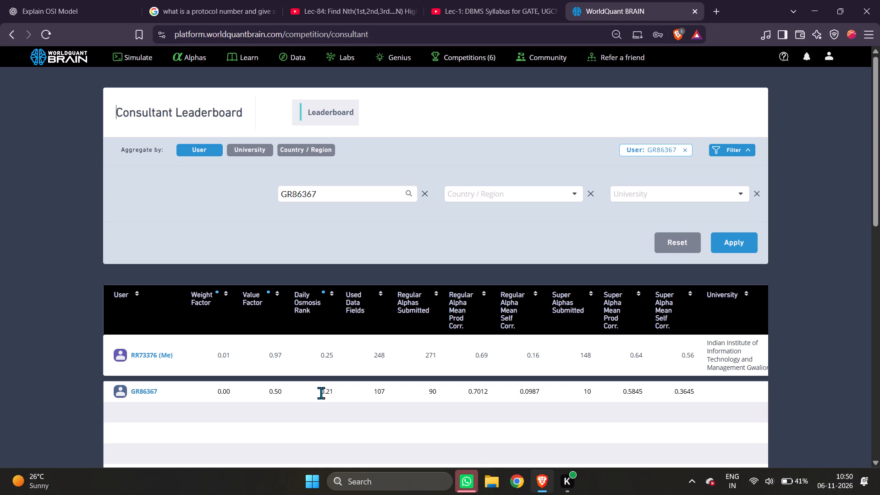
drag(321, 393, 344, 396)
click(344, 396)
scroll(582, 303, up, 4)
Return to the list of submitted alphas.
click(11, 35)
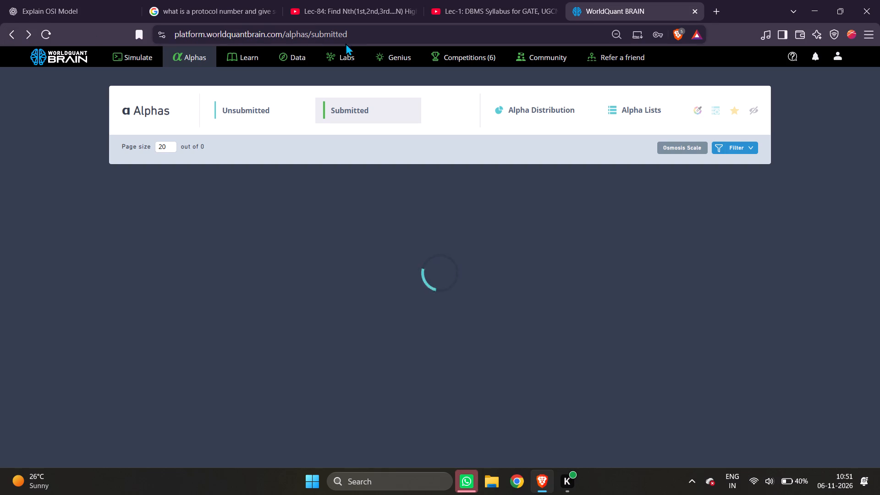
scroll(364, 264, down, 3)
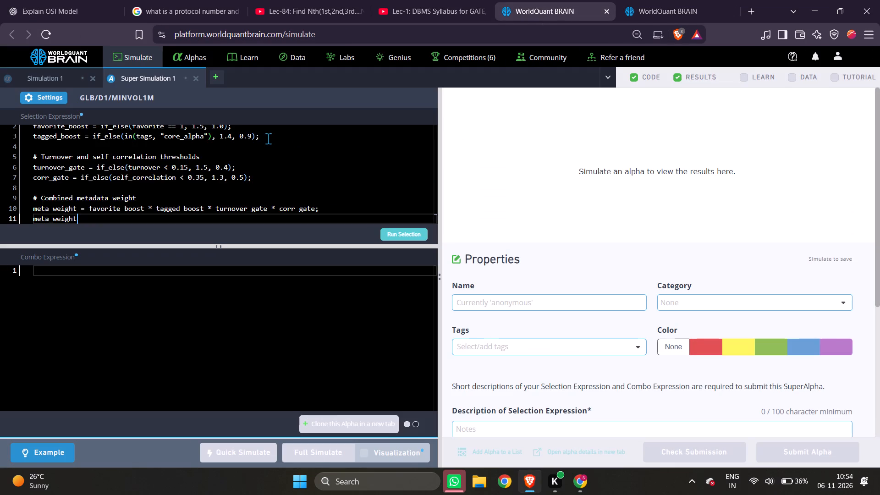
scroll(256, 149, up, 2)
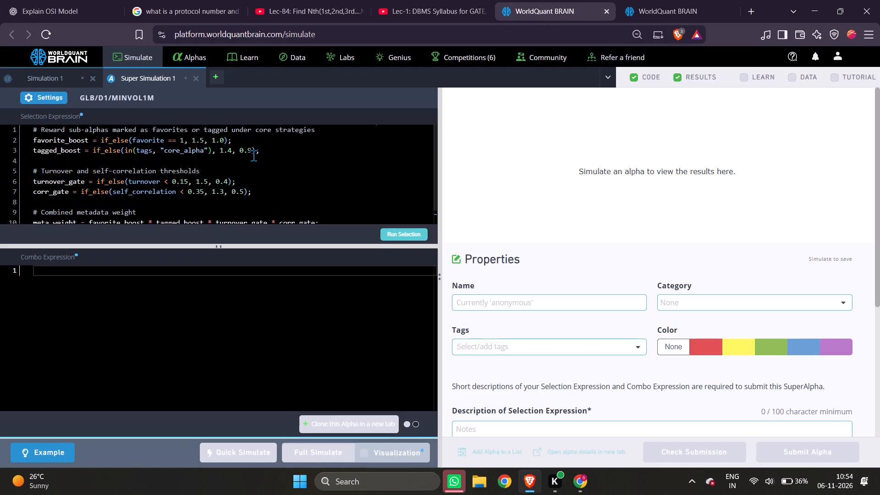
scroll(253, 155, up, 2)
Return to the submitted alphas tab and close the details of Super alpha E56GeJNL.
click(660, 0)
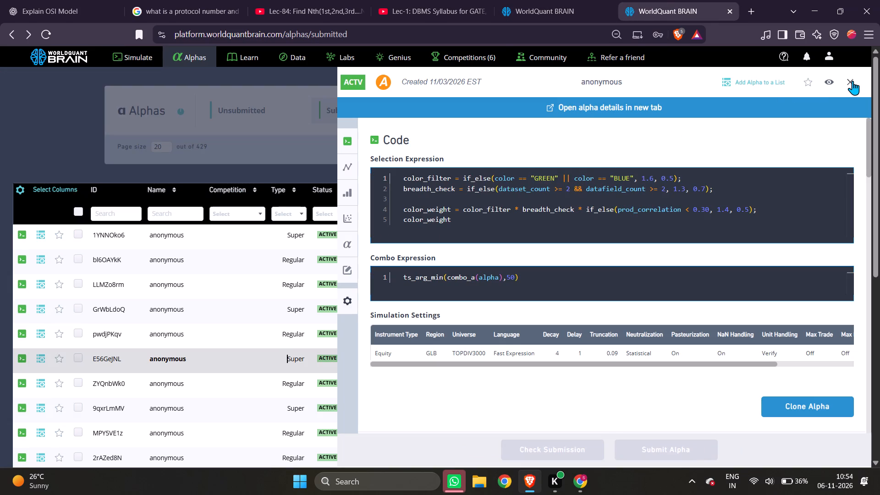
click(852, 81)
Filter the submitted alphas to type Regular.
click(289, 218)
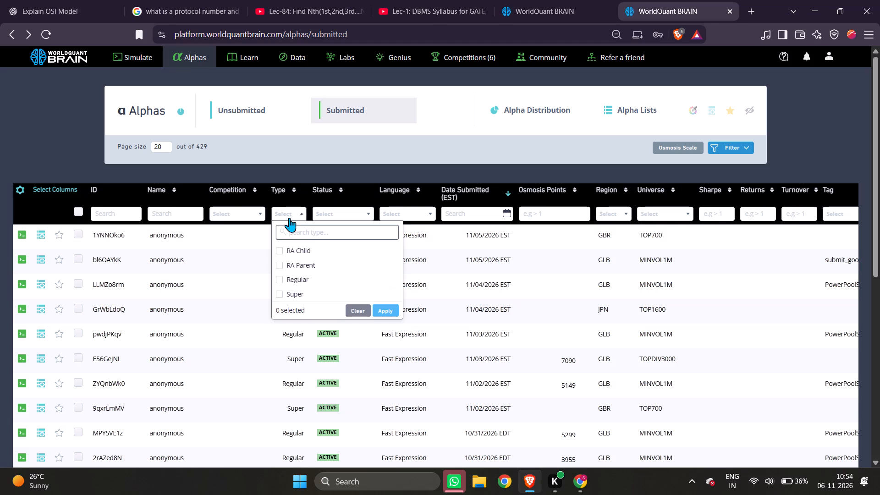
click(299, 279)
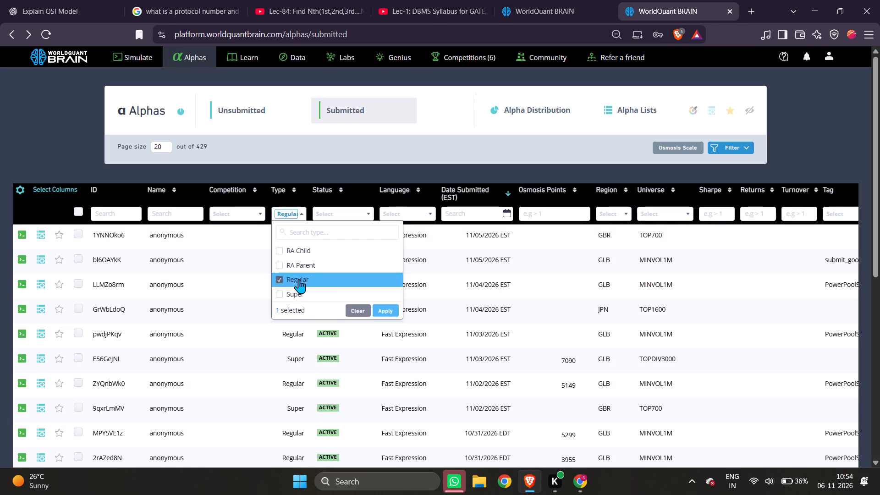
click(392, 315)
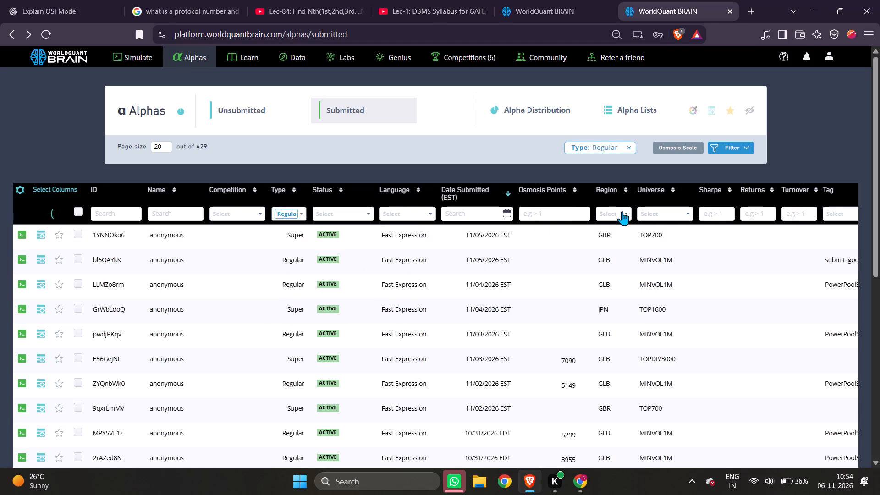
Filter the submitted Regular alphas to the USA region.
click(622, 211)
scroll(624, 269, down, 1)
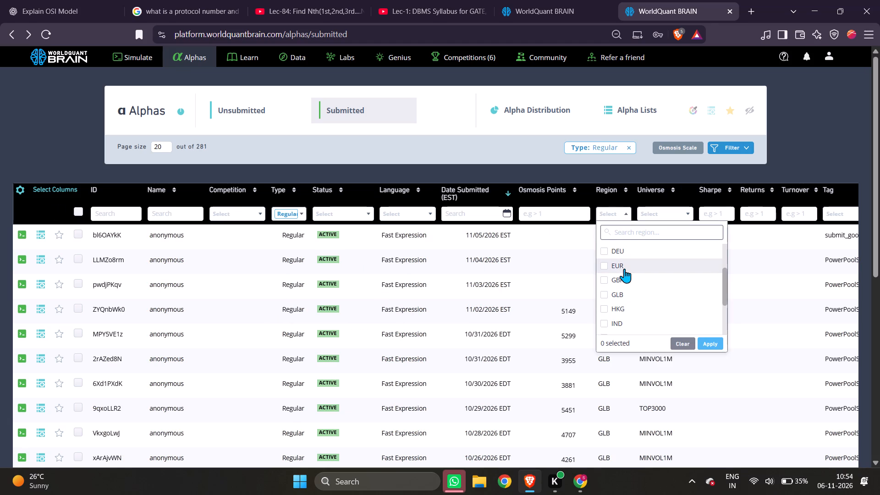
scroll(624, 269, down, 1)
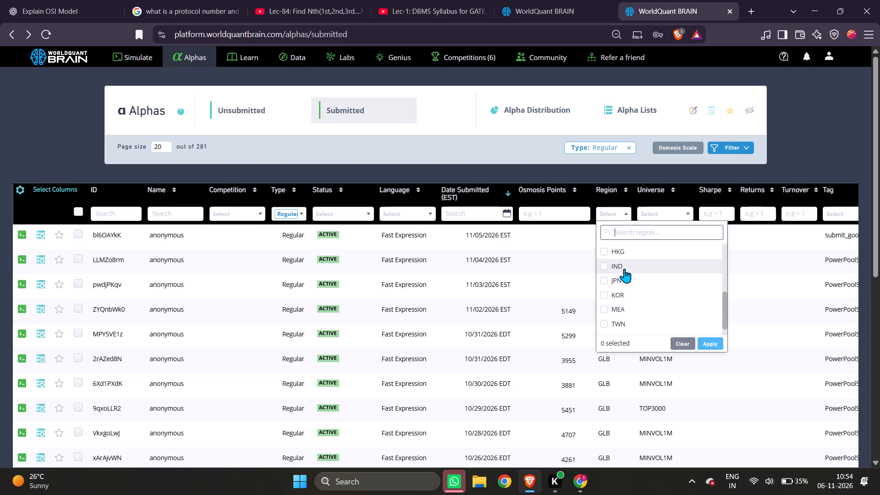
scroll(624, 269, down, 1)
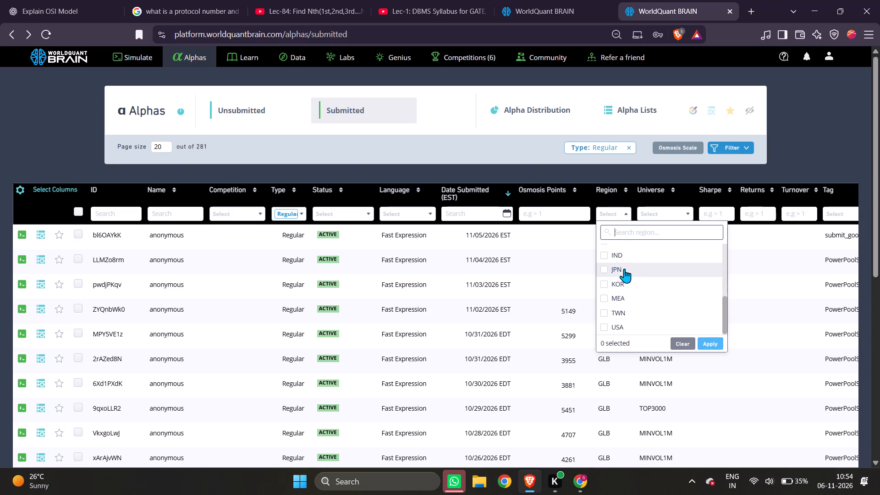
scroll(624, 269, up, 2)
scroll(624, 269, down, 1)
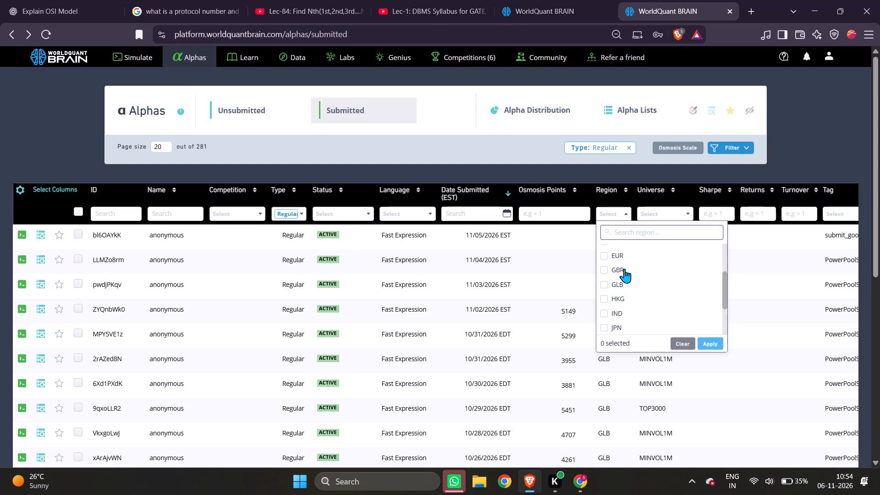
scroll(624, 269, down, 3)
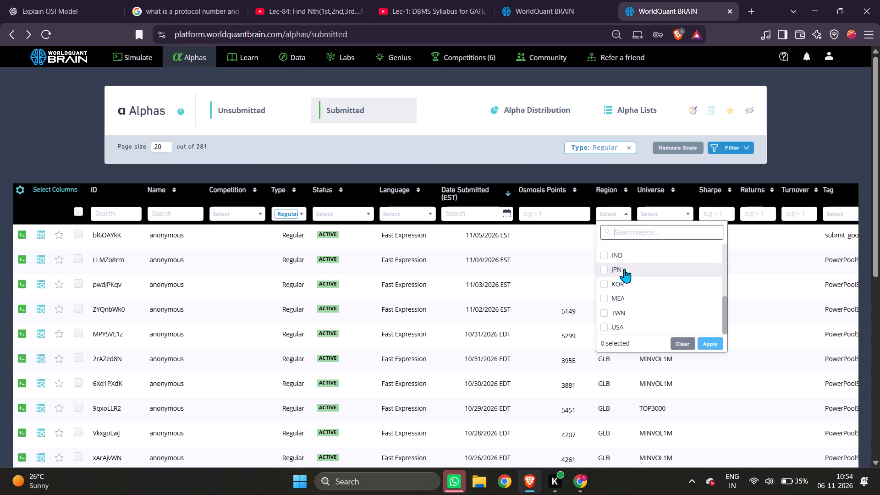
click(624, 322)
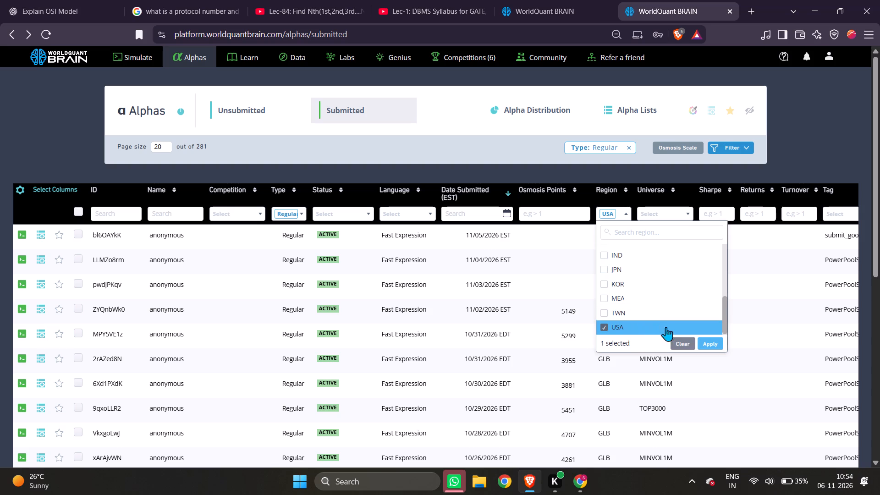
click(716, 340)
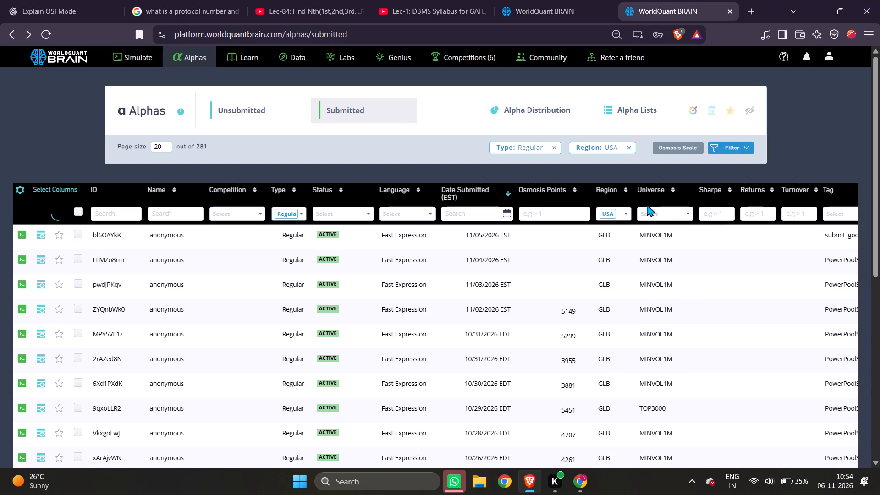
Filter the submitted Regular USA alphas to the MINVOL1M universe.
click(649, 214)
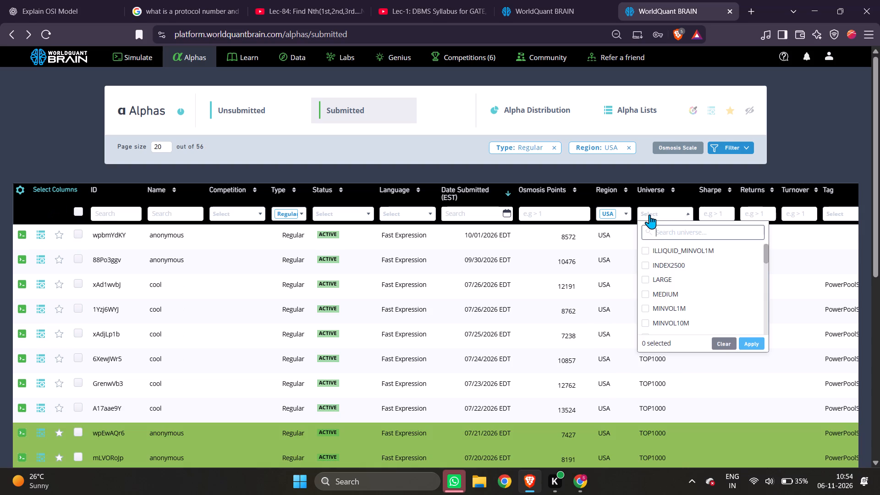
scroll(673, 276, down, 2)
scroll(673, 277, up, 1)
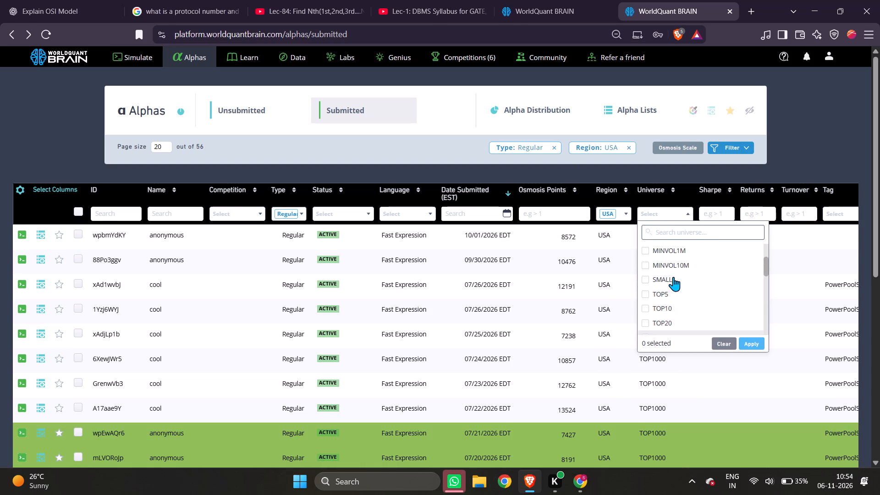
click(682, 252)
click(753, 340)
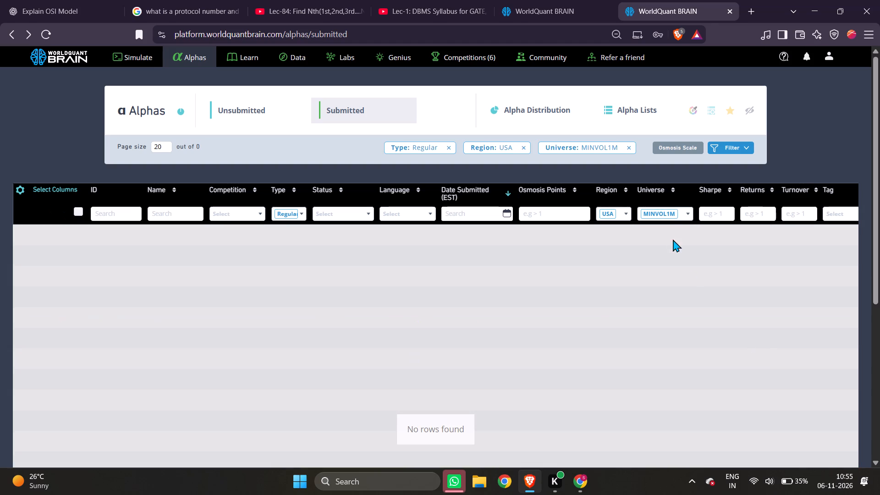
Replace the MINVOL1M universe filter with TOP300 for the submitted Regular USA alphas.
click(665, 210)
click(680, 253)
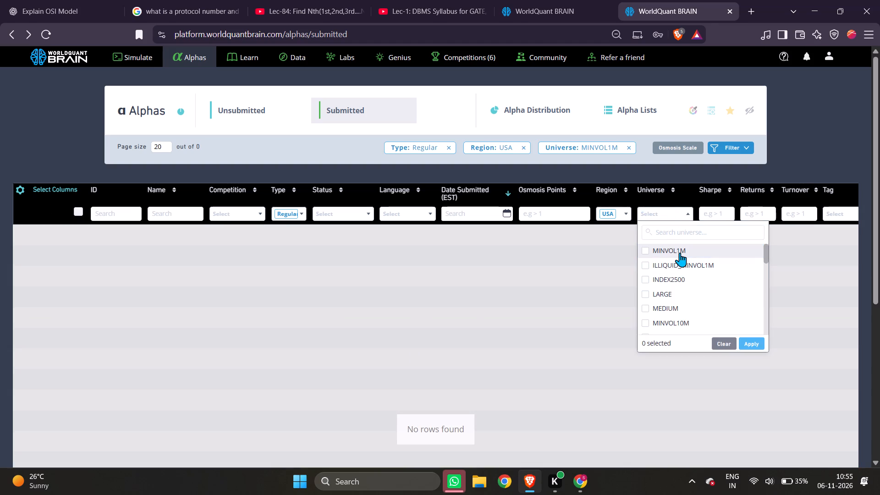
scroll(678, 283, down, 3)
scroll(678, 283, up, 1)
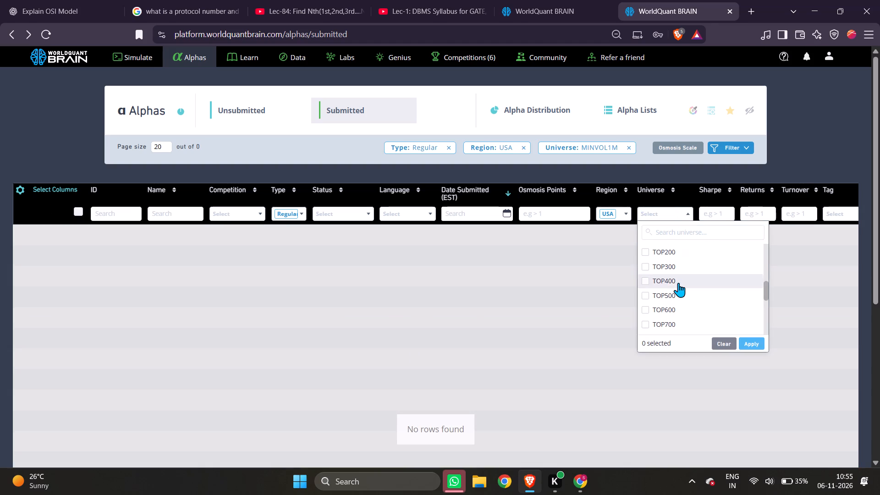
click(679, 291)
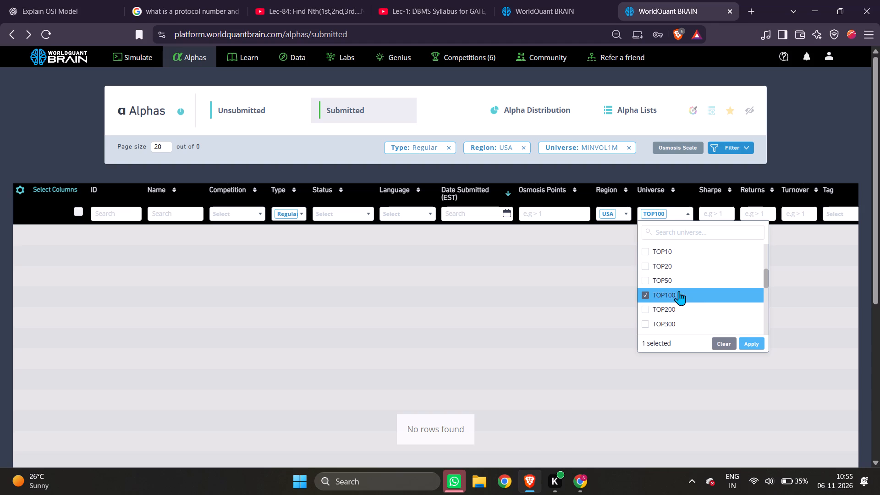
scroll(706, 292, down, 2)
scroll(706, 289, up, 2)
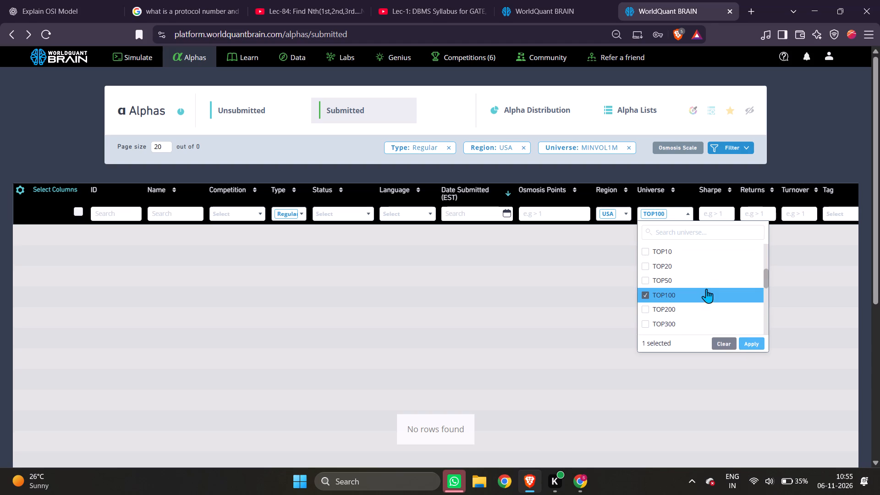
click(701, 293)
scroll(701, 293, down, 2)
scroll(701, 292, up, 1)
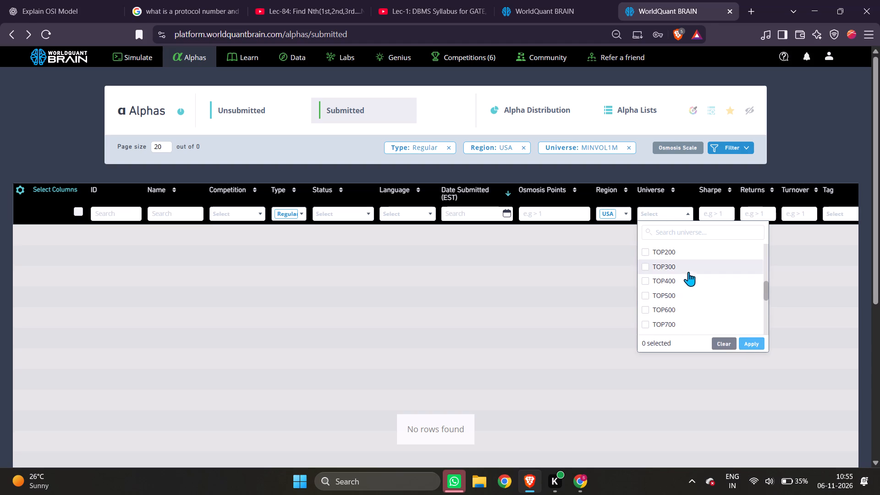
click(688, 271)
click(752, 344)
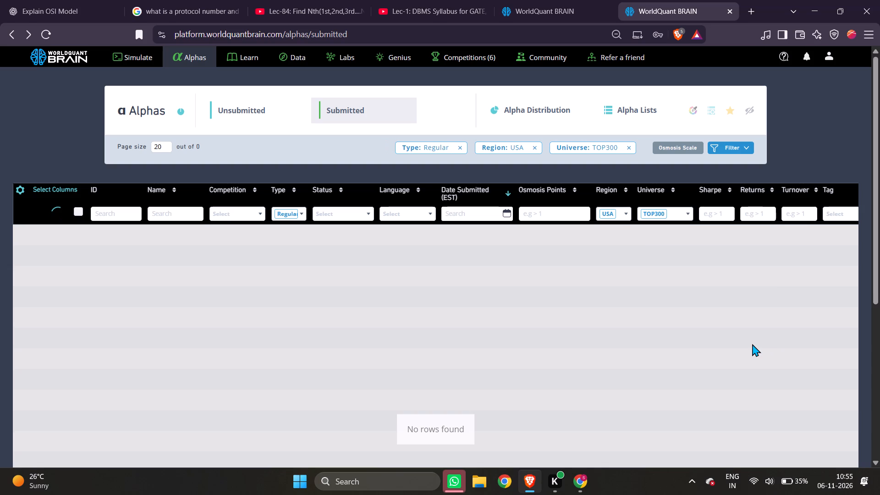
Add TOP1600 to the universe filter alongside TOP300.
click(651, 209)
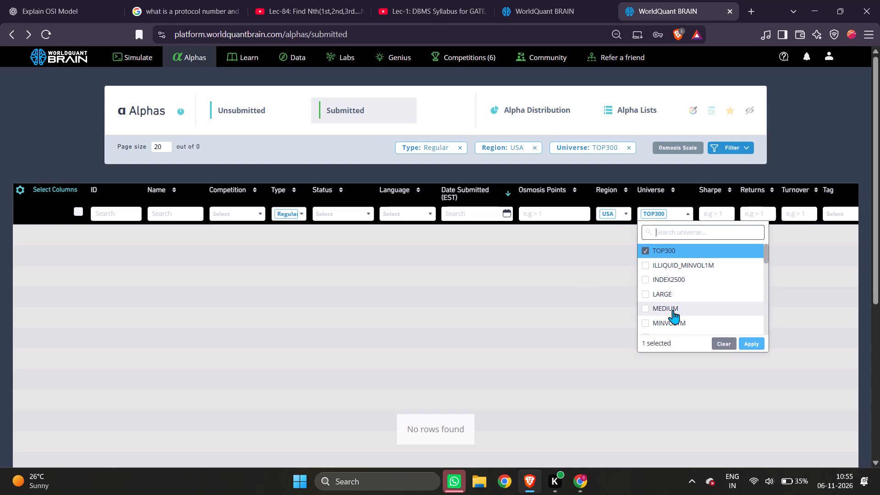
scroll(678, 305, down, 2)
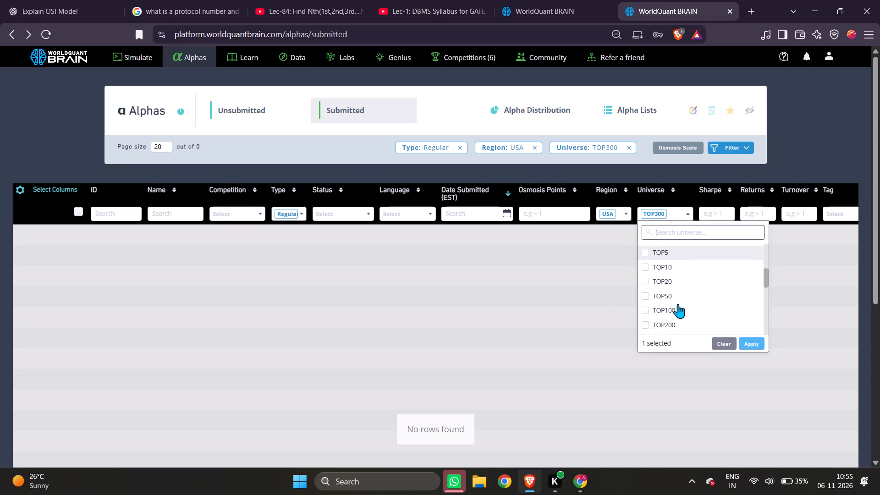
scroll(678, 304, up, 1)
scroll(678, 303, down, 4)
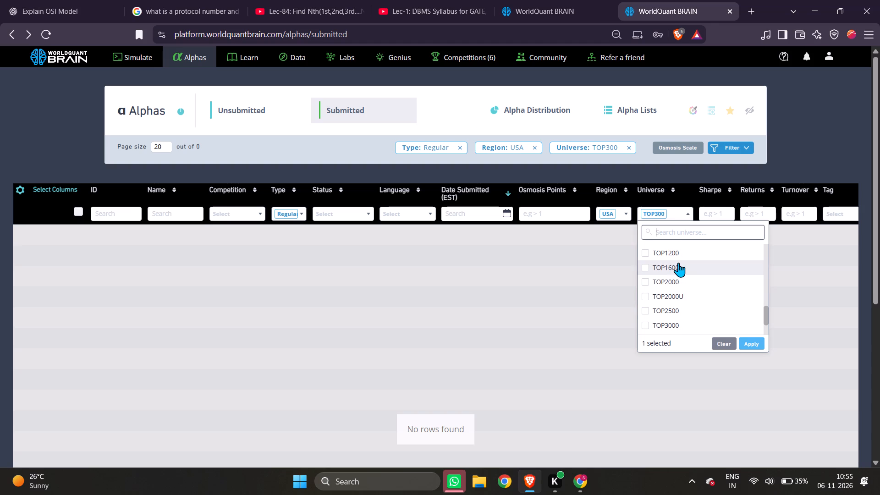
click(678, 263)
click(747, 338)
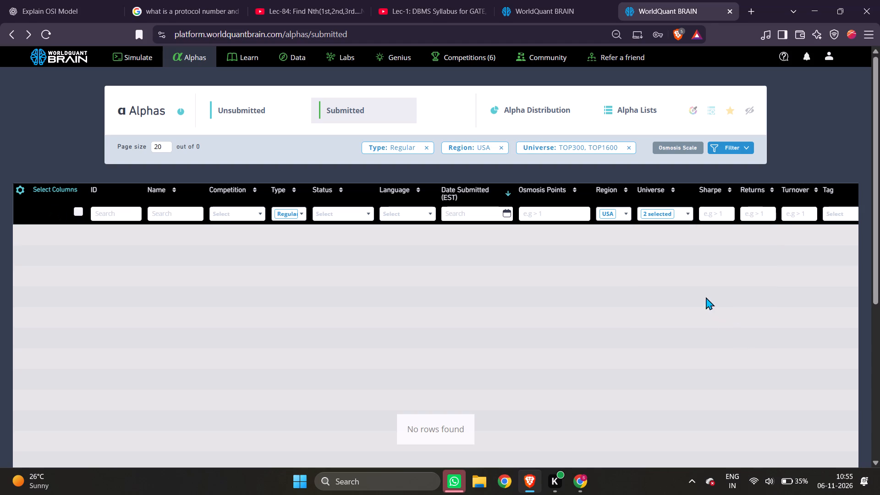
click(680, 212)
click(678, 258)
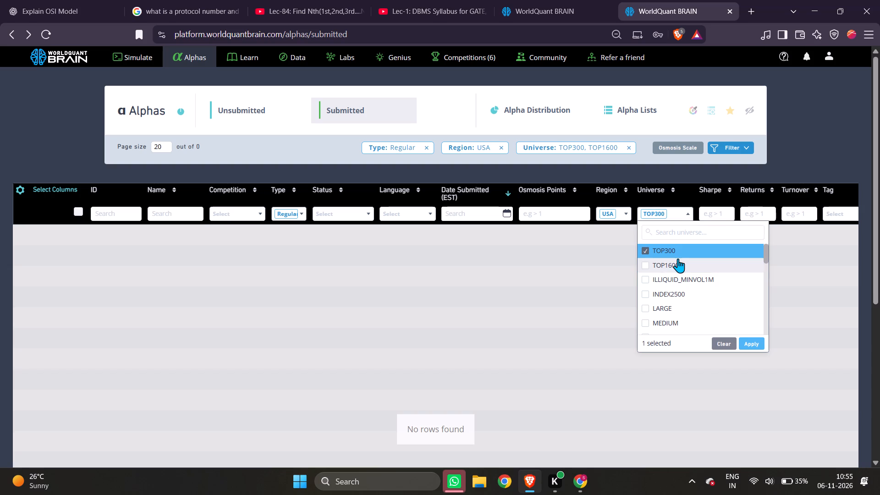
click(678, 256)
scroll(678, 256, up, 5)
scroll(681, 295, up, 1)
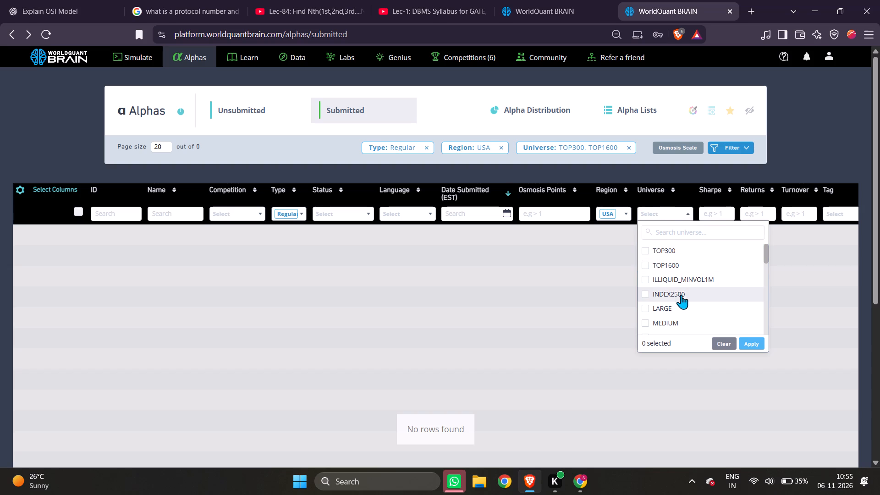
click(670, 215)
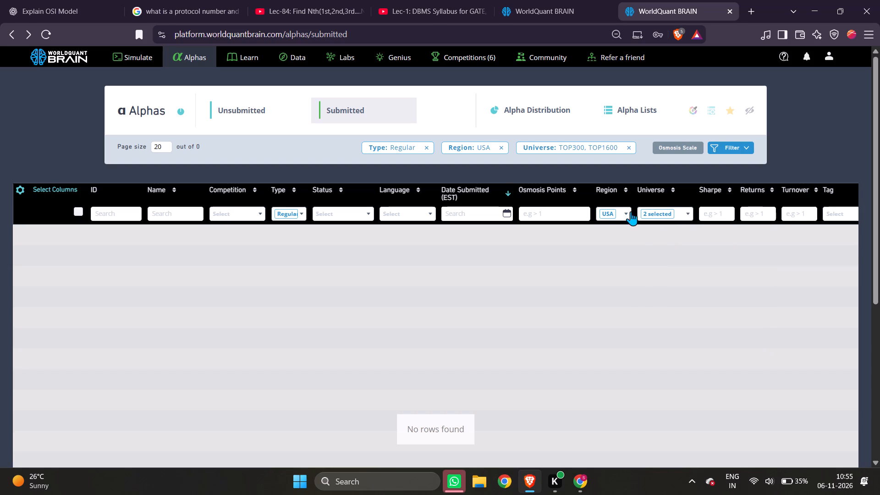
Change the region filter of the submitted alphas from USA to GLB.
click(602, 214)
click(621, 250)
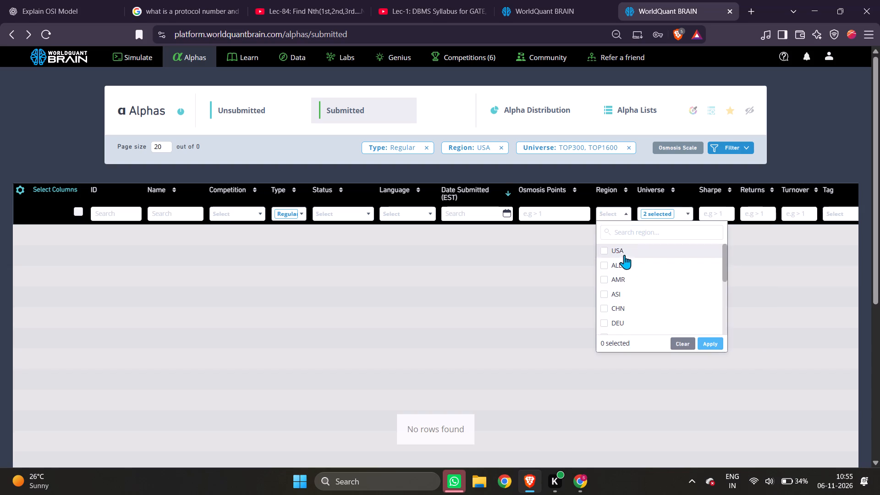
scroll(638, 293, down, 1)
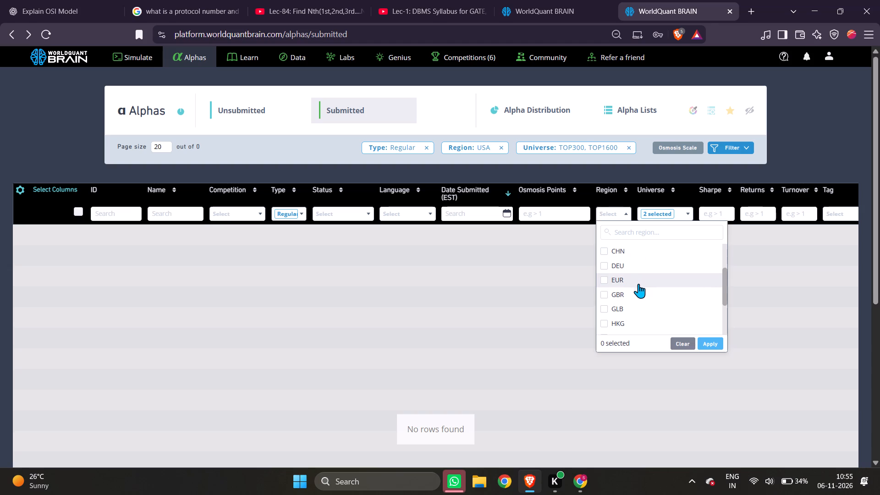
scroll(638, 279, up, 2)
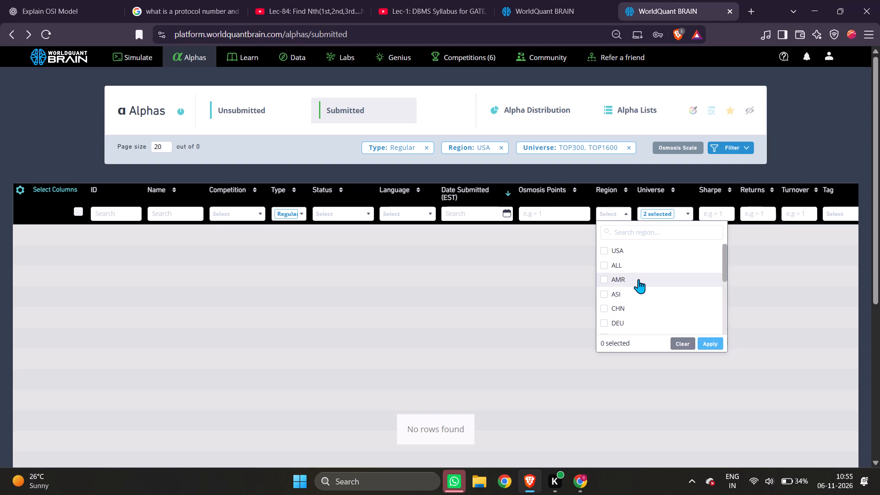
scroll(638, 279, down, 2)
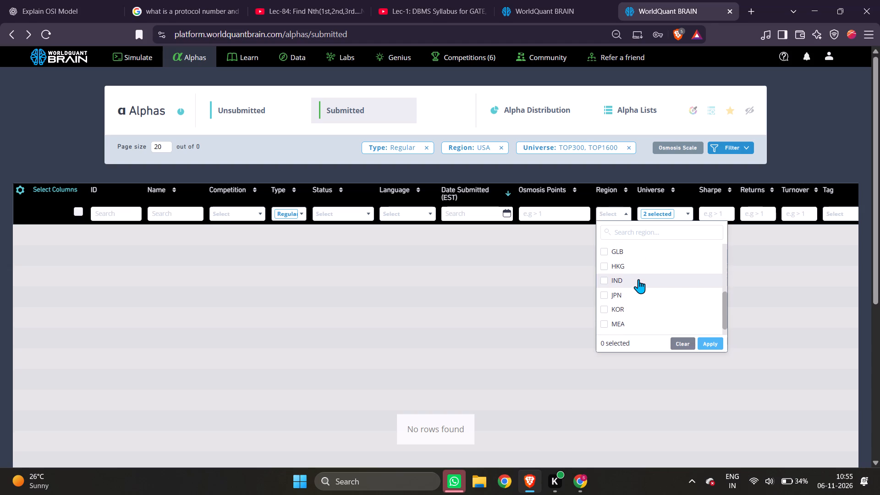
click(636, 255)
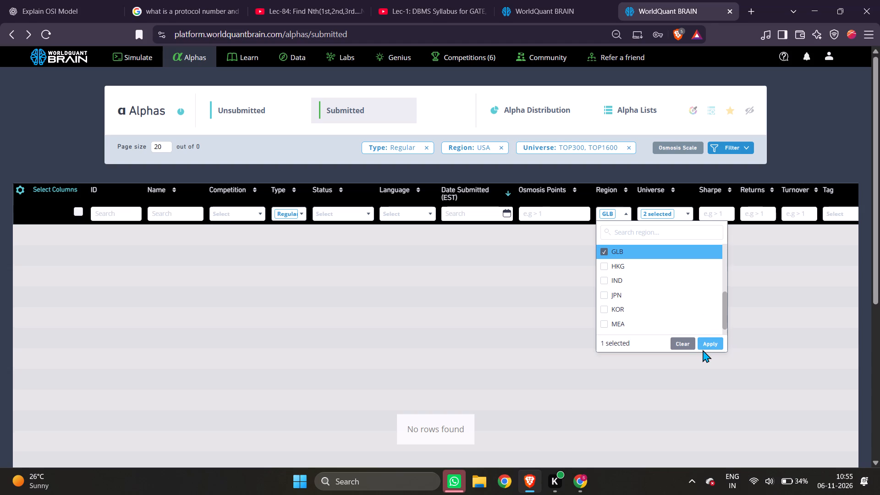
click(705, 341)
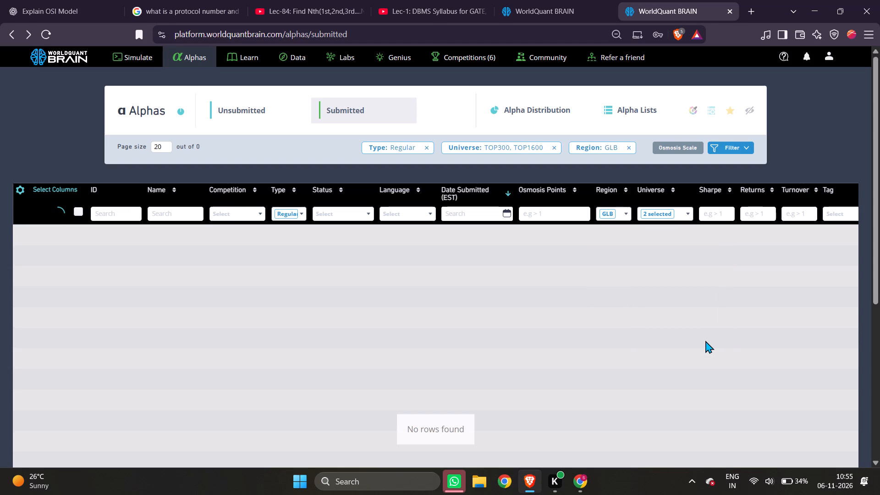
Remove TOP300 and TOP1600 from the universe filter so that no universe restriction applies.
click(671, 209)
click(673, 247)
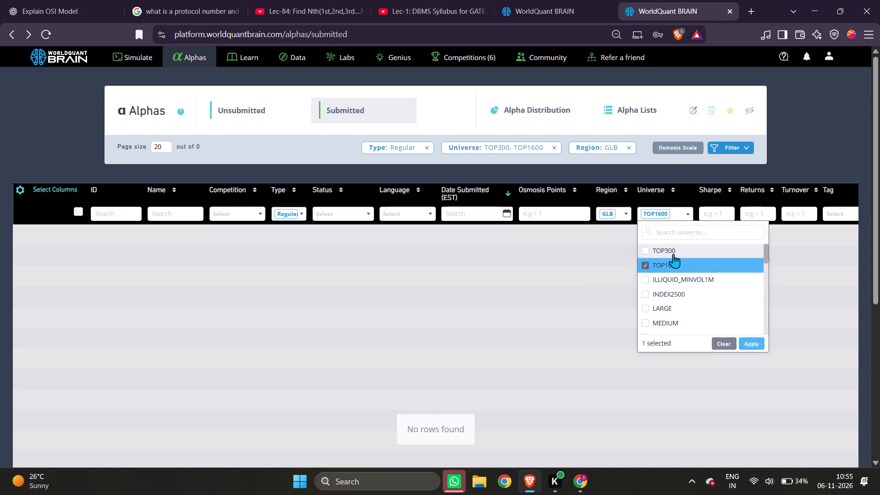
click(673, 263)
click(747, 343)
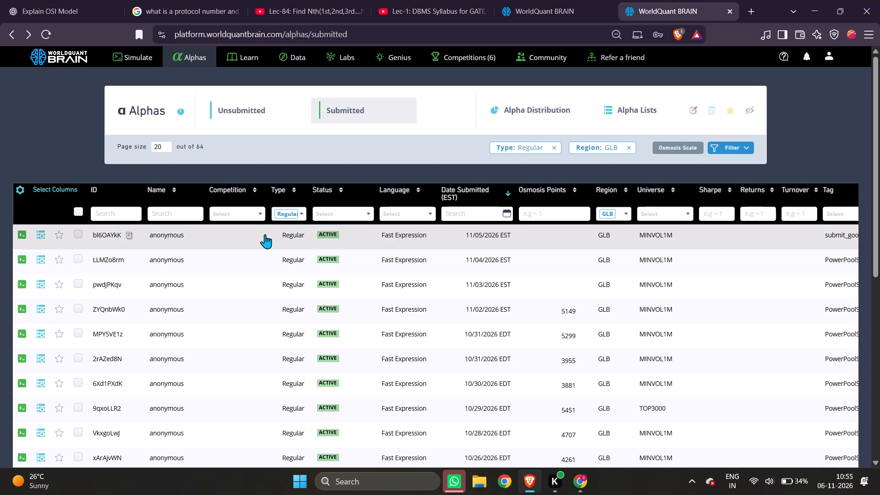
Open the details of the submitted Regular GLB alpha bl6OAYkK.
click(265, 234)
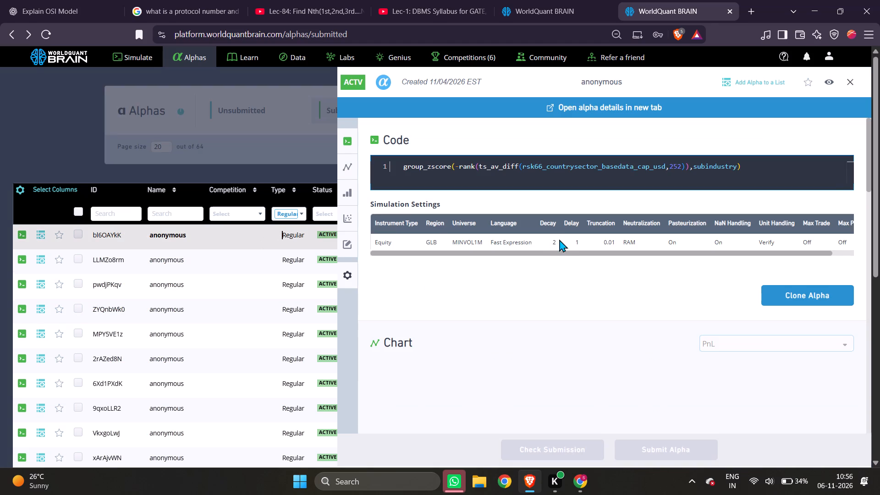
Remove the PowerPoolSelected and submit_good tags from alpha bl6OAYkK.
scroll(534, 291, down, 6)
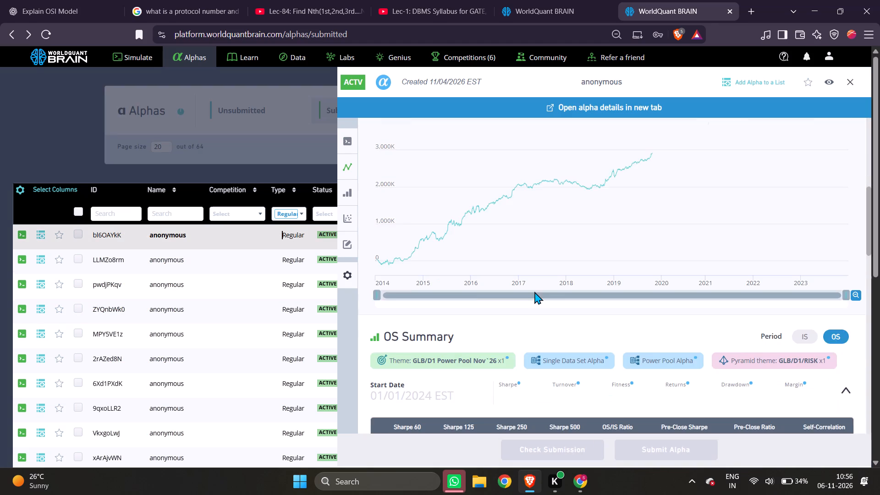
scroll(534, 291, down, 13)
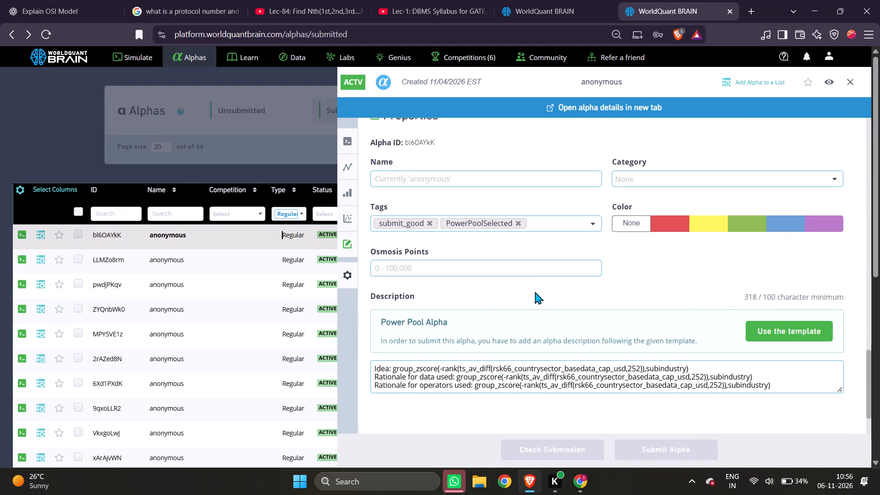
click(519, 224)
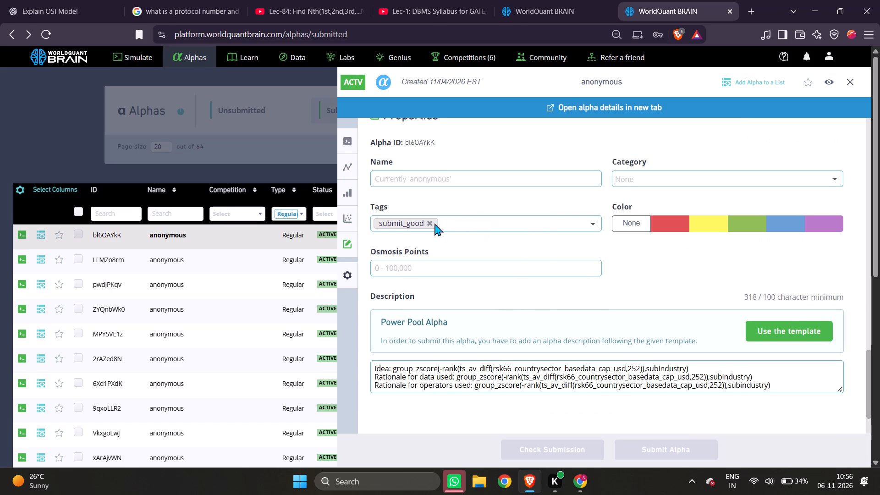
click(431, 223)
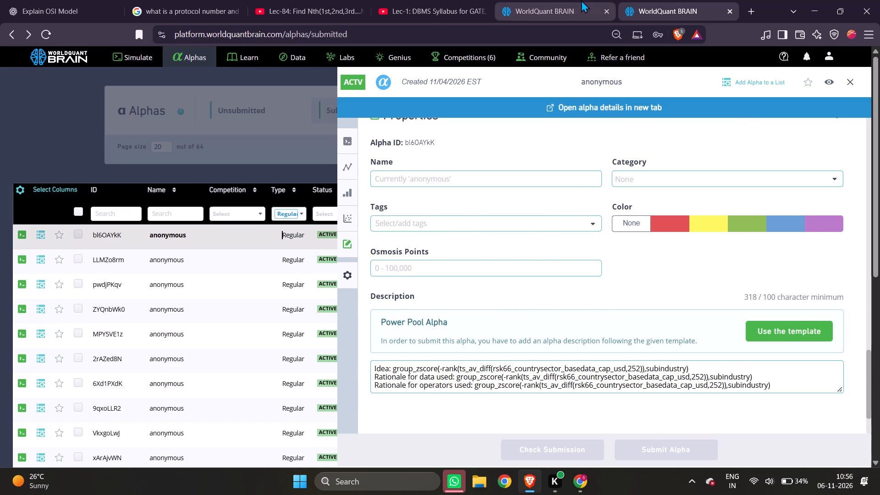
Copy the tag name core_alpha from the Super Simulation's selection expression and add it as a new tag to alpha bl6OAYkK.
click(581, 0)
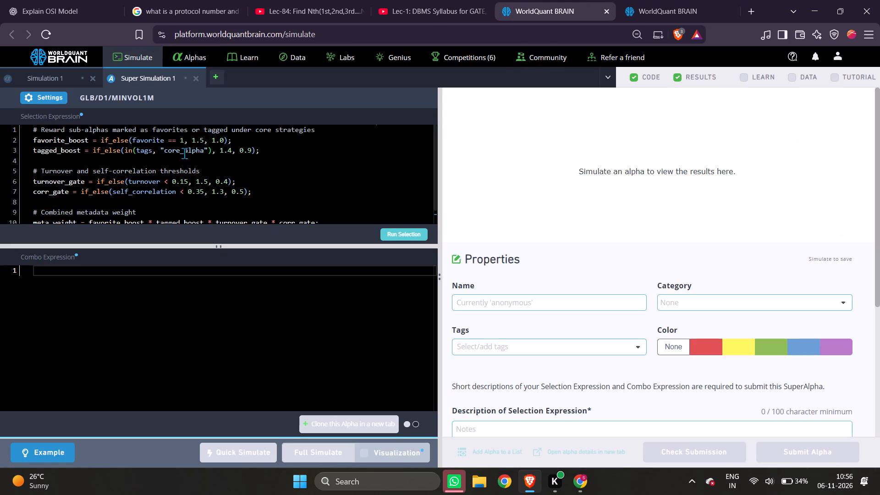
double_click(184, 153)
key(ctrl+c)
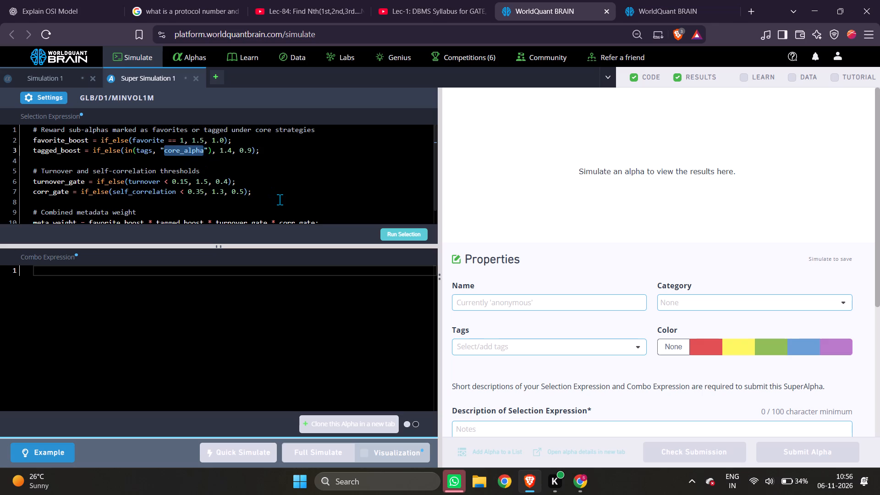
click(646, 0)
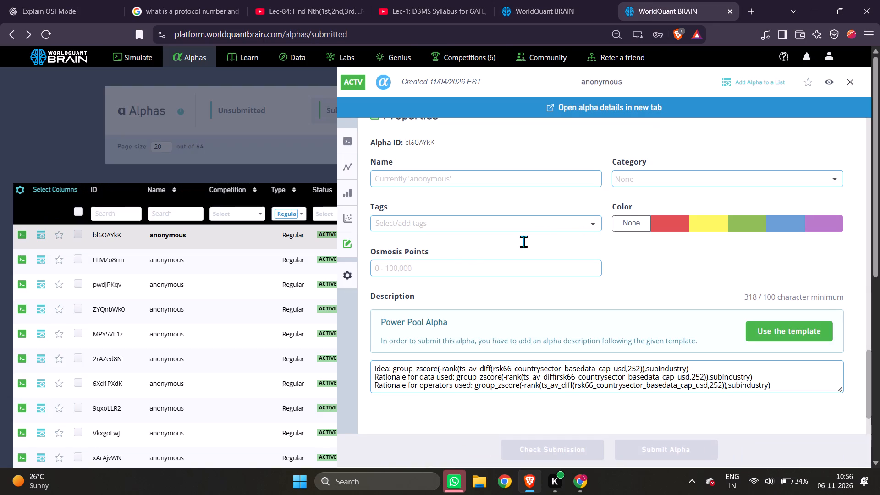
click(465, 217)
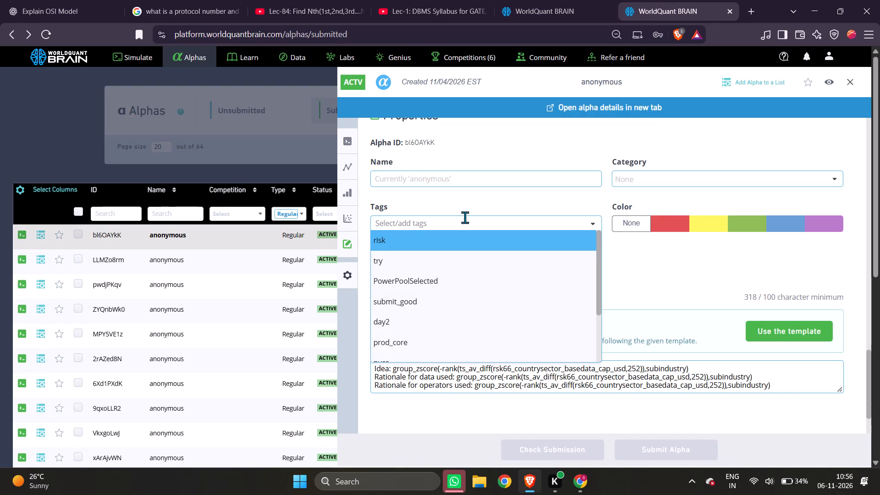
key(ctrl+v)
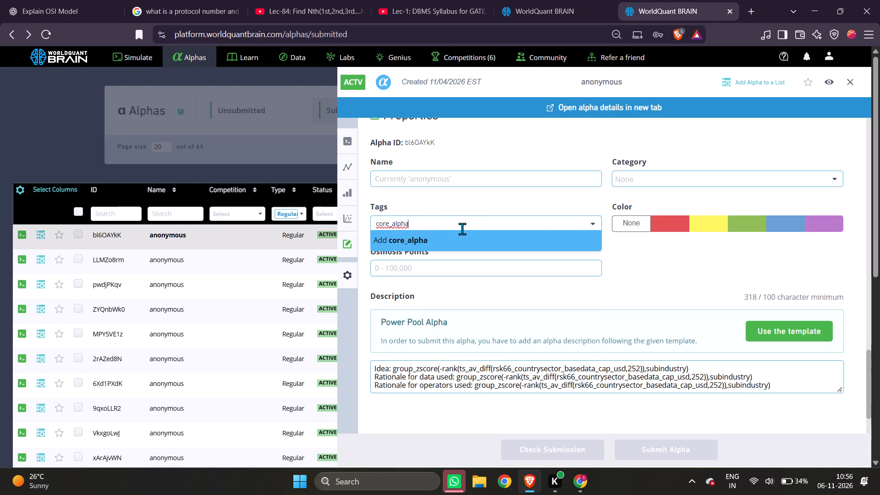
click(461, 235)
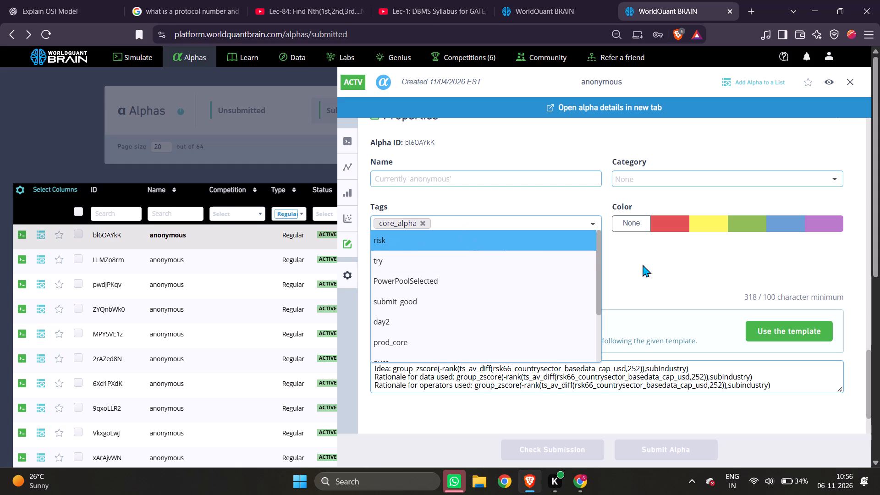
click(643, 264)
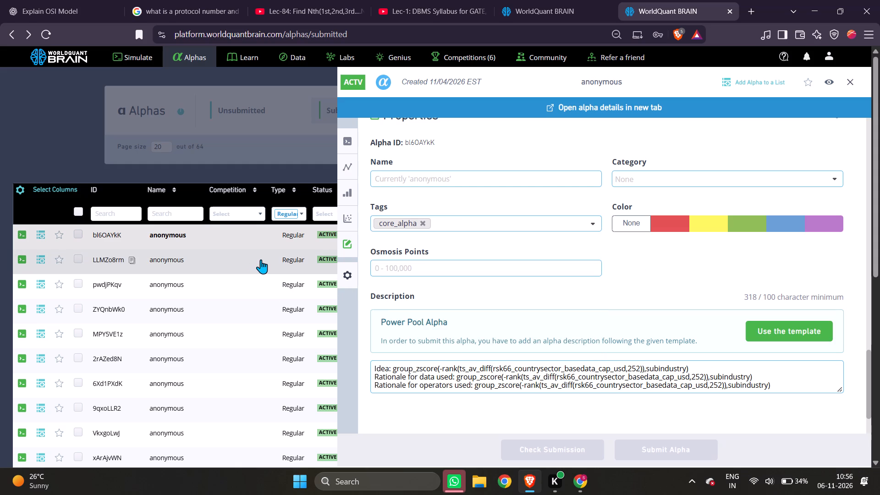
Replace the PowerPoolSelected tag of alpha LLMZo8rm with core_alpha.
click(261, 259)
click(449, 225)
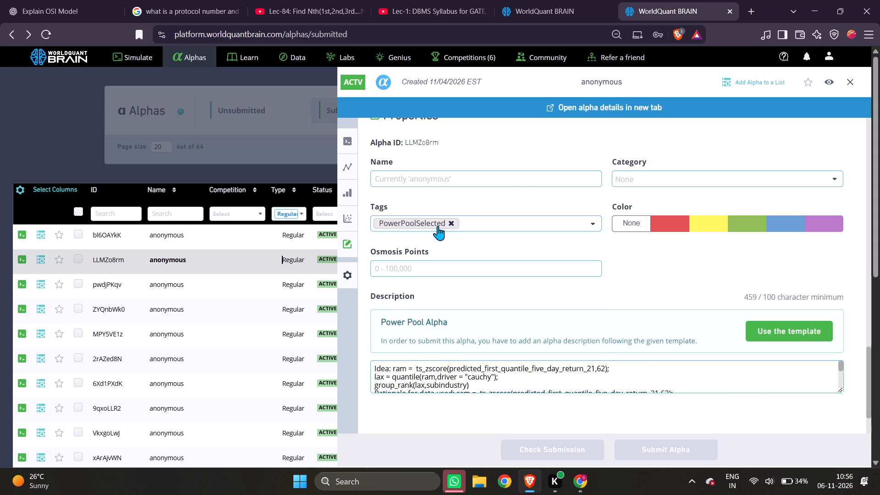
click(427, 226)
key(ctrl+v)
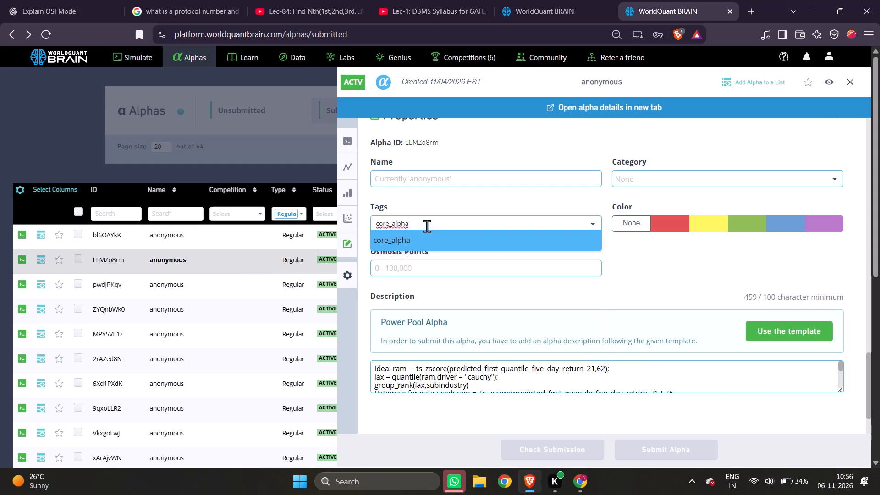
click(425, 238)
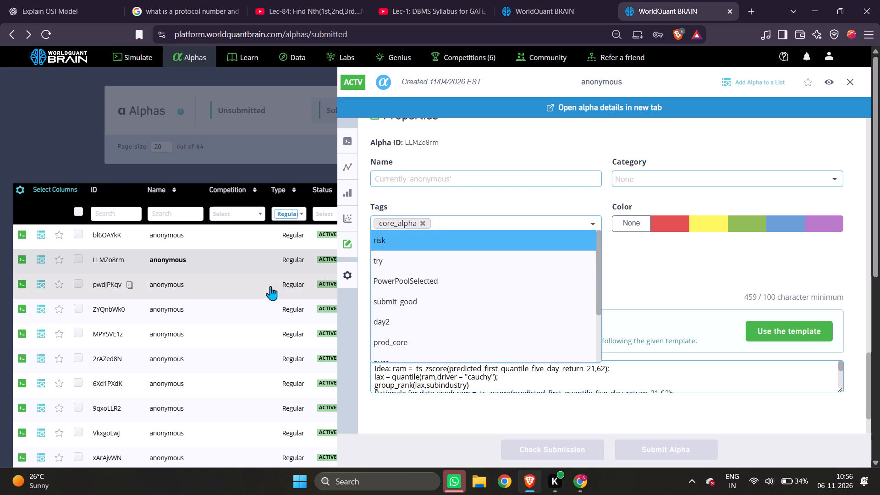
click(490, 209)
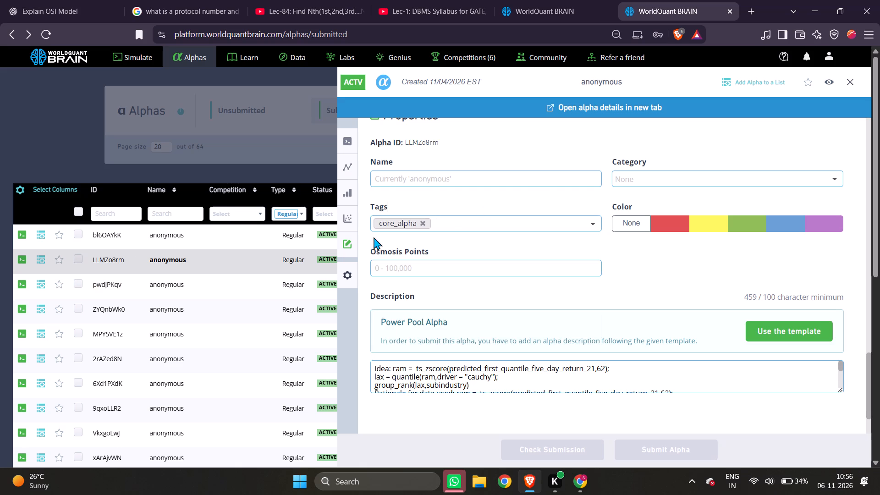
Replace the PowerPoolSelected tag of alpha pwdjPKqv with core_alpha.
click(275, 282)
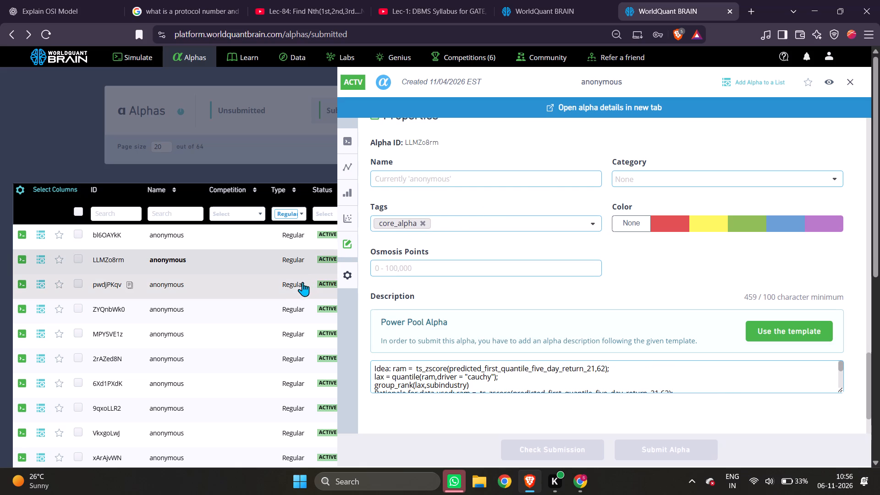
click(285, 287)
click(449, 220)
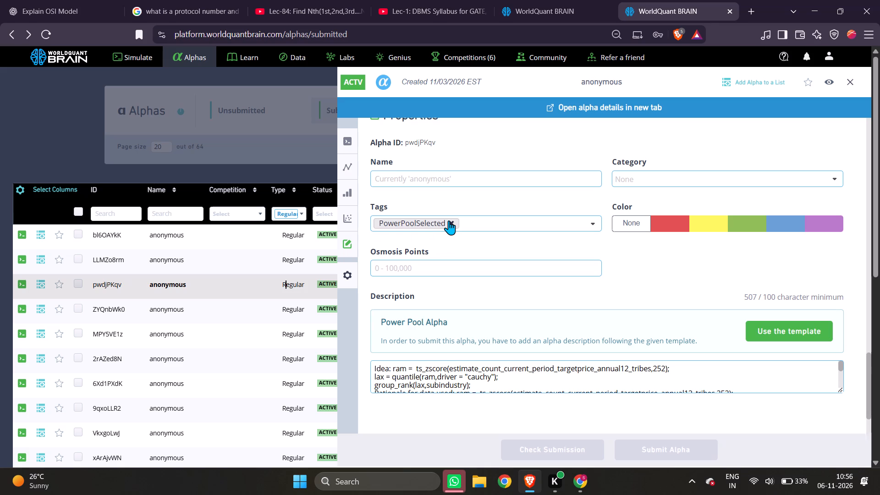
click(438, 229)
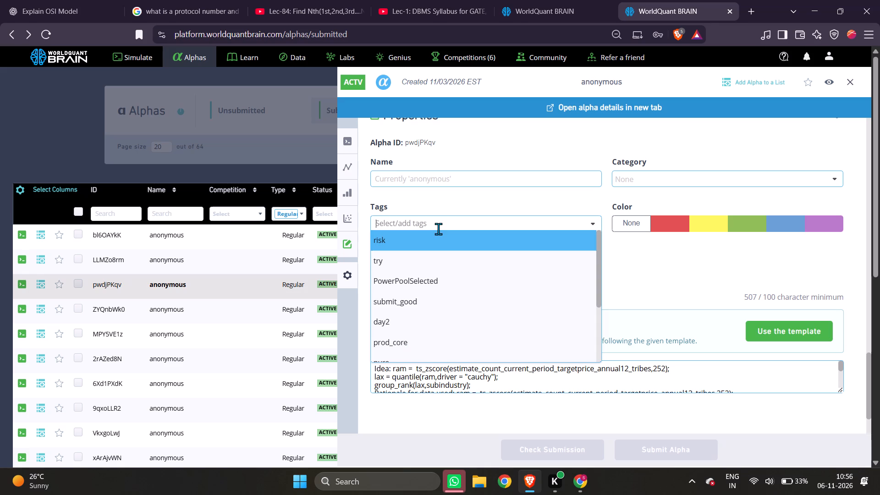
key(ctrl+v)
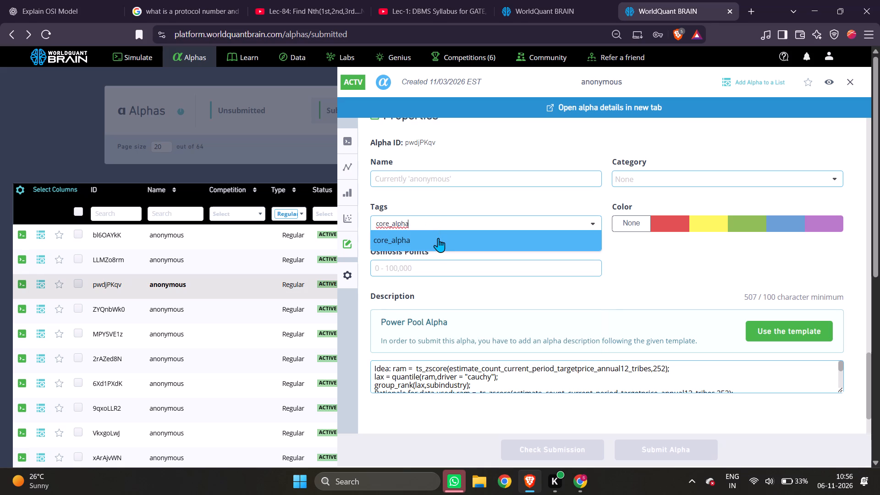
click(438, 238)
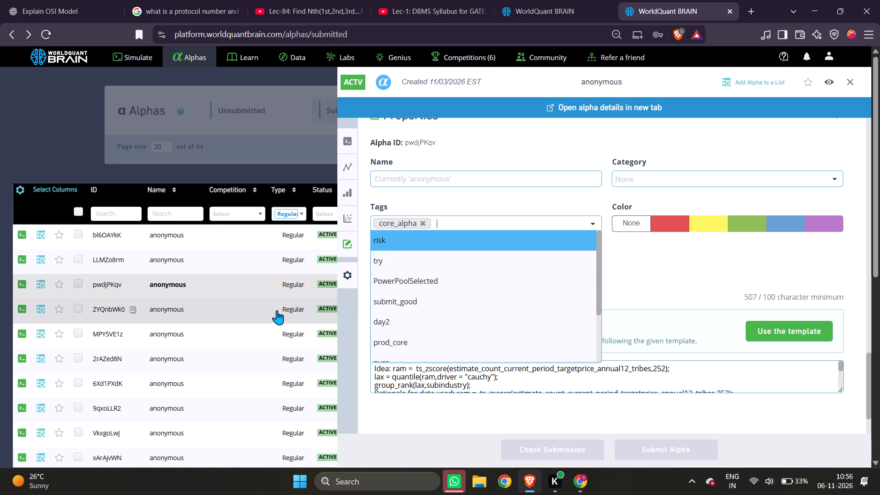
Replace the PowerPoolSelected tag of alpha ZYQnbWk0 with core_alpha.
click(277, 310)
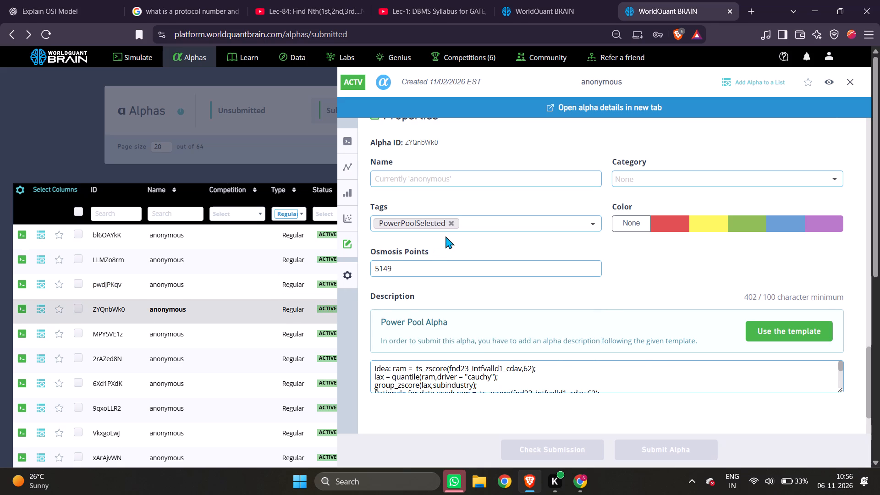
click(451, 225)
click(474, 223)
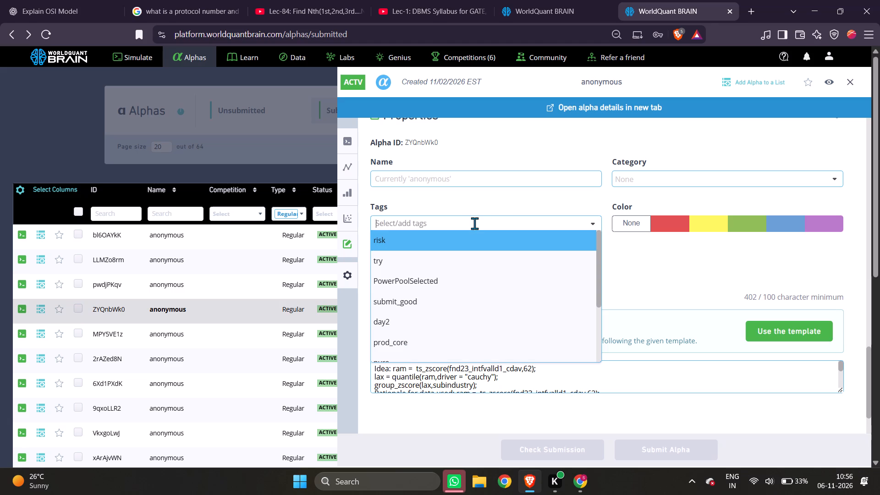
key(ctrl+v)
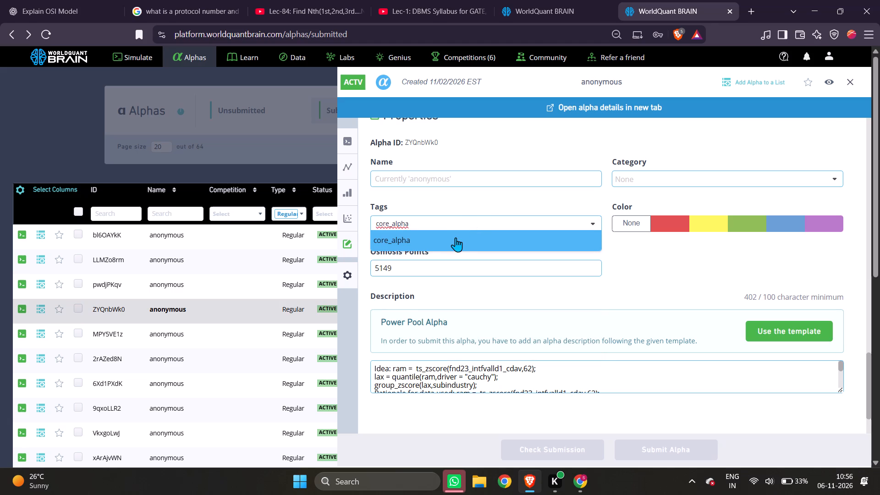
click(452, 241)
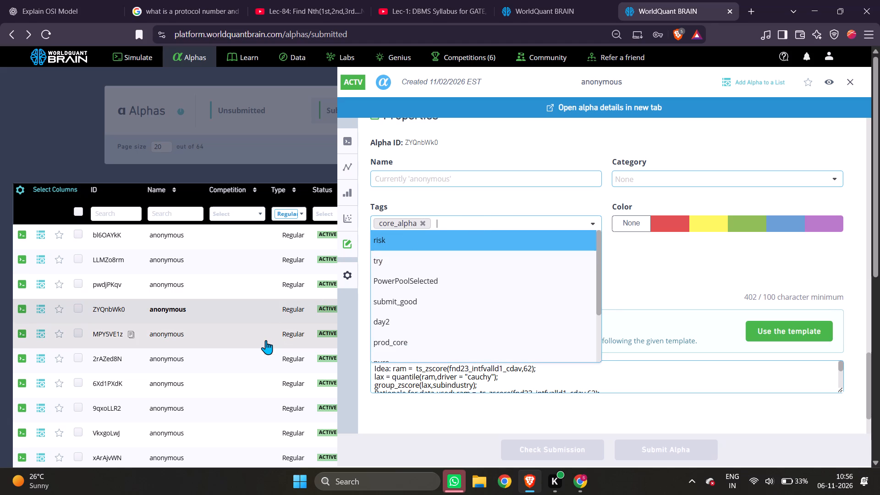
Replace the PowerPoolSelected tag of alpha MPY5VE1z with core_alpha.
click(280, 339)
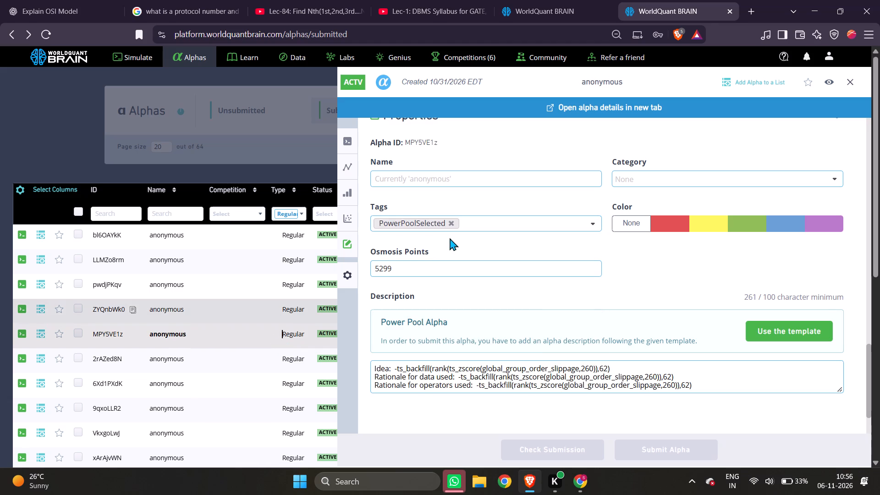
click(453, 223)
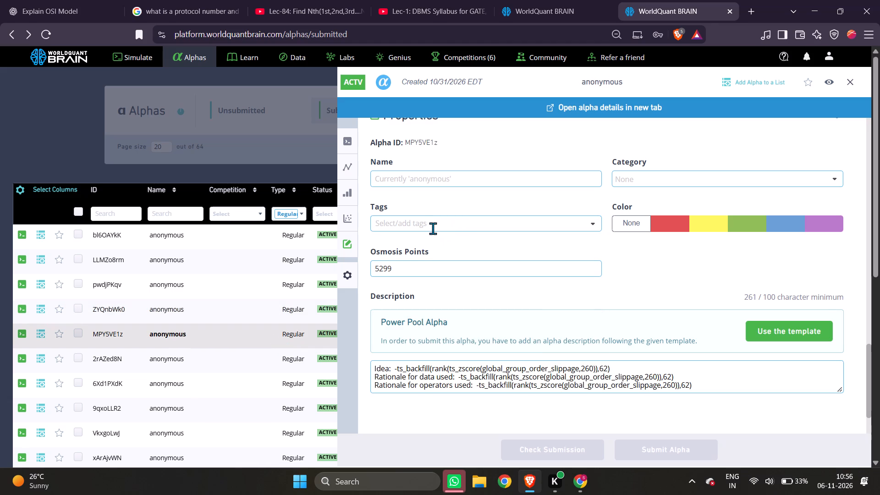
click(433, 228)
key(ctrl+v)
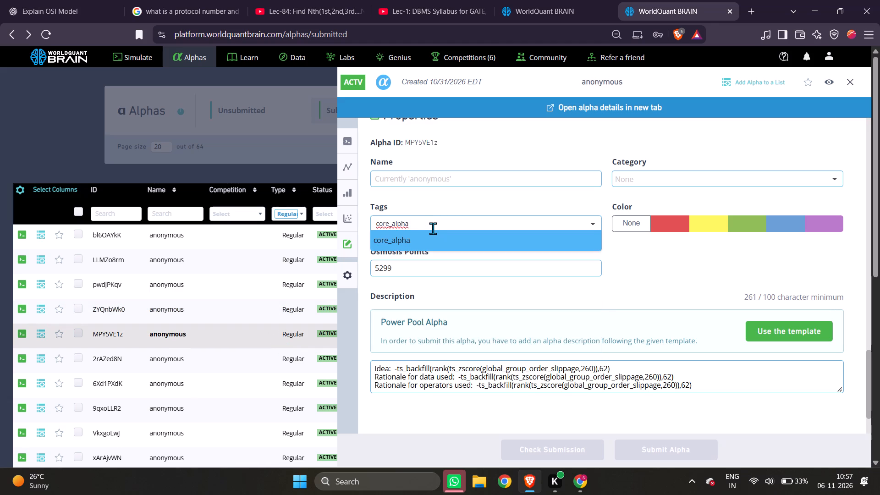
click(413, 239)
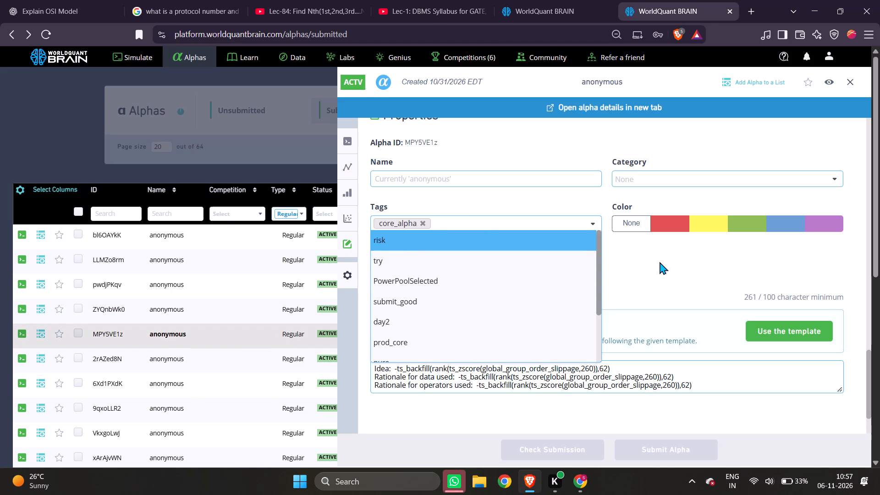
click(660, 262)
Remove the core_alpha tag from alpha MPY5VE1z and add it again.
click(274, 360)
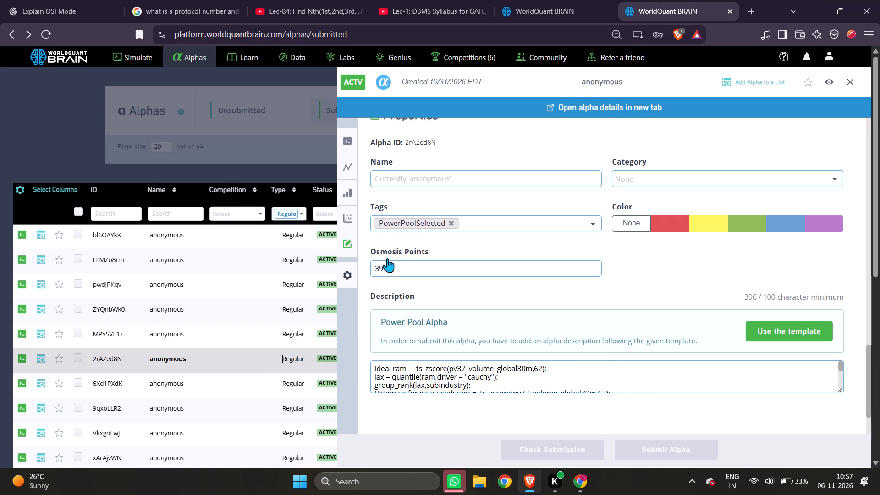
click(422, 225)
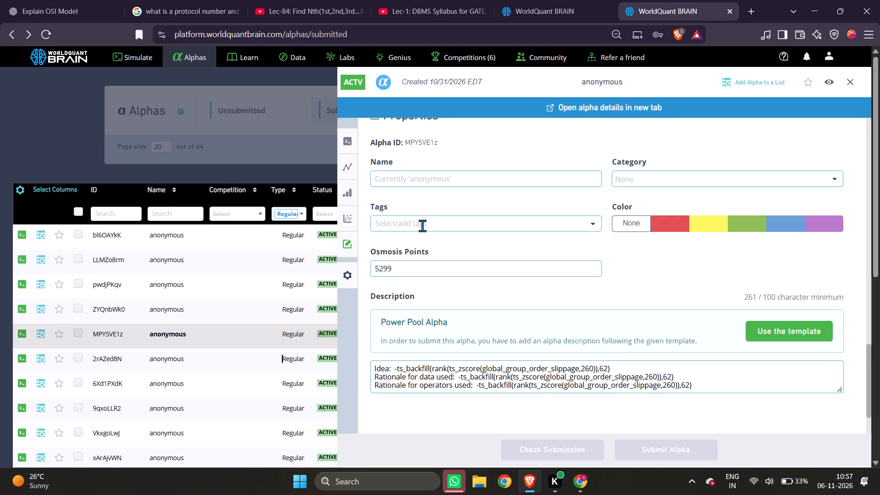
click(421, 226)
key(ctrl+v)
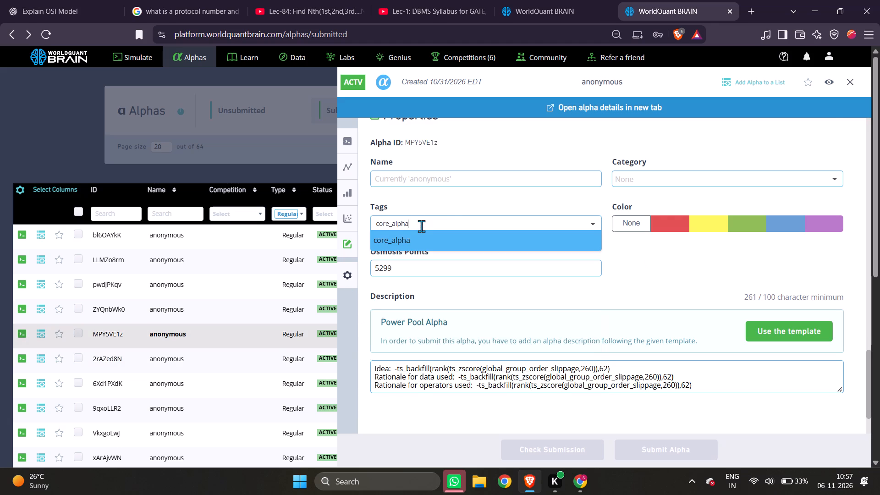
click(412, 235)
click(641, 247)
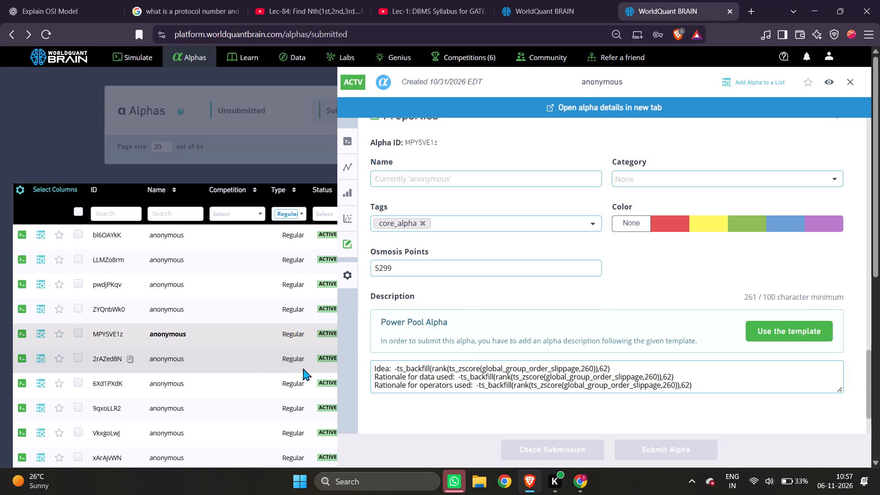
Replace the PowerPoolSelected tag of alpha 2rAZed8N with core_alpha.
click(289, 363)
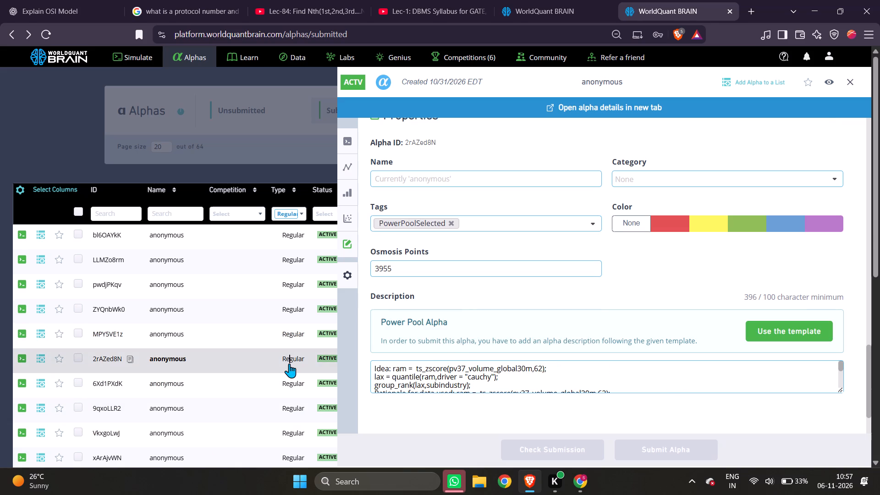
click(451, 222)
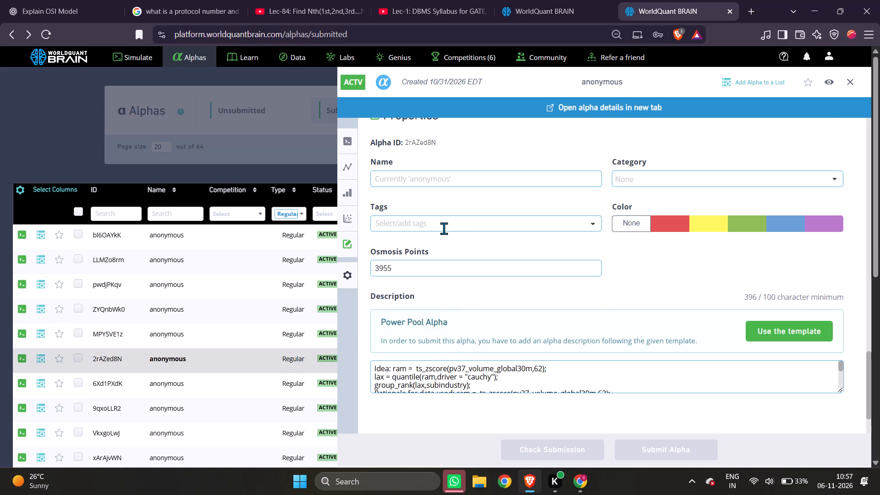
click(444, 228)
key(ctrl+v)
ctrl+click(444, 228)
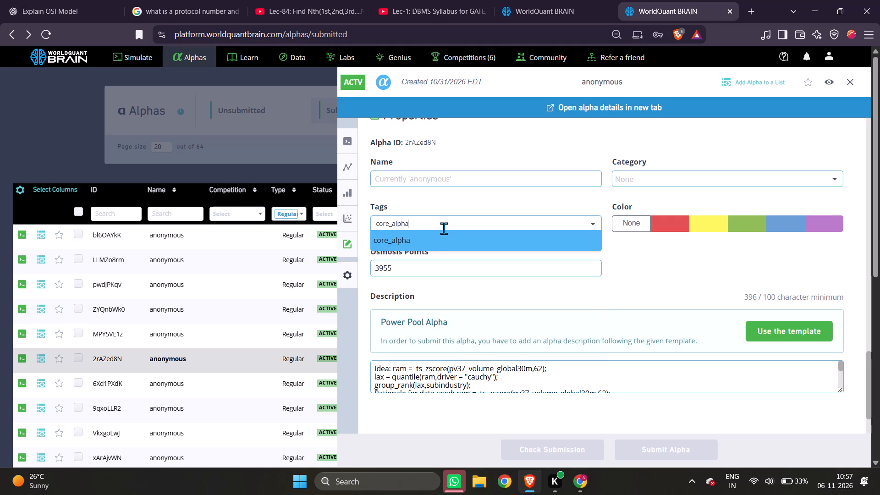
click(457, 246)
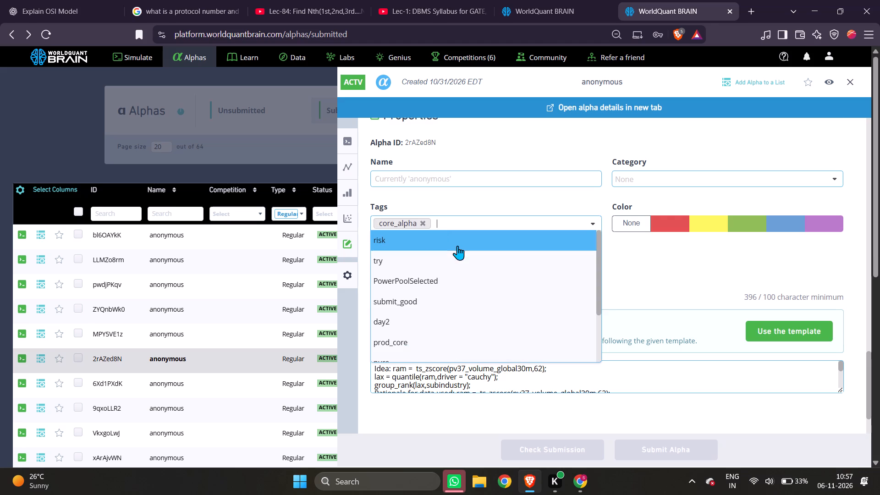
click(654, 271)
Replace the existing tag of alpha 6Xd1PXdK with core_alpha.
scroll(233, 384, down, 1)
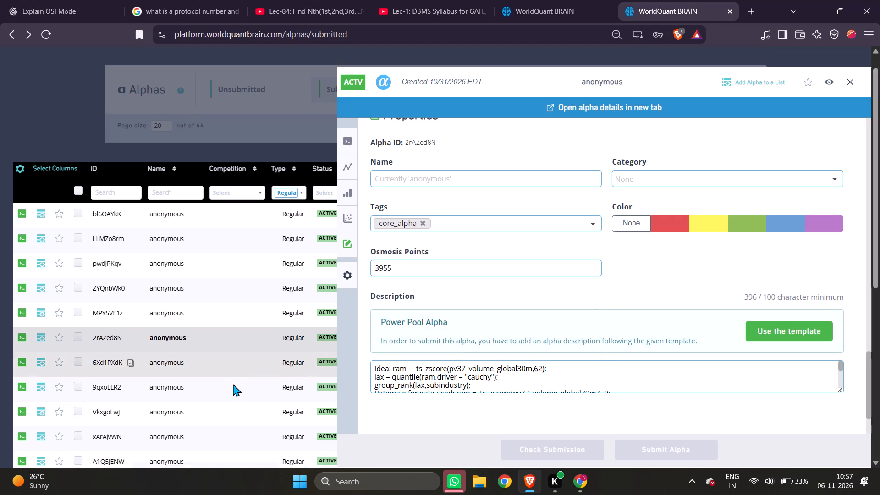
scroll(233, 384, down, 1)
click(280, 267)
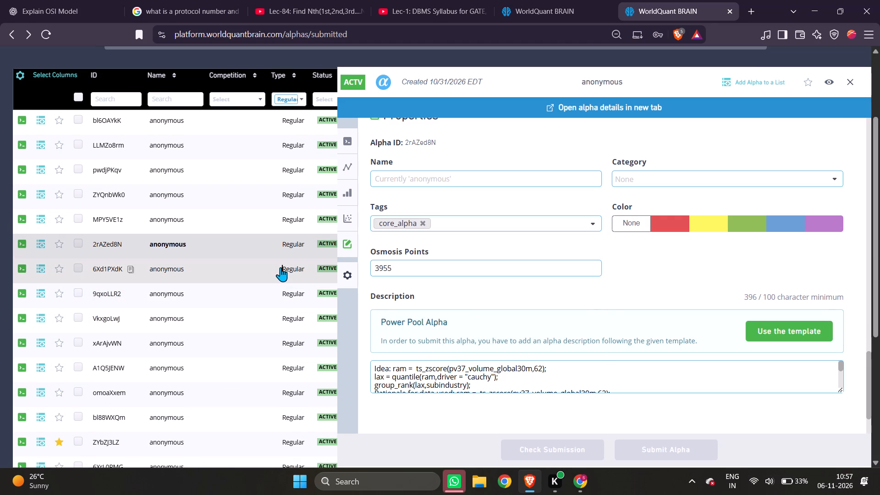
click(448, 222)
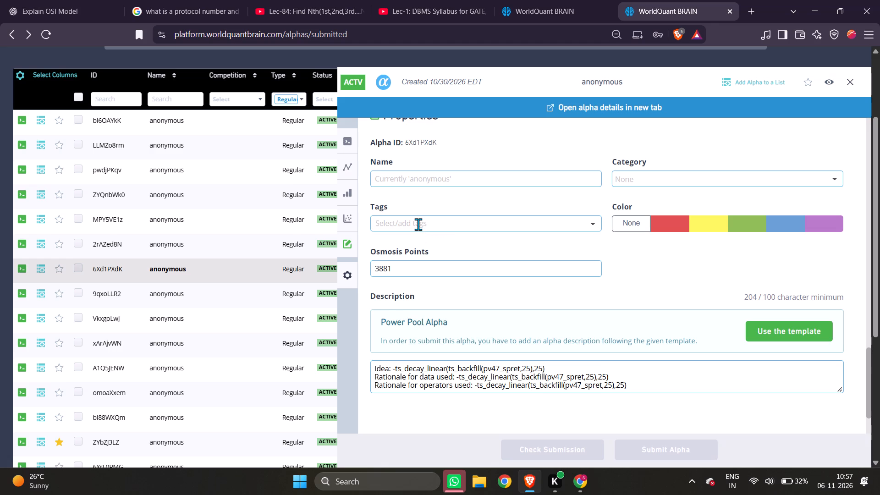
click(418, 224)
key(ctrl+v)
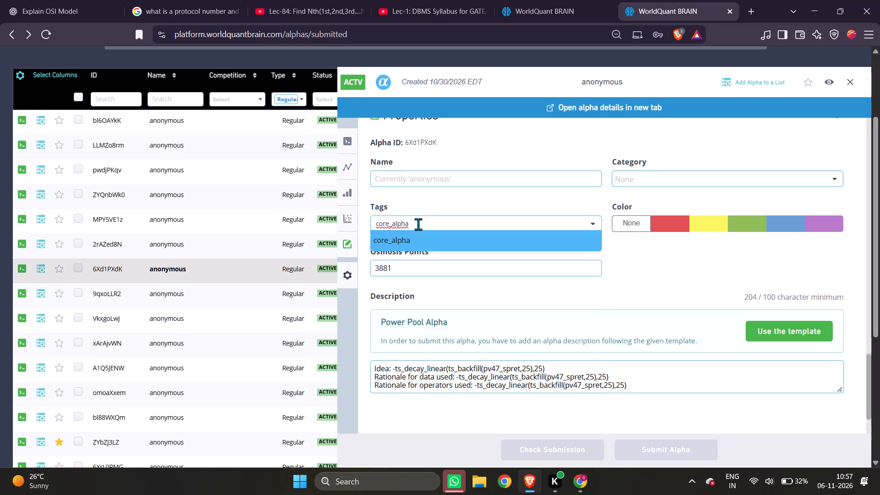
click(420, 239)
click(651, 260)
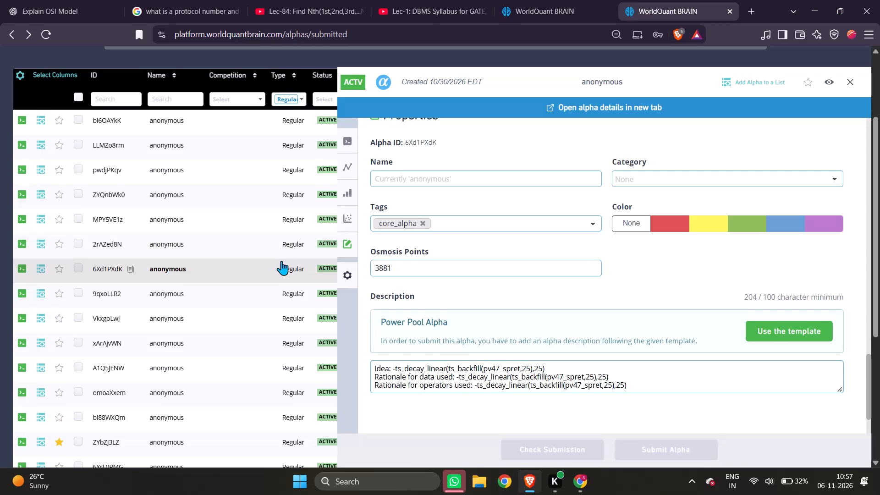
Replace the PowerPoolSelected tag of alpha 9qxoLLR2 with core_alpha.
click(274, 288)
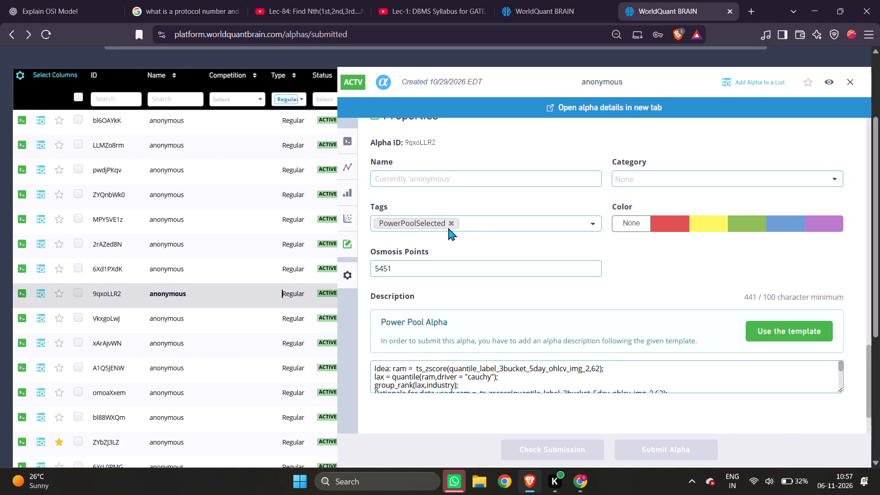
click(449, 225)
click(443, 224)
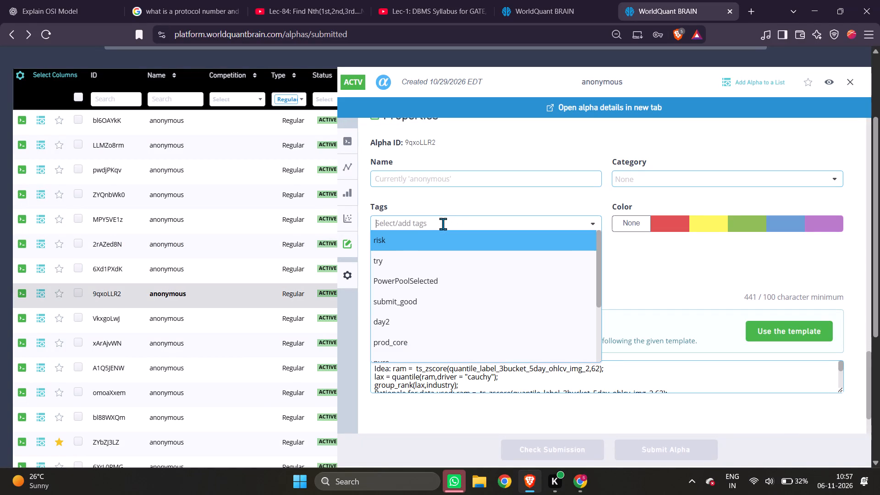
key(ctrl+v)
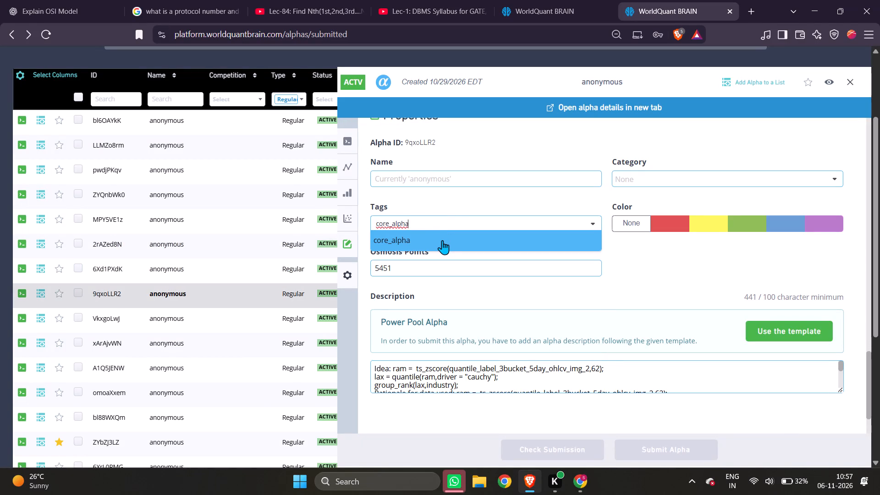
click(442, 240)
click(640, 260)
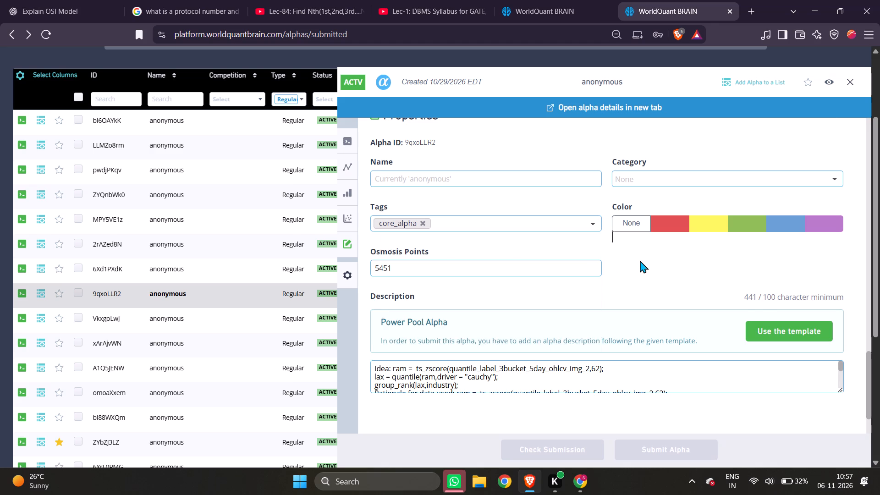
Replace the PowerPoolSelected tag of alpha VkxgoLwJ with core_alpha.
click(278, 316)
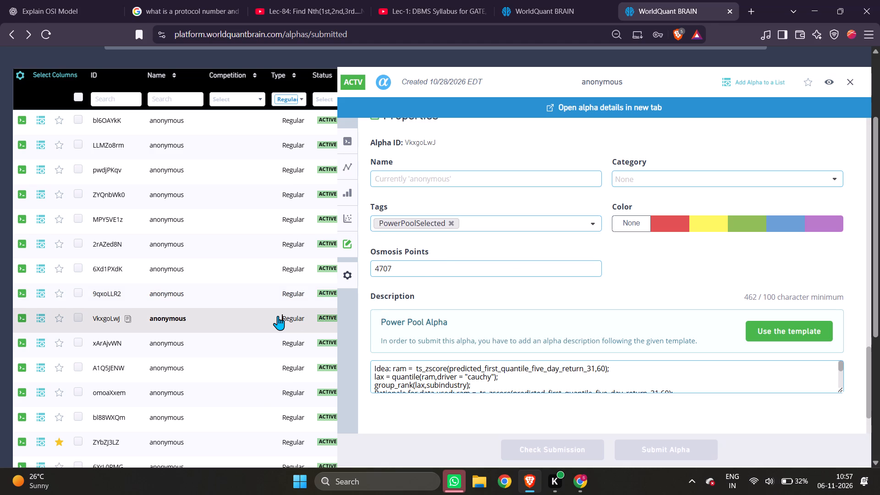
click(454, 225)
click(453, 222)
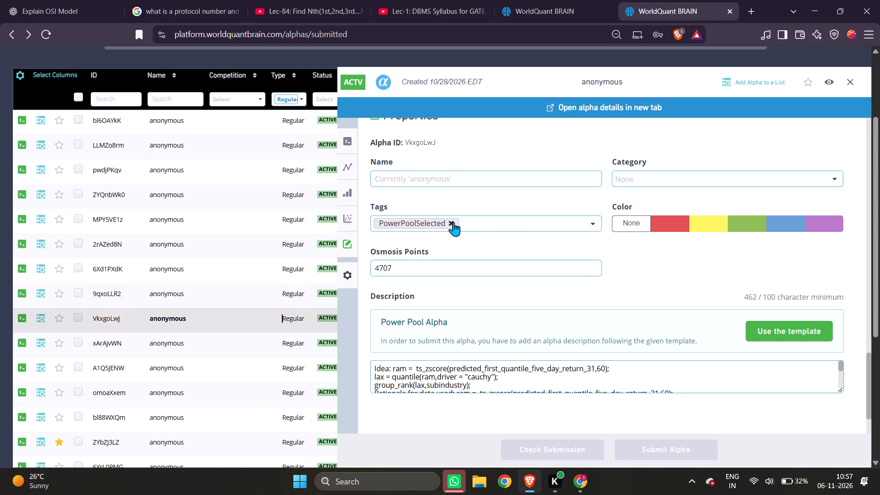
click(455, 221)
key(ctrl+v)
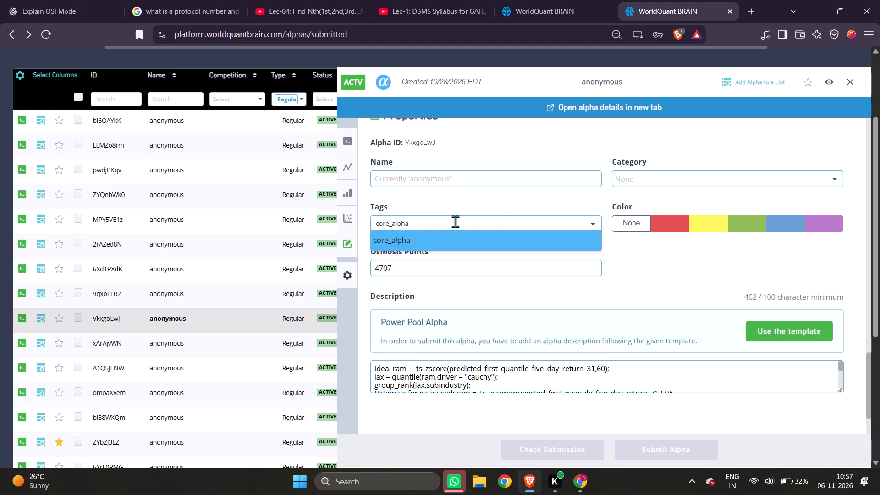
click(450, 233)
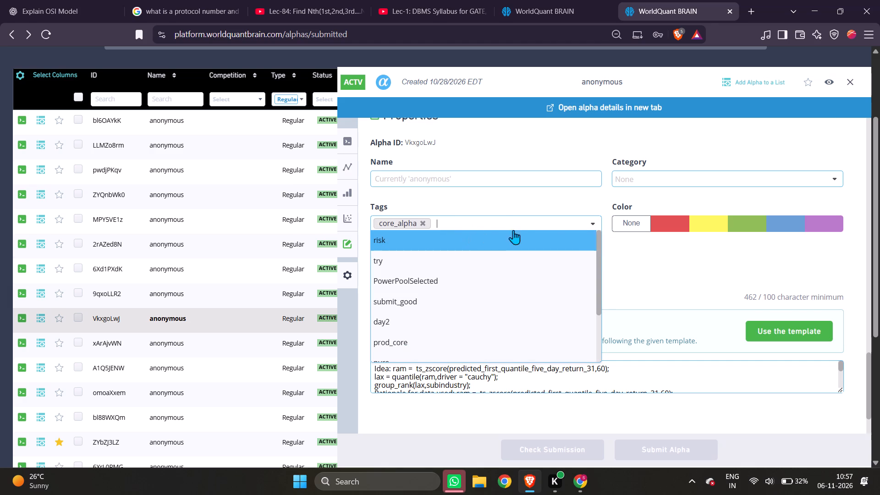
click(692, 271)
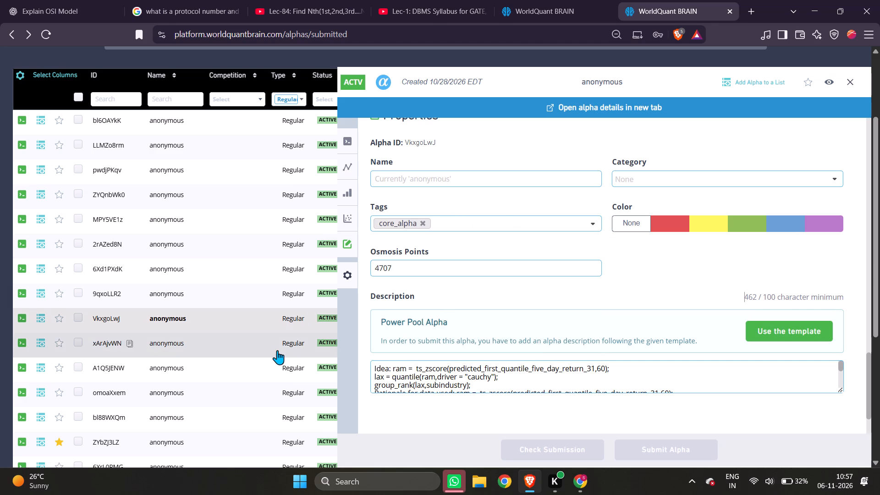
Replace the PowerPoolSelected tag of alpha xArAjvWN with core_alpha.
click(277, 344)
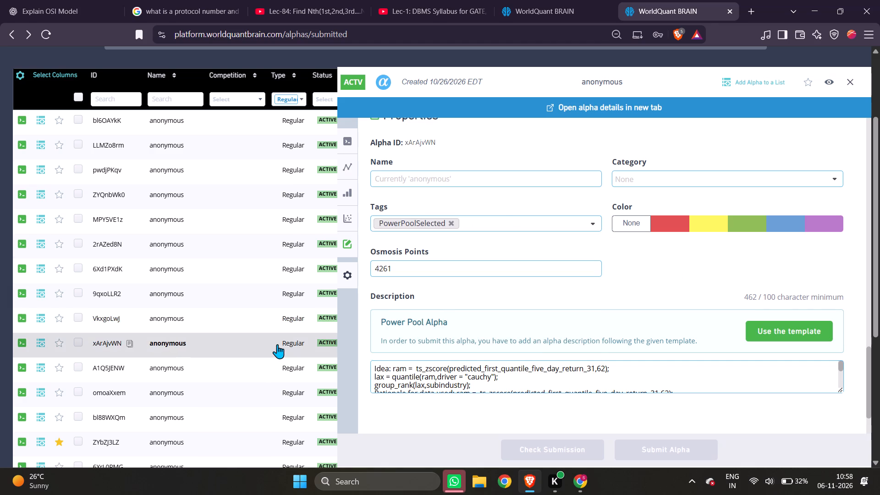
click(450, 223)
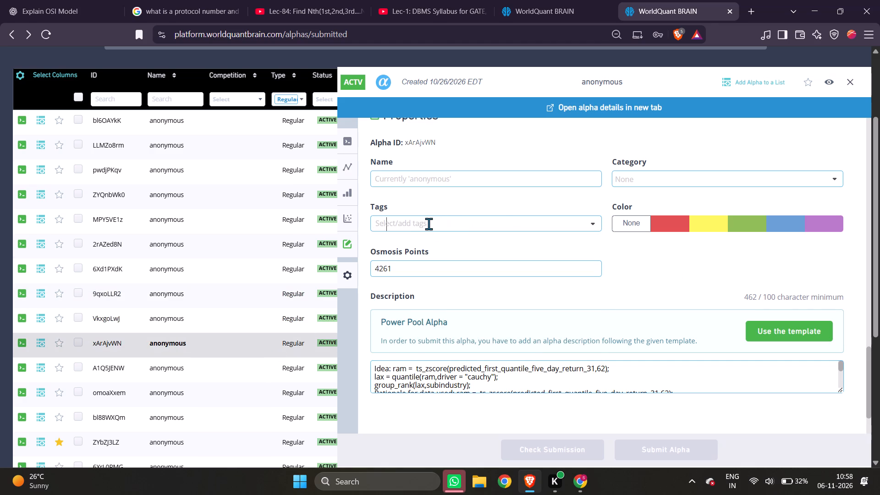
click(429, 224)
key(ctrl+v)
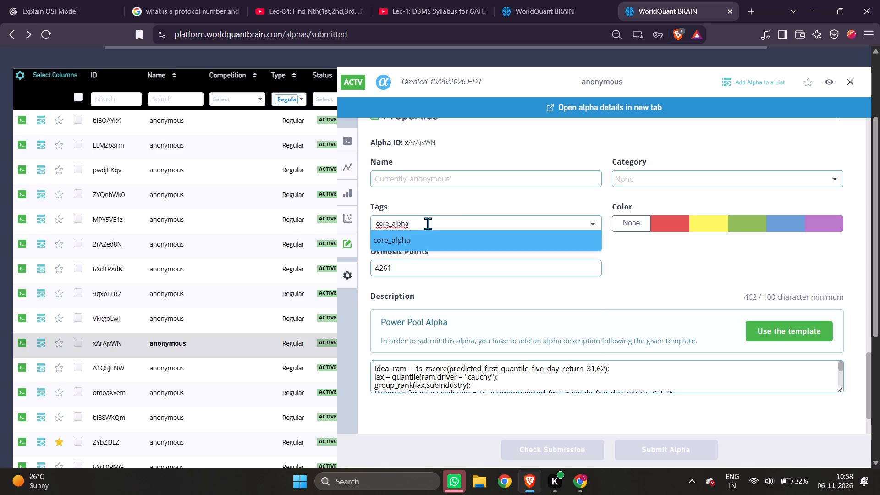
click(418, 239)
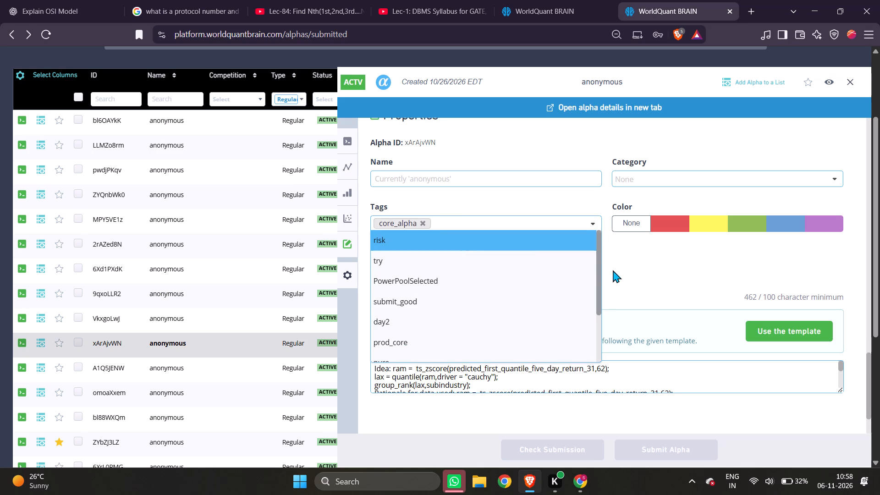
click(642, 270)
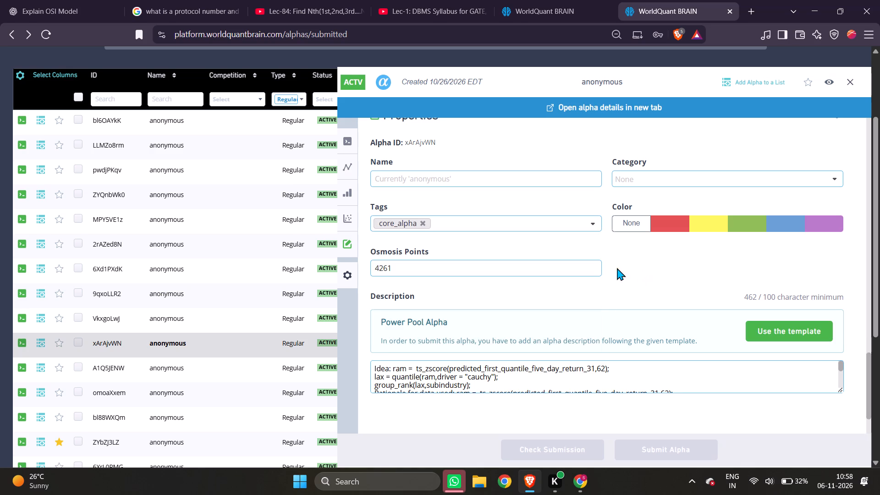
Return to the Super Simulation 1 page and open its simulation settings.
click(582, 0)
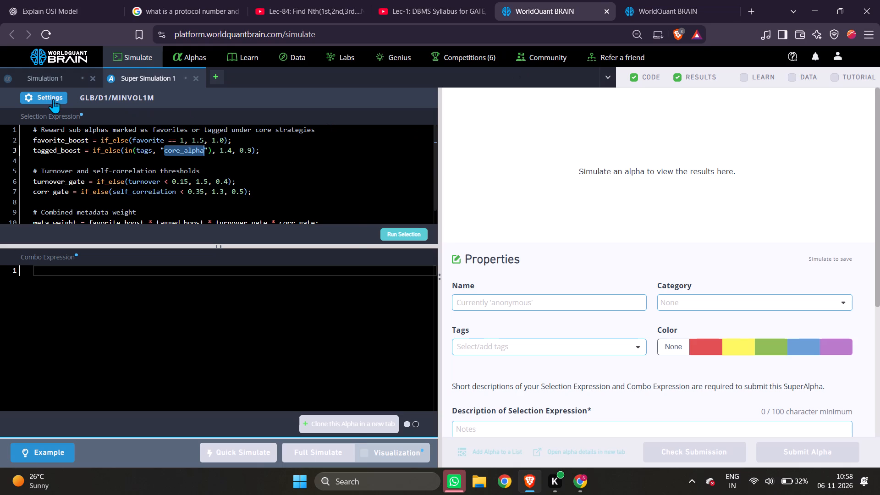
click(53, 99)
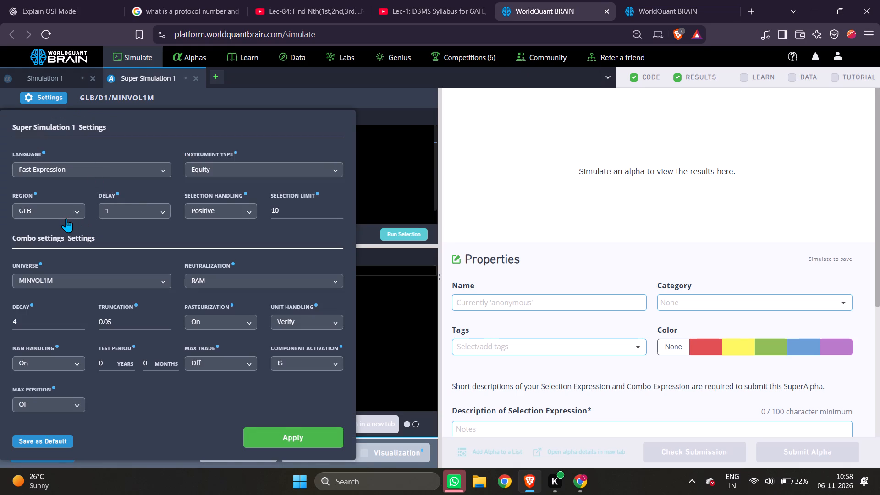
Examine the code and simulation settings of submitted alphas xArAjvWN and VkxgoLwJ as a reference for the Super simulation settings.
click(633, 0)
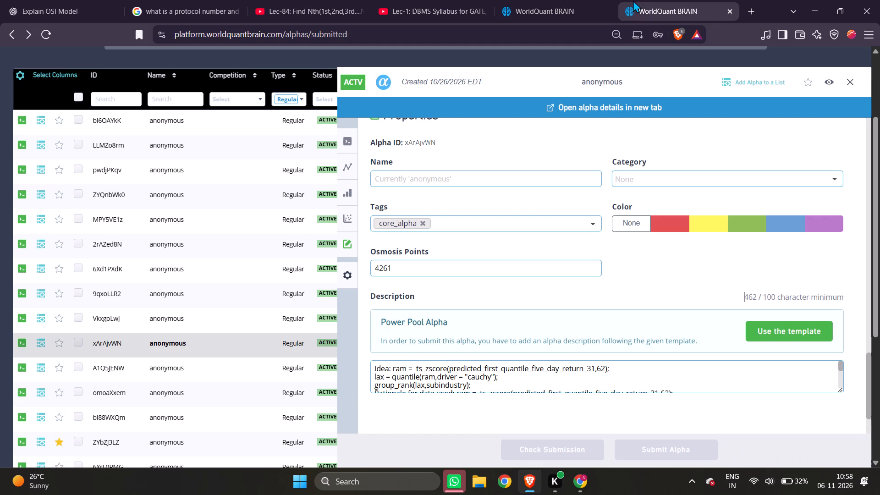
scroll(530, 265, up, 6)
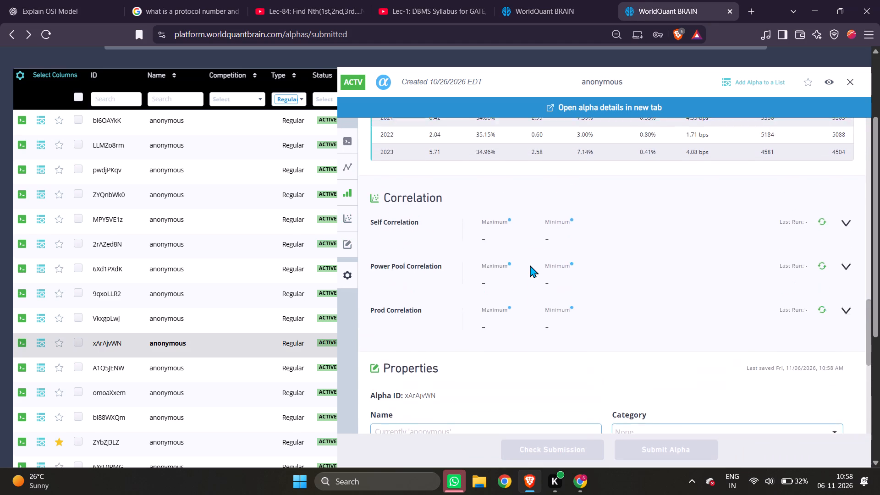
scroll(530, 265, up, 9)
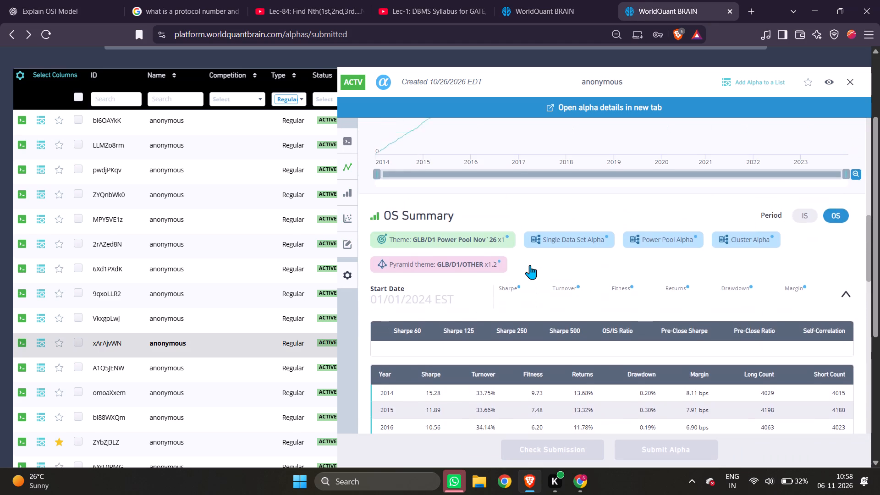
scroll(530, 265, up, 9)
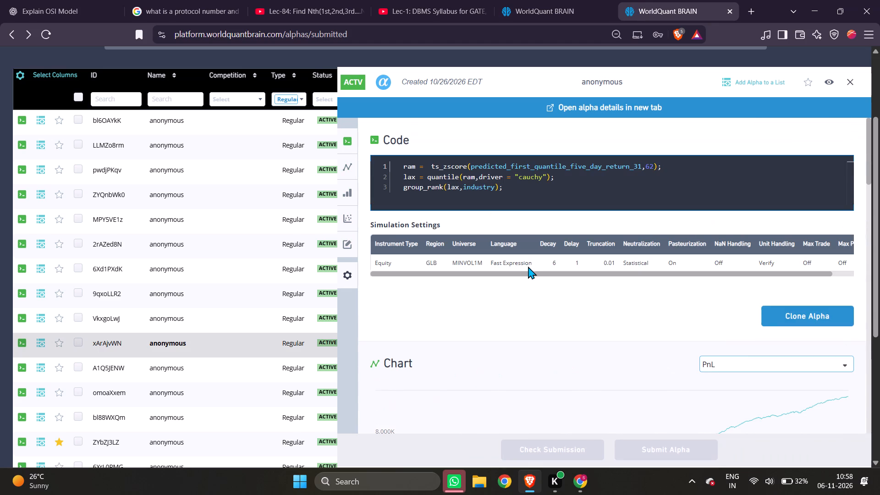
click(254, 313)
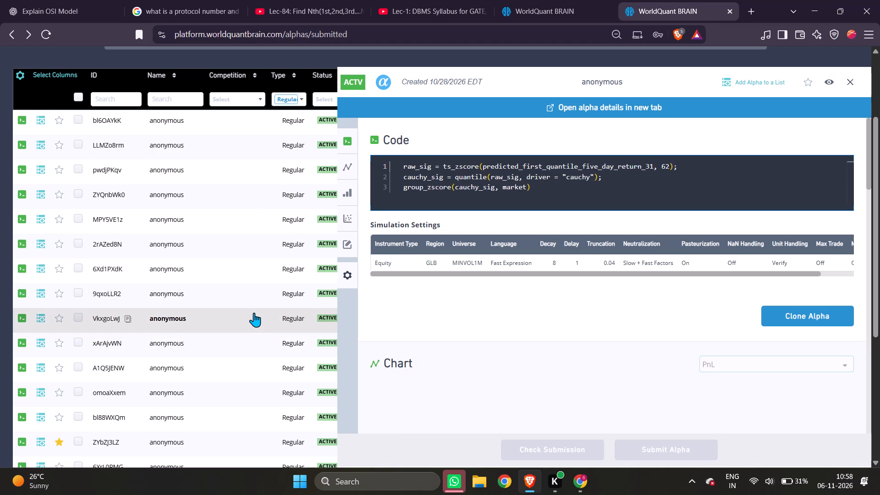
Return to the Super Simulation 1 settings and set the truncation to 0.06.
click(511, 0)
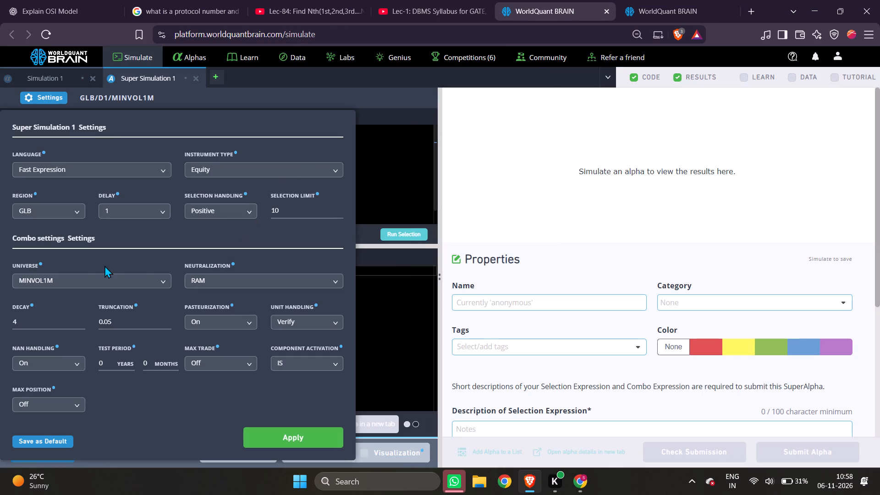
click(55, 318)
click(118, 320)
key(BackSpace)
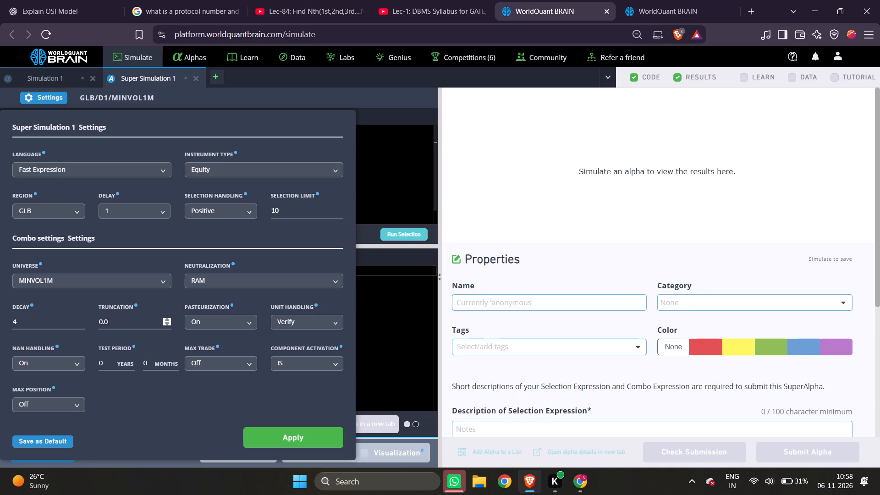
key(1)
key(BackSpace)
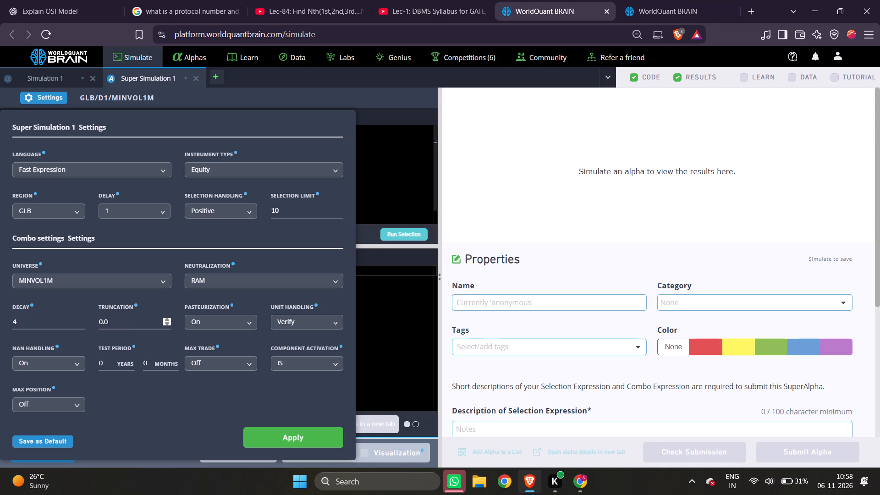
key(6)
Set the test period to 0 years and 1 month and apply the simulation settings.
click(111, 361)
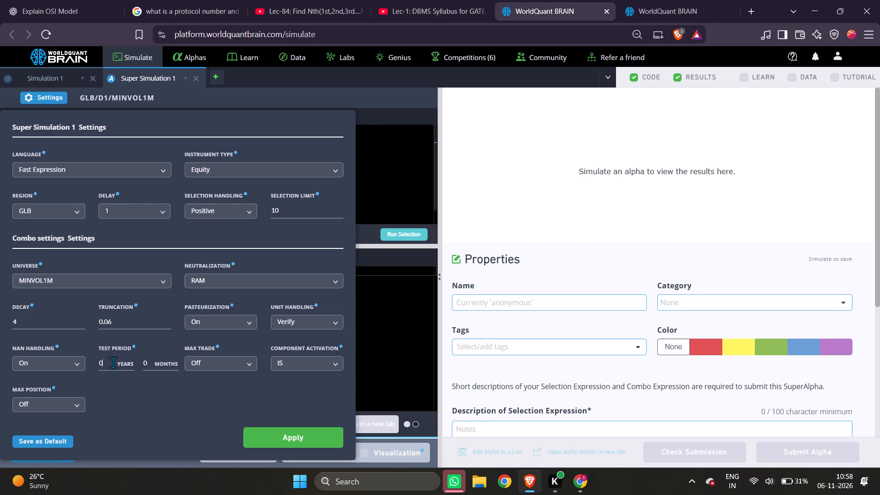
key(BackSpace)
key(1)
key(BackSpace)
key(0)
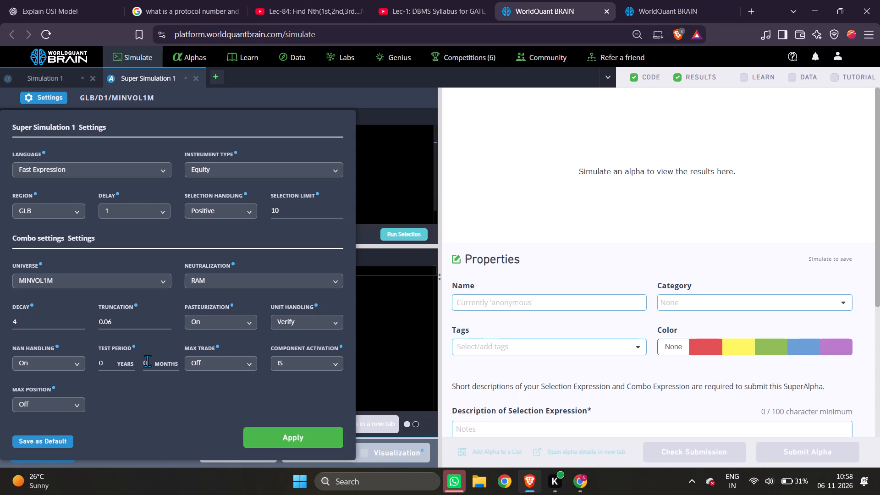
click(152, 361)
key(BackSpace)
key(1)
click(276, 433)
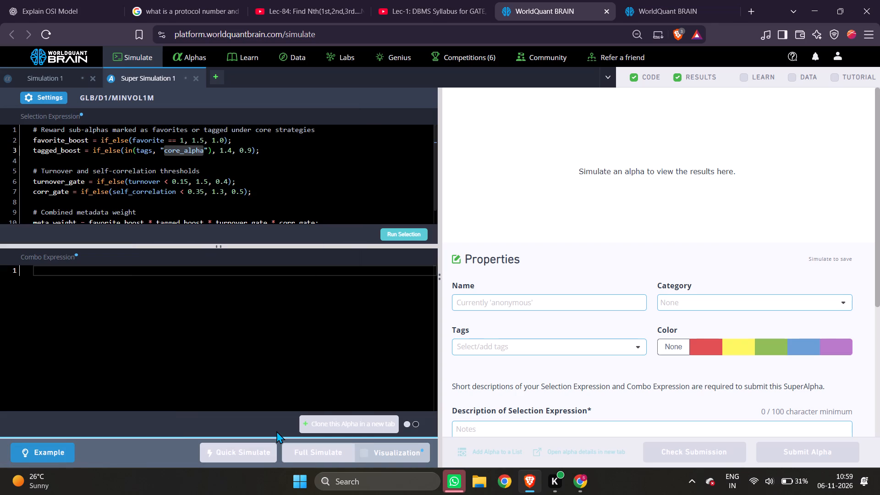
Run the selection expression of Super Simulation 1 and review the table of selected alphas.
click(627, 0)
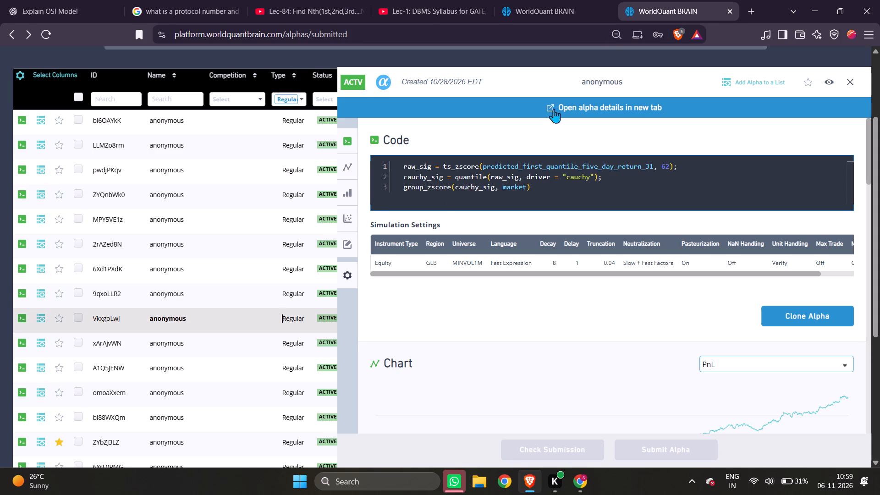
click(565, 0)
click(403, 234)
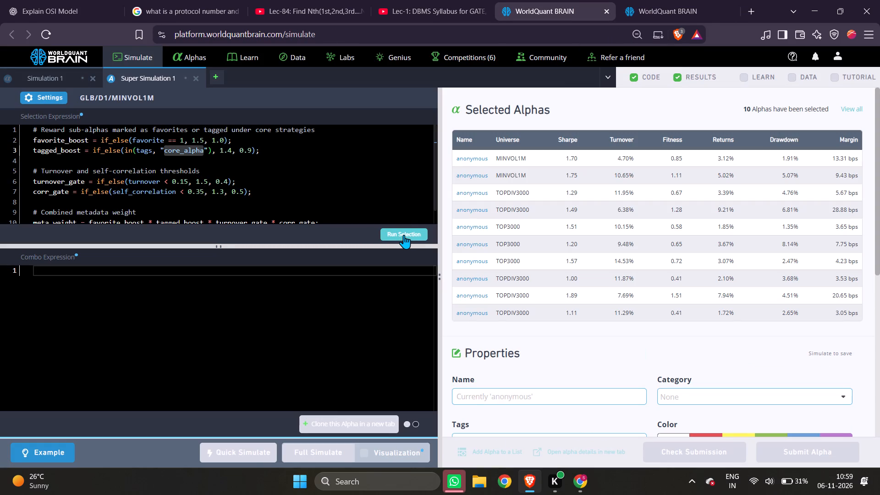
scroll(617, 201, down, 10)
scroll(617, 200, up, 11)
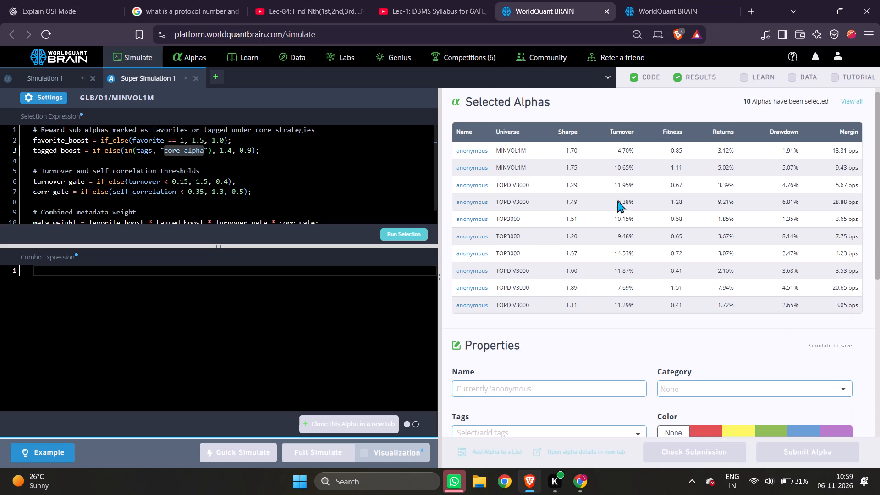
Return to the submitted alphas, close the open alpha details and reload the Submitted list without the Regular type filter.
click(688, 0)
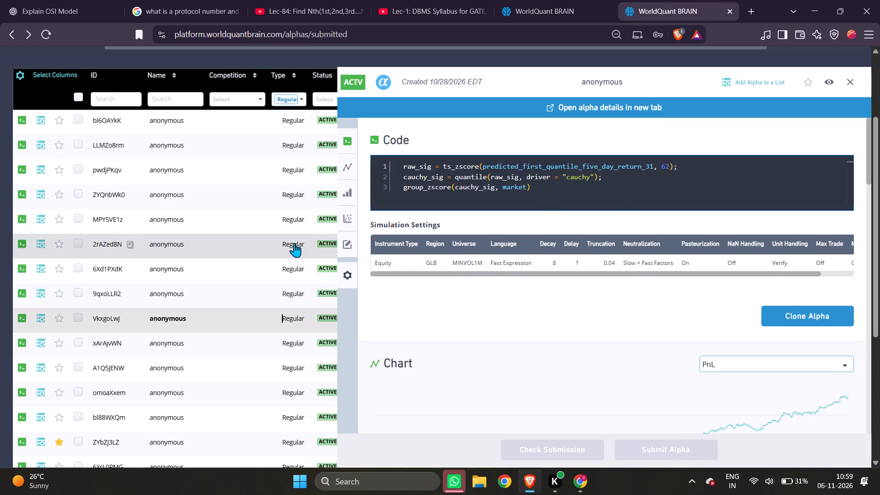
click(849, 81)
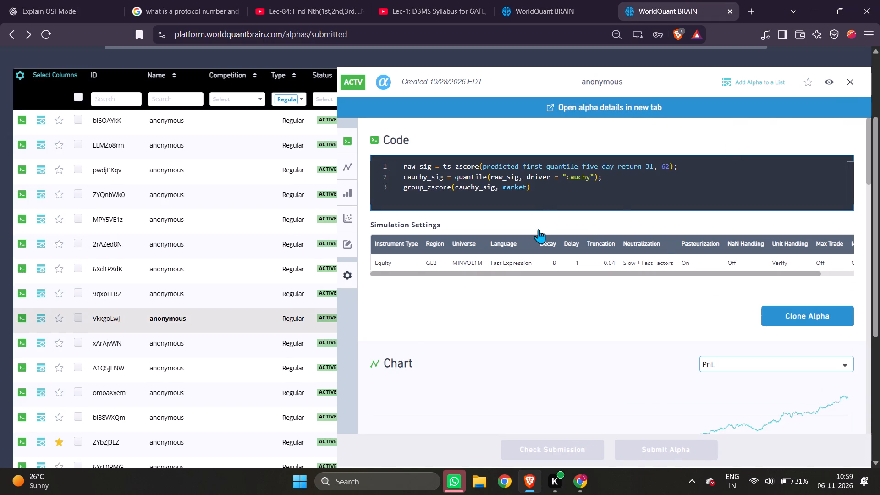
scroll(511, 232, up, 4)
click(365, 113)
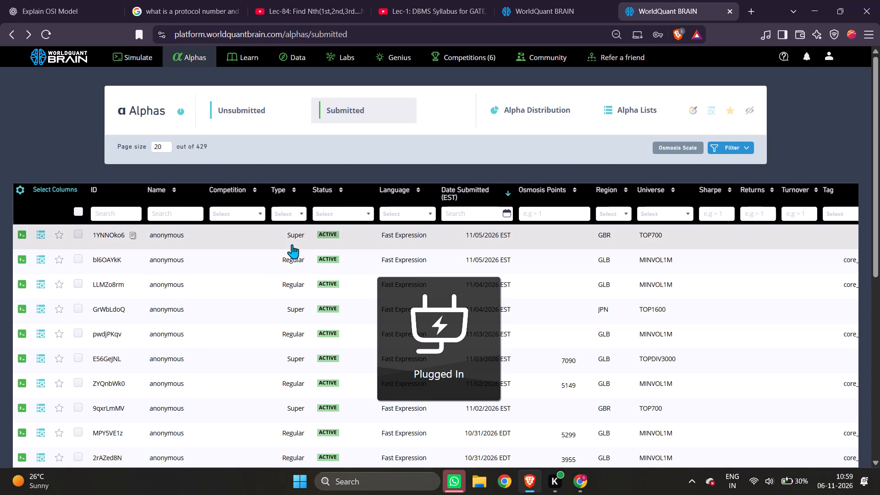
Lower the screen brightness slightly in the system quick settings.
click(790, 486)
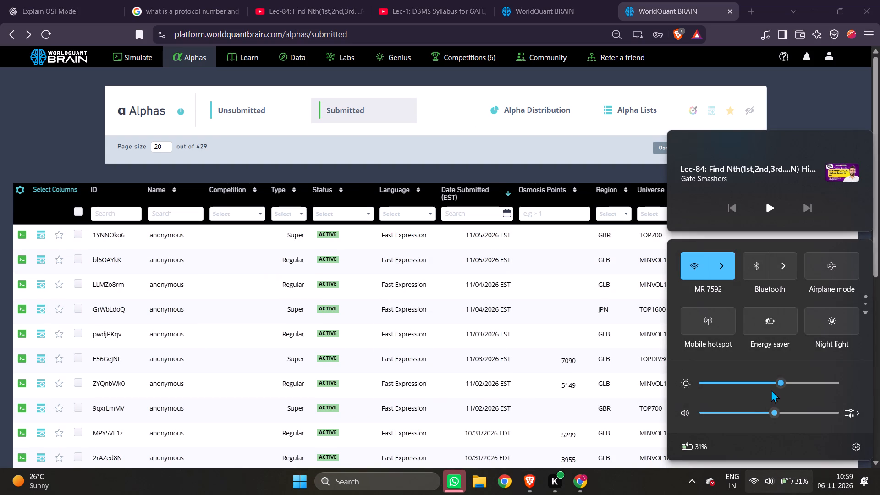
click(770, 385)
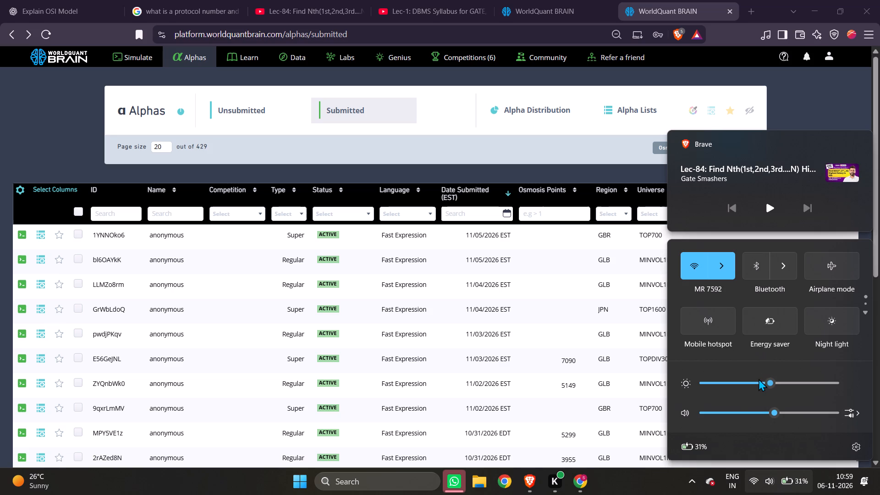
click(758, 381)
click(764, 379)
click(757, 381)
click(654, 490)
Open submitted Super alpha 1YNNOko6 and try to select its combo expression ts_entropy(combo_a(alpha),10).
click(283, 237)
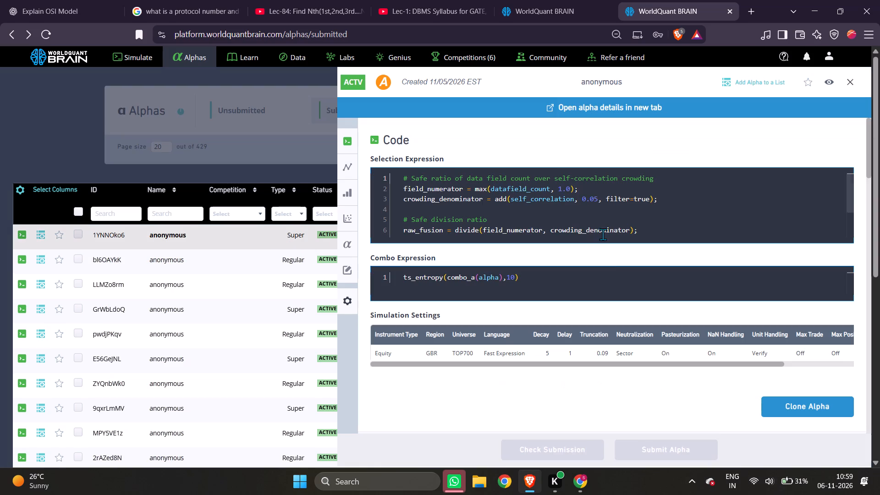
drag(522, 276, 476, 281)
drag(476, 281, 401, 282)
click(525, 277)
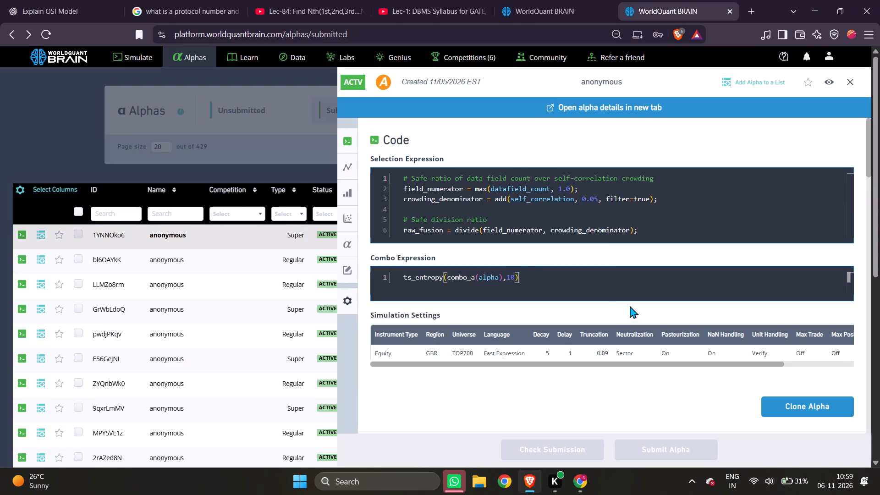
drag(522, 276, 385, 276)
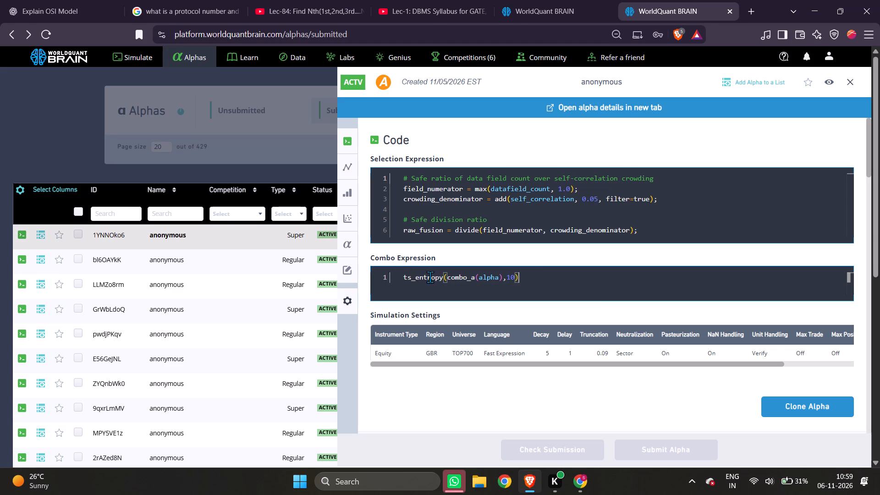
click(430, 277)
Copy the combo expression of submitted Super alpha GrWbLdoQ and paste it into the empty Combo Expression of Super Simulation 1.
click(274, 304)
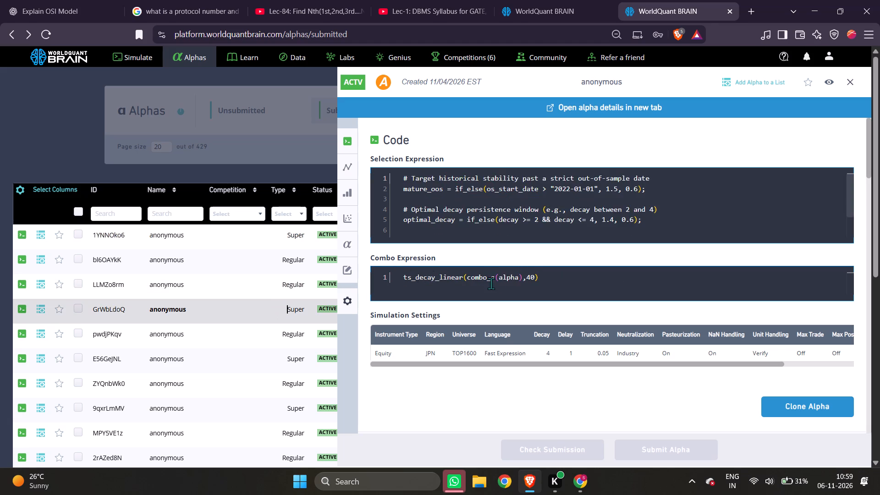
drag(539, 279, 393, 278)
click(427, 275)
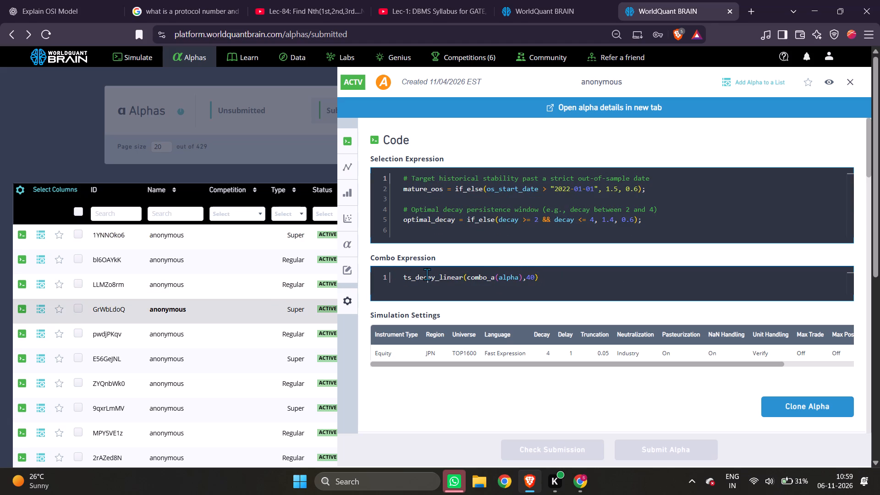
key(ctrl+a)
ctrl+right_click(427, 274)
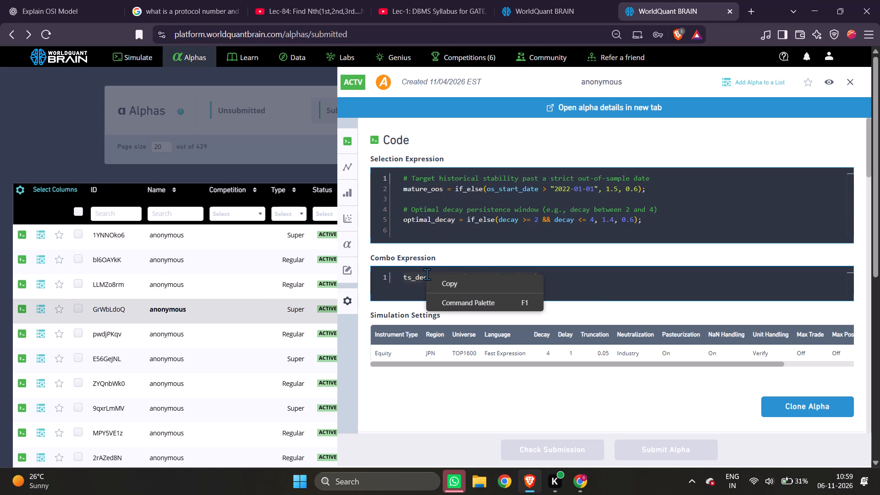
click(440, 281)
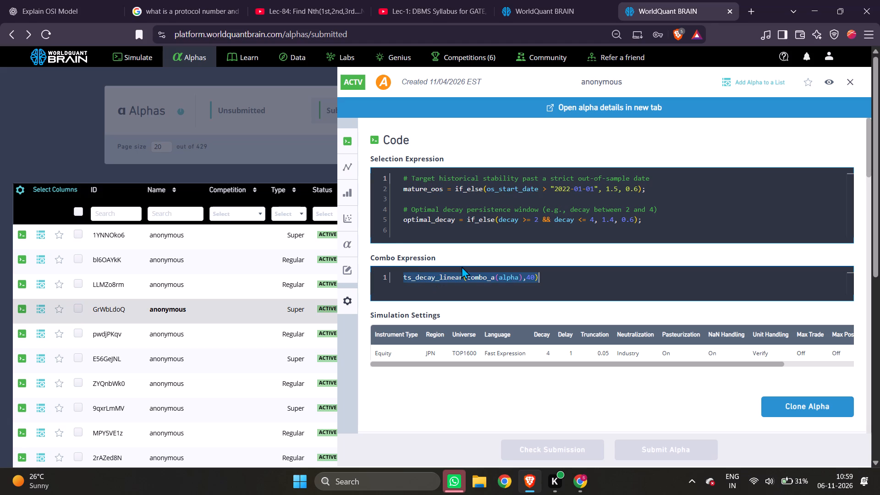
click(546, 0)
click(316, 294)
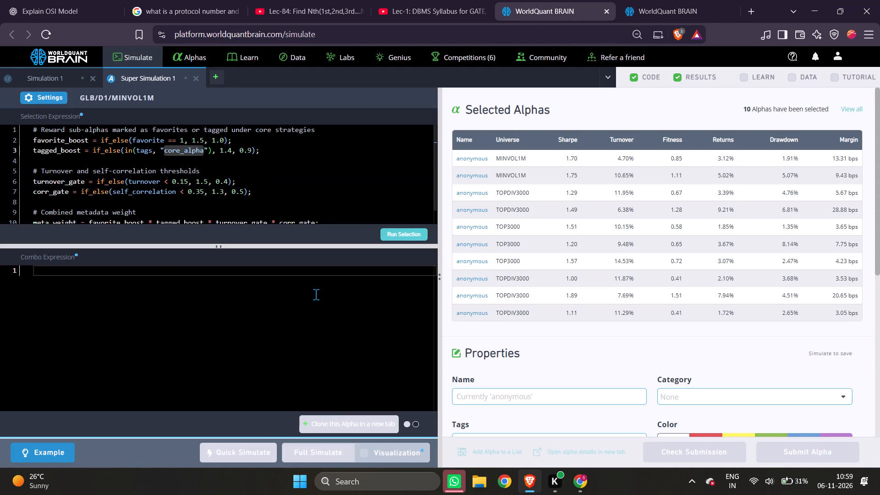
key(ctrl+v)
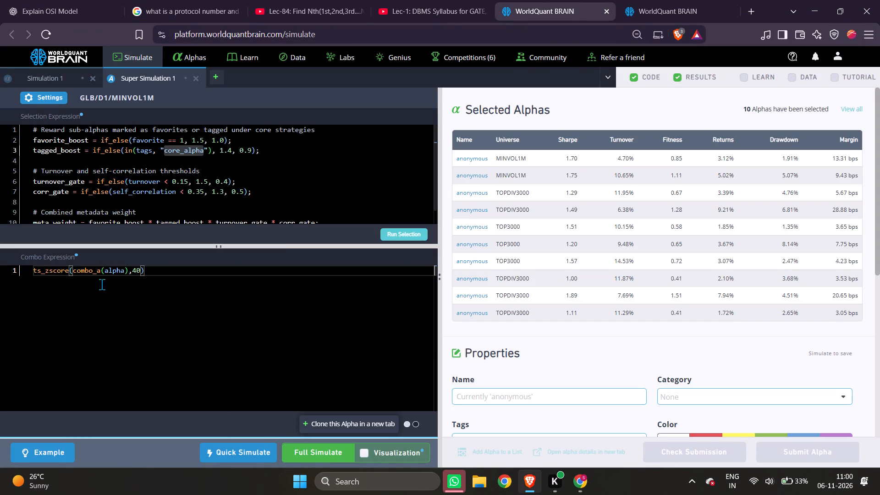
click(137, 269)
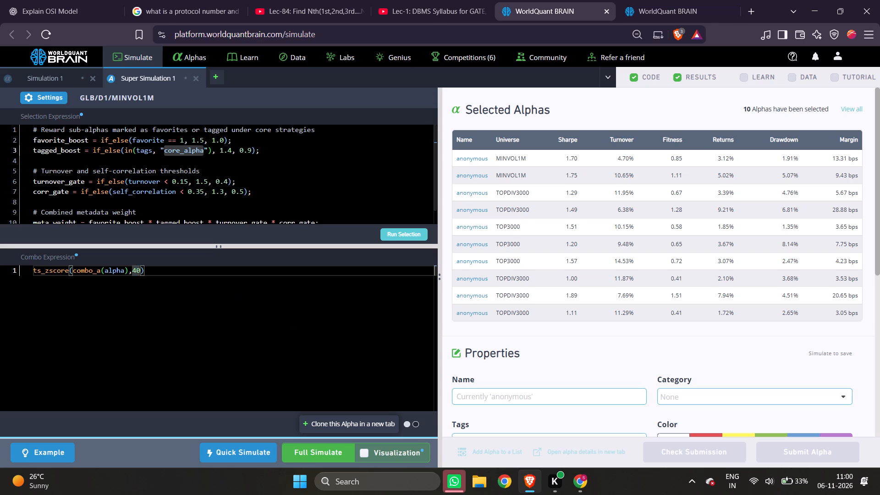
key(BackSpace)
text(12)
Fill both the Selection Expression and Combo Expression descriptions with the sentence "Short descriptions of your Selection Expression and Combo Expression are required to submit this SuperAlpha.".
scroll(610, 313, down, 8)
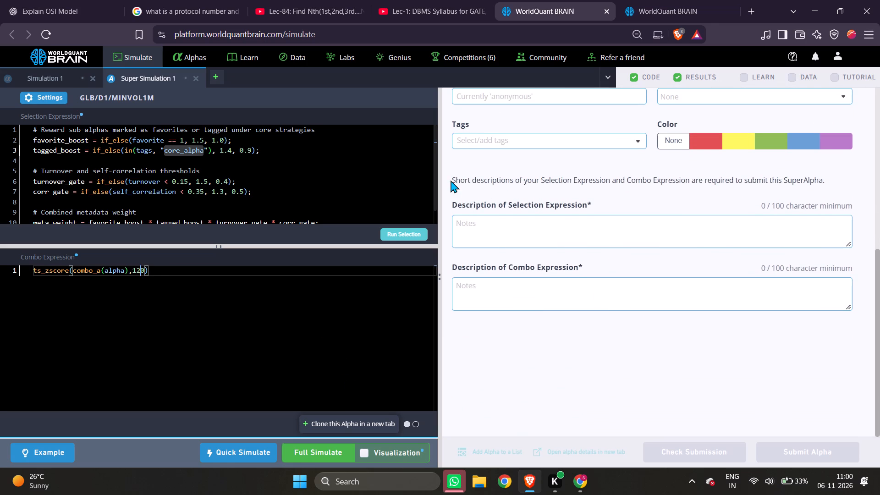
drag(450, 180, 868, 192)
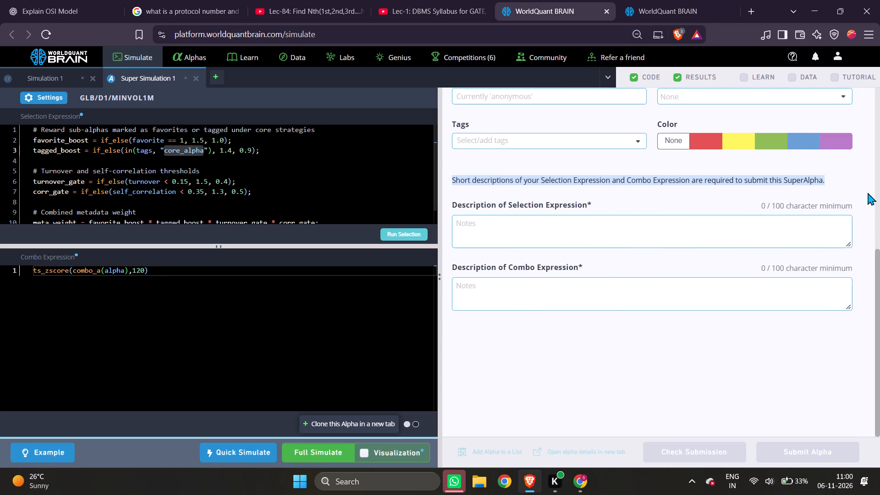
key(ctrl+c)
click(655, 243)
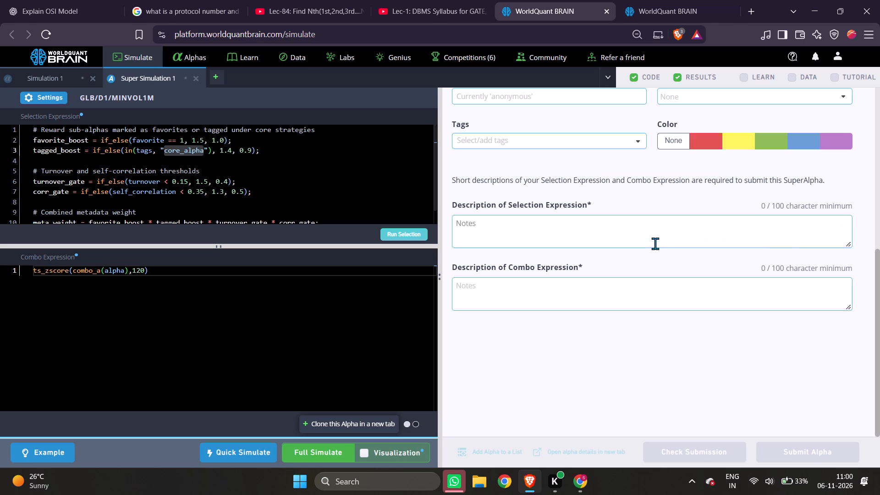
key(ctrl+v)
click(611, 293)
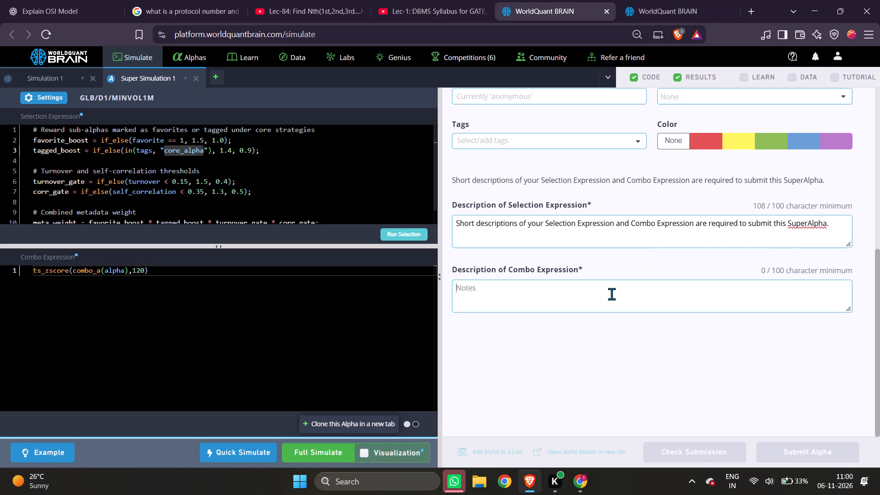
key(ctrl+v)
Start a full simulation of Super Simulation 1.
scroll(611, 294, up, 5)
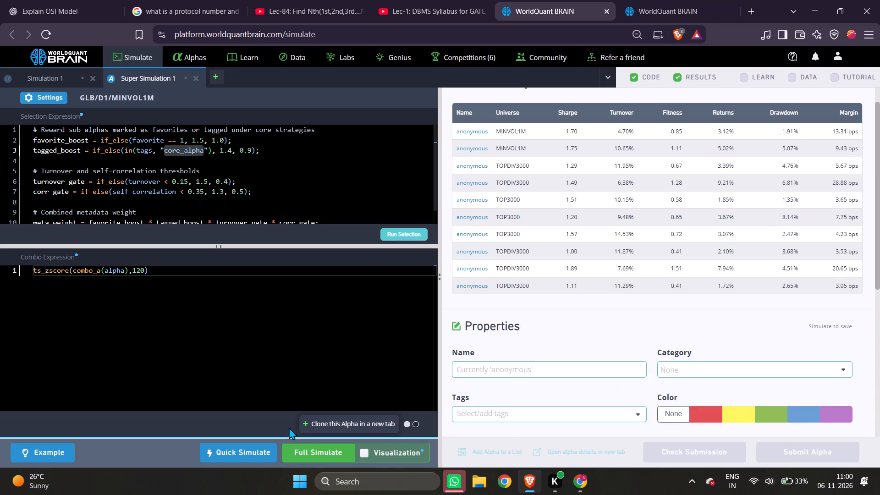
click(311, 454)
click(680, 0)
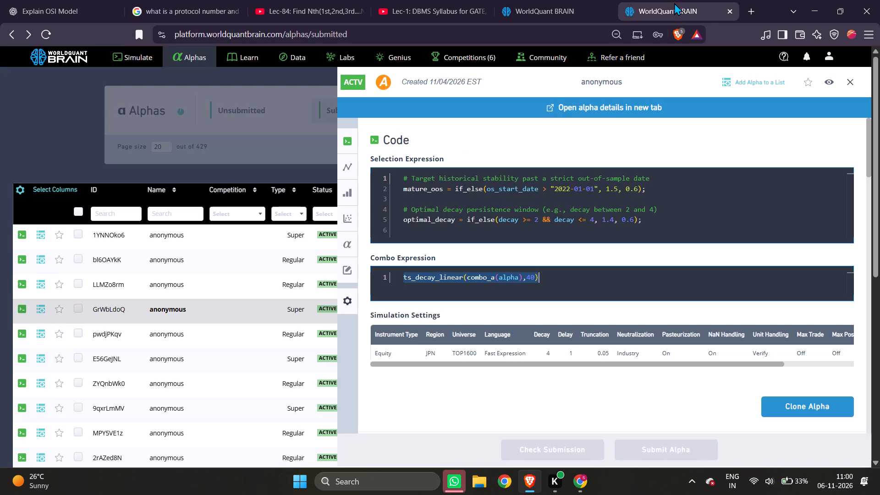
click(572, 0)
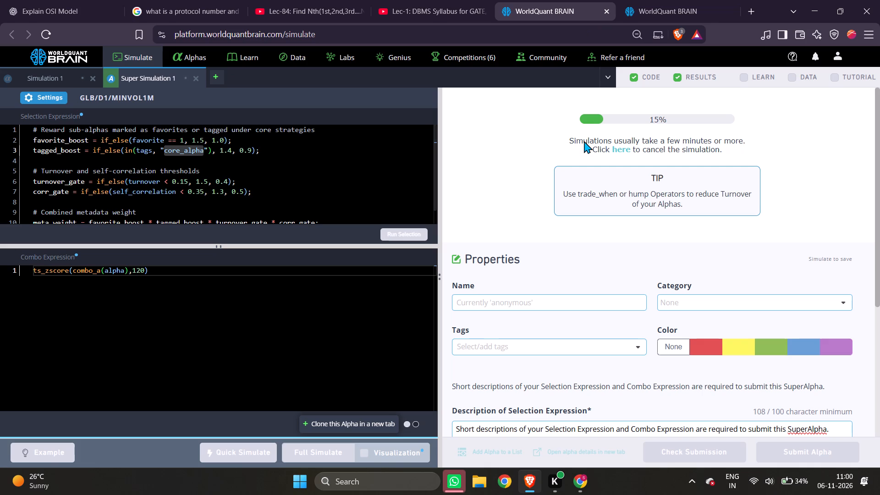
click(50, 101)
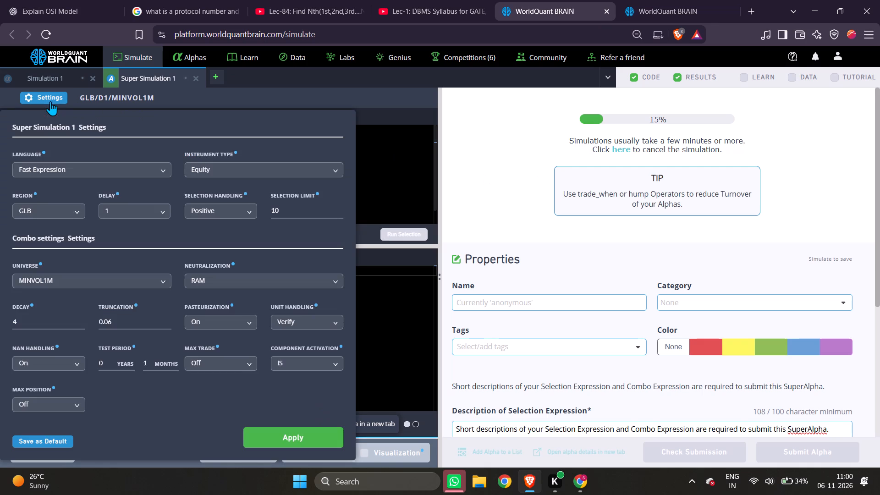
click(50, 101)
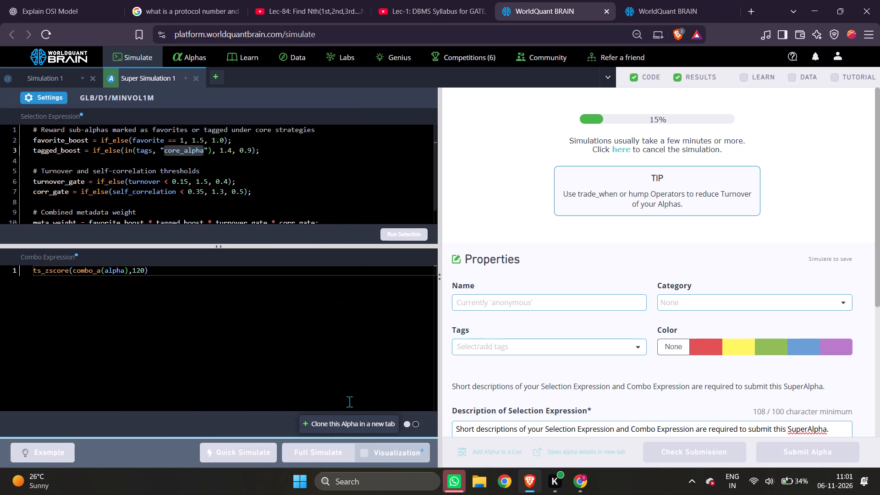
Clone Super Simulation 1 into a new simulation and set the clone's neutralization to Statistical.
click(346, 420)
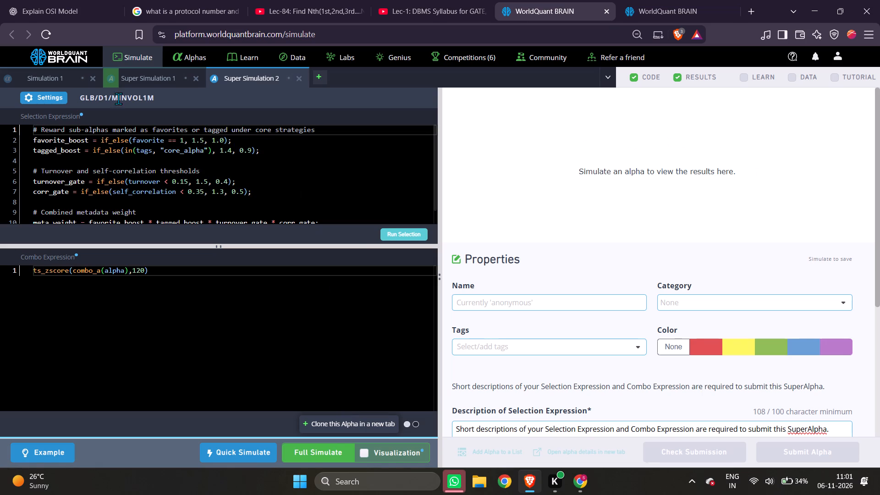
click(55, 96)
click(202, 278)
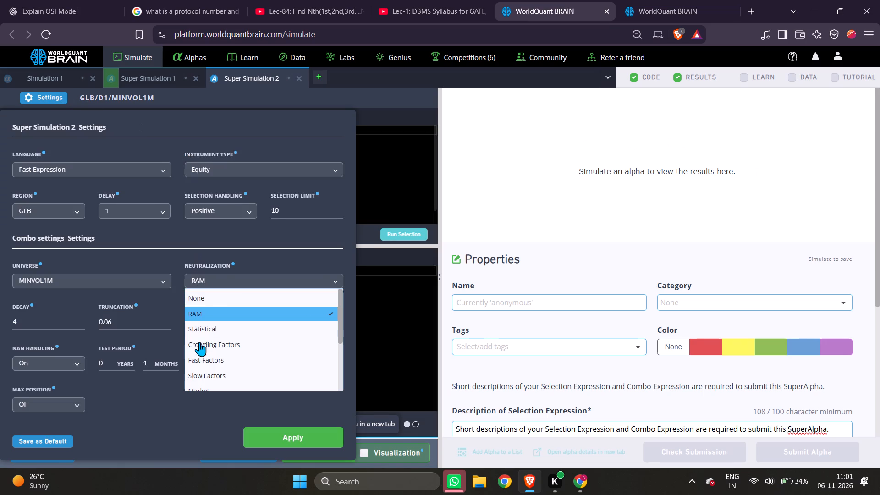
click(199, 342)
click(213, 284)
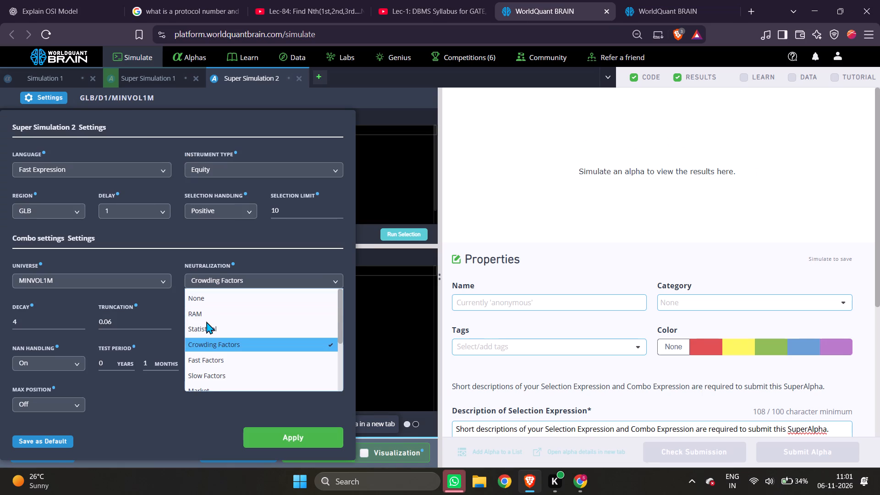
drag(206, 321, 205, 325)
click(205, 325)
click(305, 429)
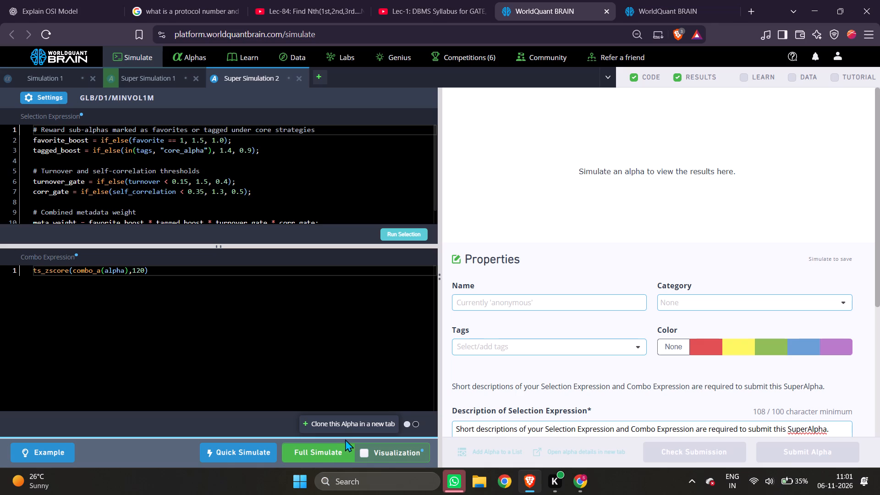
Clone Super Simulation 2 into a new simulation and set the clone's neutralization to Crowding Factors.
click(348, 424)
click(53, 93)
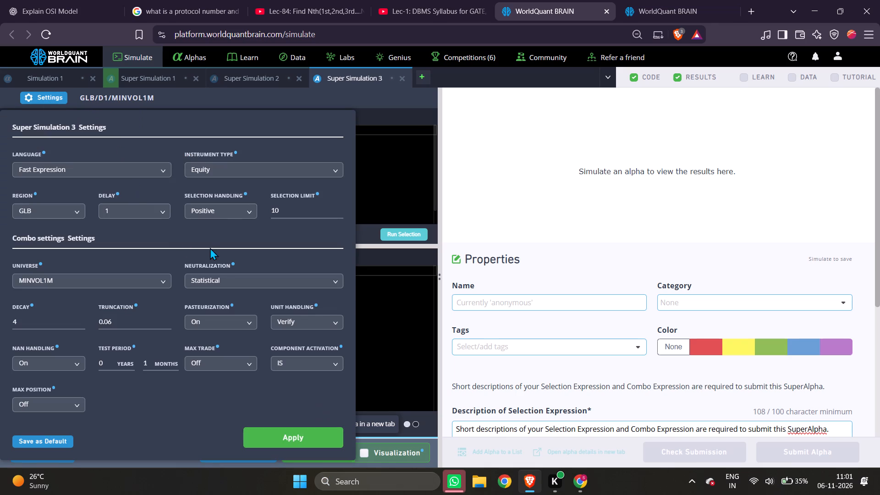
click(223, 276)
click(233, 337)
click(232, 340)
click(286, 435)
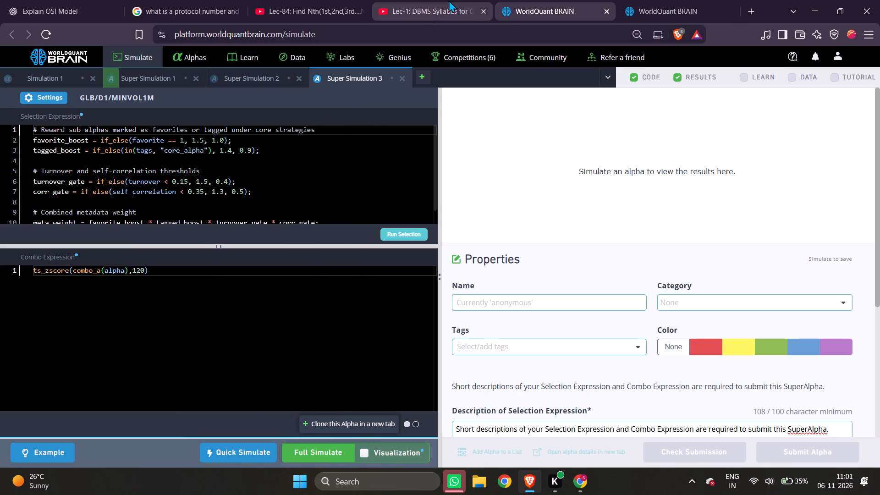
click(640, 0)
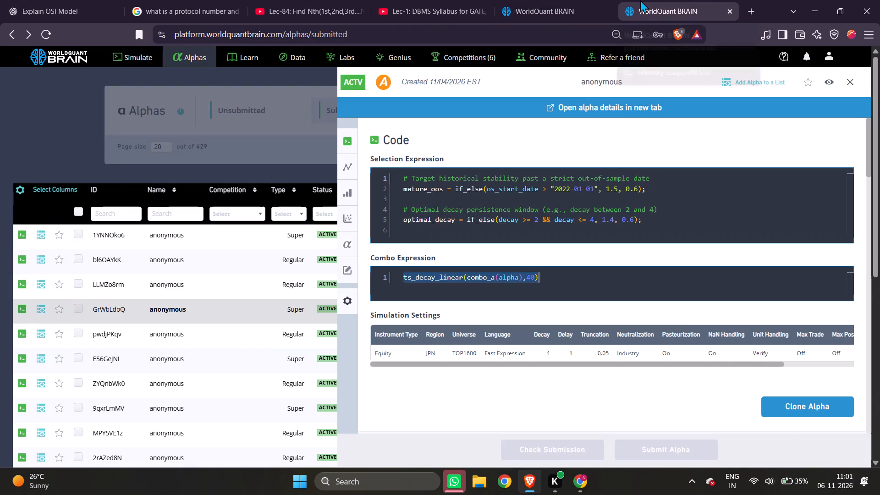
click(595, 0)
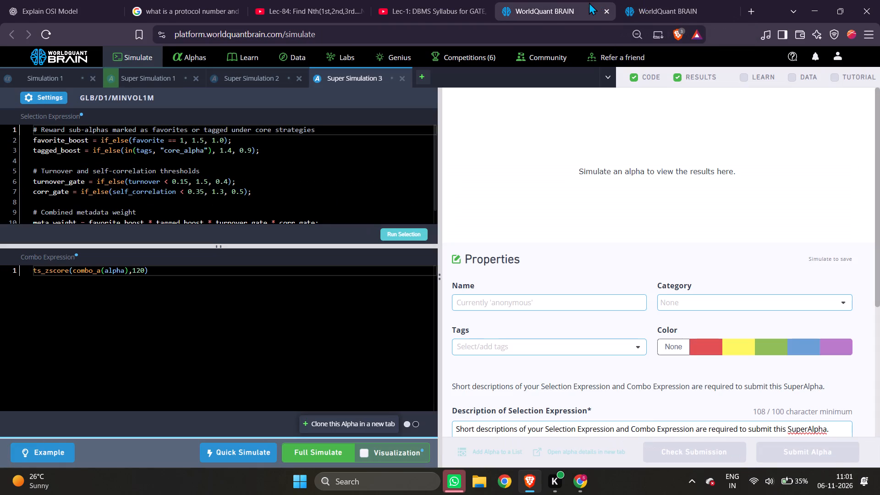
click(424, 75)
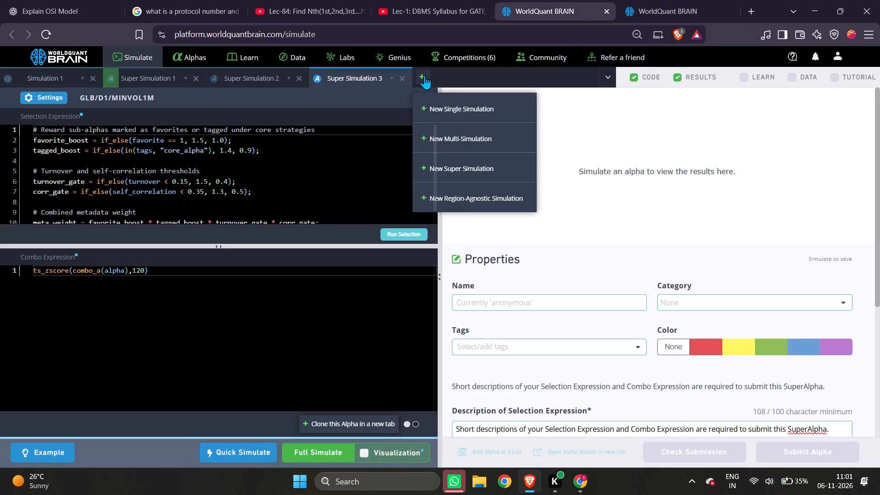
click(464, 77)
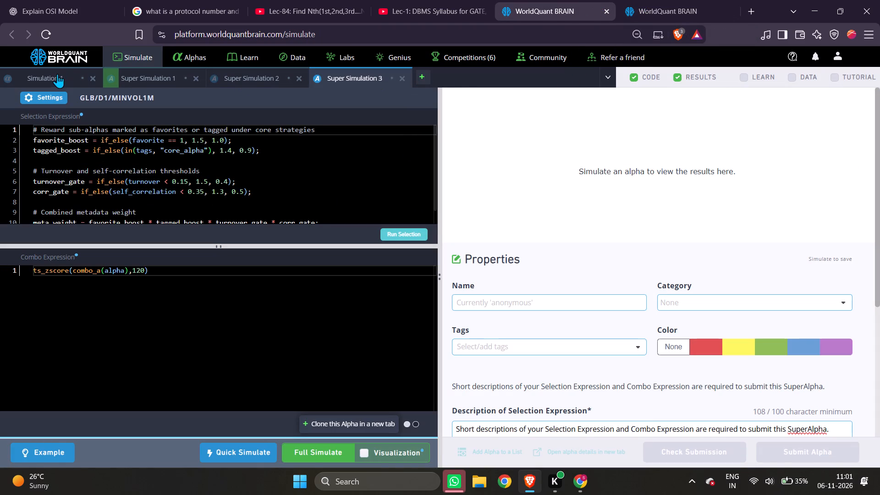
Reorder the open simulations so that Simulation 1 comes after Super Simulation 3.
drag(57, 74, 397, 86)
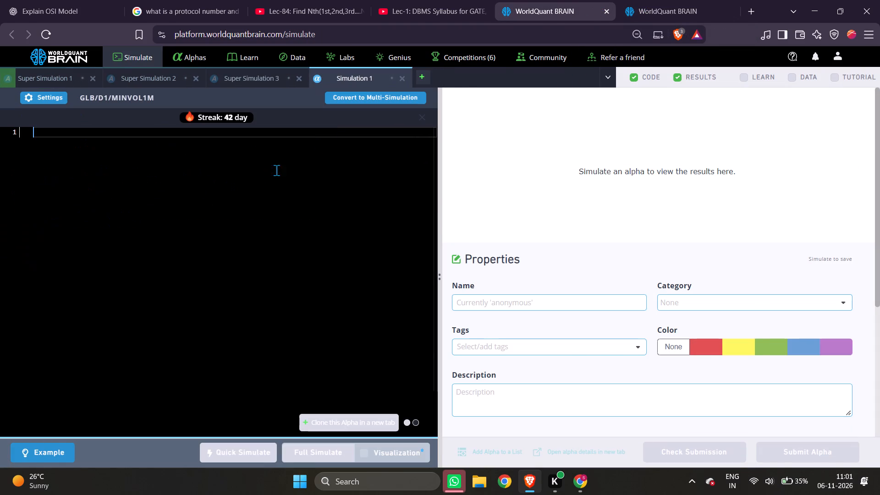
Open the Genius page separately from the submitted alphas page and look through its activity statistics down to Osmosis Allocation.
click(645, 0)
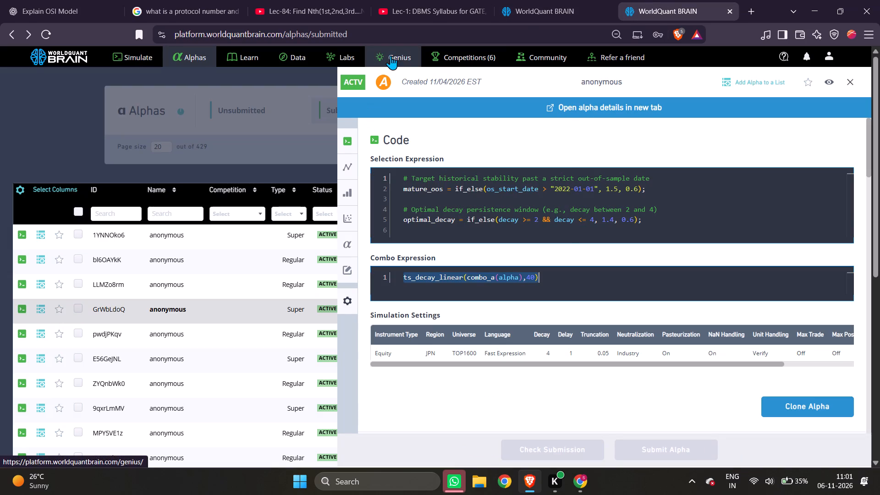
right_click(390, 55)
click(425, 66)
click(705, 0)
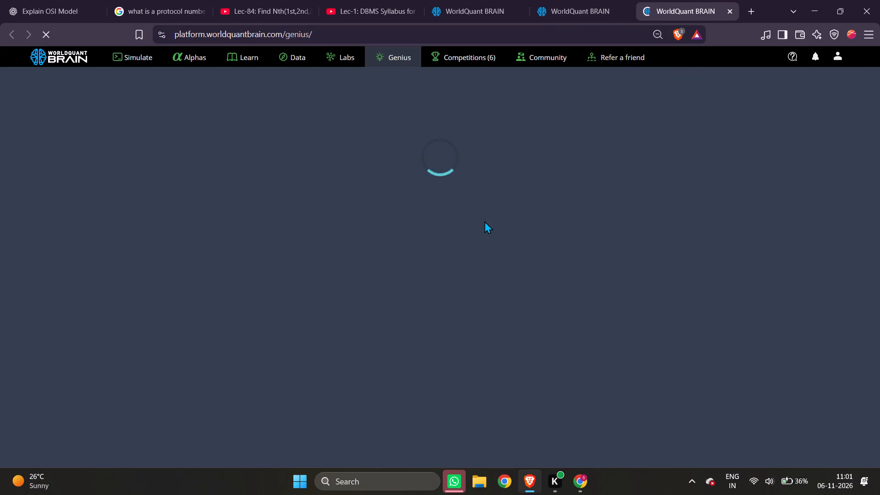
scroll(484, 221, down, 14)
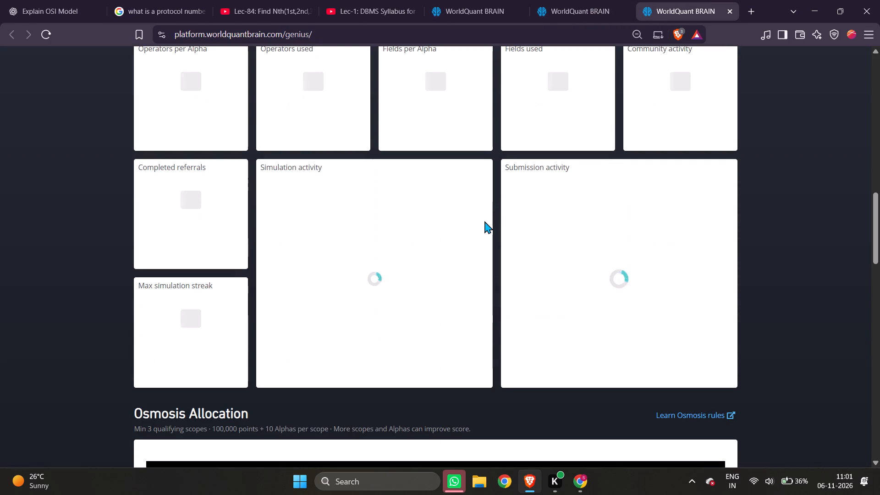
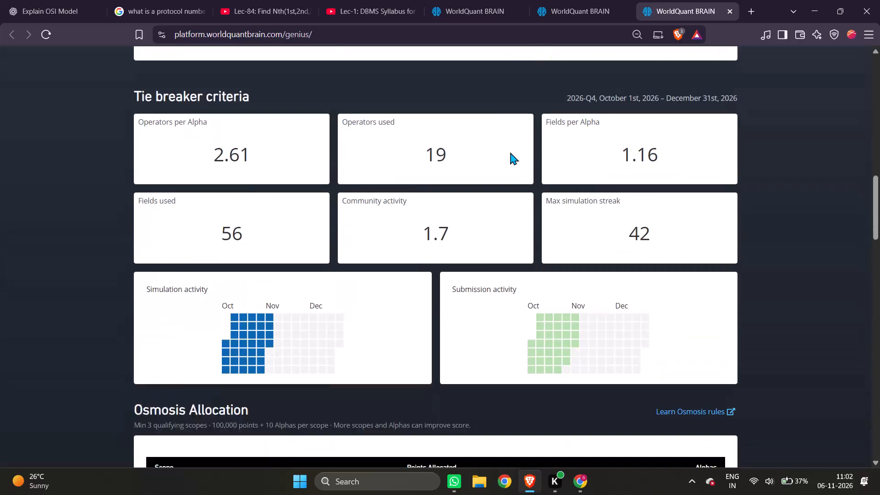
Open the GLB/D1 Risk datasets from the Genius pyramid grid and set the universe to MINVOL1M.
scroll(510, 152, down, 5)
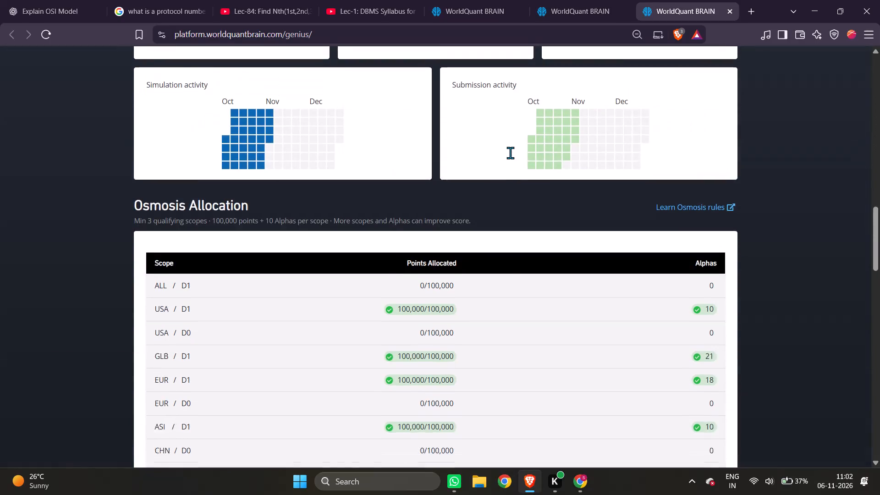
scroll(510, 153, down, 10)
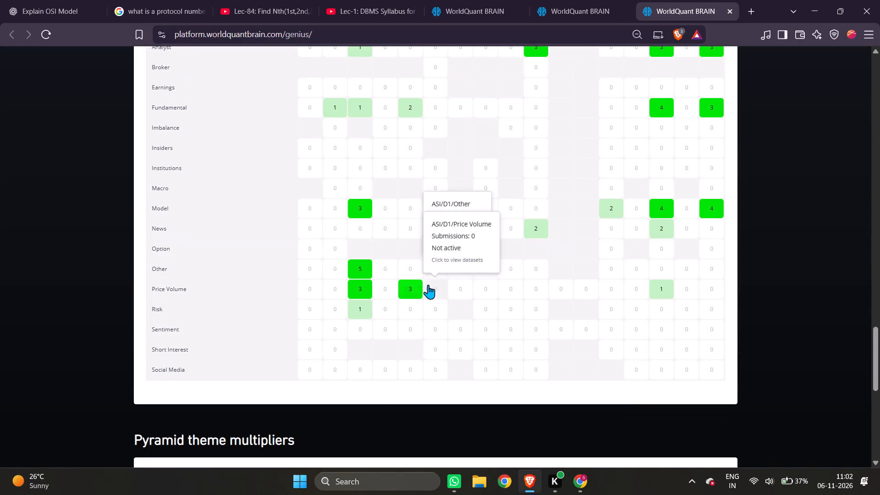
click(359, 311)
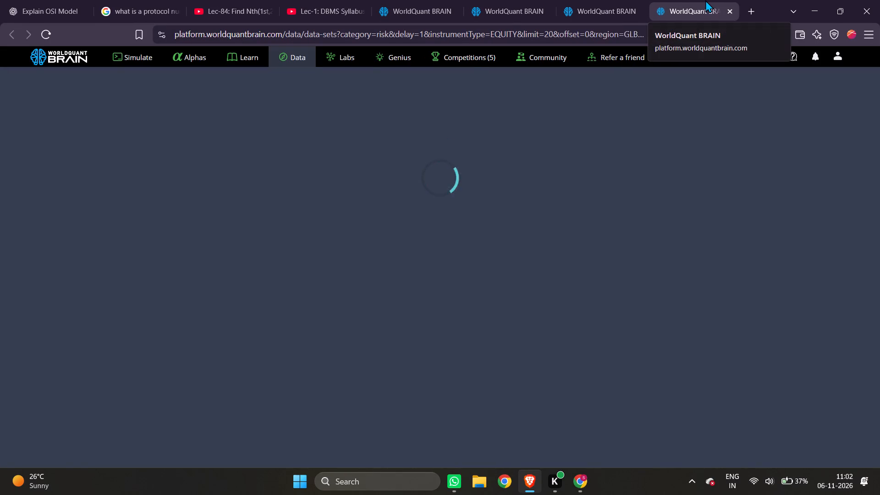
click(664, 95)
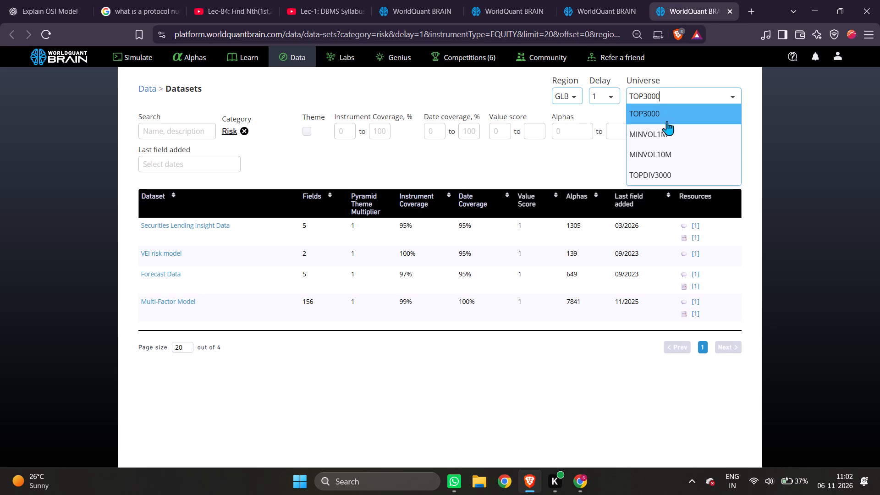
click(667, 128)
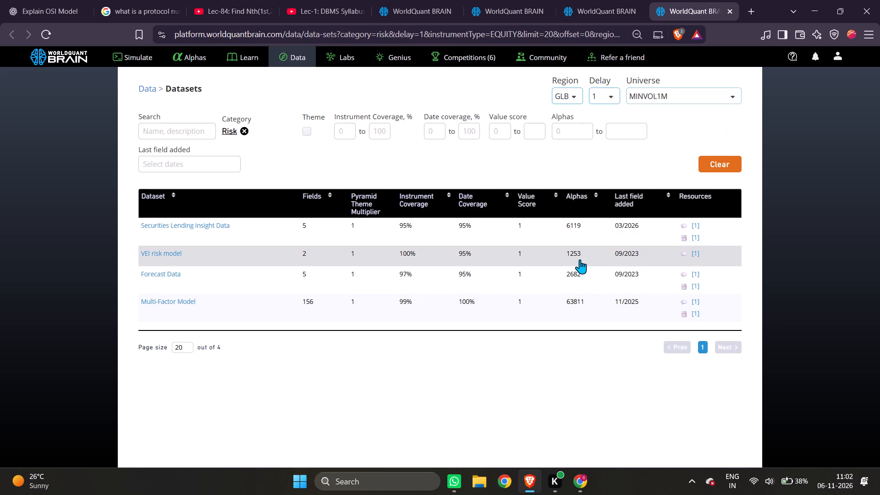
Examine the fields of the VEI risk model, Forecast Data and Securities Lending Insight Data datasets, ordering Forecast Data by descending alpha count.
click(553, 251)
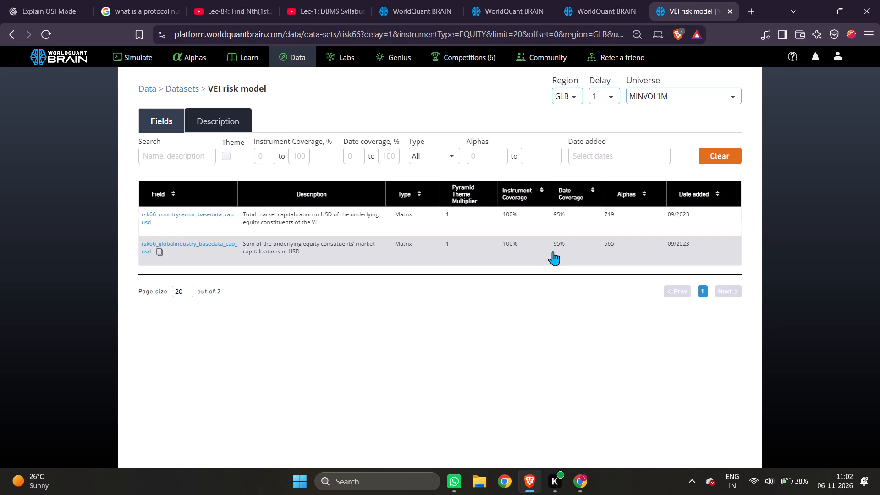
click(15, 32)
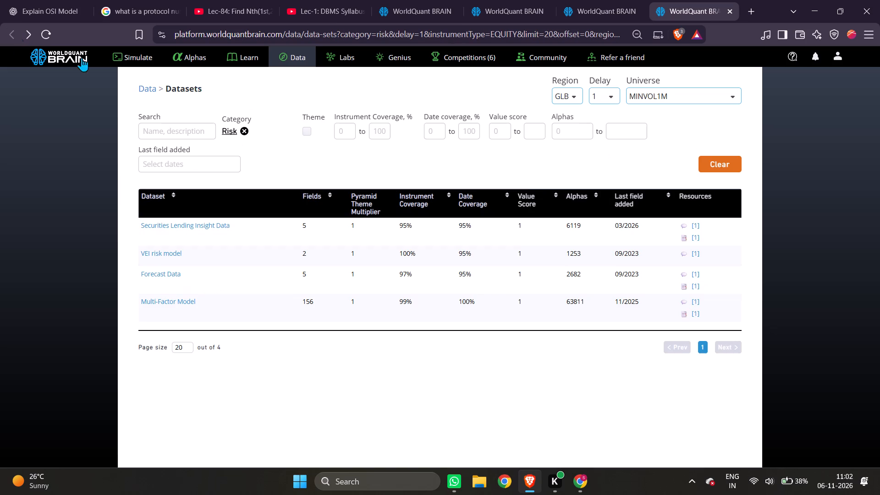
click(563, 279)
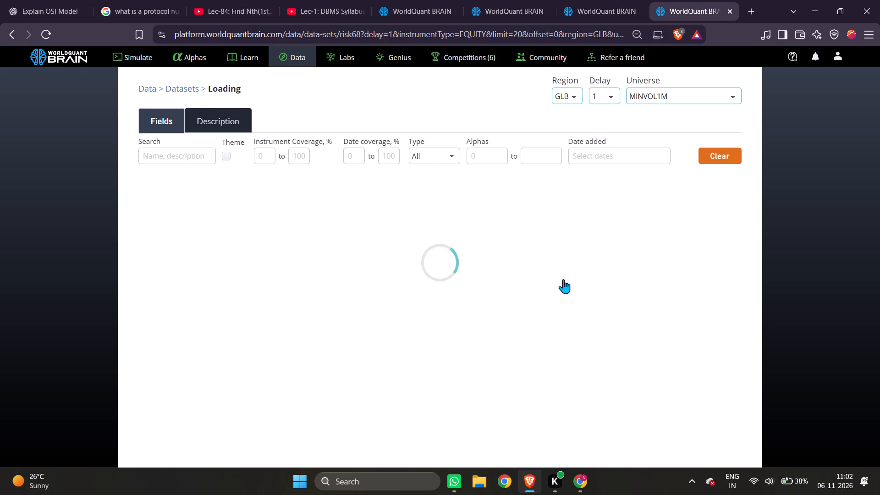
click(643, 192)
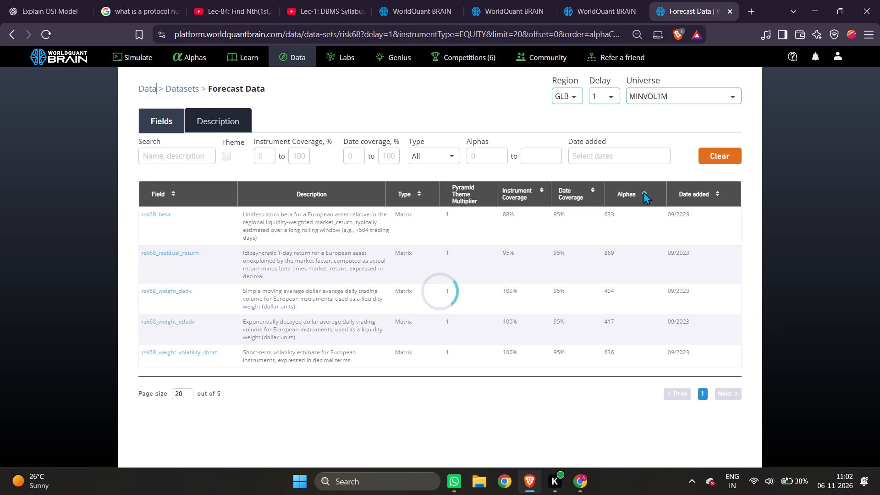
click(643, 192)
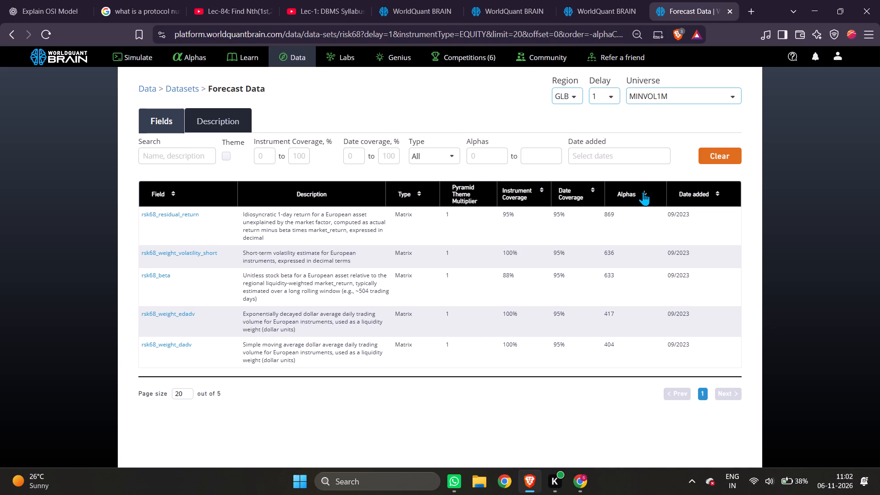
click(618, 0)
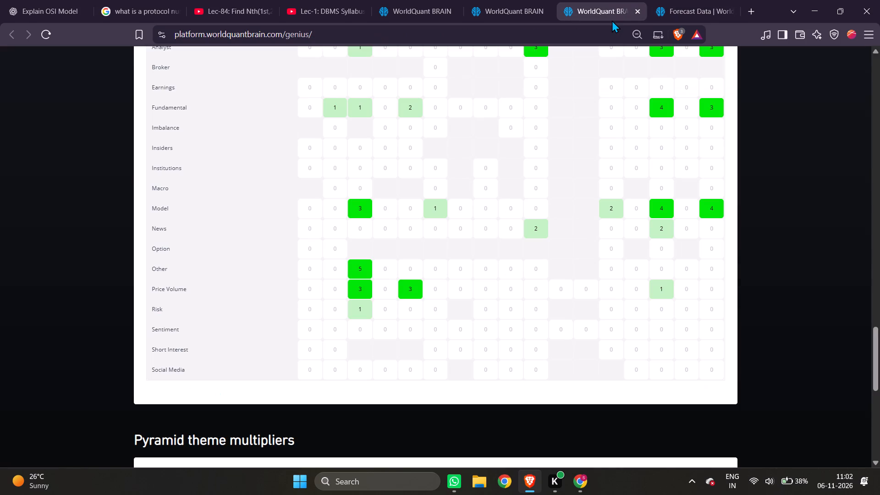
click(680, 0)
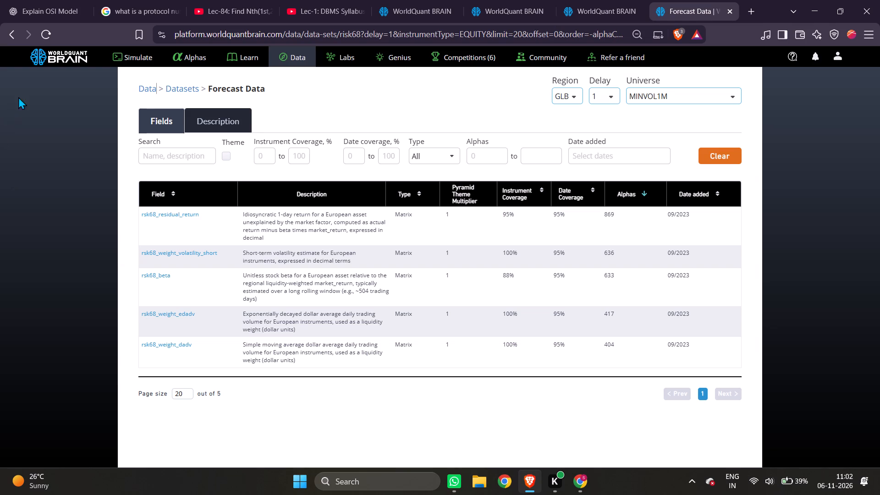
click(3, 33)
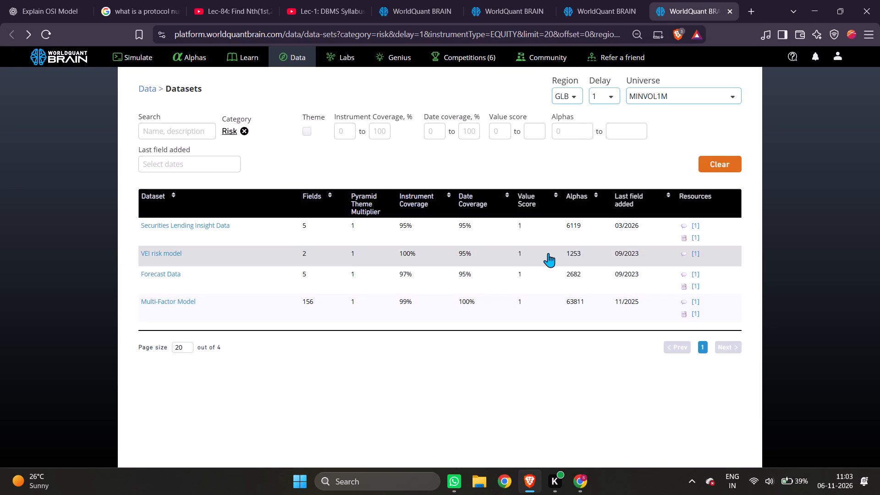
click(552, 236)
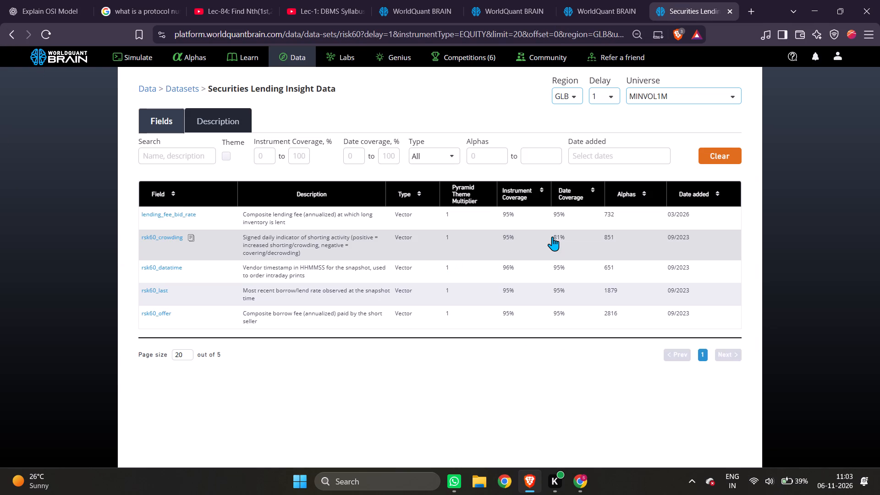
click(13, 34)
Sort the Multi-Factor Model dataset's fields by descending alpha count and copy the field name rsk70_mfm2_gemtrd_primaryindustry.
click(472, 299)
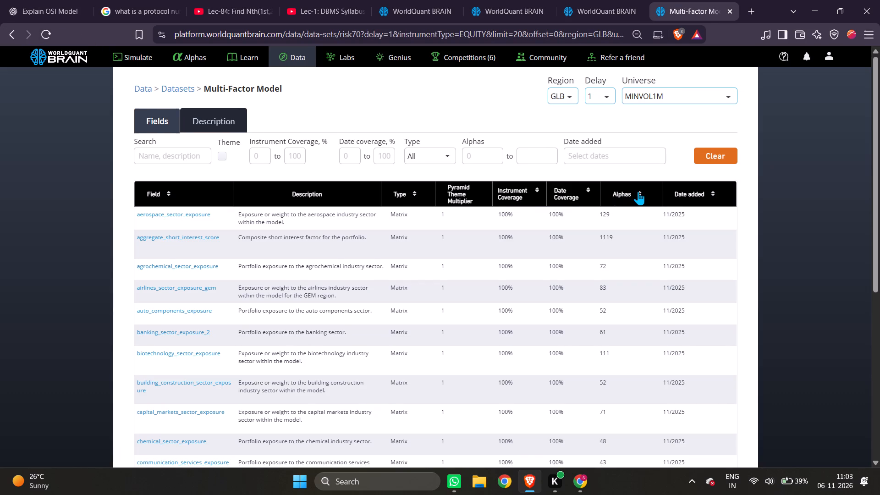
click(638, 191)
click(638, 191)
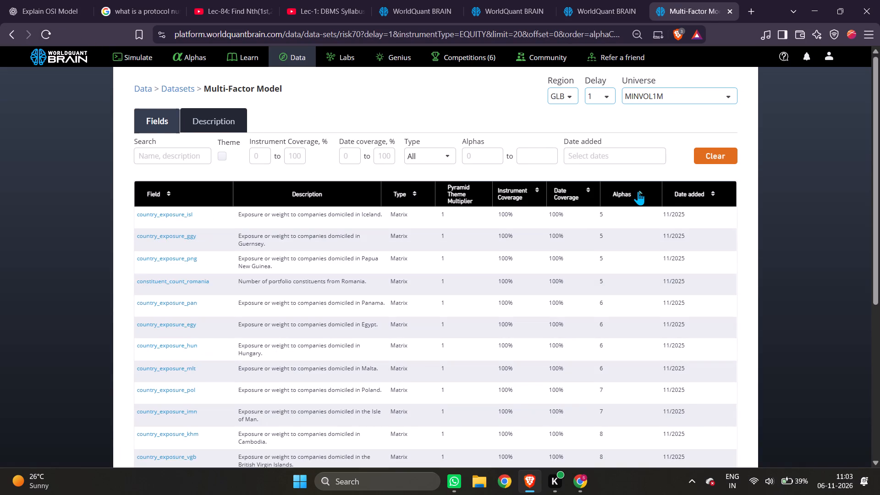
scroll(599, 300, down, 4)
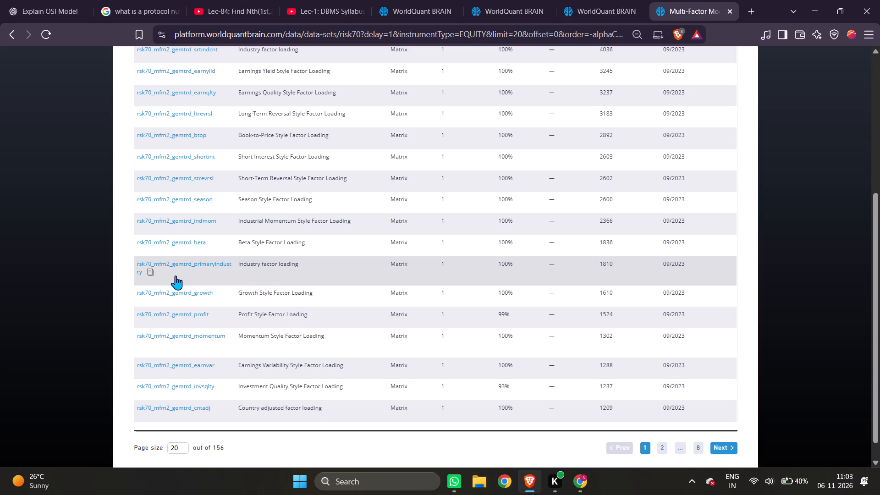
click(153, 274)
Copy the expression group_zscore(-rank(ts_av_diff(rsk66_countrysector_basedata_cap_usd,252)),subindustry) from submitted alpha bl6OAYkK into the empty Simulation 1.
click(391, 0)
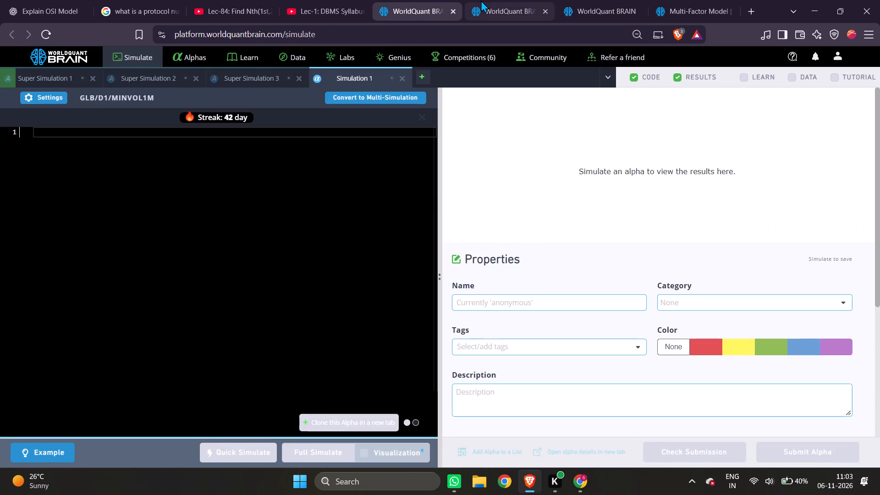
click(481, 0)
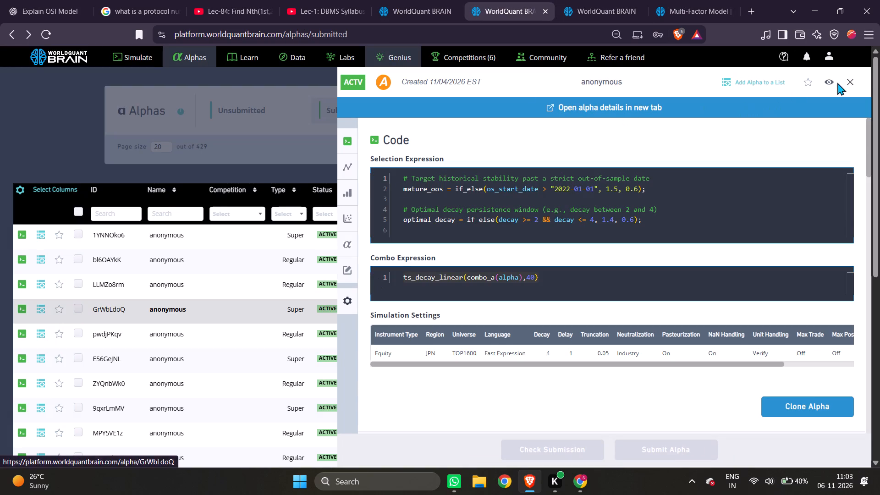
click(850, 78)
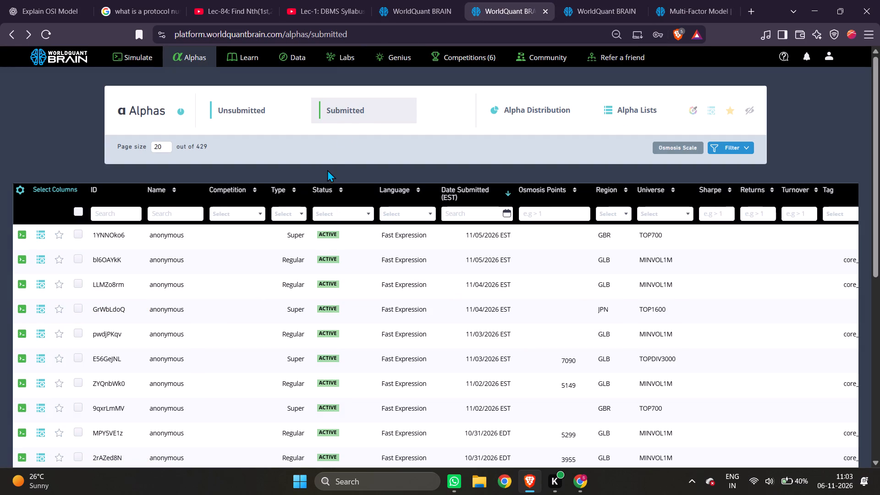
click(284, 254)
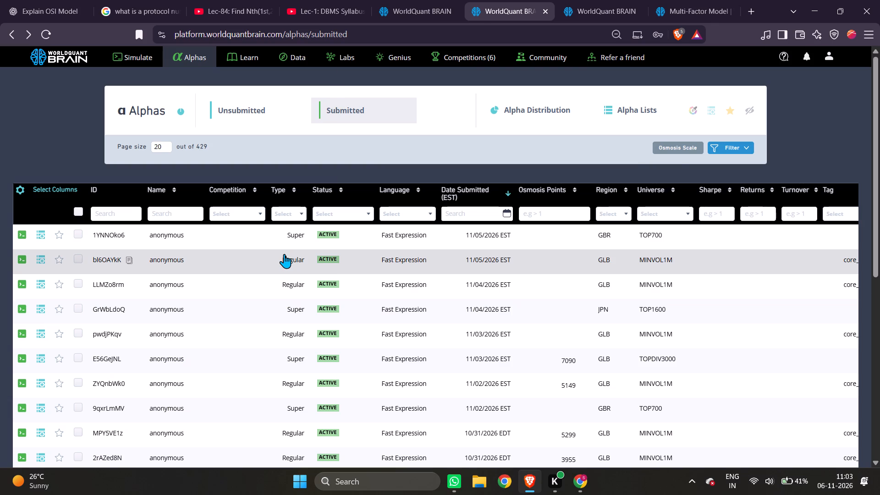
click(744, 166)
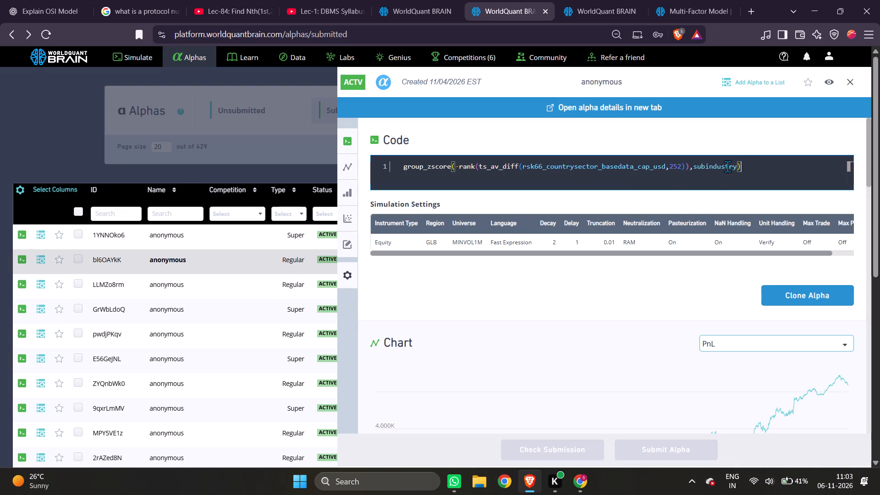
drag(742, 166, 375, 157)
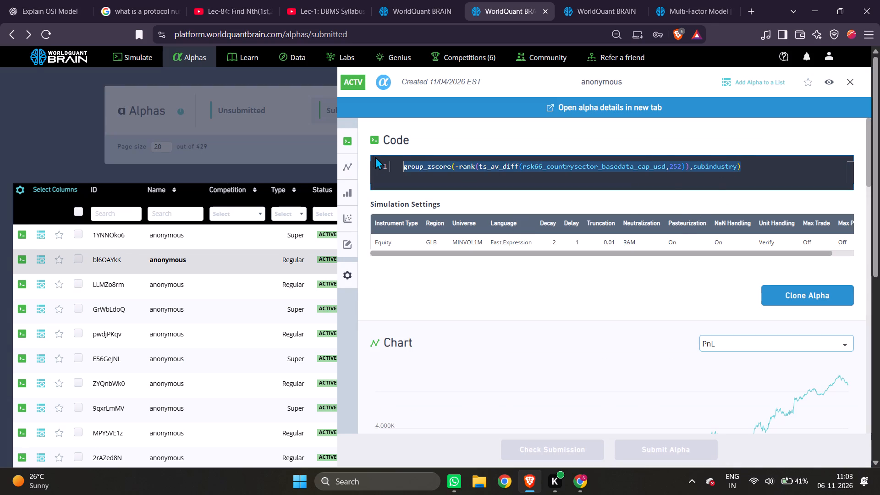
key(ctrl+c)
click(399, 5)
click(321, 164)
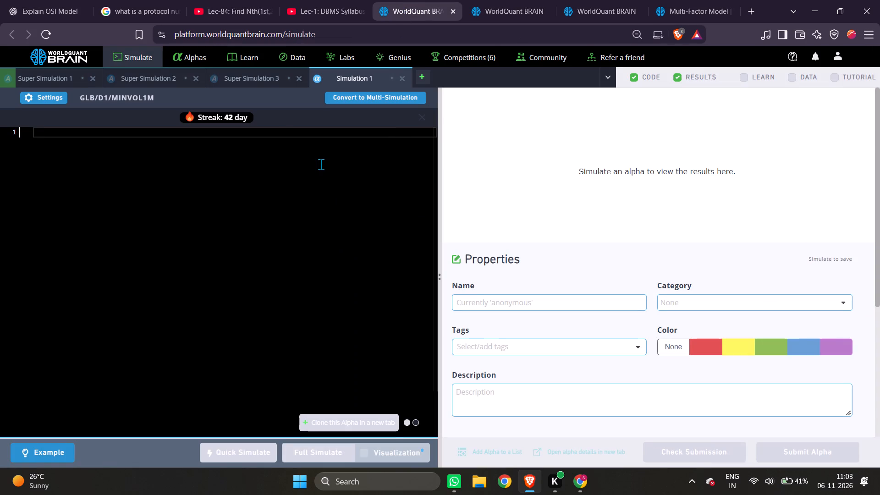
key(ctrl+v)
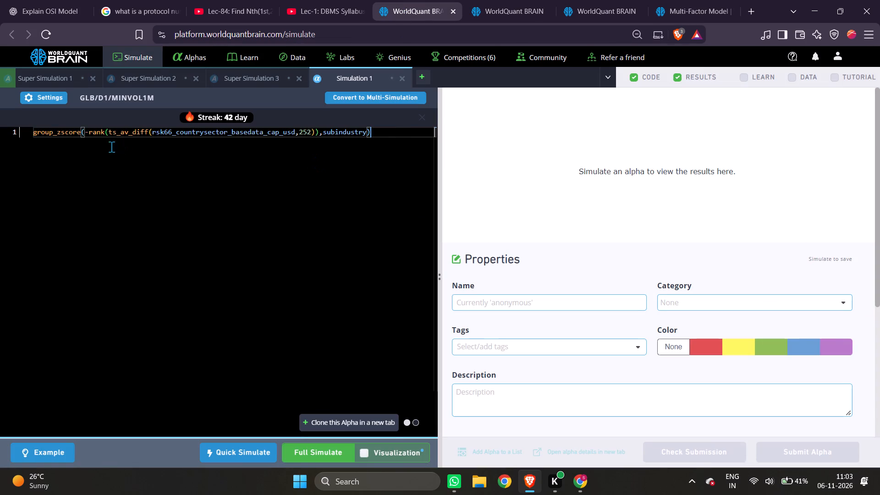
Replace the data field in Simulation 1's expression with rsk70_mfm2_gemtrd_primaryindustry, copied from the Multi-Factor Model dataset.
click(662, 0)
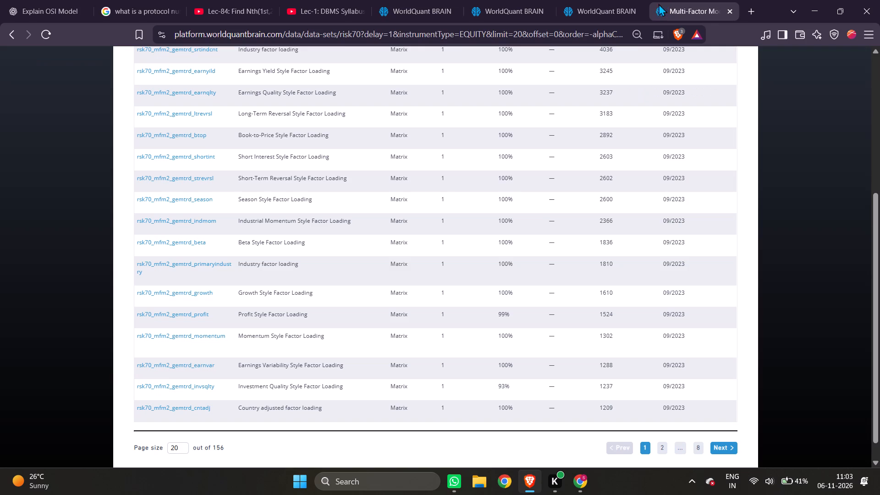
click(614, 1)
click(691, 0)
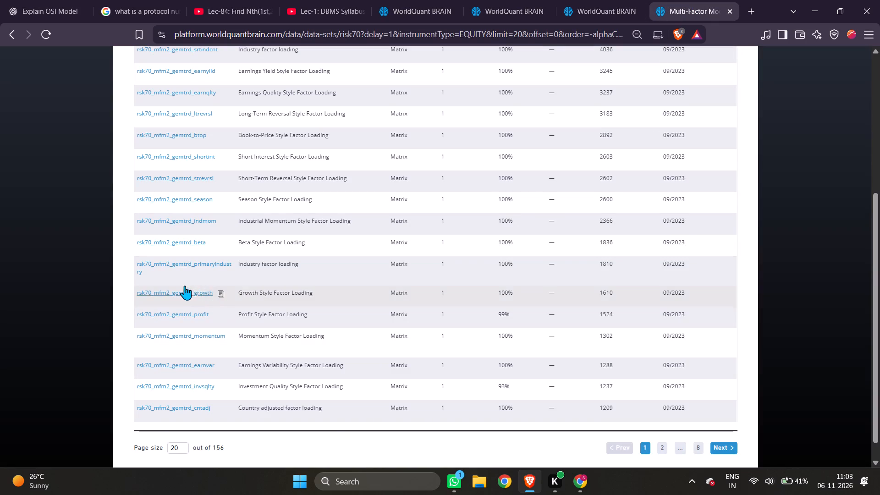
click(151, 274)
click(401, 0)
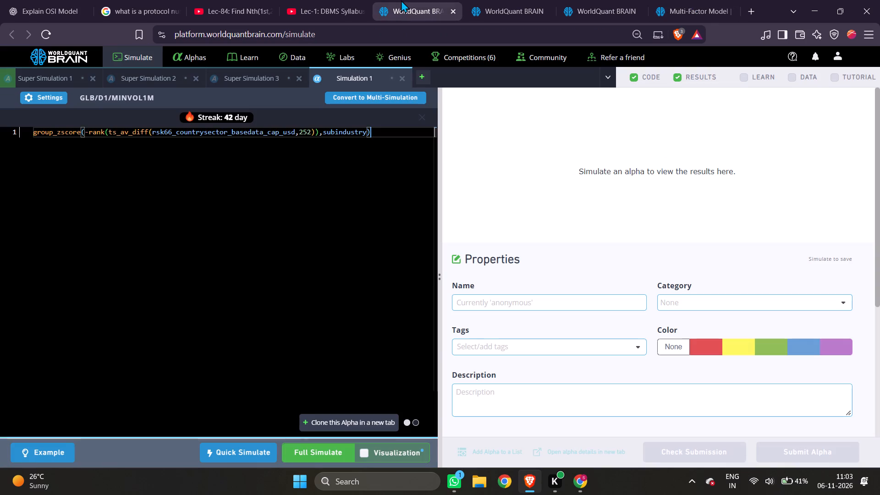
double_click(222, 132)
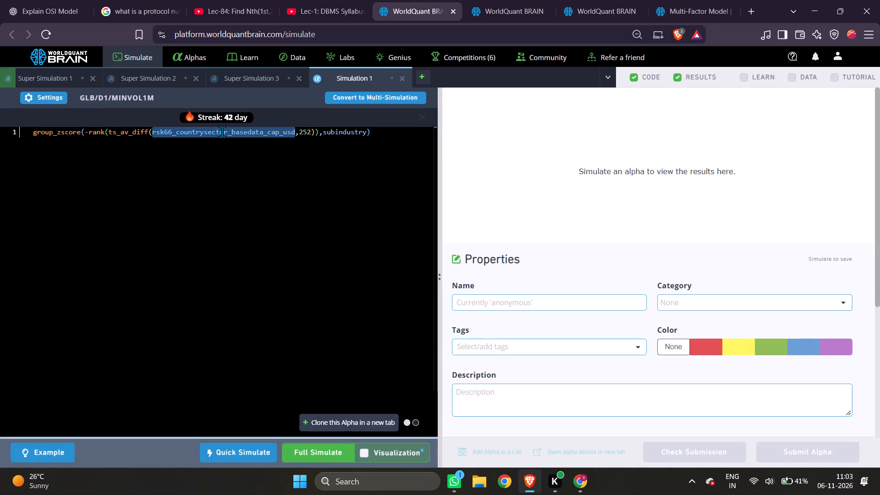
key(ctrl+v)
Open the settings of Simulation 1.
click(30, 100)
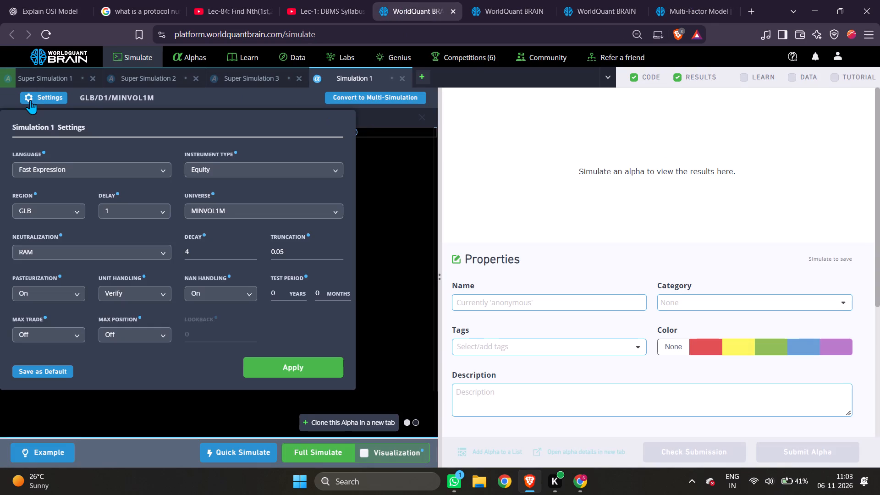
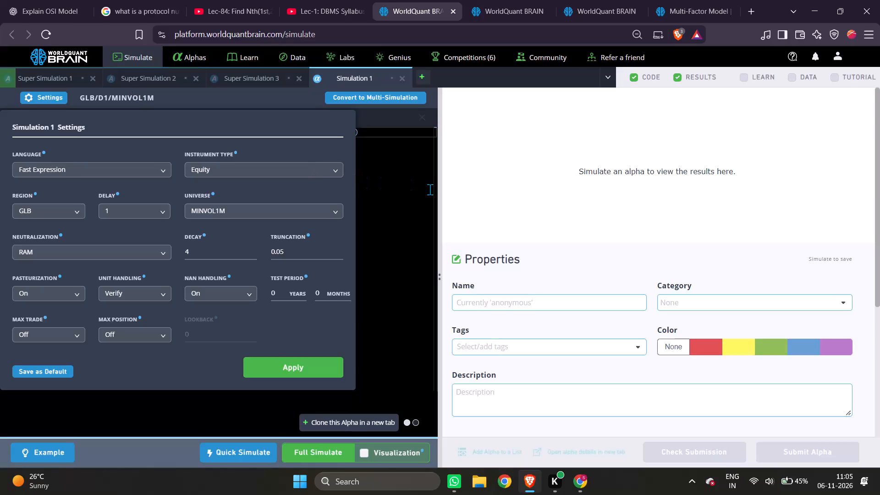
Re-enter the field rsk70_mfm2_gemtrd_primaryindustry from the Multi-Factor Model dataset in Simulation 1's expression and run the full simulation.
click(430, 189)
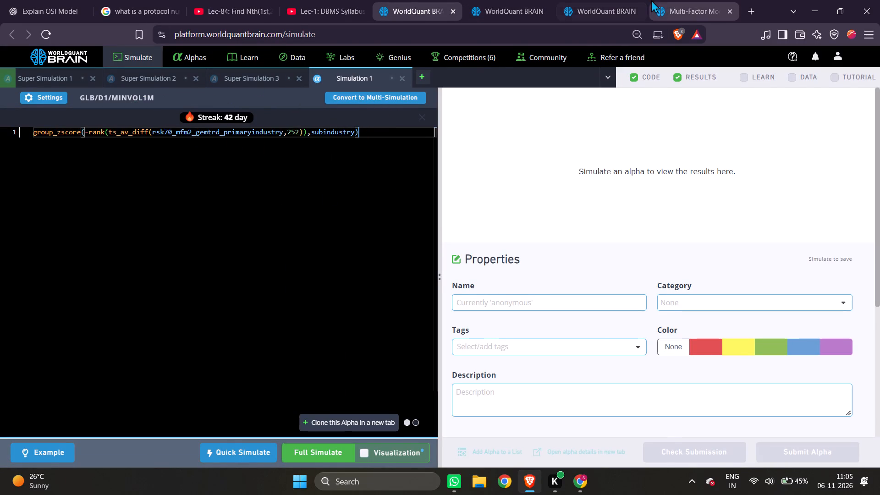
click(668, 0)
click(146, 274)
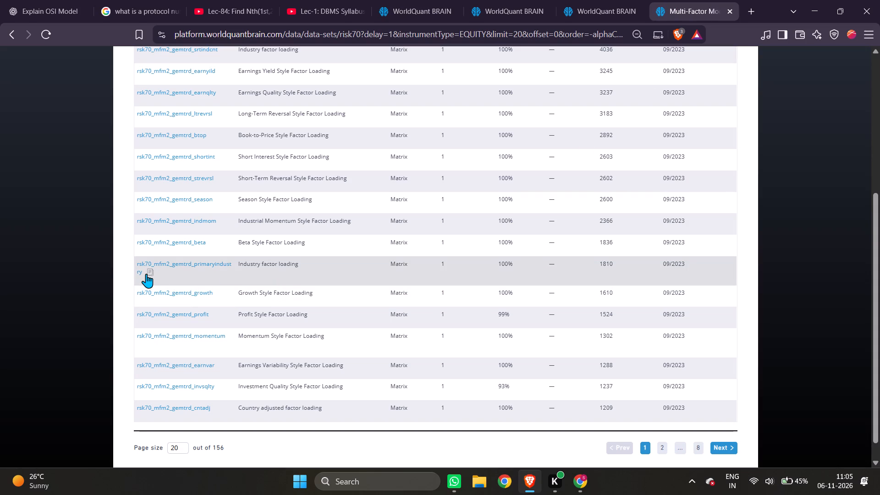
click(432, 0)
double_click(269, 135)
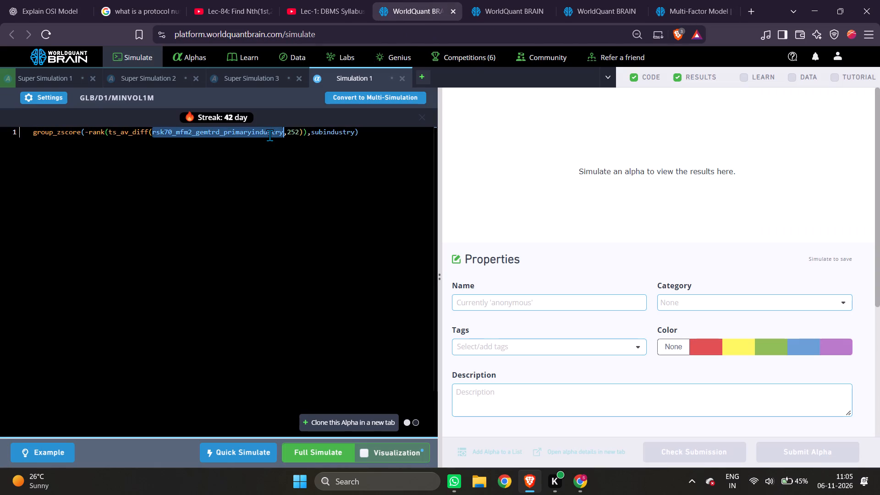
key(ctrl+v)
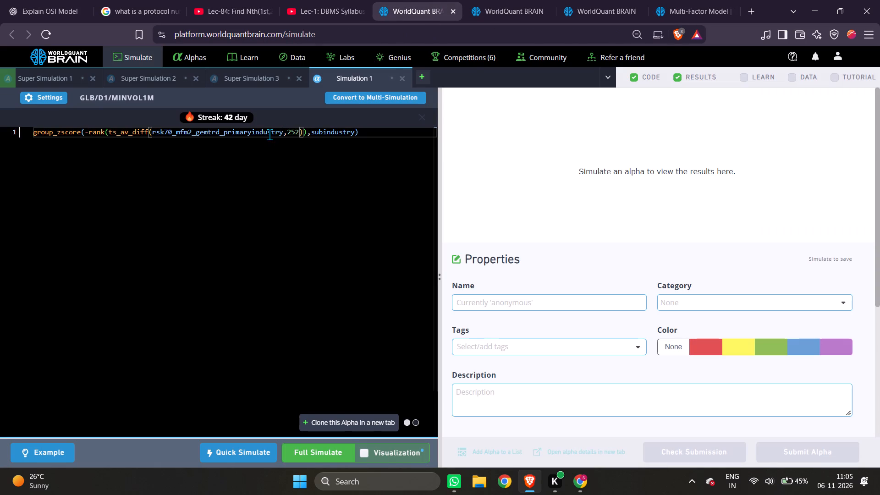
click(322, 456)
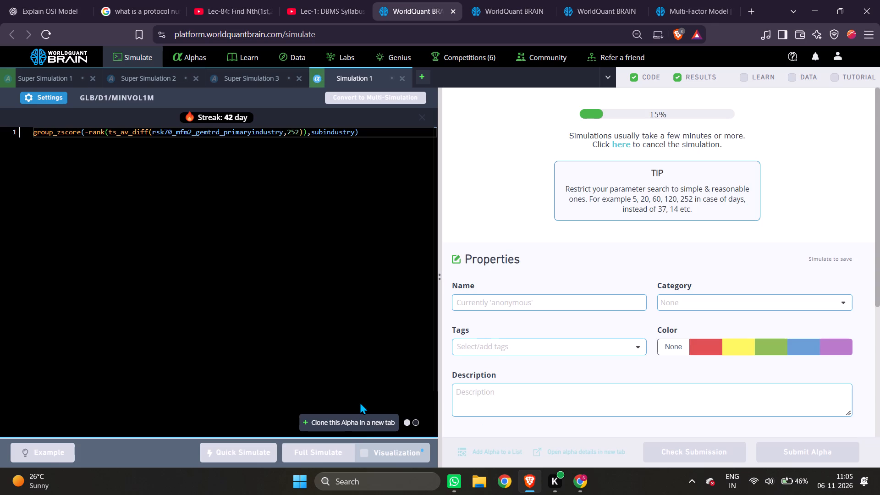
Clone Simulation 1 and add the three-line code of submitted alpha LLMZo8rm below the clone's existing expression.
click(574, 0)
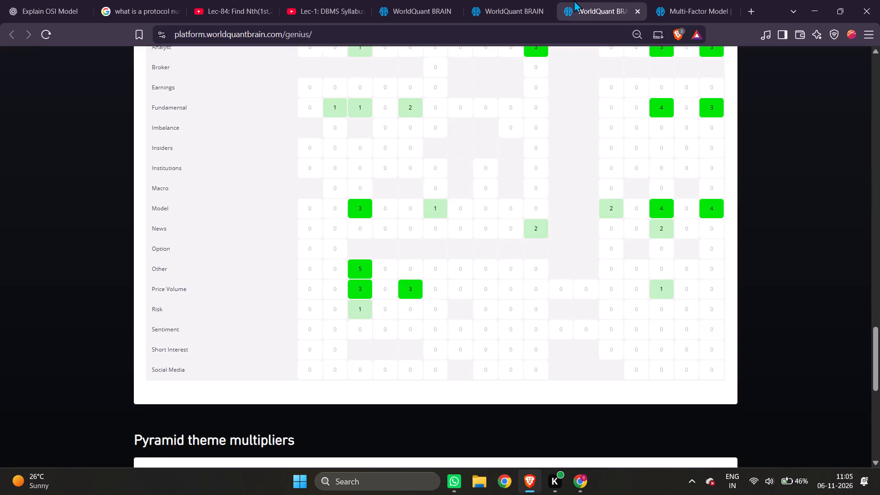
click(505, 0)
click(268, 280)
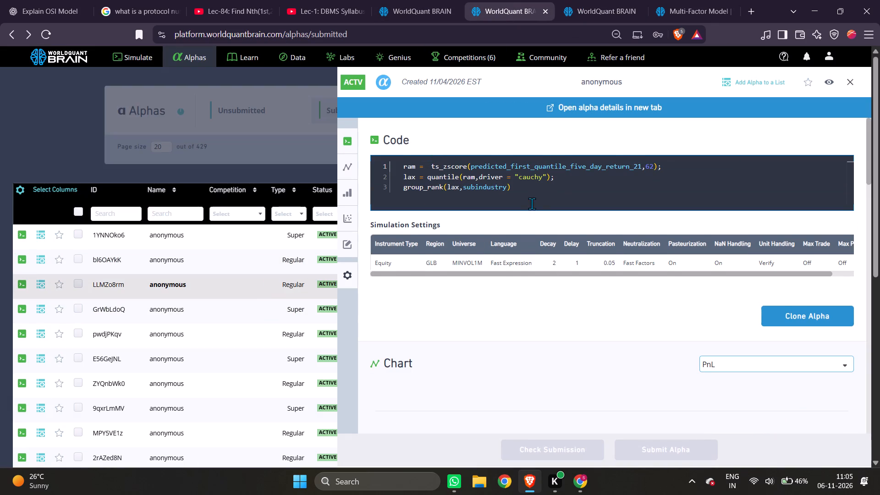
drag(517, 189, 397, 167)
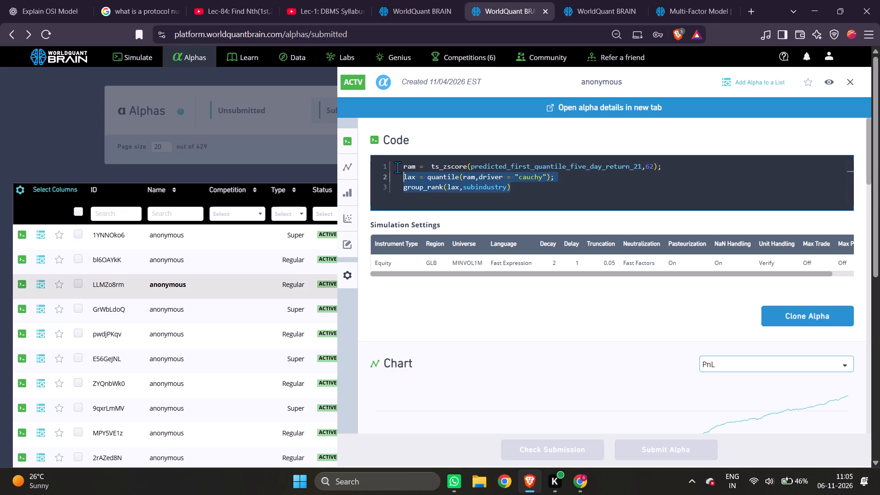
drag(397, 167, 403, 161)
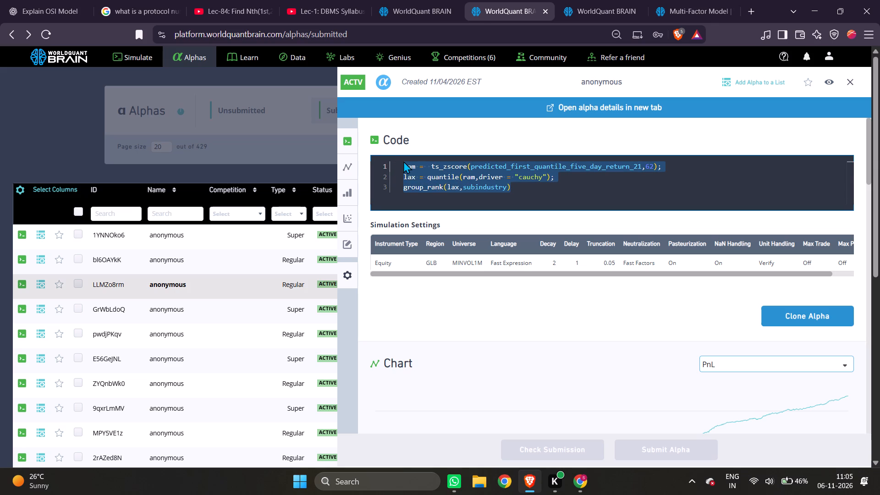
key(ctrl+c)
click(398, 0)
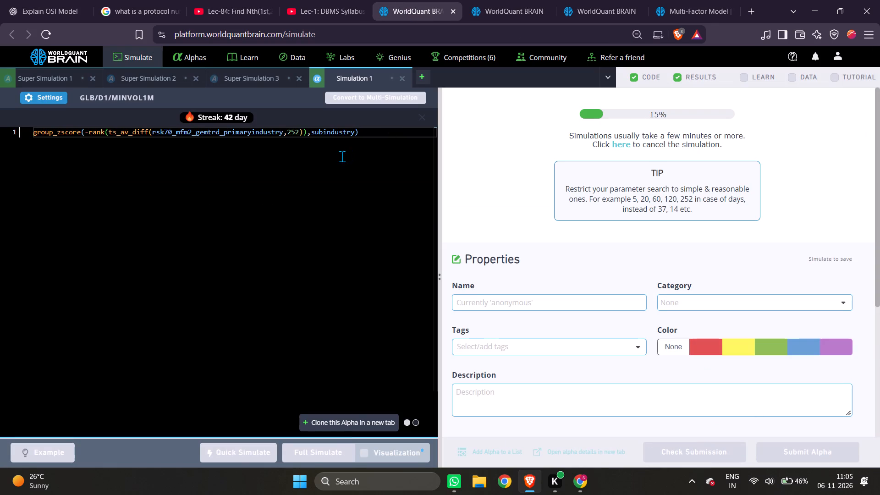
click(348, 423)
click(396, 138)
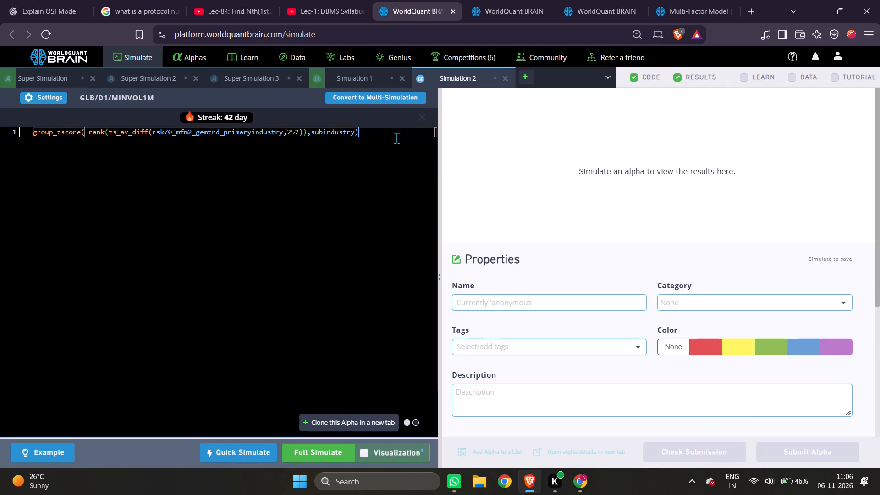
key(Return)
key(ctrl+v)
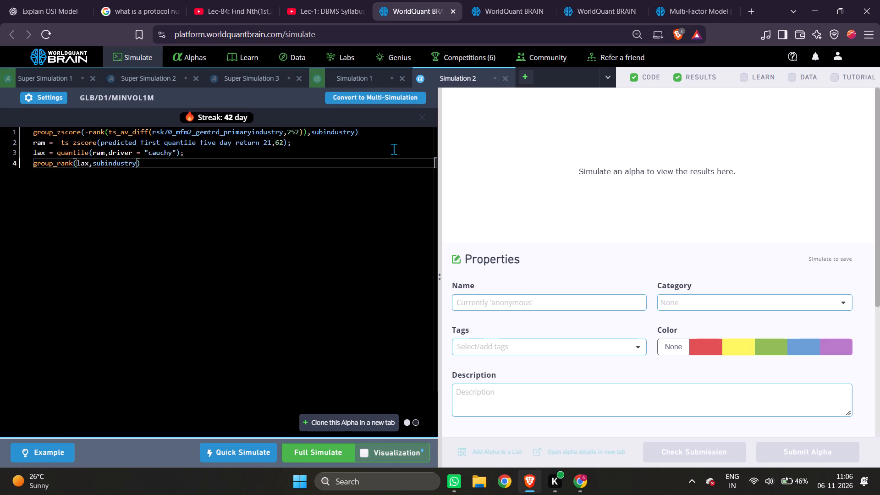
Replace the data field inside ts_zscore in Simulation 2 with rsk70_mfm2_gemtrd_primaryindustry, copied from the first line.
double_click(226, 130)
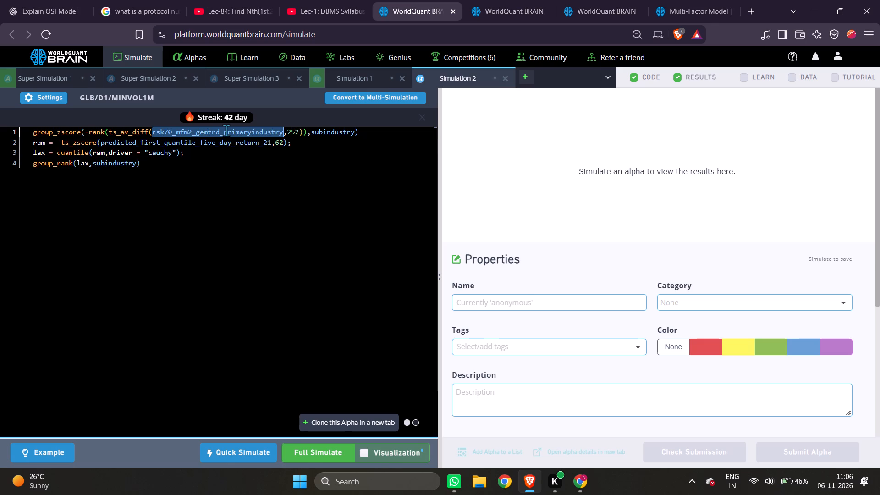
key(ctrl+c)
double_click(216, 141)
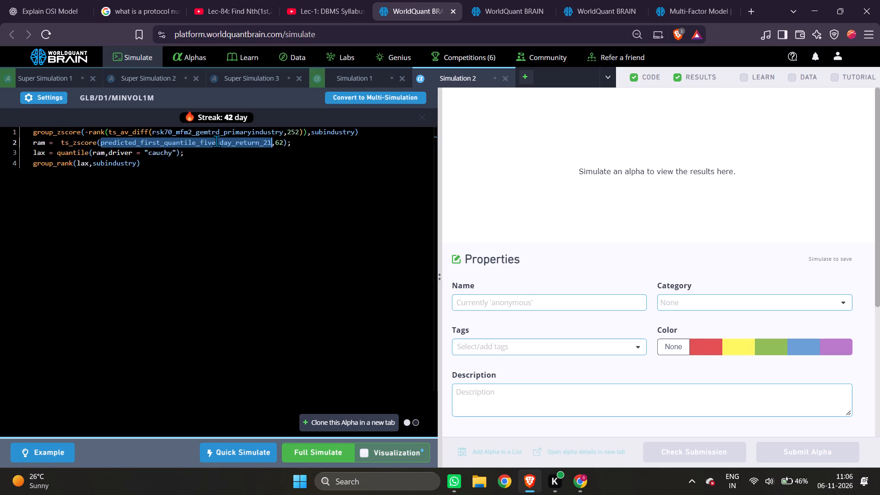
key(ctrl+v)
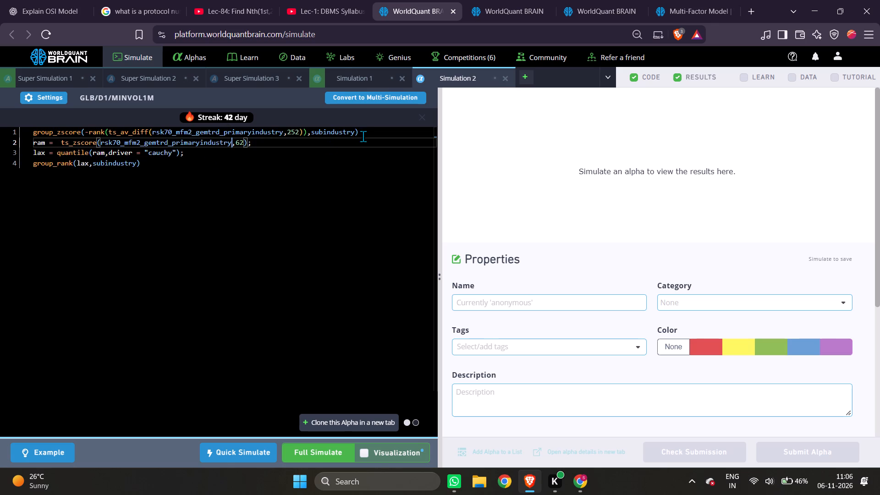
Remove the original group_zscore line from the start of Simulation 2's code and run the full simulation.
drag(368, 132, 0, 122)
key(space)
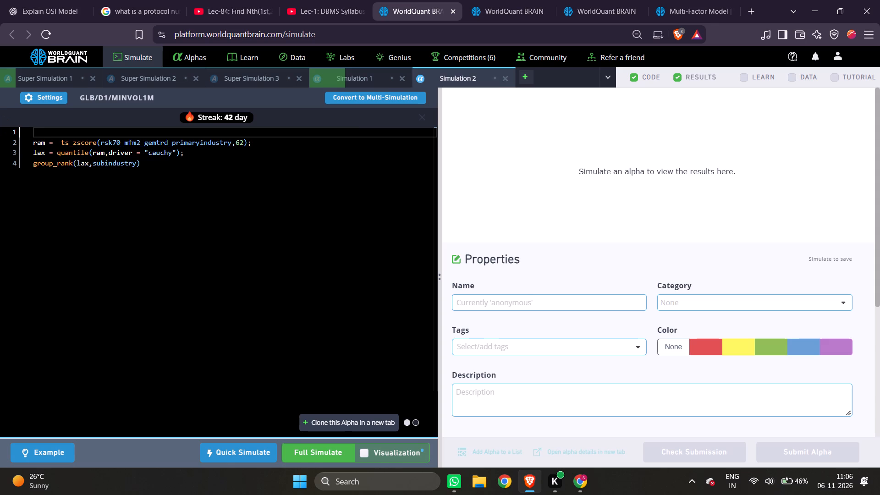
key(Down)
key(Left)
key(BackSpace)
key(BackSpace)
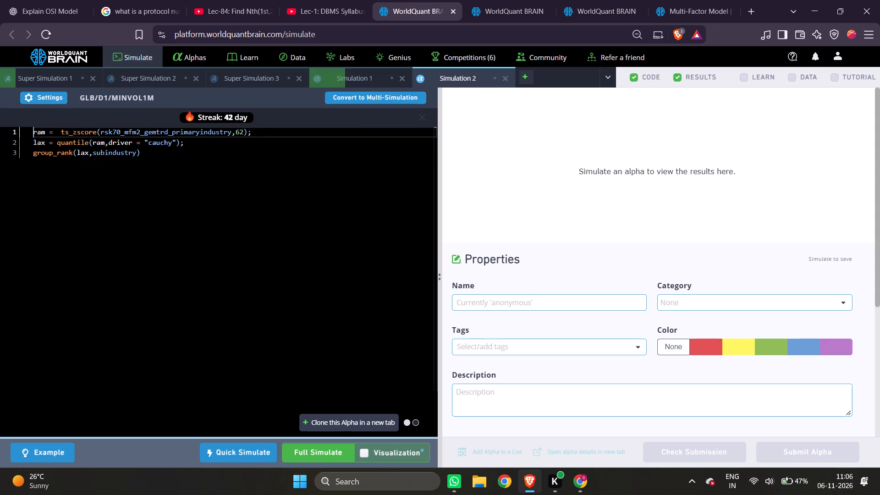
click(330, 450)
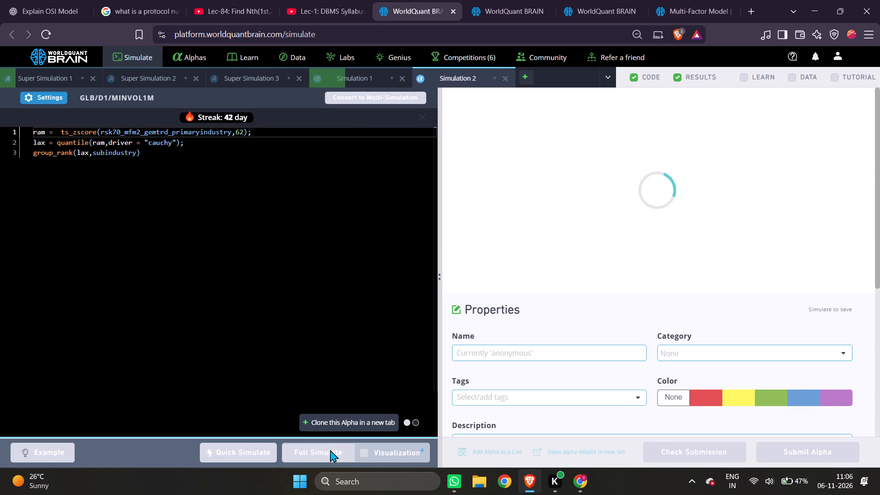
Clone Simulation 2, change the last line's operator to group_zscore, and run the clone's full simulation.
click(361, 417)
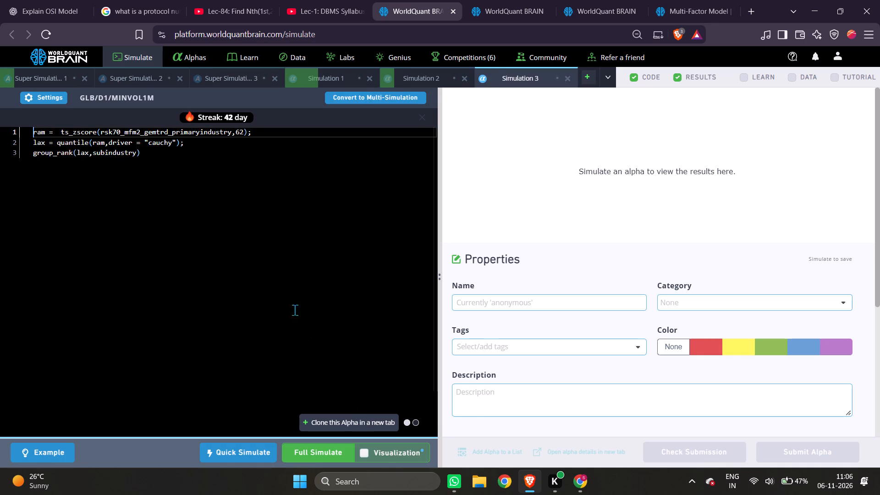
double_click(61, 157)
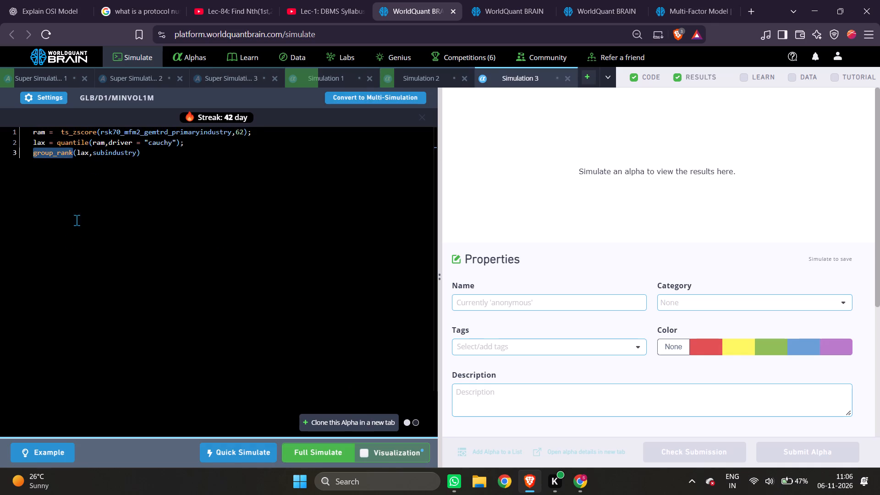
click(77, 220)
click(73, 152)
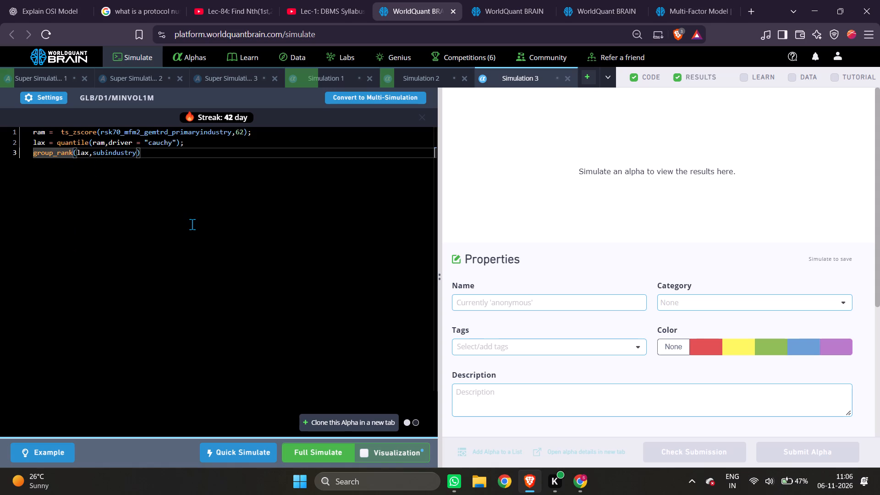
key(BackSpace)
key(BackSpace)
key(BackSpace)
key(BackSpace)
key(z)
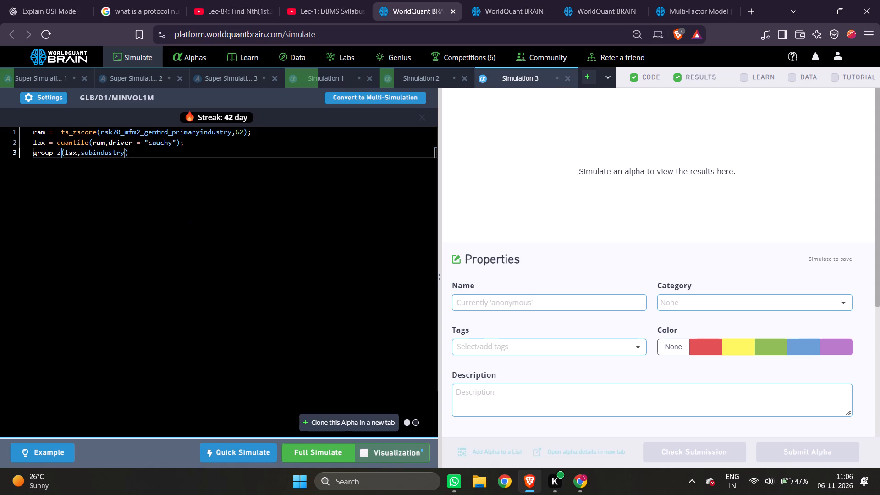
key(Return)
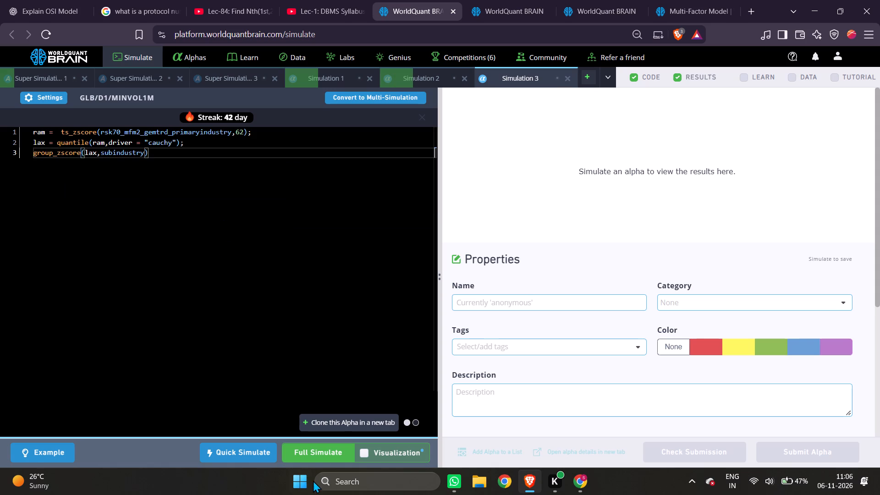
click(313, 455)
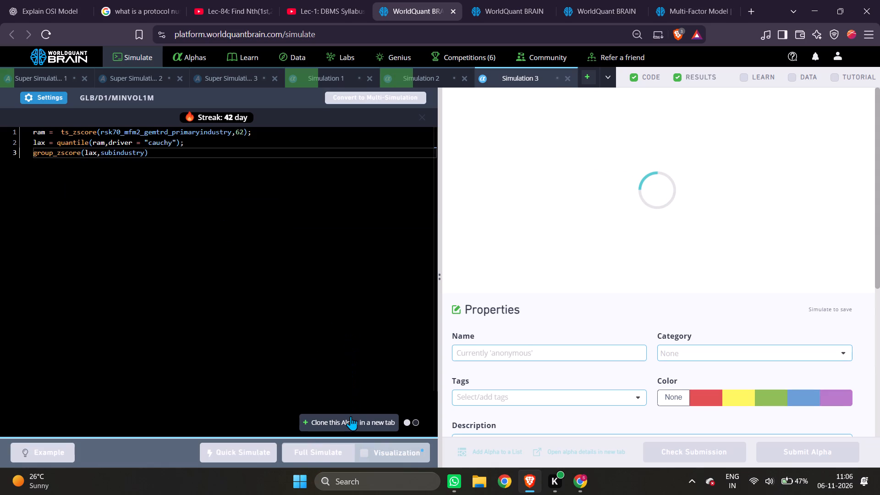
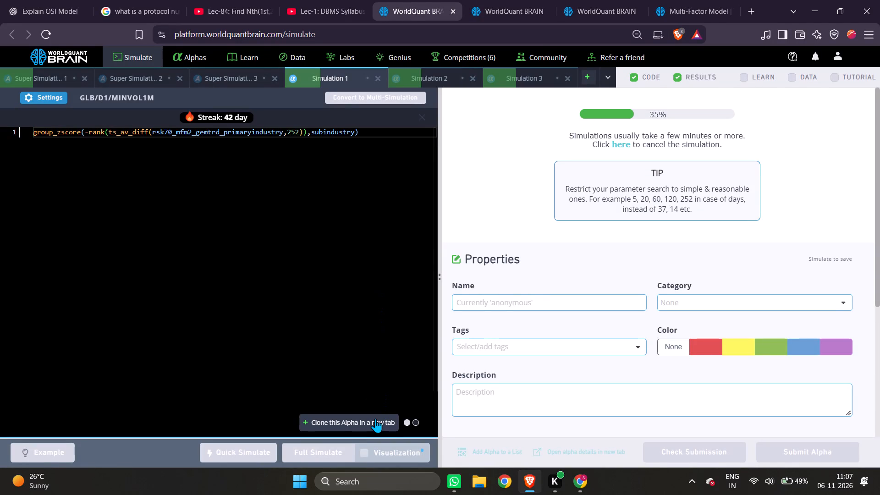
Clone Simulation 1, change the expression's outer operator to group_neutralize, and run the clone's full simulation.
click(322, 419)
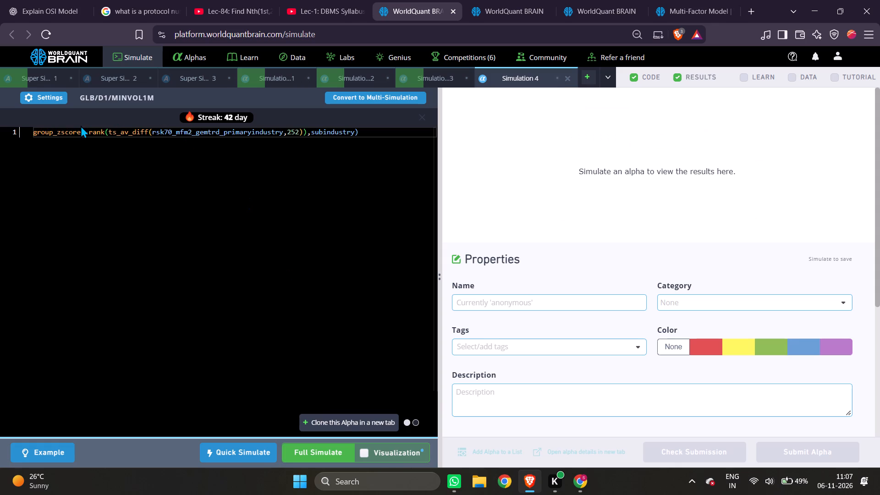
double_click(73, 131)
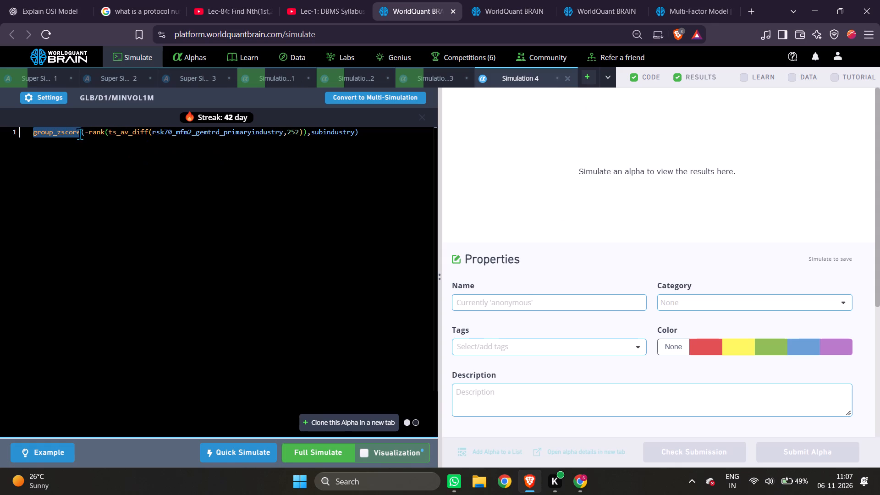
click(81, 134)
click(82, 133)
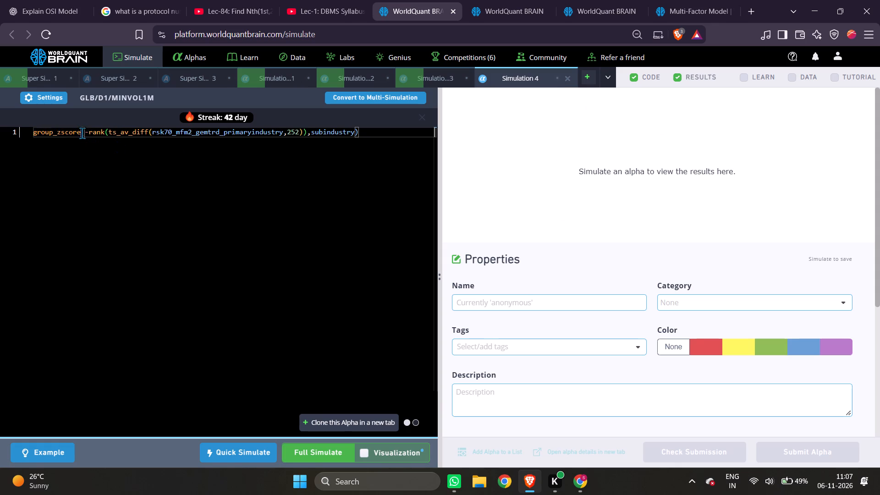
key(BackSpace)
key(BackSpace)
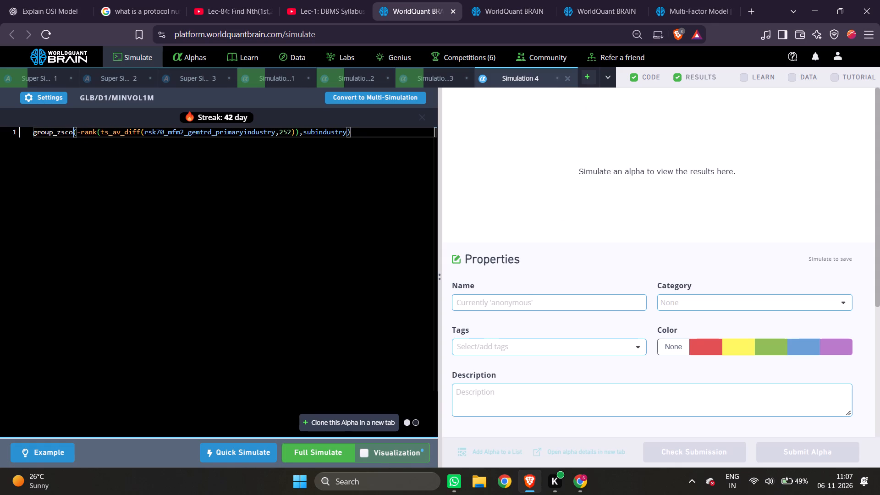
key(BackSpace)
key(BackSpace)
key(BackSpace)
key(BackSpace)
key(n)
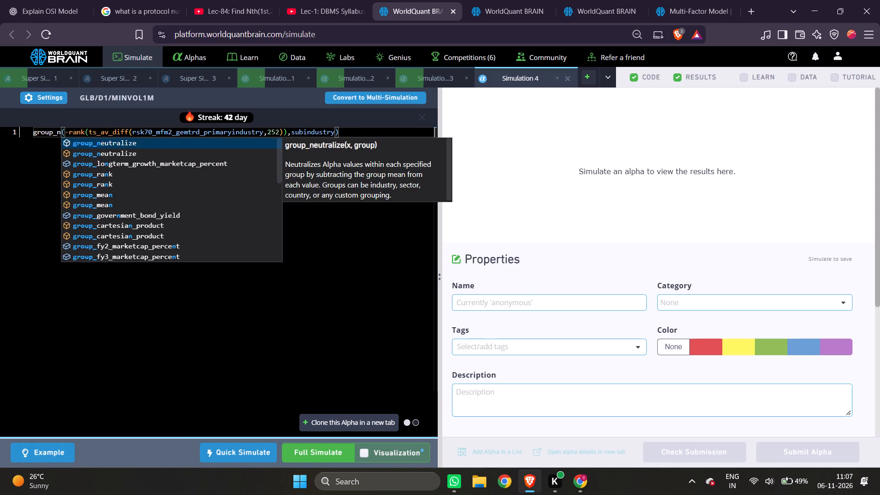
key(Return)
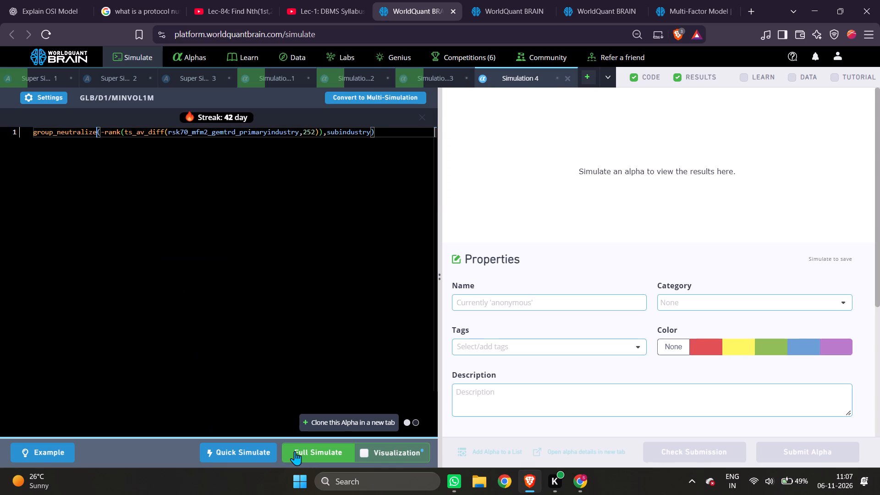
click(296, 451)
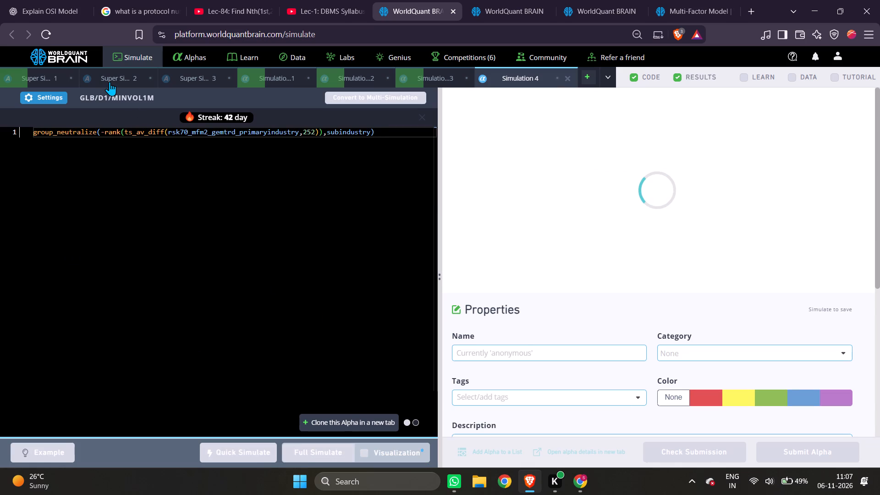
Open Super Simulation 1 to check its simulation progress.
click(37, 77)
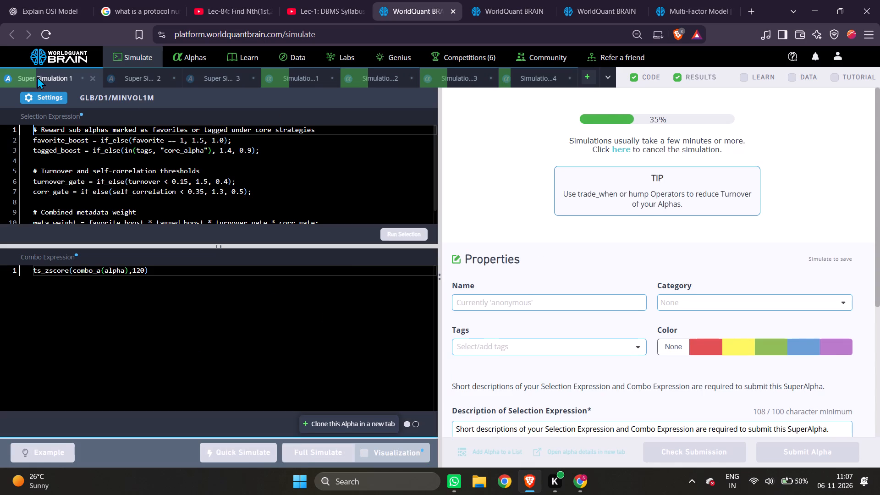
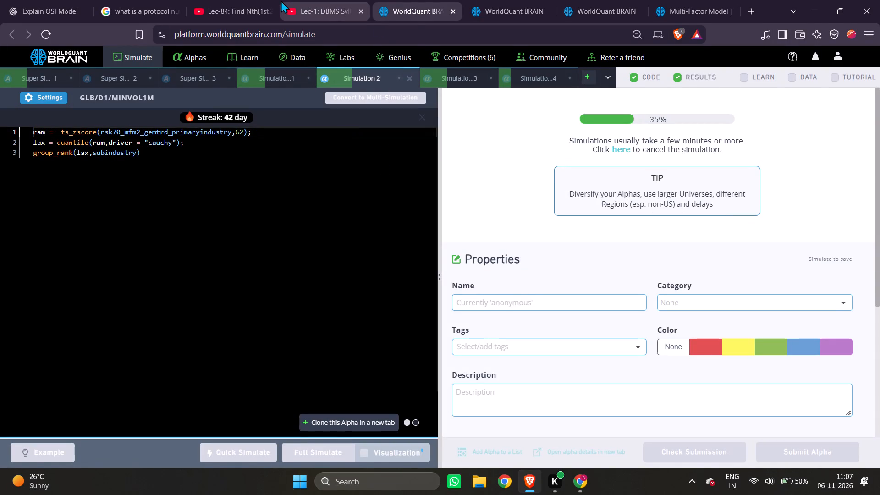
Switch to the YouTube lecture and open Lec-75: EXIST and NOT EXIST Subqueries from the SQL Full Course playlist.
click(245, 0)
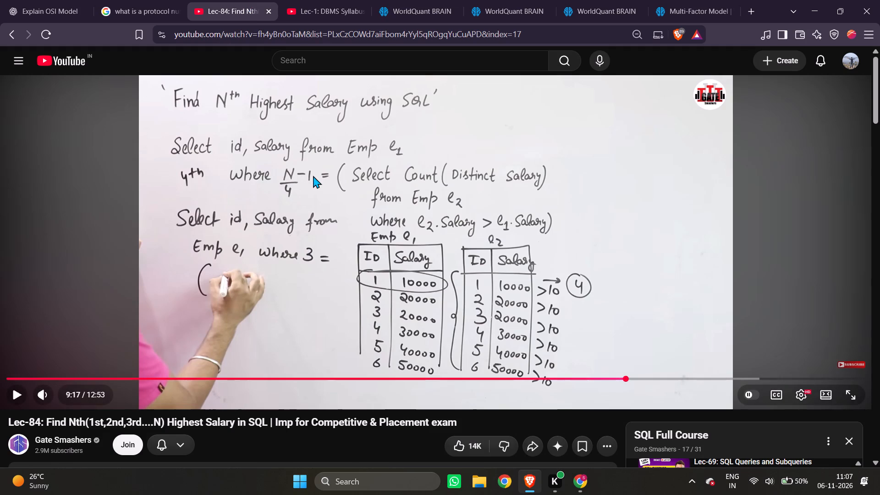
scroll(650, 239, down, 4)
scroll(830, 276, down, 2)
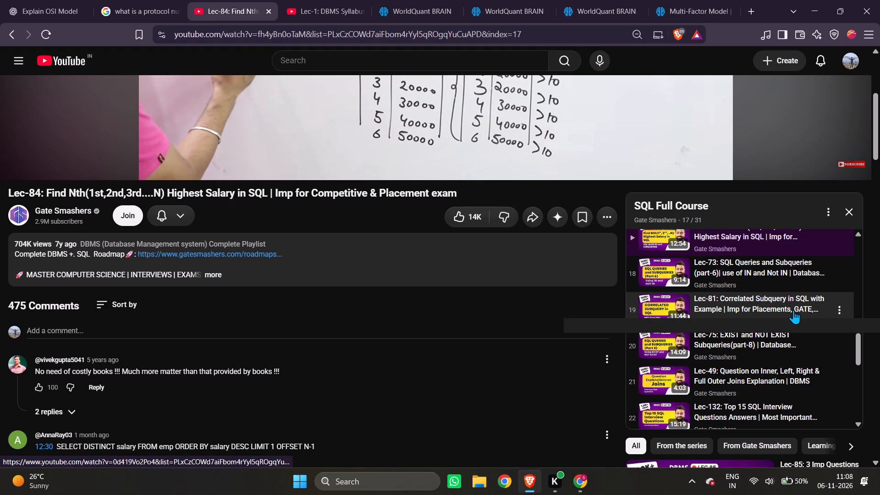
scroll(793, 307, down, 1)
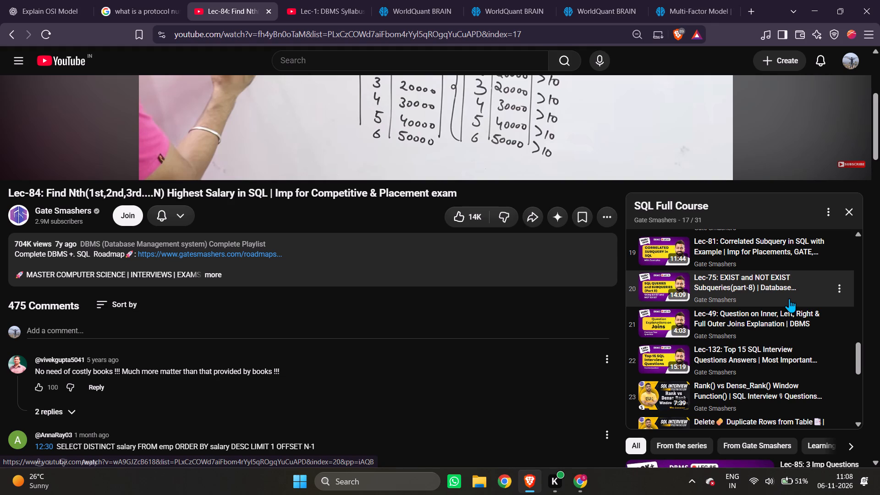
scroll(789, 298, down, 1)
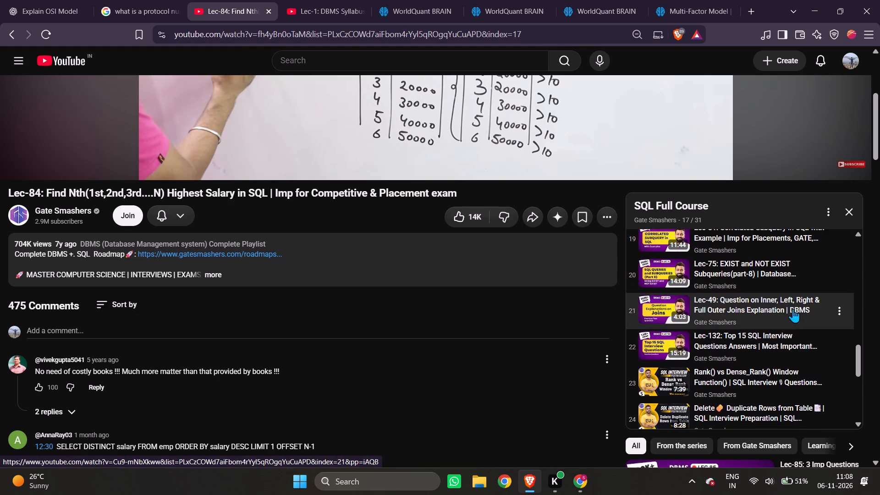
scroll(792, 317, down, 1)
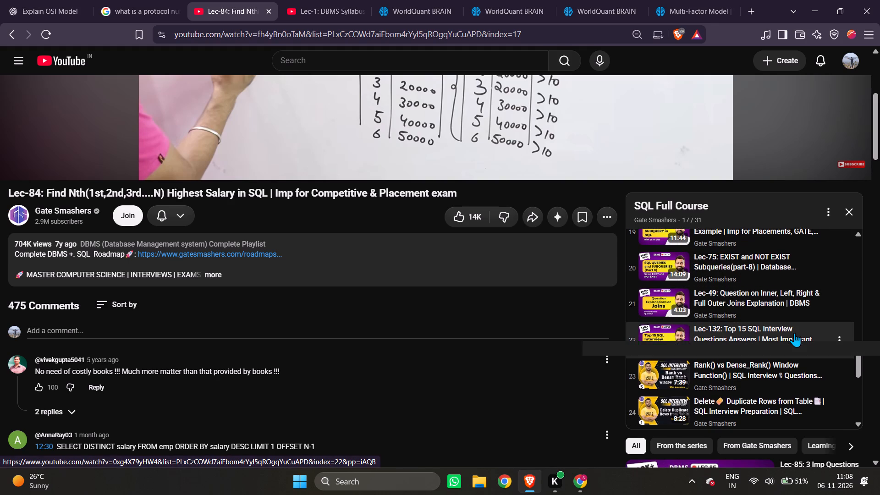
scroll(794, 333, down, 2)
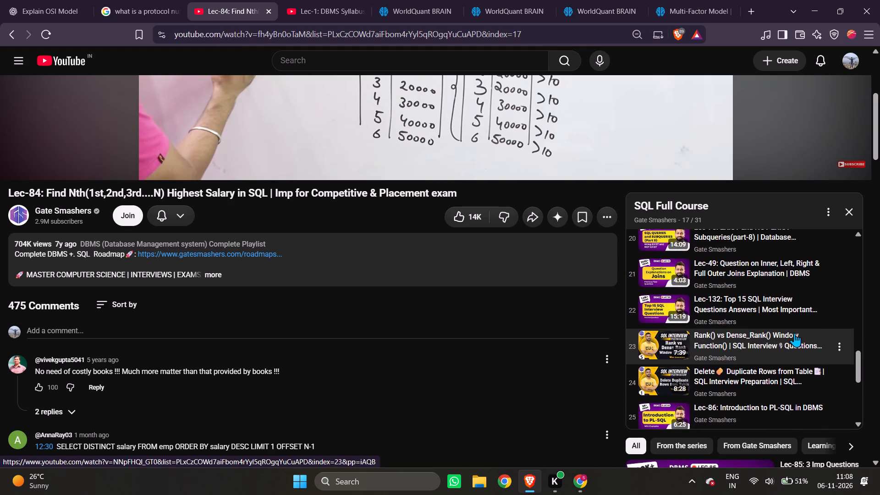
scroll(785, 283, up, 1)
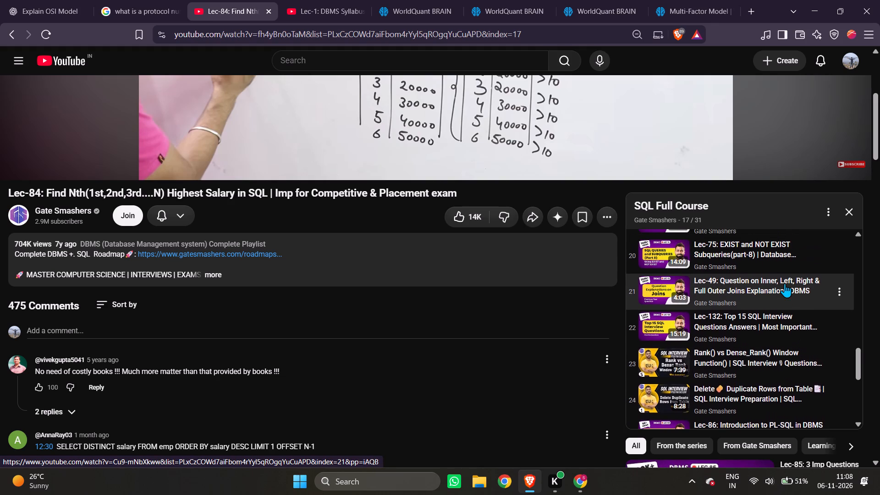
scroll(768, 257, up, 1)
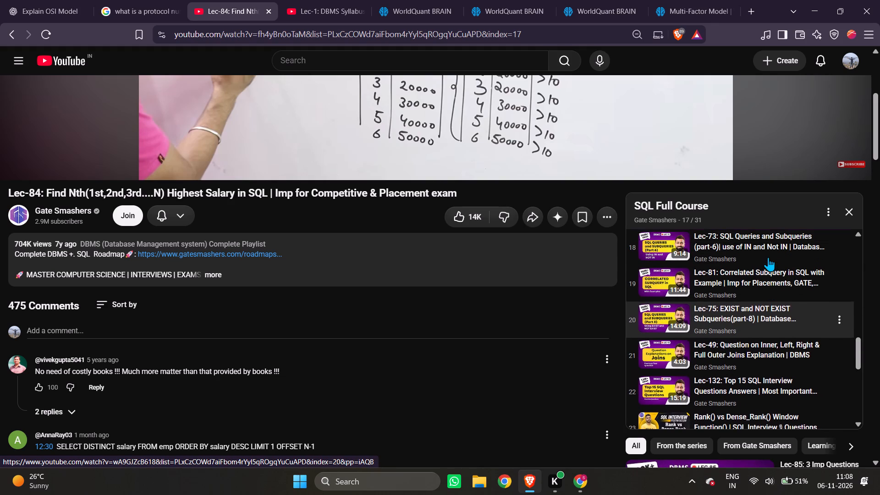
scroll(768, 257, up, 1)
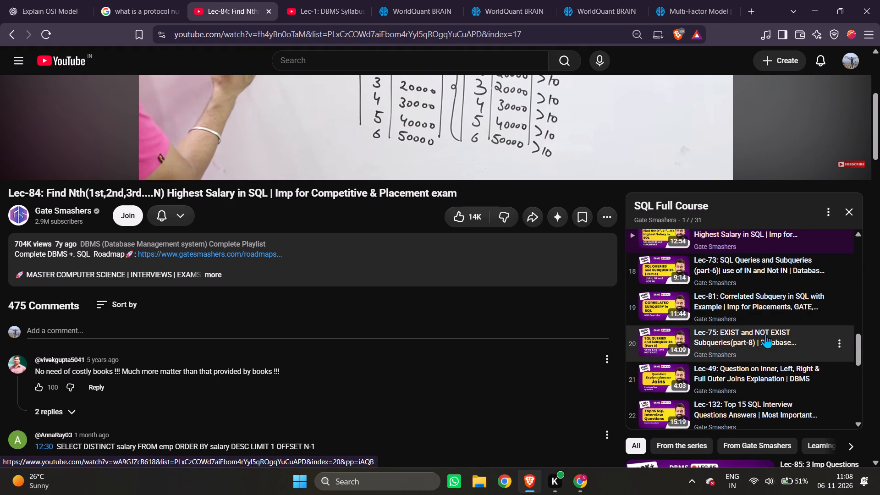
click(743, 343)
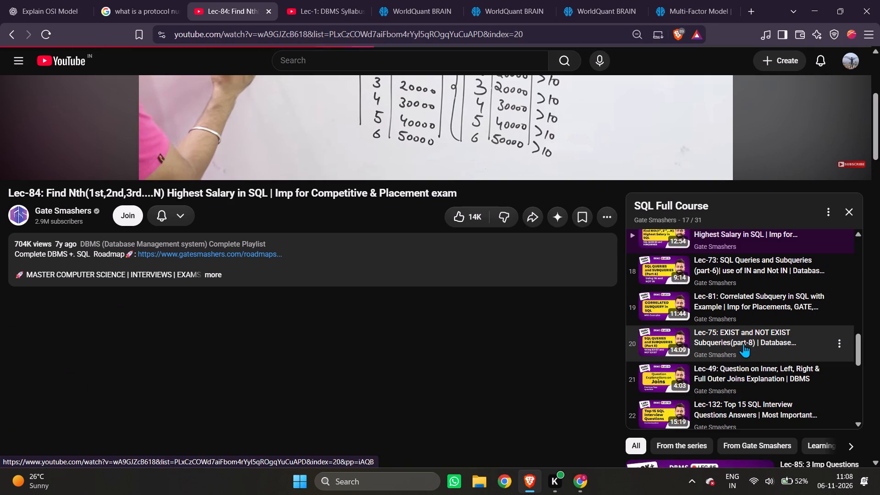
Return to Simulation 2 in WorldQuant BRAIN, dismiss the streak pop-up, and examine the failed IS tests.
click(401, 0)
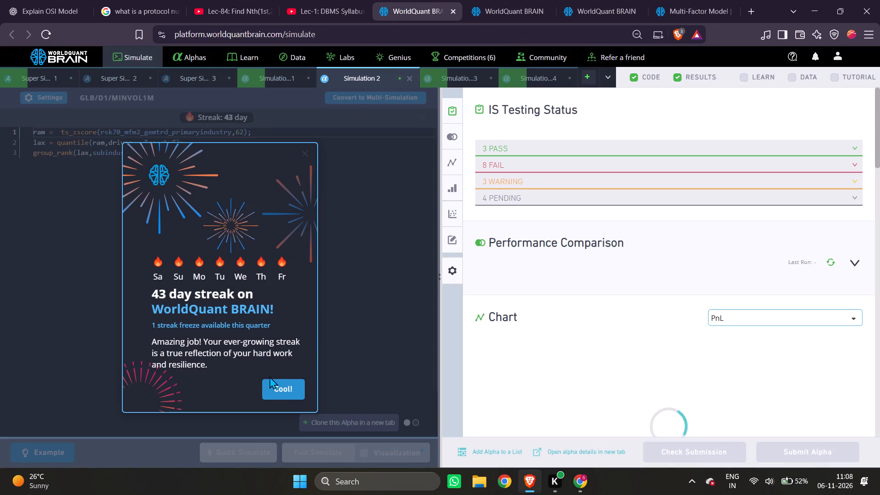
click(273, 384)
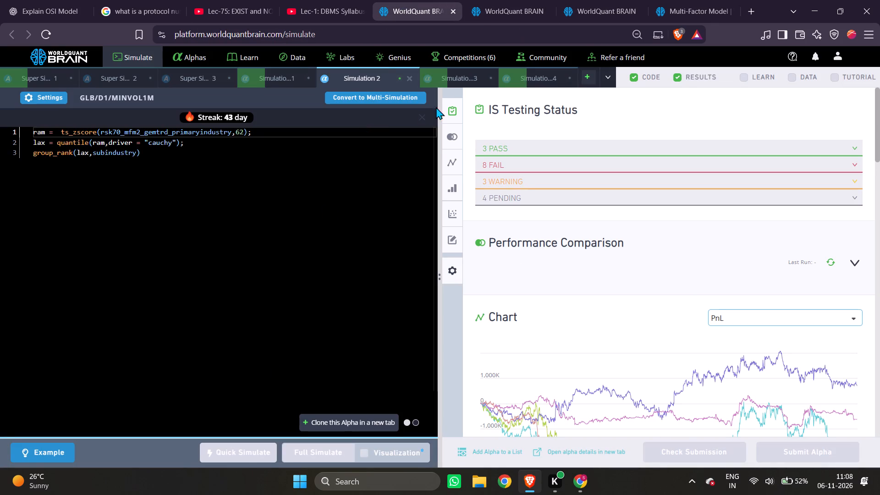
scroll(380, 80, left, 1)
click(513, 172)
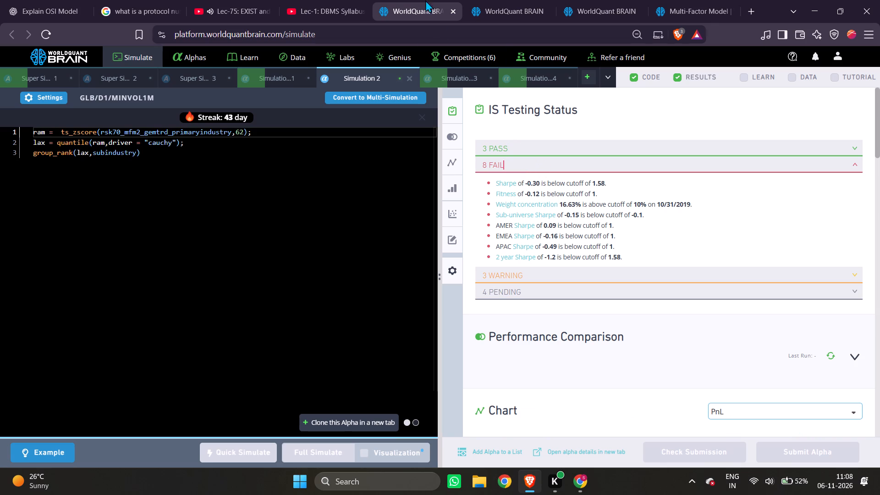
Close the Lec-1 DBMS Syllabus video and pause the Lec-75 video on YouTube.
click(335, 0)
click(378, 219)
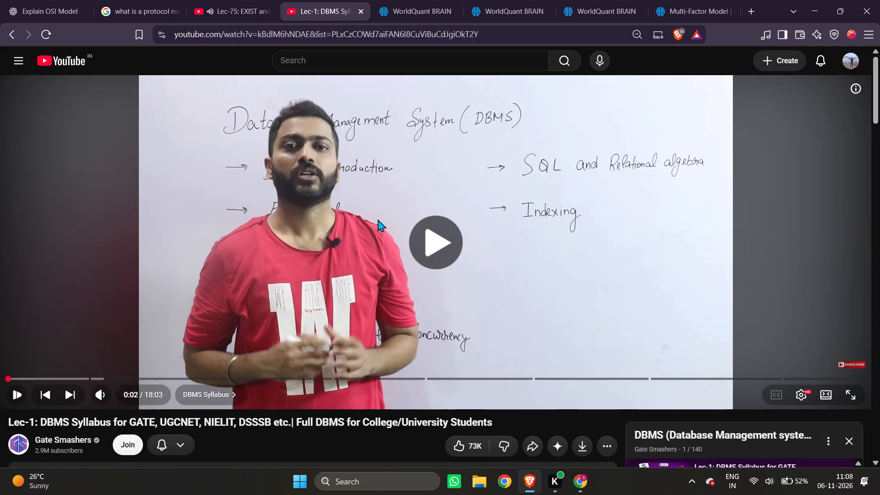
click(378, 219)
click(357, 16)
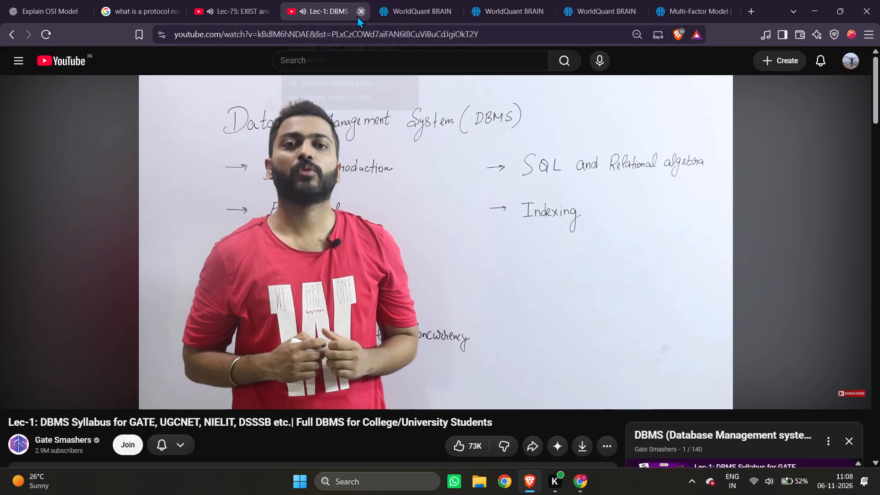
click(253, 0)
click(306, 158)
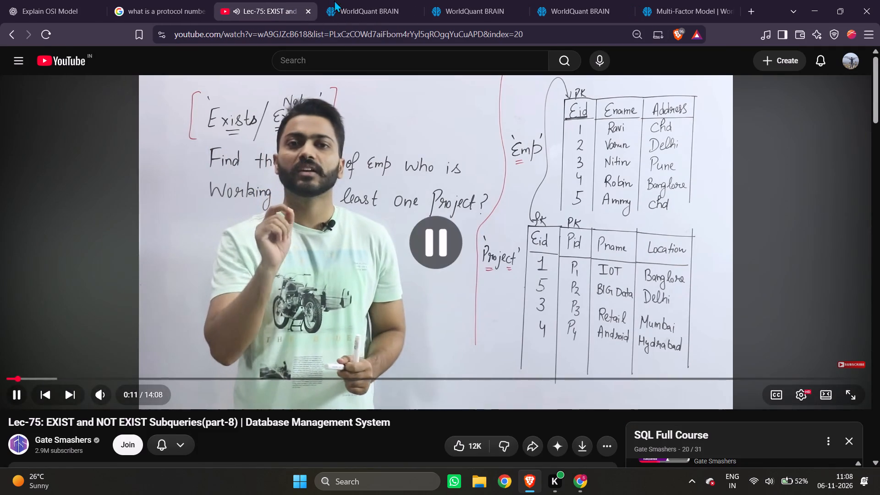
Review the expressions and progress of Simulations 2, 3 and 4 in WorldQuant BRAIN, and glance at the submitted alpha's details.
click(338, 0)
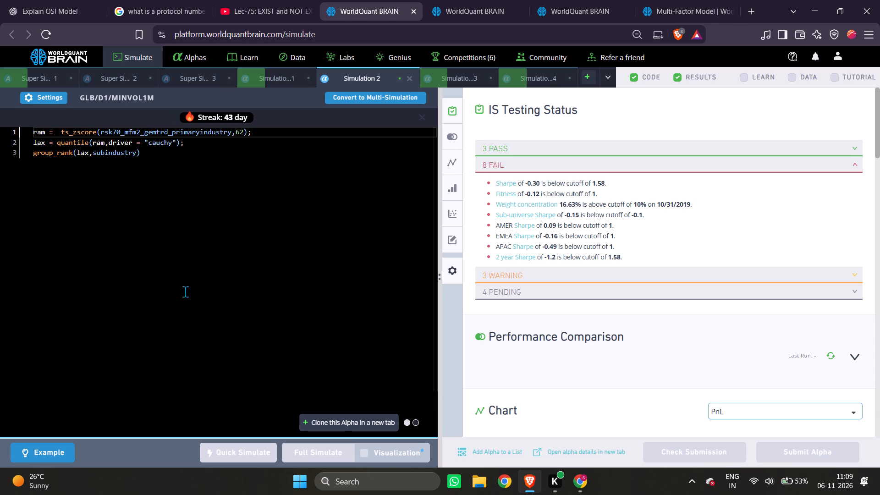
double_click(49, 155)
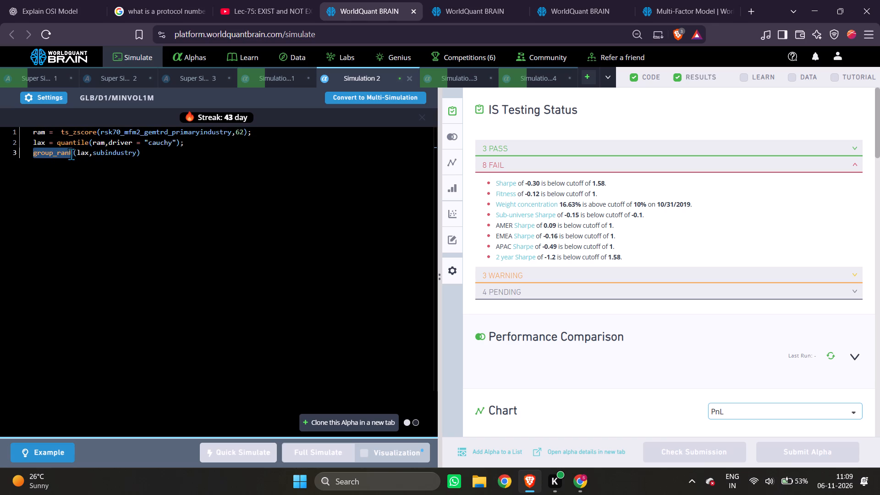
click(71, 154)
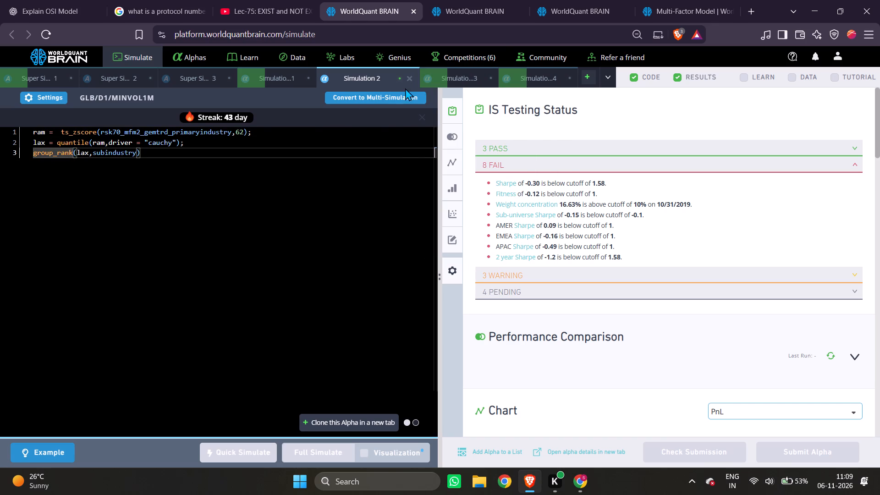
click(441, 76)
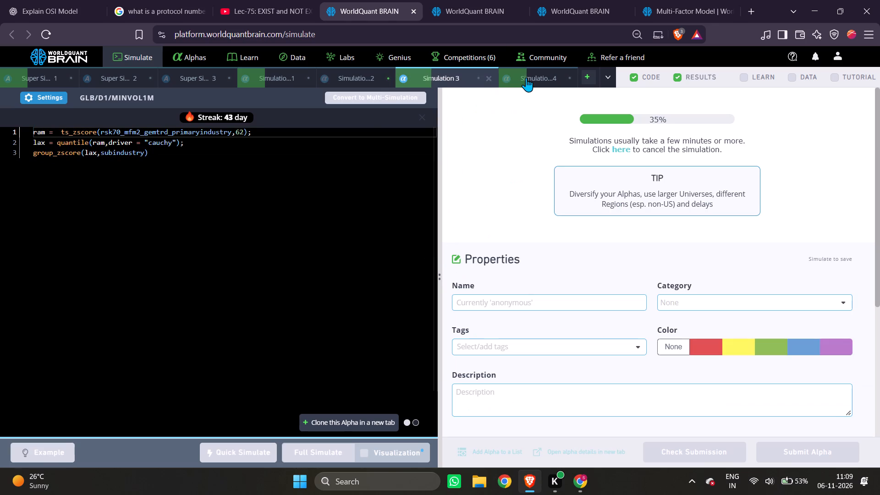
click(526, 77)
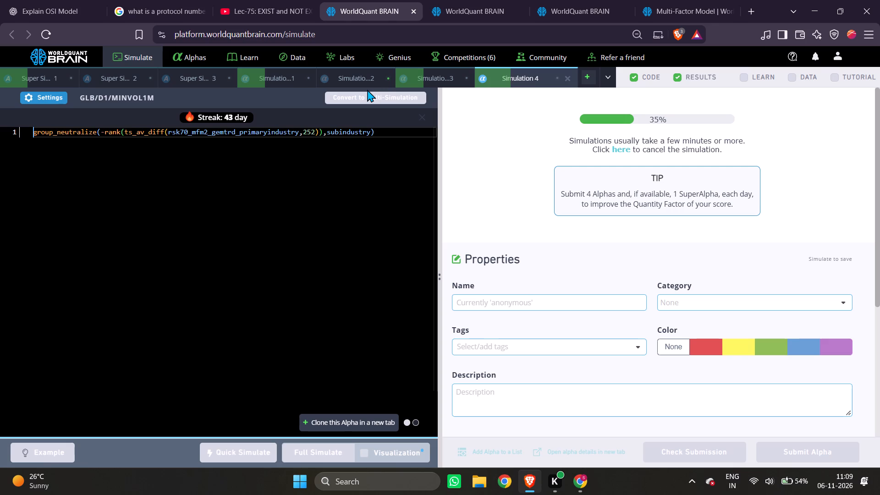
click(482, 0)
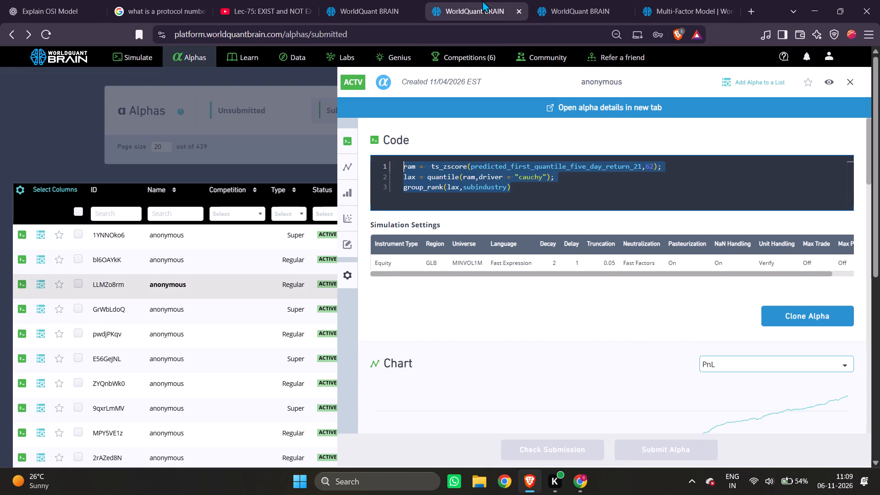
click(378, 0)
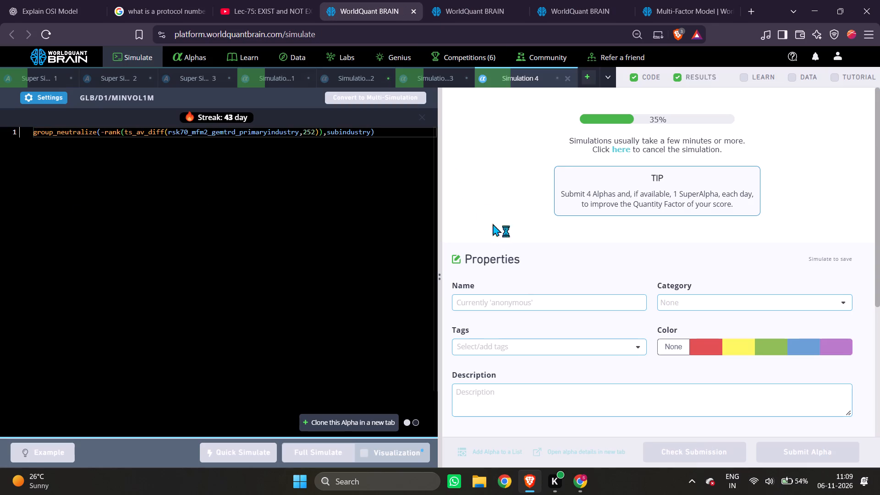
click(323, 166)
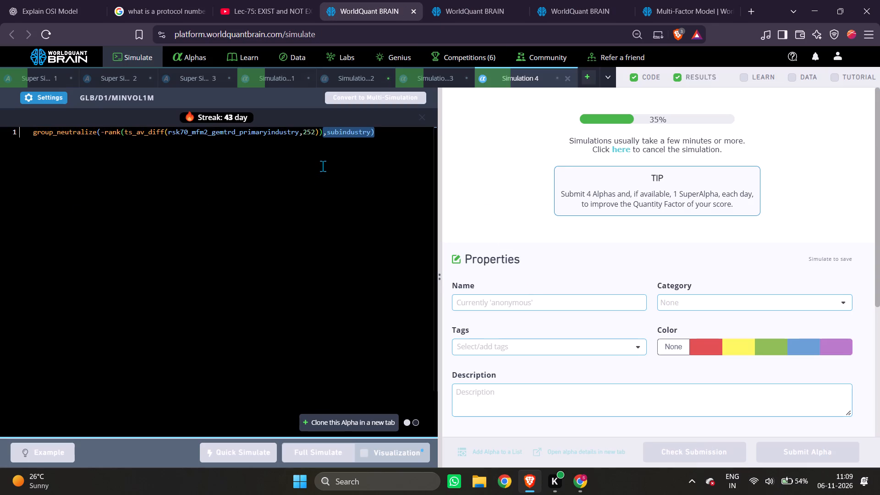
Resume the Lec-75 video on YouTube, and return to WorldQuant BRAIN to check Super Simulation 1's progress.
click(278, 0)
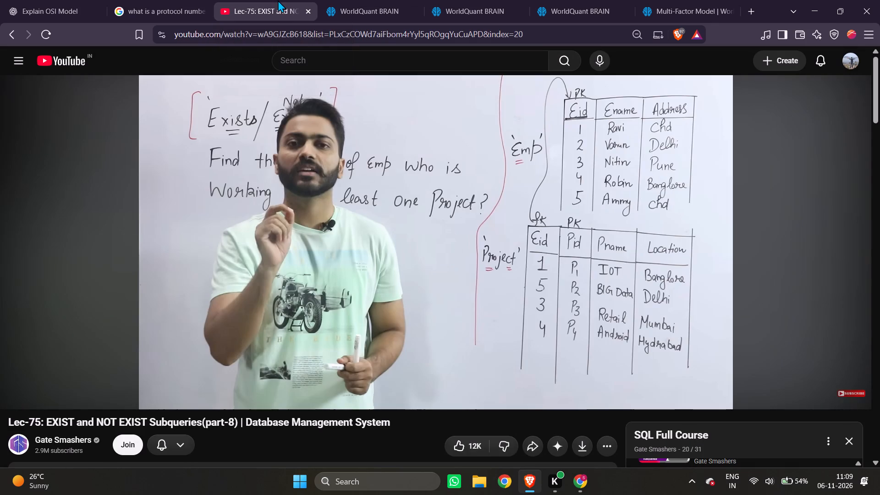
click(372, 150)
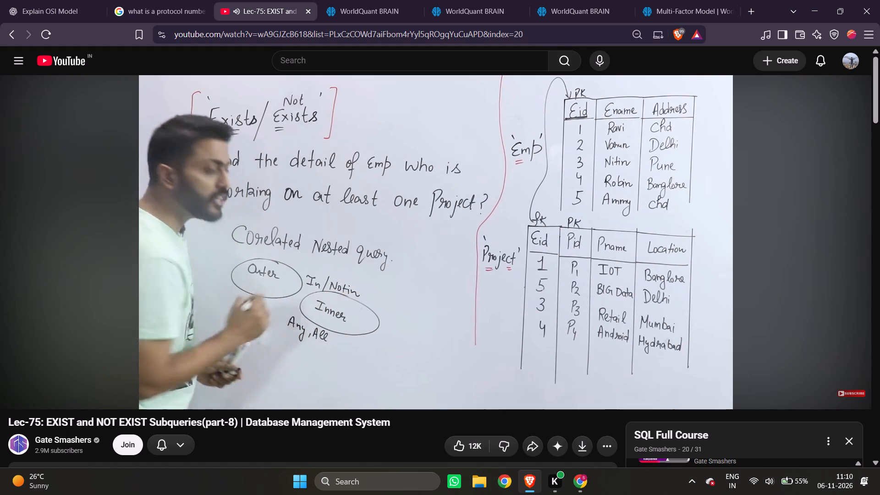
click(347, 0)
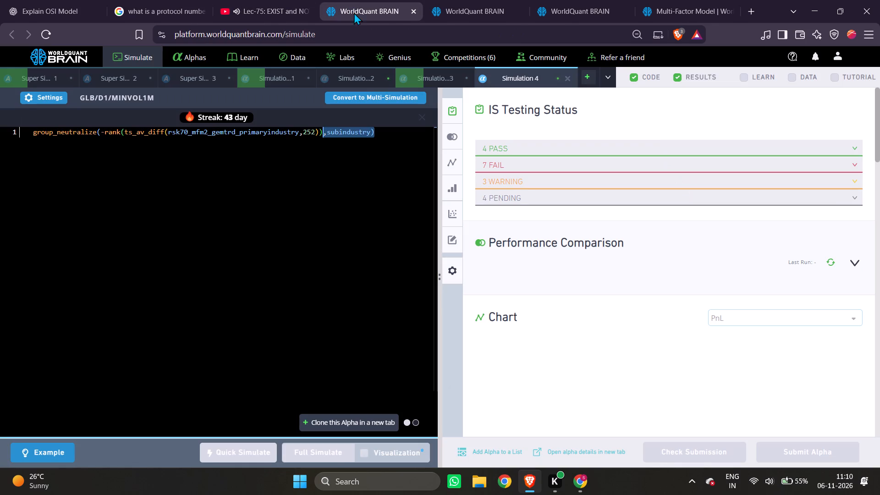
click(22, 71)
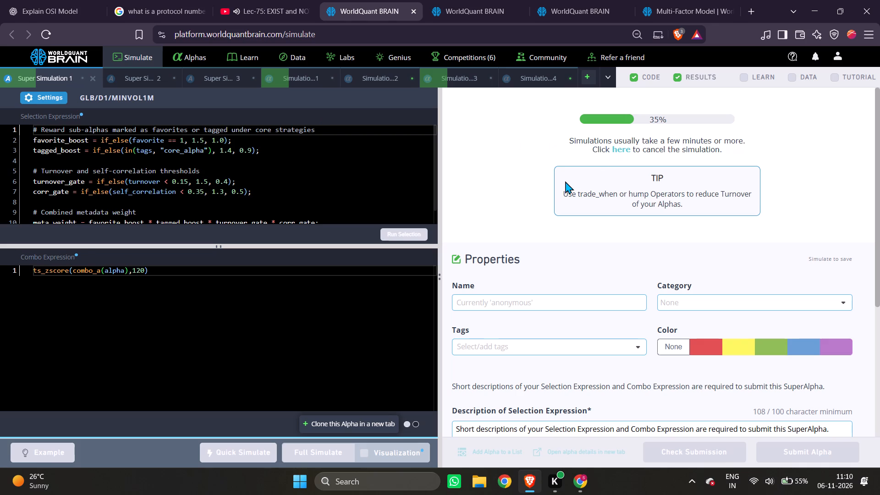
Pause the Lec-75 video on YouTube and return to Super Simulation 1 in WorldQuant BRAIN.
click(285, 0)
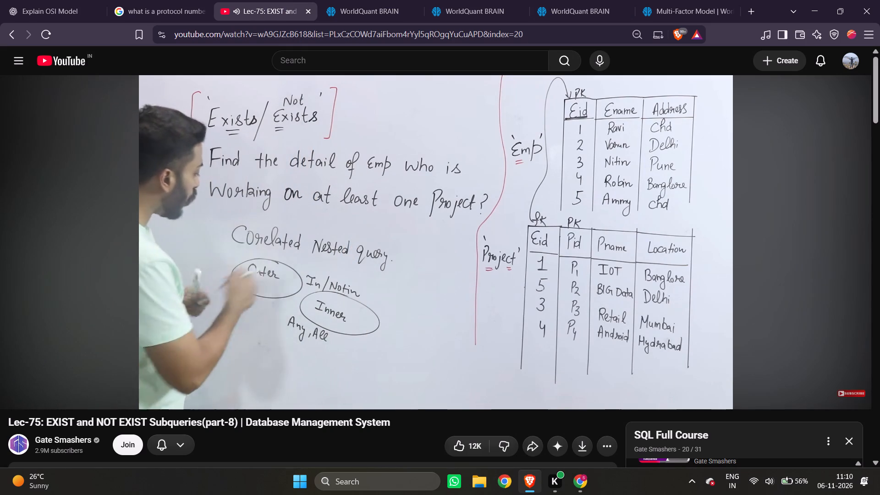
click(399, 246)
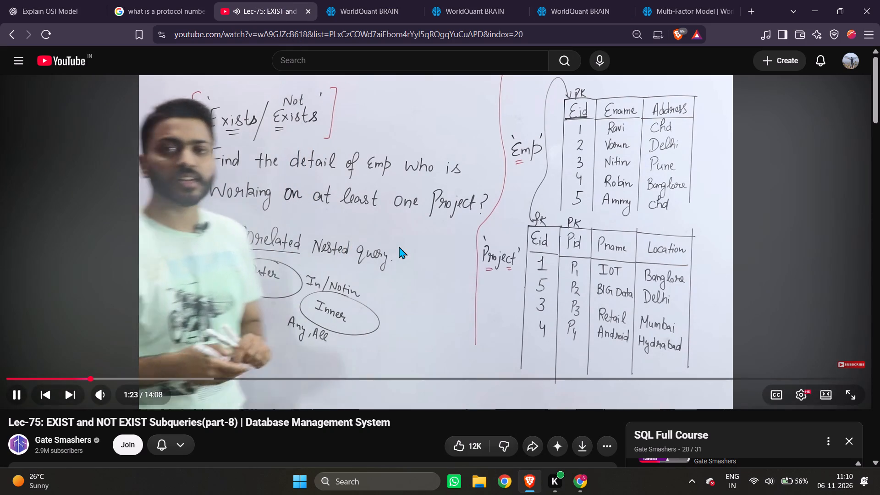
click(365, 0)
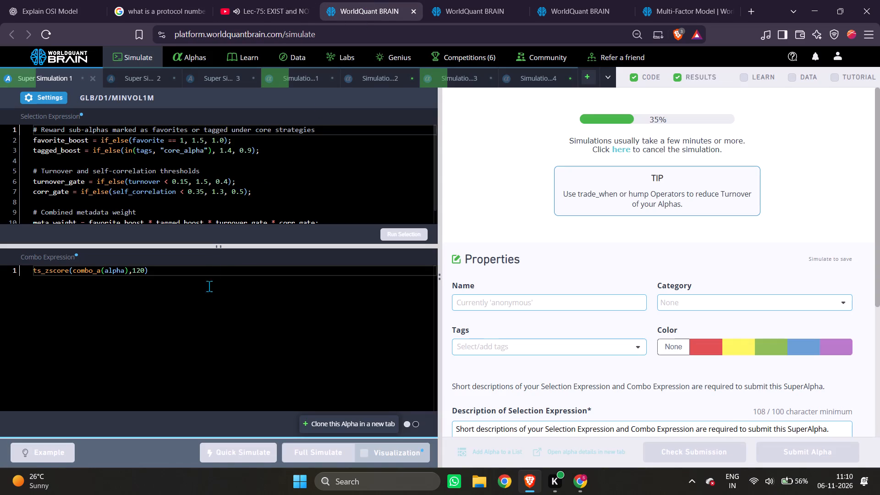
click(204, 283)
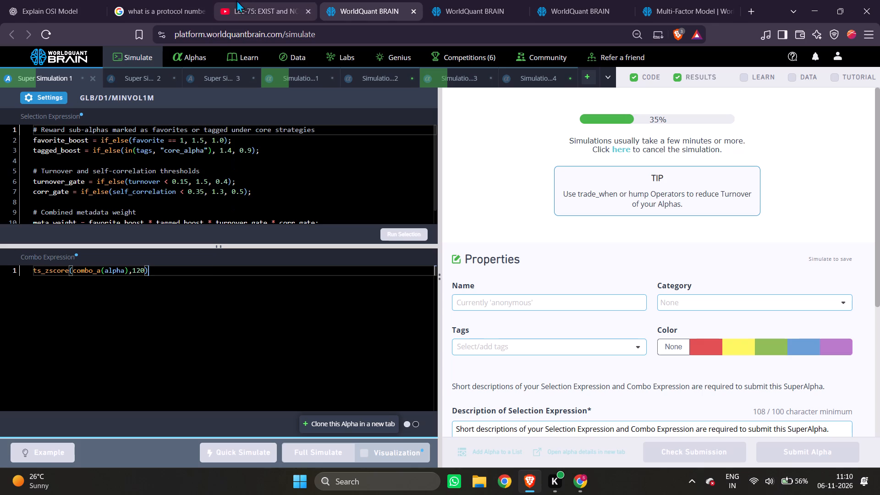
Resume the Lec-75 video on YouTube, and go back to WorldQuant BRAIN to check Super Simulation 1.
click(249, 0)
click(295, 144)
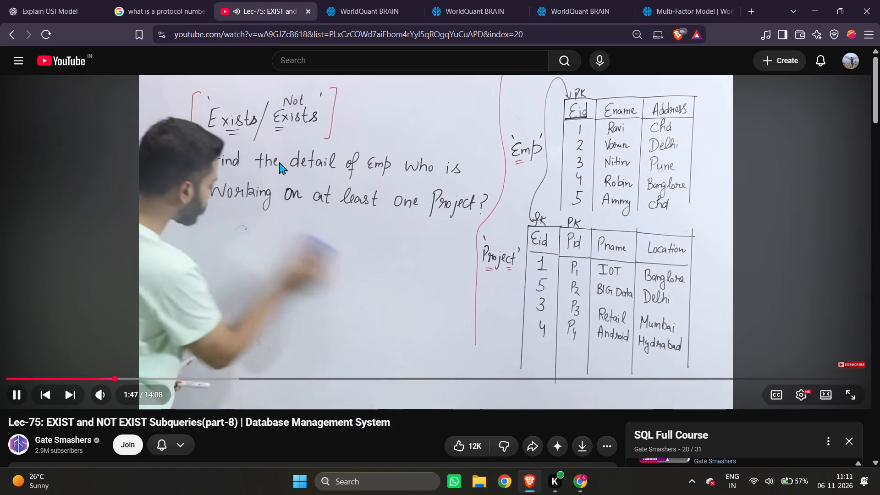
click(337, 0)
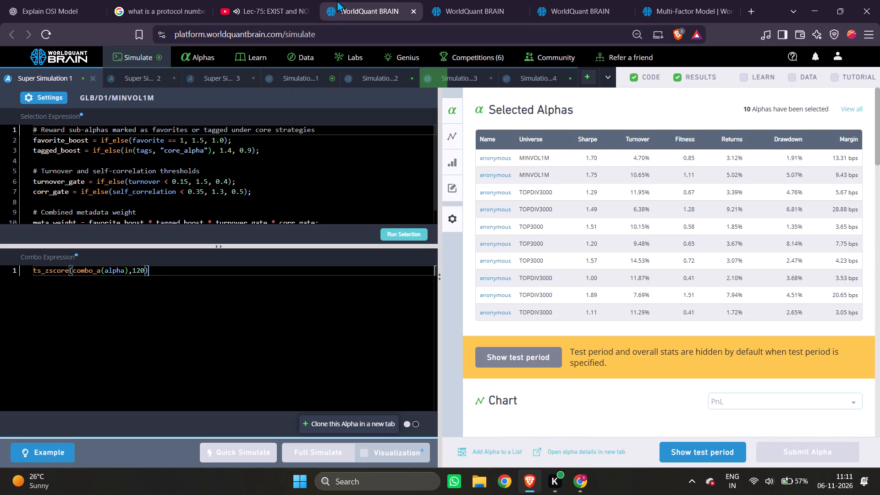
Pause the Lec-75 video on YouTube and return to Super Simulation 1 in WorldQuant BRAIN.
click(270, 0)
click(278, 113)
click(352, 0)
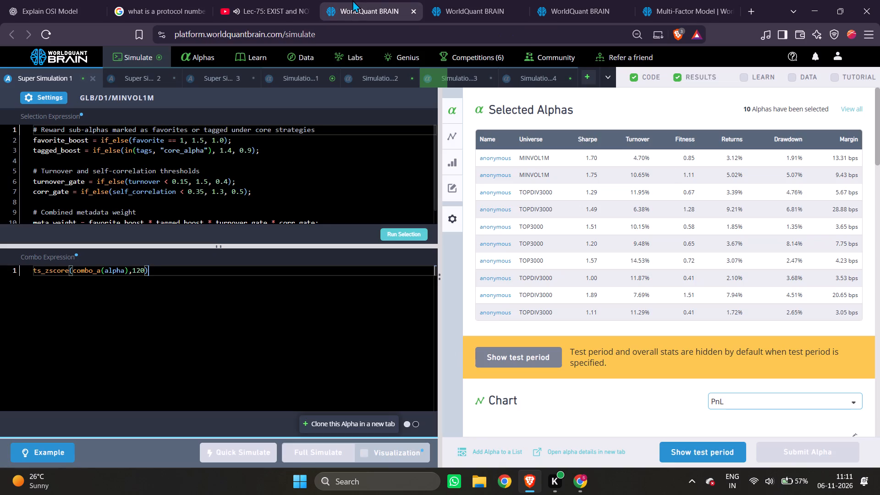
Show the test period for Super Simulation 1 and expand the failed and passed checks under IS Testing Status.
click(677, 447)
click(590, 161)
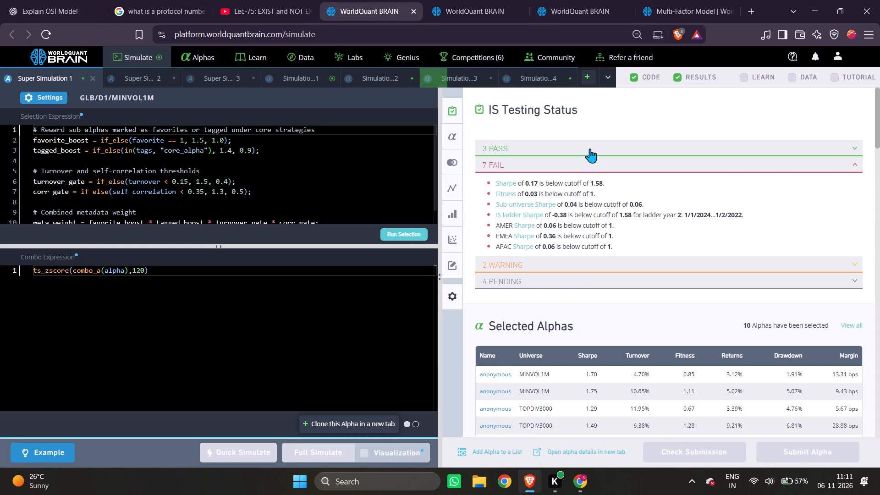
click(590, 146)
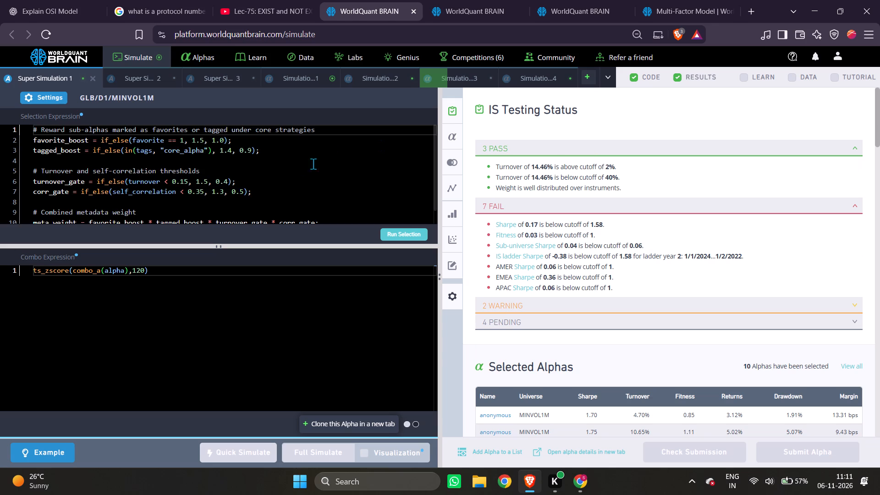
Replace ts_zscore with ts_target_tvr_decay in Super Simulation 1's combo expression, keeping the arguments combo_a(alpha) and 120.
scroll(298, 182, down, 4)
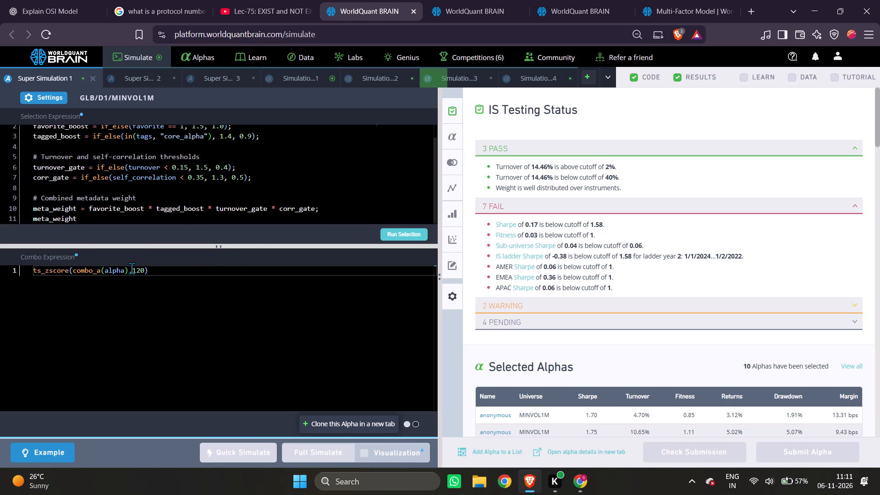
double_click(57, 271)
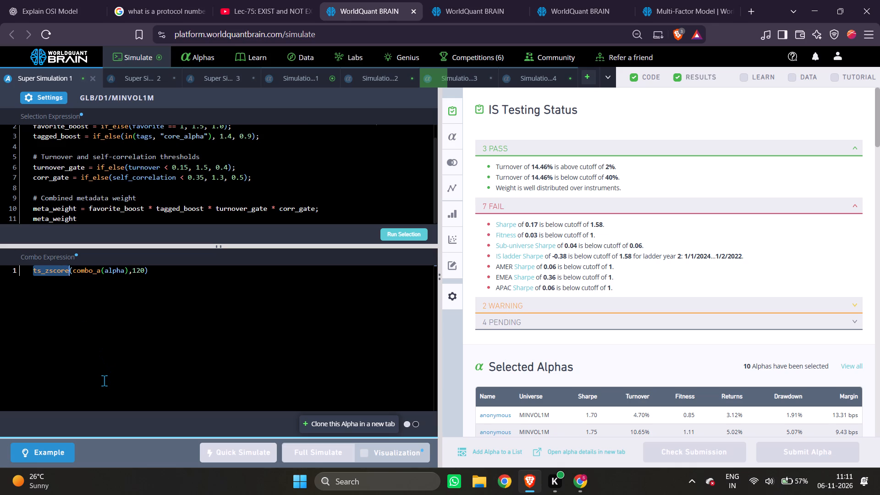
text(ts)
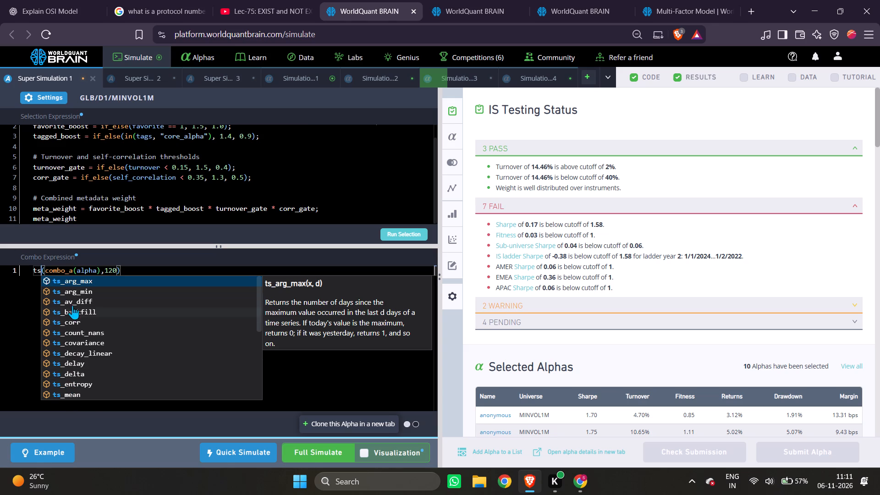
scroll(84, 333, down, 2)
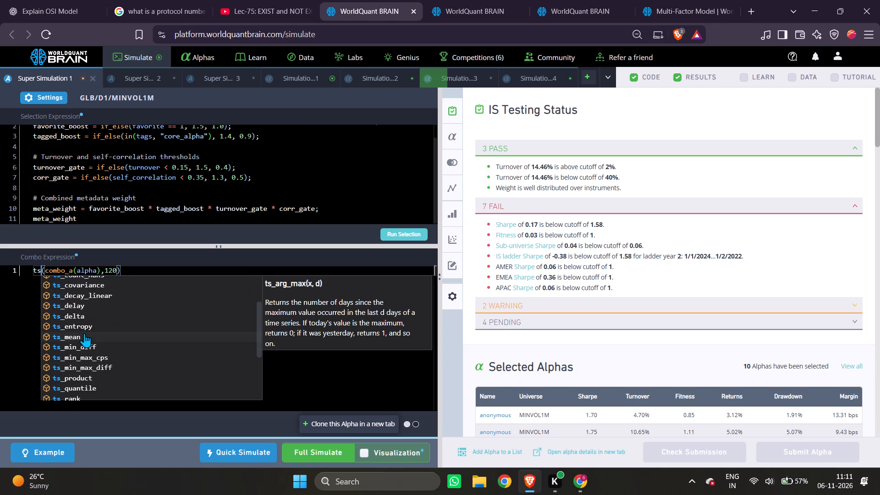
scroll(84, 333, down, 1)
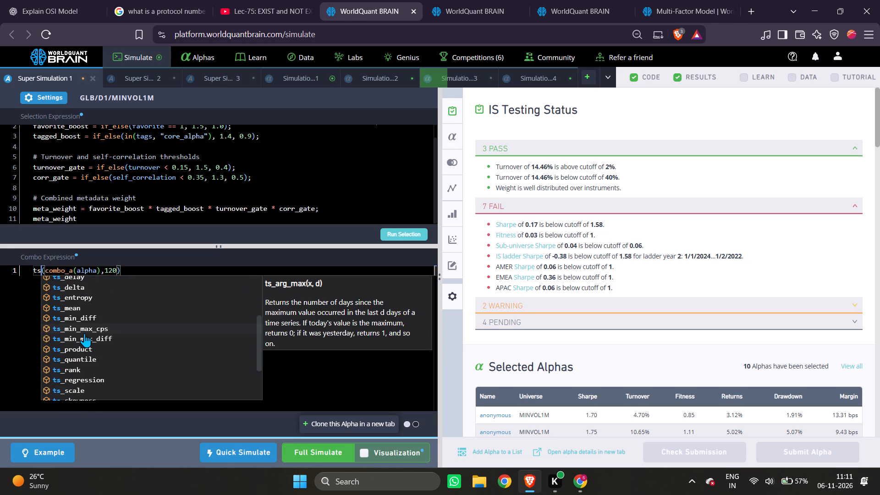
scroll(84, 333, down, 1)
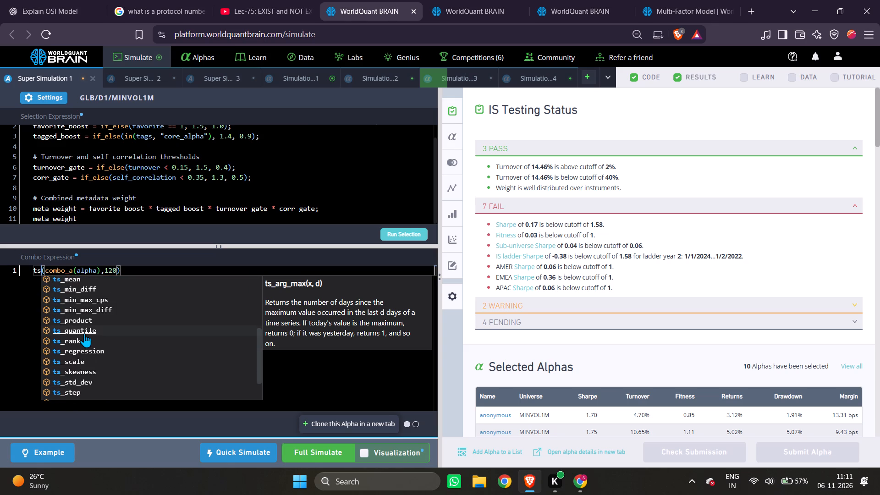
scroll(84, 333, down, 1)
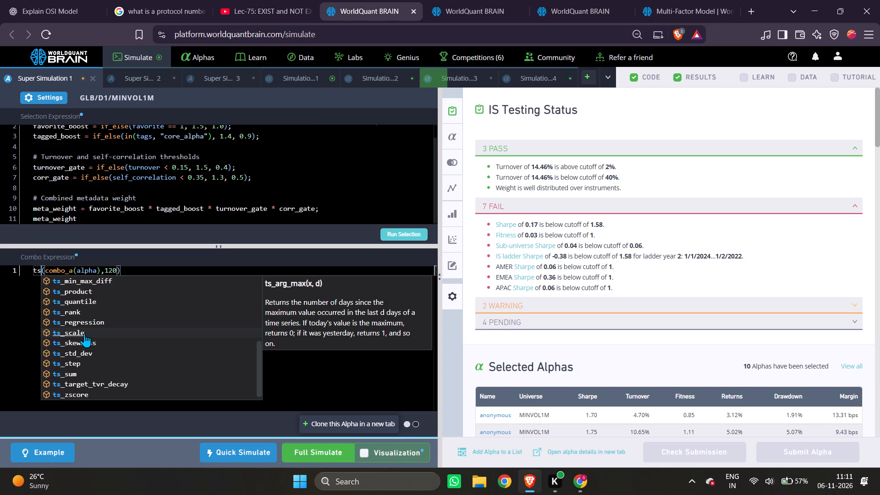
scroll(84, 333, down, 1)
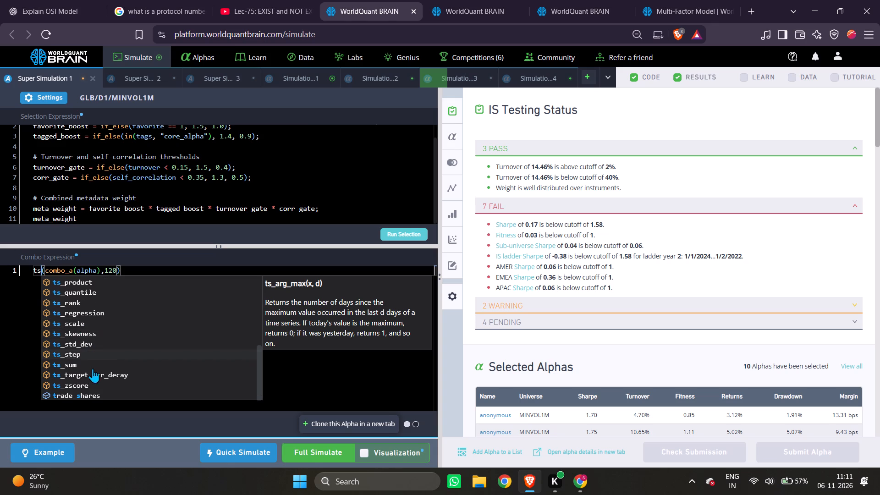
click(94, 377)
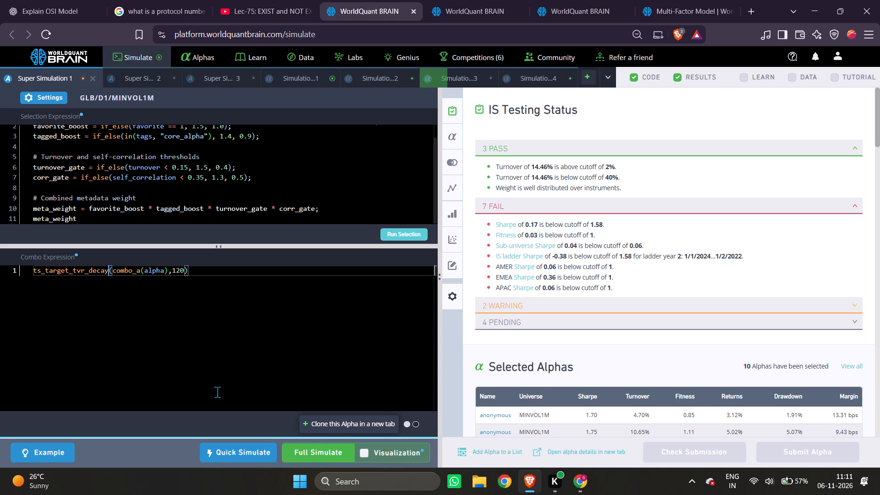
Review the failed IS tests of Simulation 1 and Simulation 4.
click(308, 77)
click(498, 166)
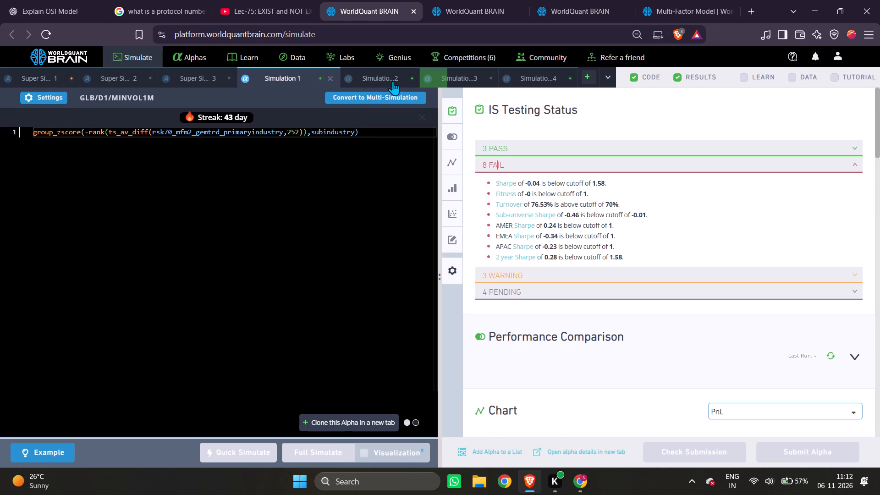
click(519, 79)
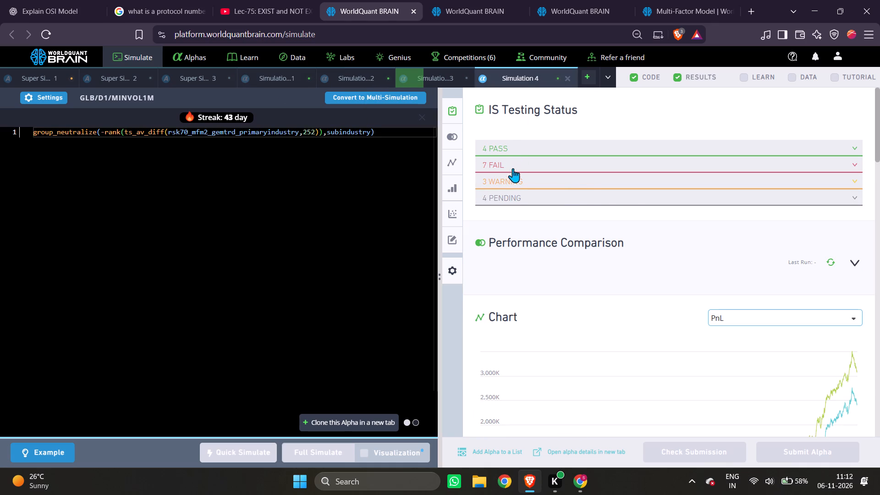
click(512, 170)
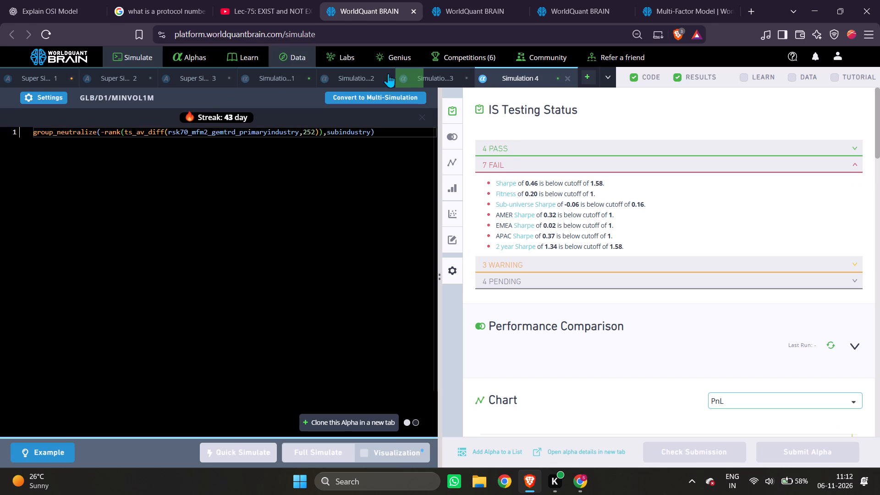
Return to Super Simulation 1, review its selection expression, and select the ts_target_tvr_decay operator in the combo expression.
click(62, 74)
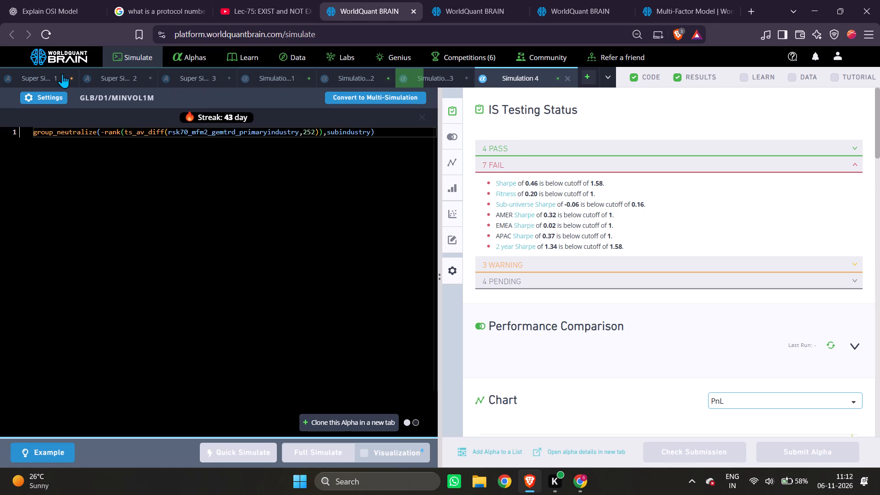
scroll(227, 179, down, 2)
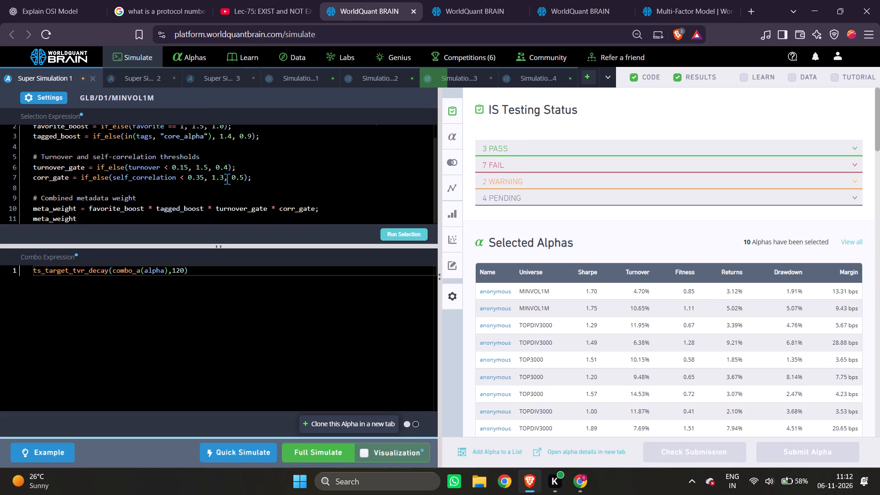
scroll(227, 179, down, 1)
scroll(227, 179, up, 6)
scroll(227, 177, down, 2)
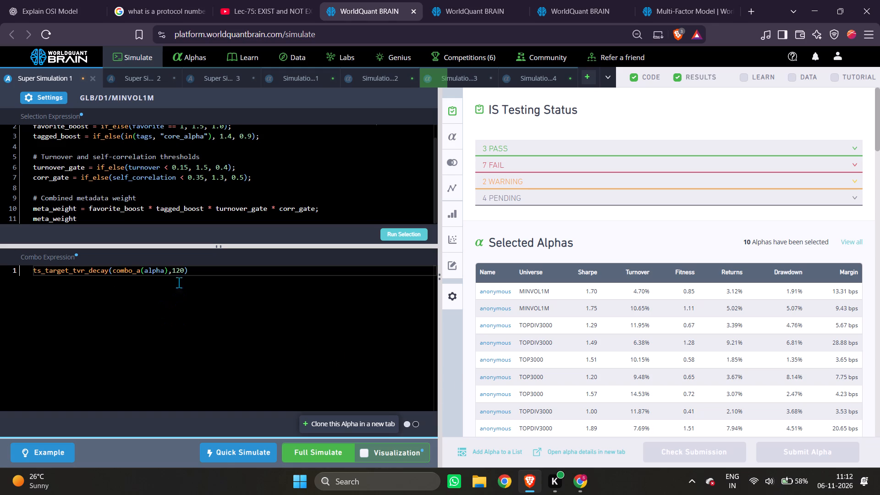
click(109, 270)
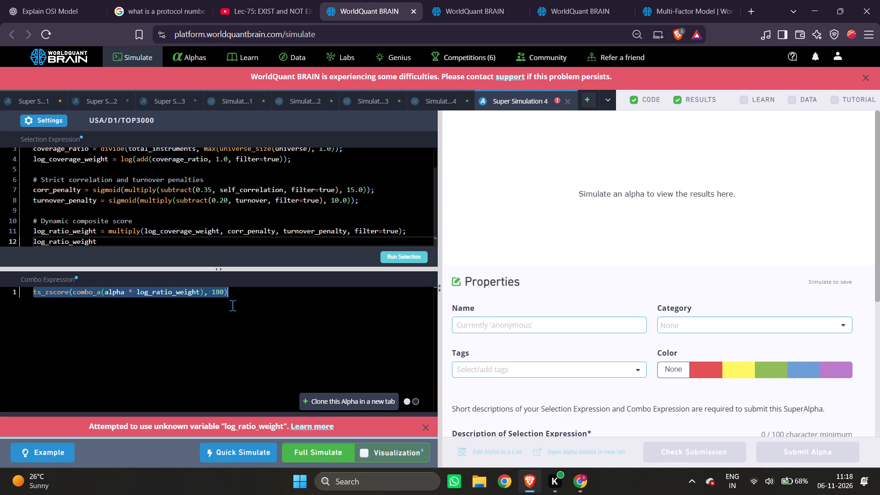
key(ctrl+v)
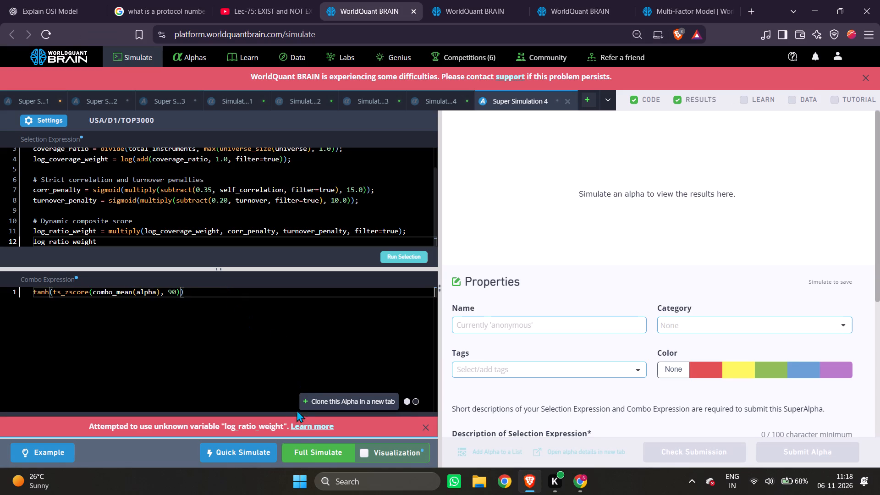
click(302, 445)
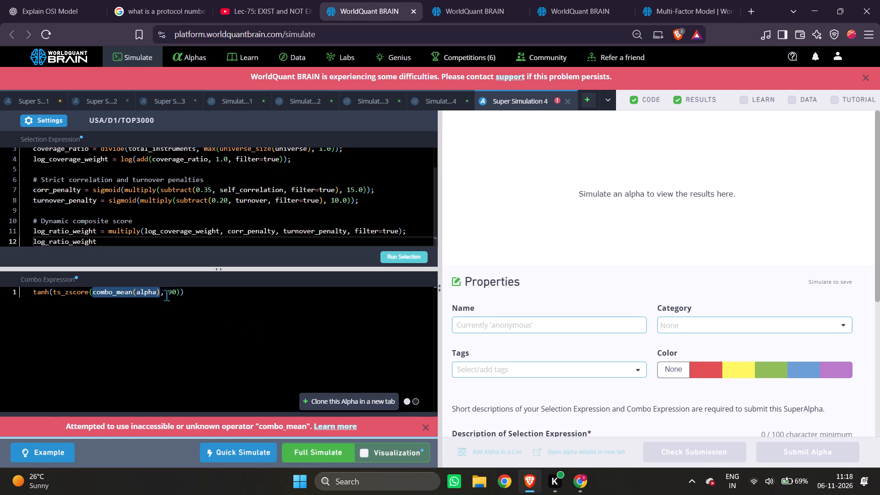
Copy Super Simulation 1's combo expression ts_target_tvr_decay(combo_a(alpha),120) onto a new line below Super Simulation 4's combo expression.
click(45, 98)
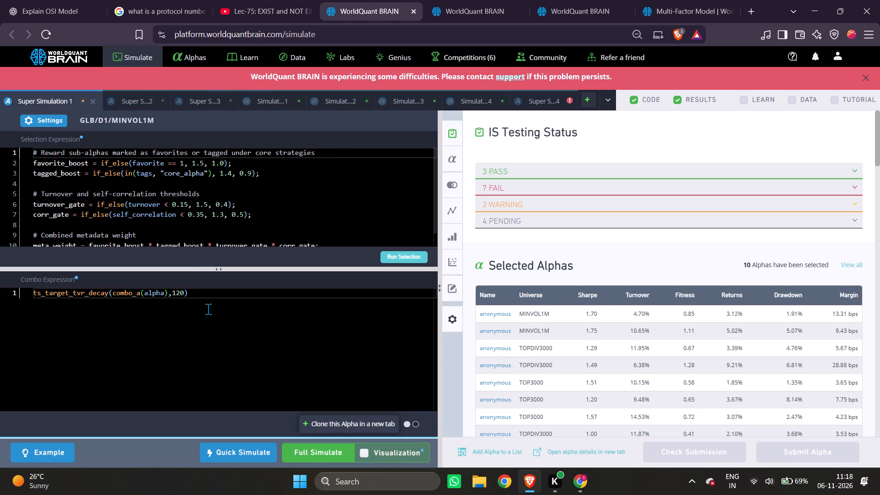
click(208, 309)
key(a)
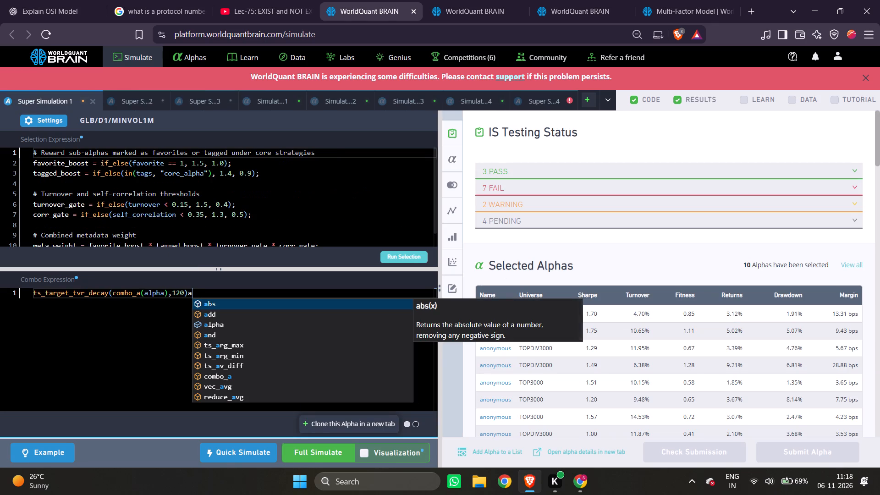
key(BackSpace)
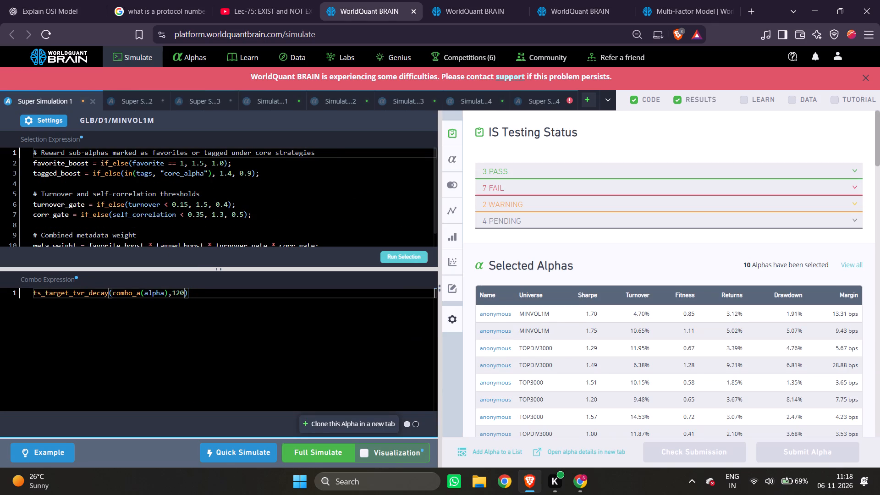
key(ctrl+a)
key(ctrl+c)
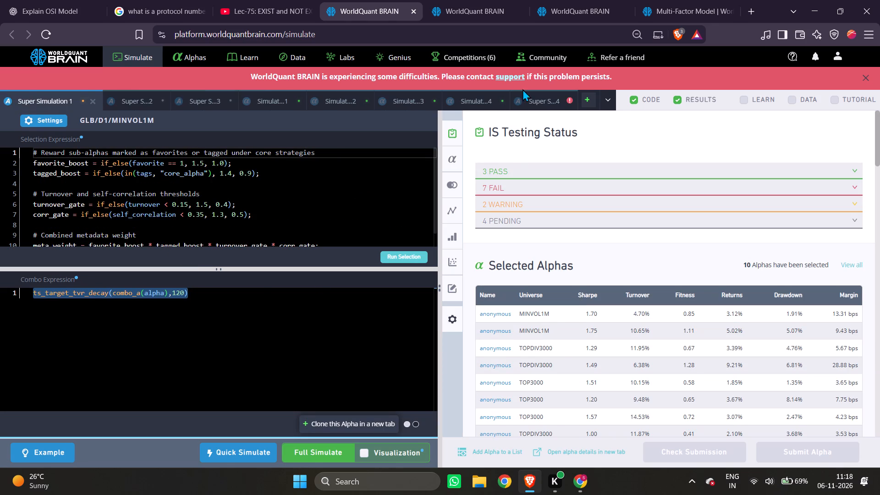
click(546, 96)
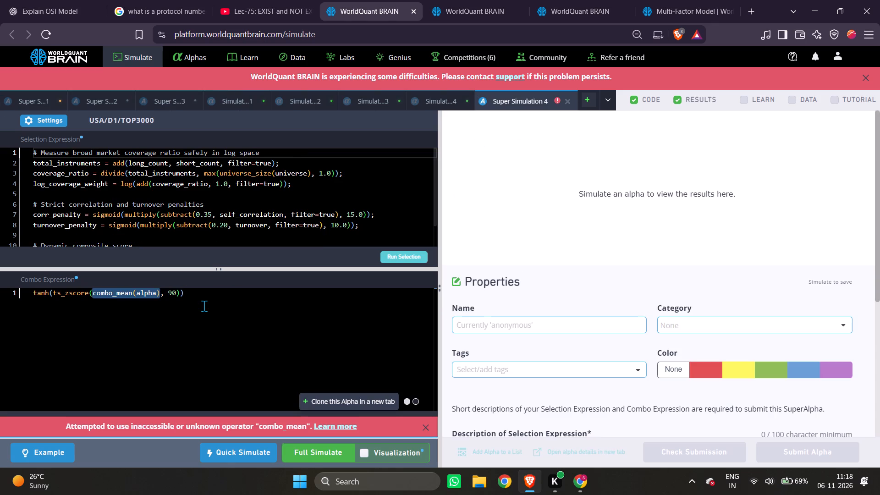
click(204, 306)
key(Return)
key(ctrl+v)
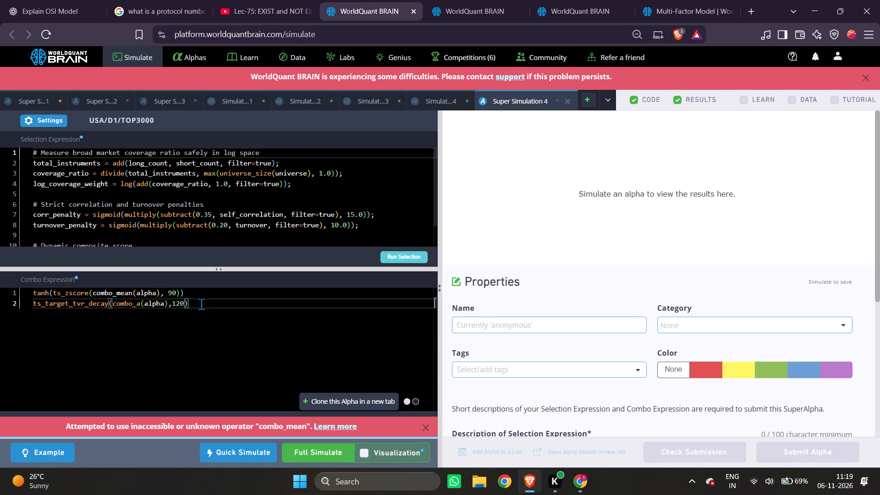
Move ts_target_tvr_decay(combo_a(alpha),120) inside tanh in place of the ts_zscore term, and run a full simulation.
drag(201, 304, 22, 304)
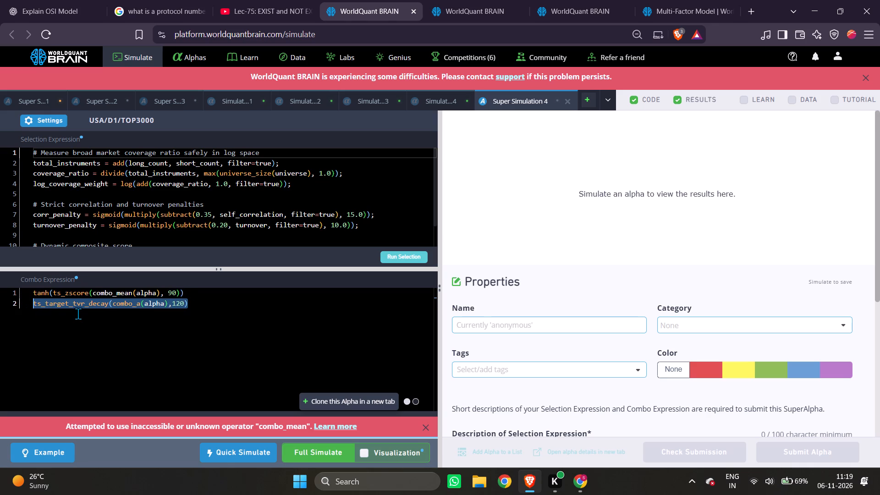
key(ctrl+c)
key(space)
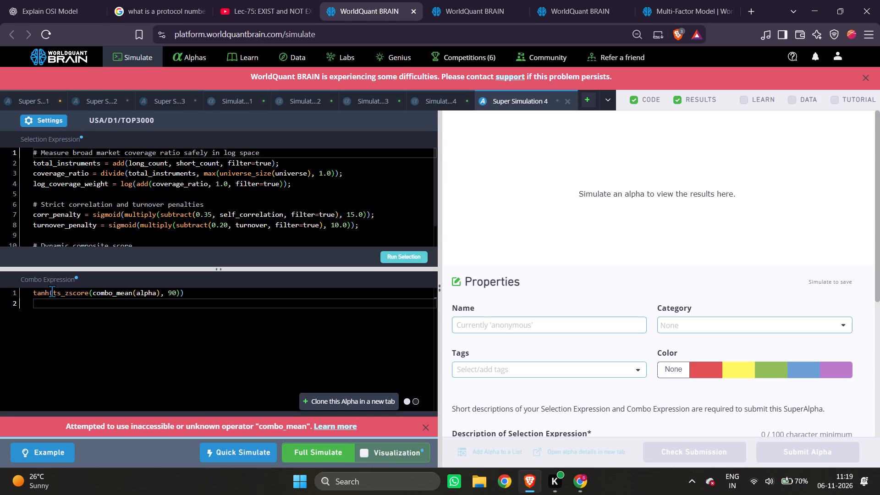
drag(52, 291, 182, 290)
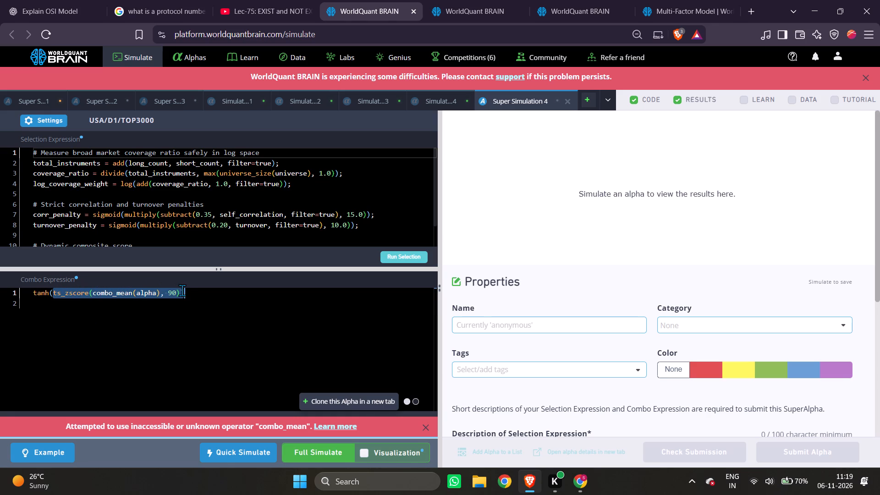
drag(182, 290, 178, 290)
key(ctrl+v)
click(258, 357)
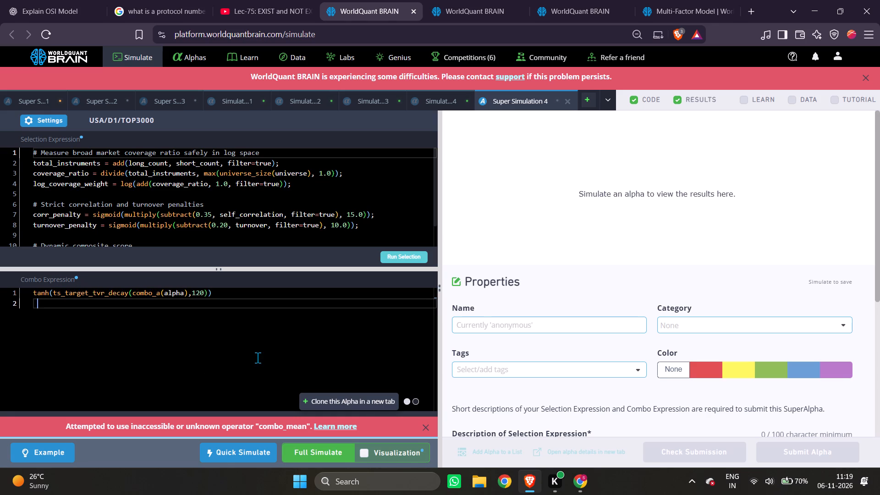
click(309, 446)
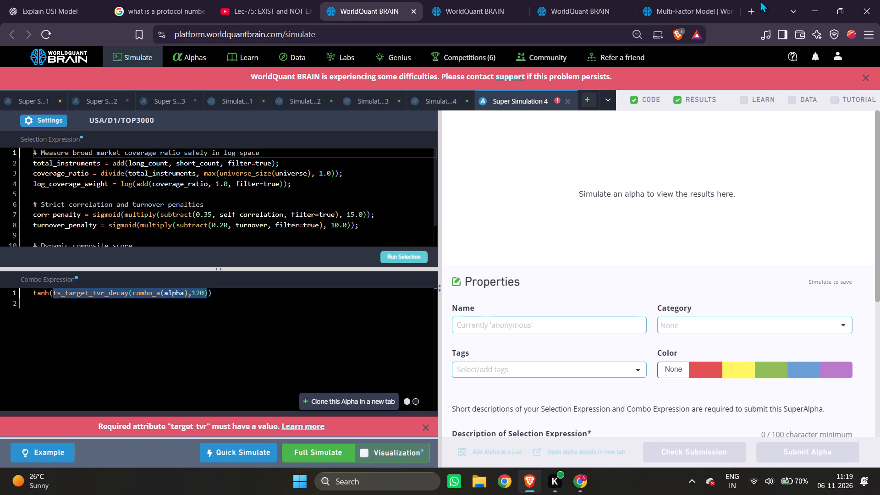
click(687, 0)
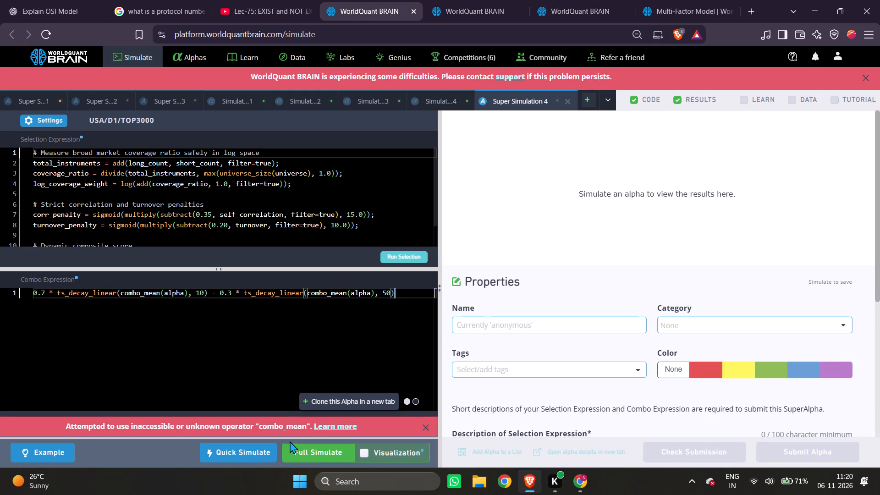
click(300, 456)
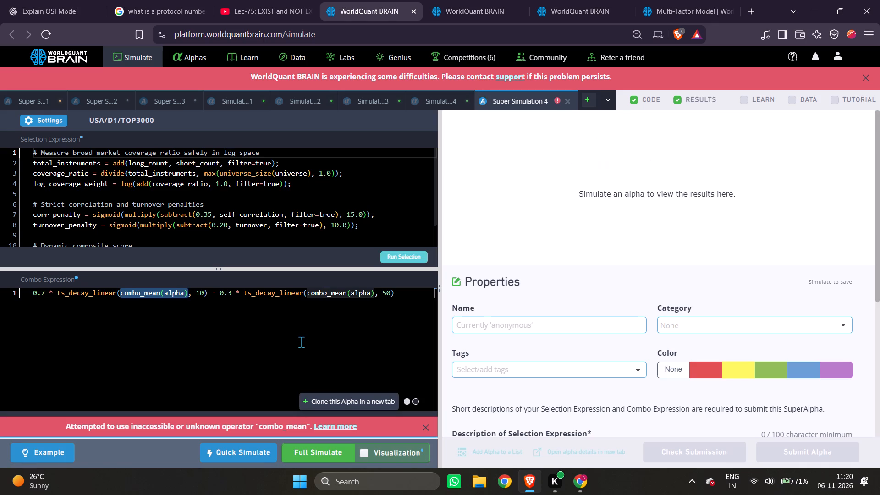
Replace combo_mean with combo_a in both terms of Super Simulation 4's combo expression, and run a full simulation.
click(219, 333)
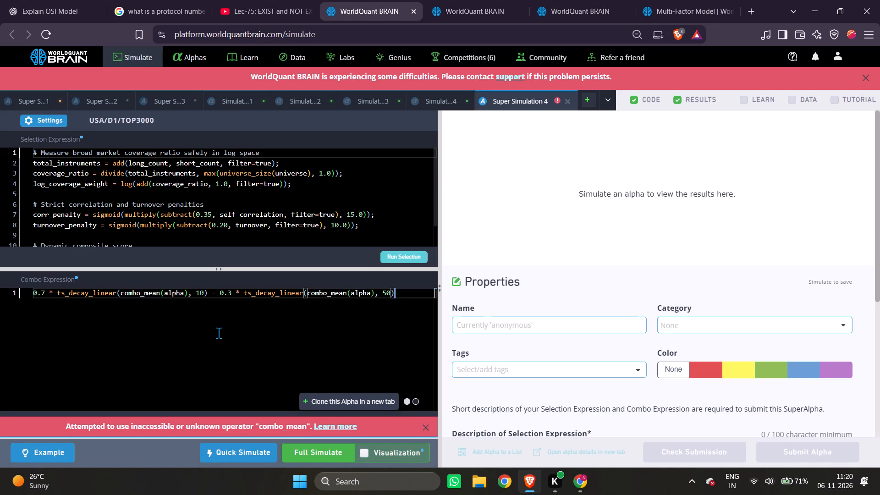
double_click(154, 290)
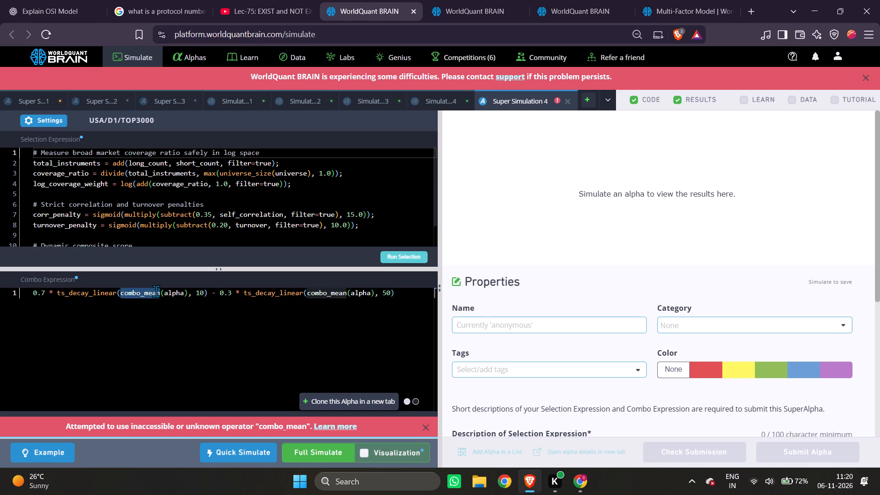
click(159, 293)
key(BackSpace)
key(BackSpace)
key(BackSpace)
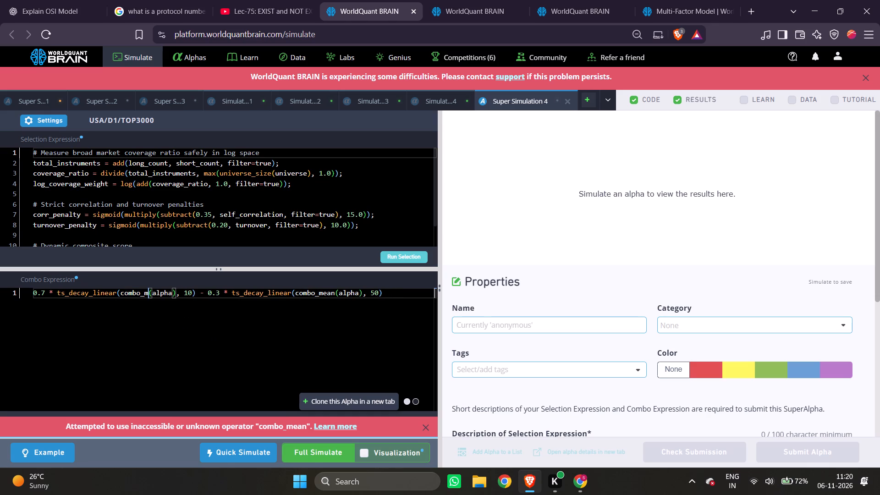
key(BackSpace)
key(a)
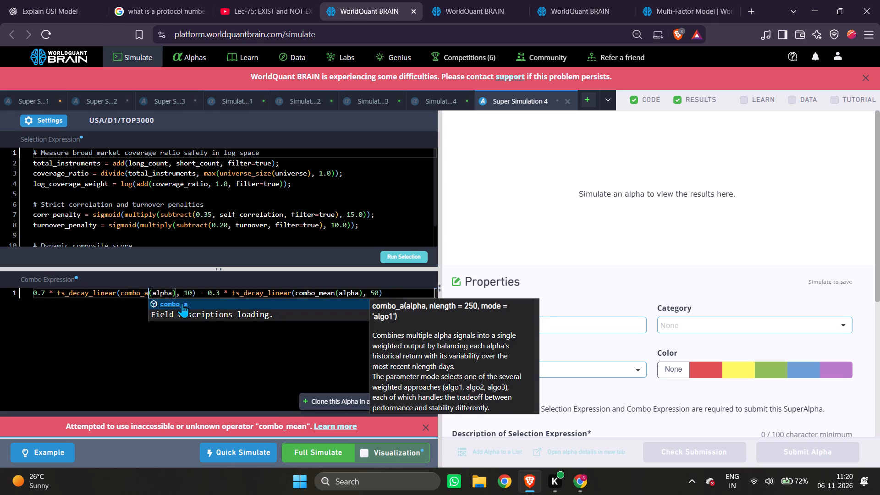
click(182, 302)
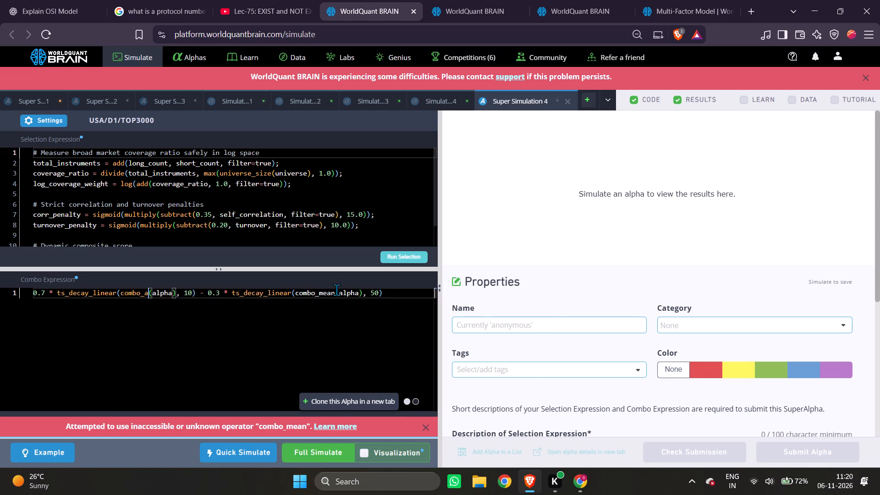
click(336, 290)
key(BackSpace)
key(BackSpace)
key(BackSpace)
key(BackSpace)
key(a)
key(Return)
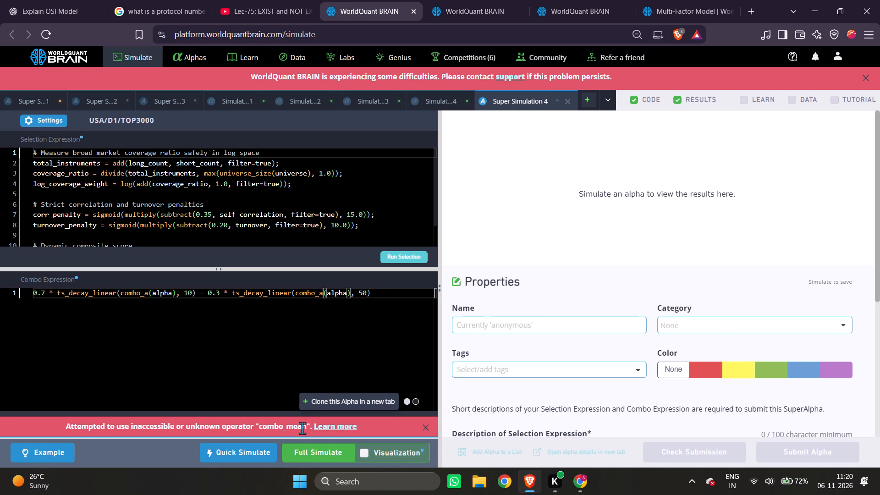
click(302, 452)
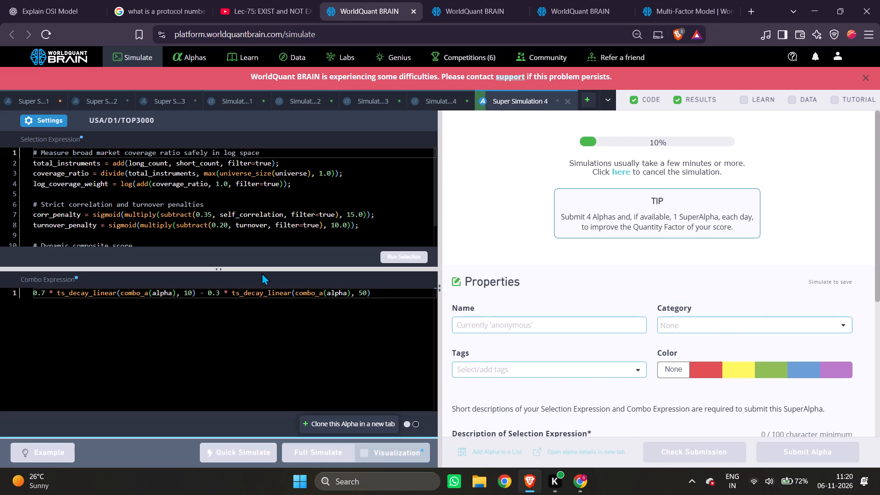
Enlarge the selection expression area and review Super Simulation 4's settings.
drag(259, 268, 263, 288)
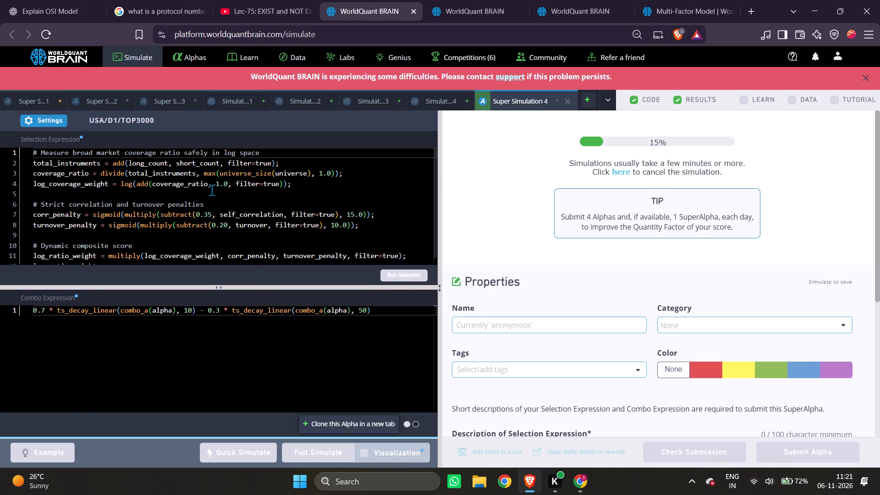
click(56, 120)
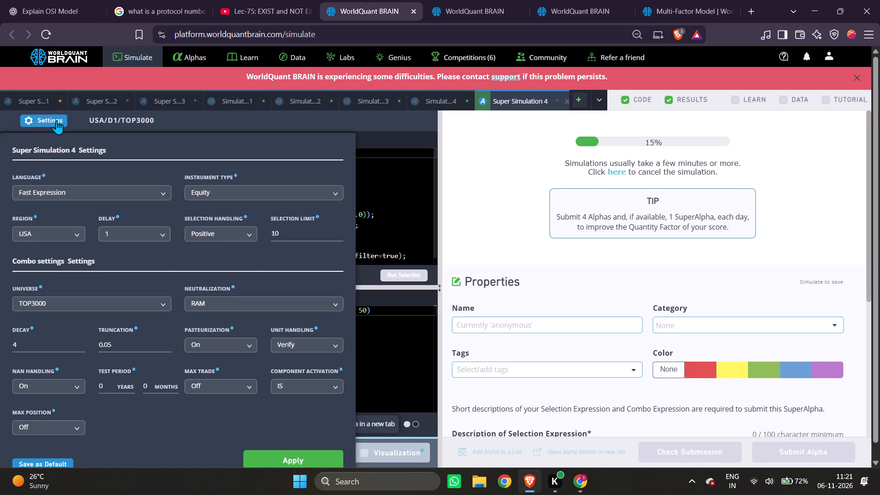
click(56, 120)
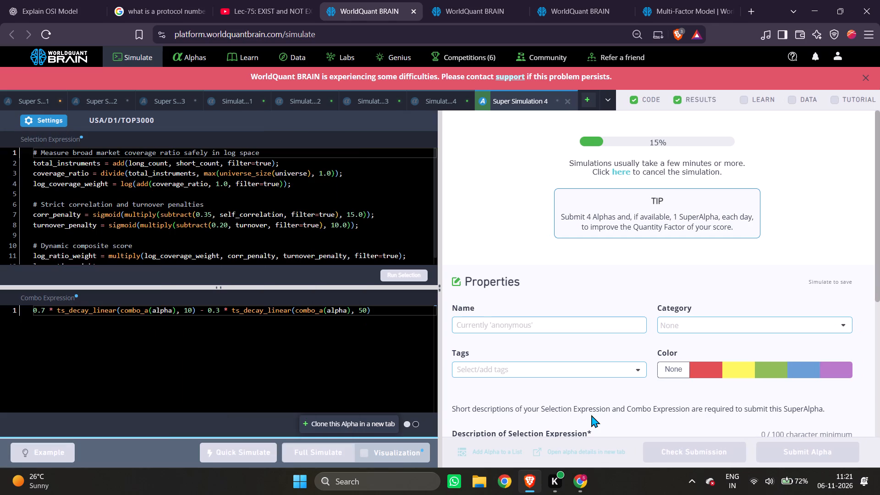
Fill both the selection and combo expression descriptions with the sentence "Short descriptions of your Selection Expression and Combo Expression are required to submit this SuperAlpha.".
scroll(591, 415, down, 5)
drag(452, 183, 841, 183)
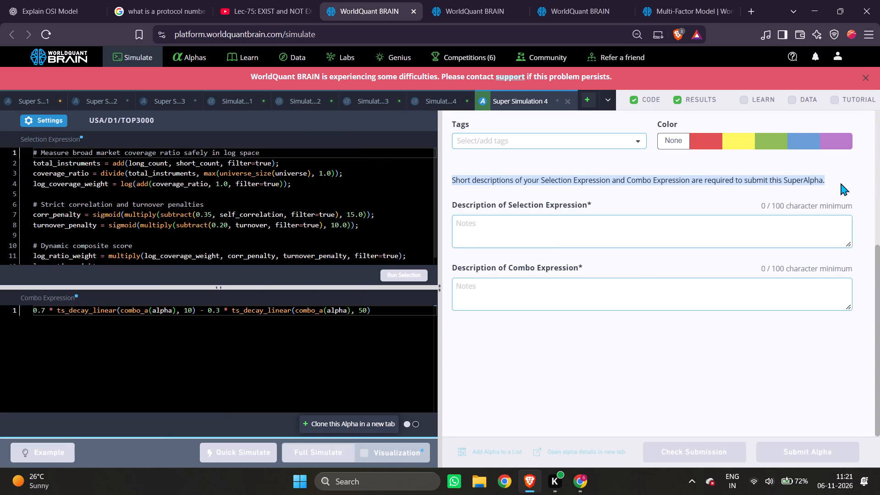
key(ctrl+c)
click(555, 229)
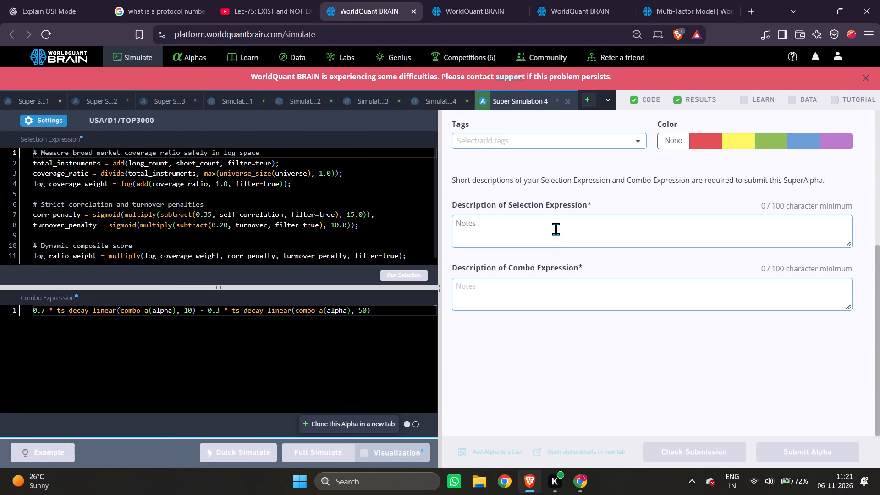
key(ctrl+v)
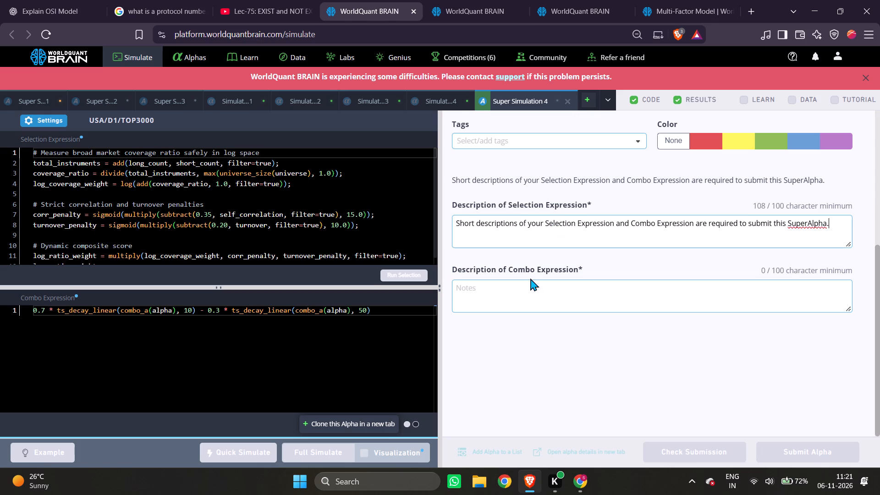
click(529, 300)
key(ctrl+v)
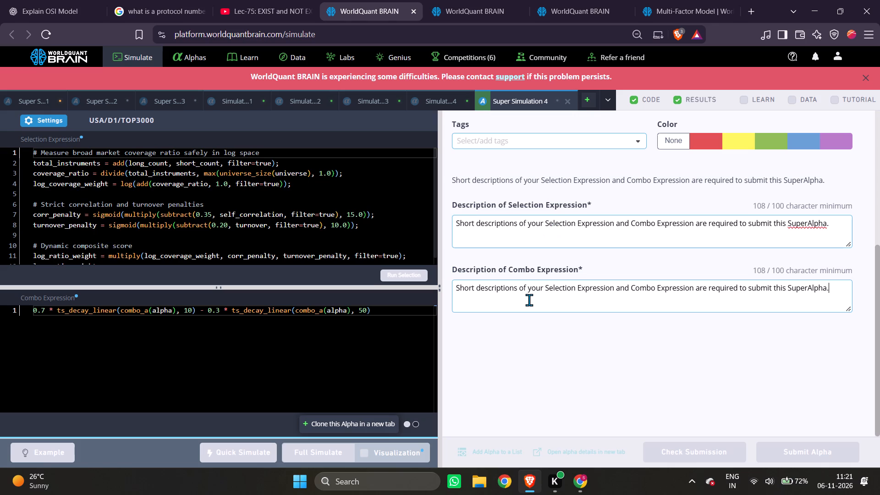
scroll(533, 188, up, 9)
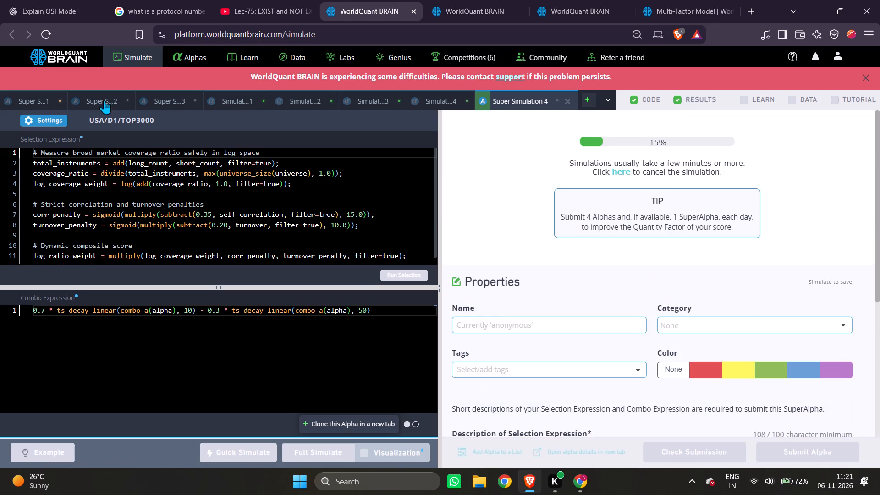
Replace Super Simulation 2's combo expression with Super Simulation 4's 0.7 * ts_decay_linear(combo_a(alpha), 10) - 0.3 * ts_decay_linear(combo_a(alpha), 50).
click(106, 105)
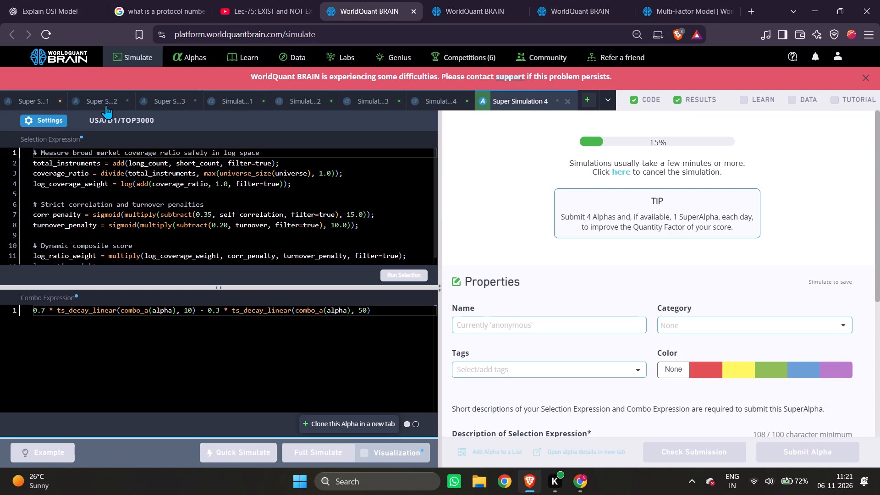
click(537, 99)
click(194, 324)
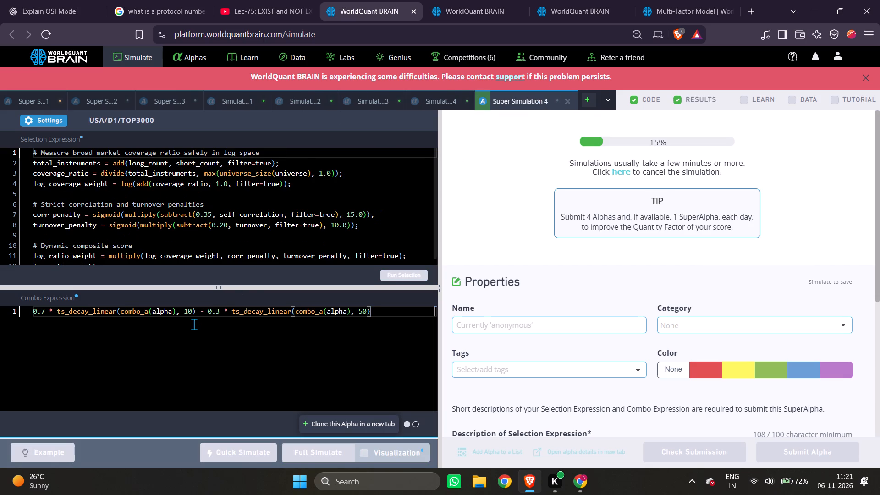
key(ctrl+a)
key(ctrl+c)
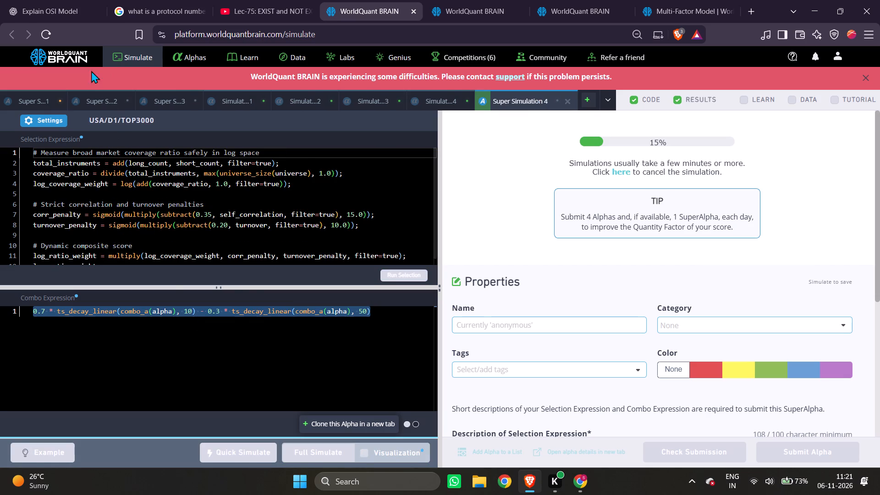
click(94, 97)
click(154, 332)
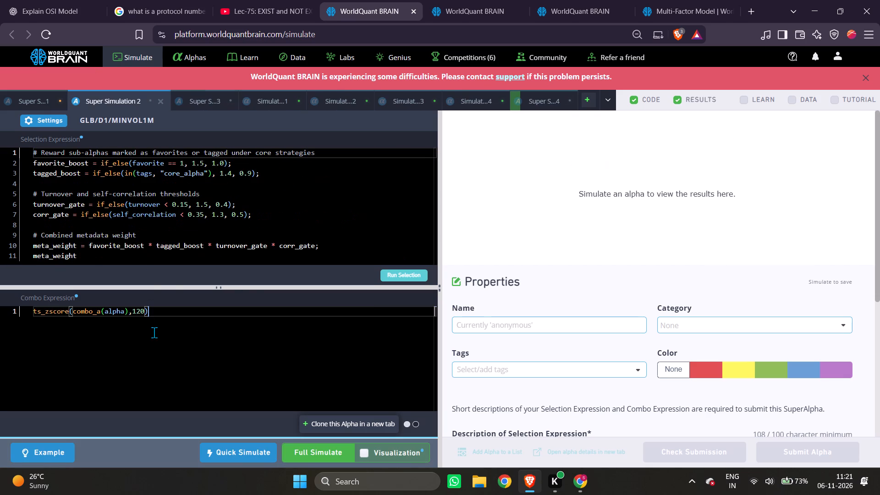
key(ctrl+a)
key(ctrl+v)
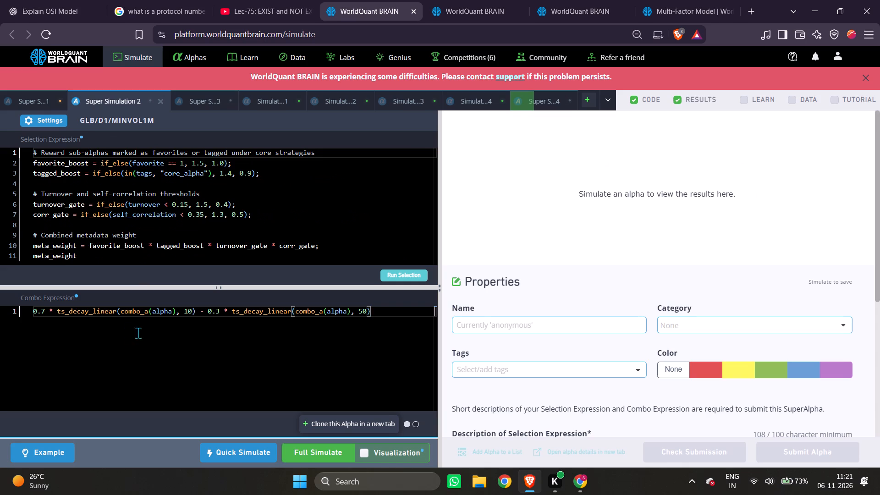
Change both ts_decay_linear operators in Super Simulation 2's combo expression to ts_zscore, and run a full simulation.
click(84, 317)
double_click(87, 316)
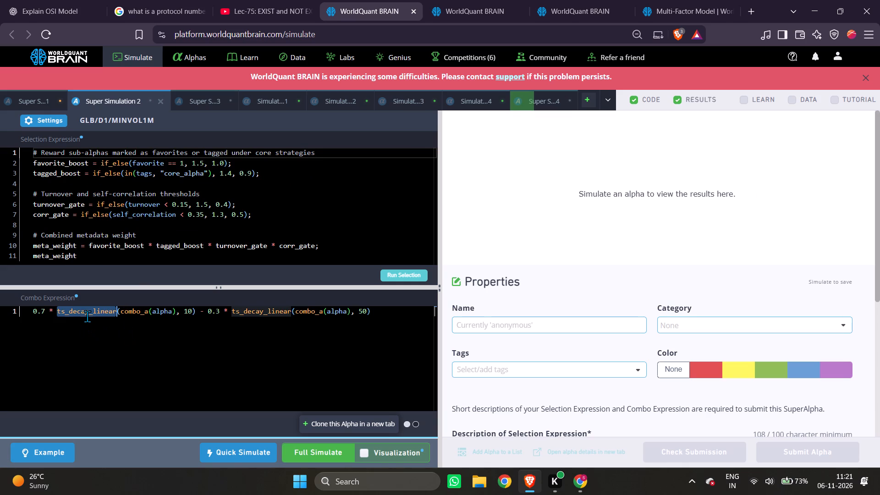
text(tsz)
key(Return)
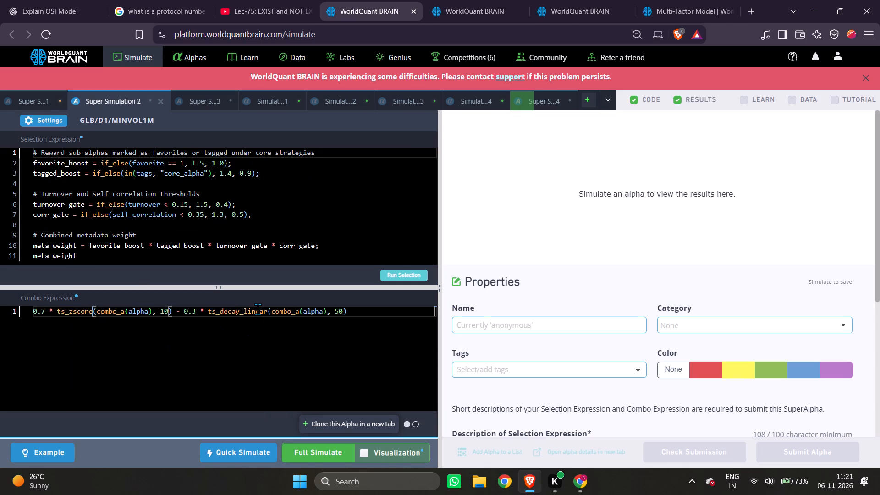
double_click(258, 309)
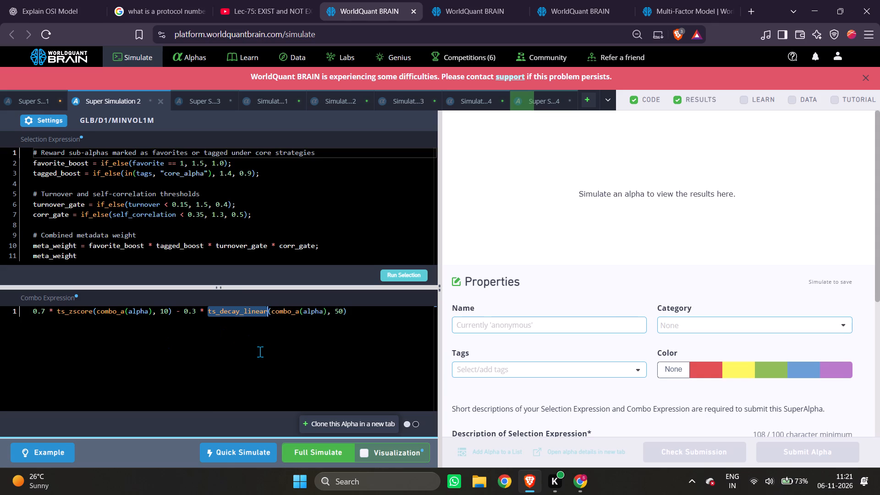
text(tsz)
key(Return)
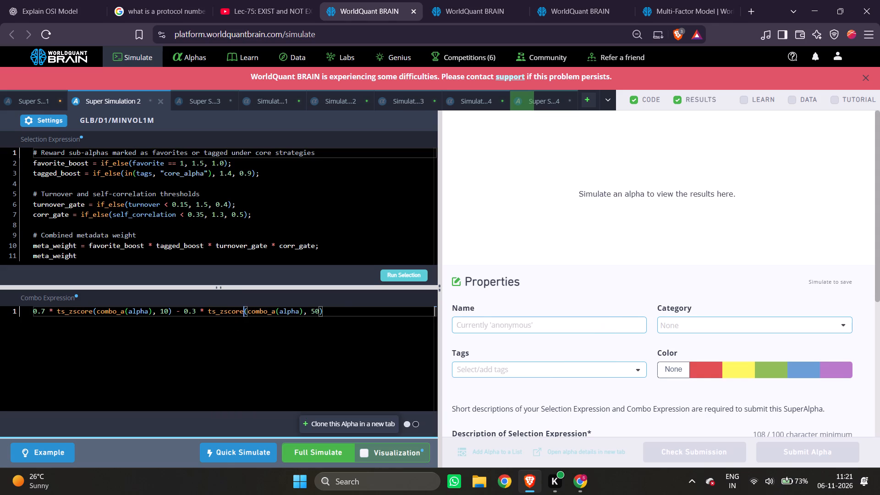
click(327, 453)
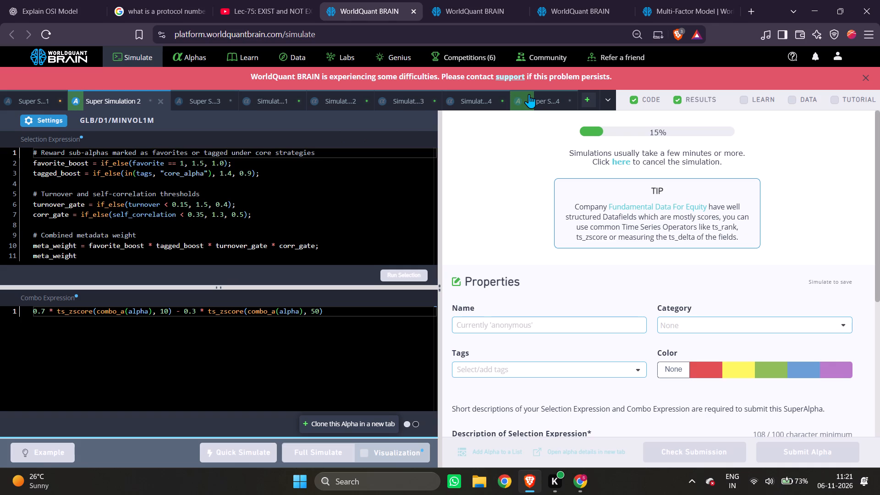
Copy rsk70_mfm2_gemtrd_srtindcnt from the Multi-Factor Model dataset page over the field in Simulation 2's ts_zscore, and run a full simulation.
click(555, 0)
click(697, 0)
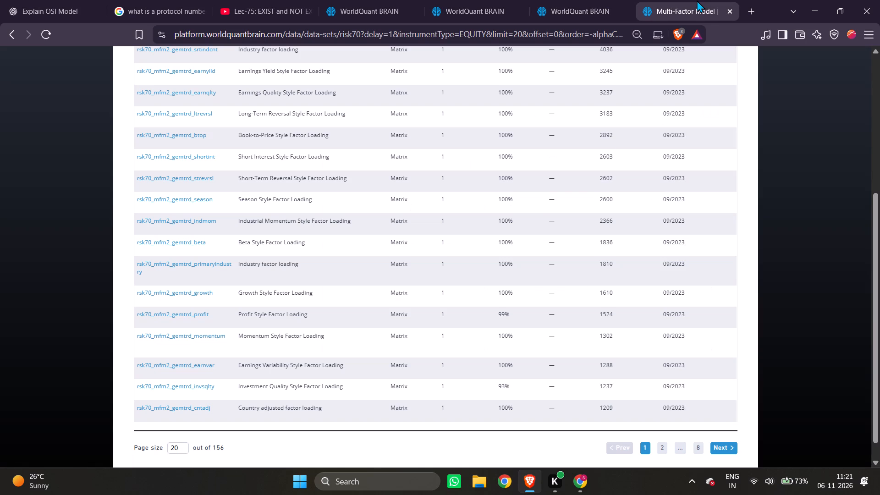
scroll(608, 163, up, 2)
scroll(608, 163, down, 1)
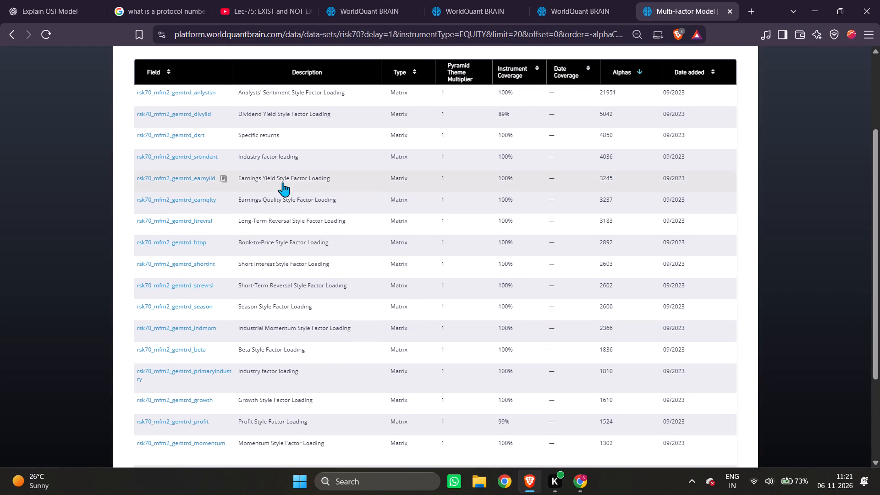
click(226, 162)
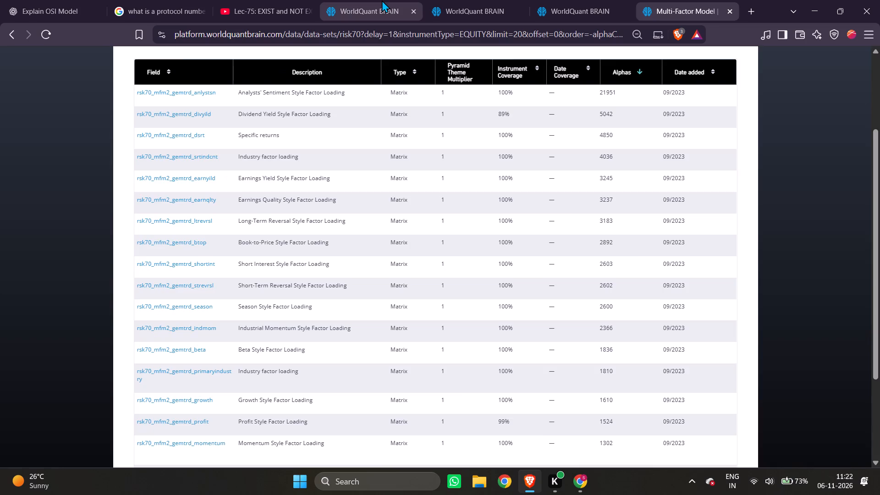
click(382, 0)
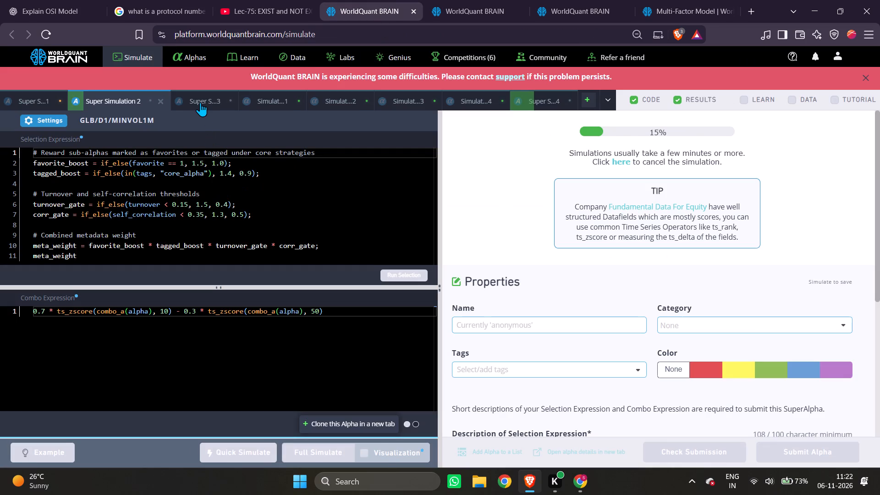
click(200, 102)
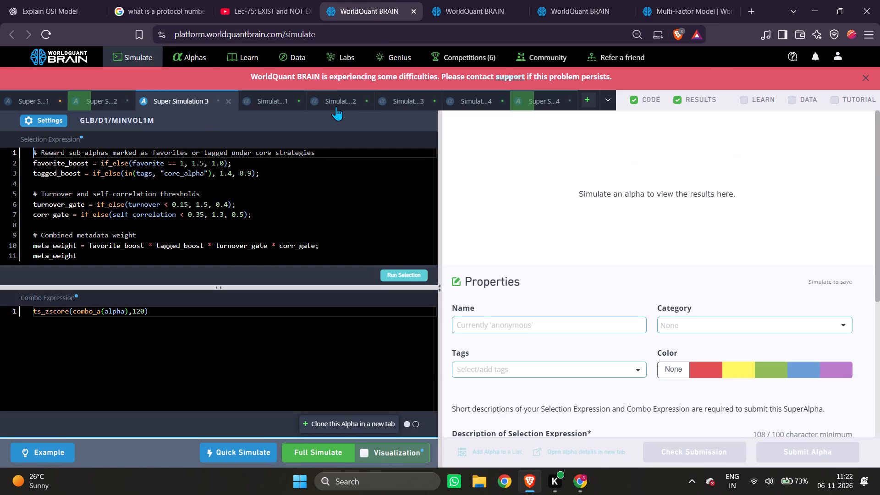
click(336, 106)
double_click(163, 151)
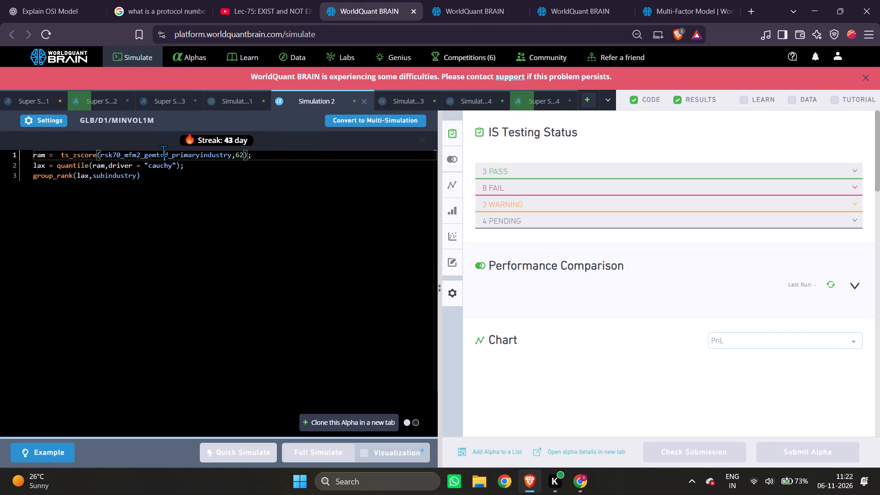
key(ctrl+v)
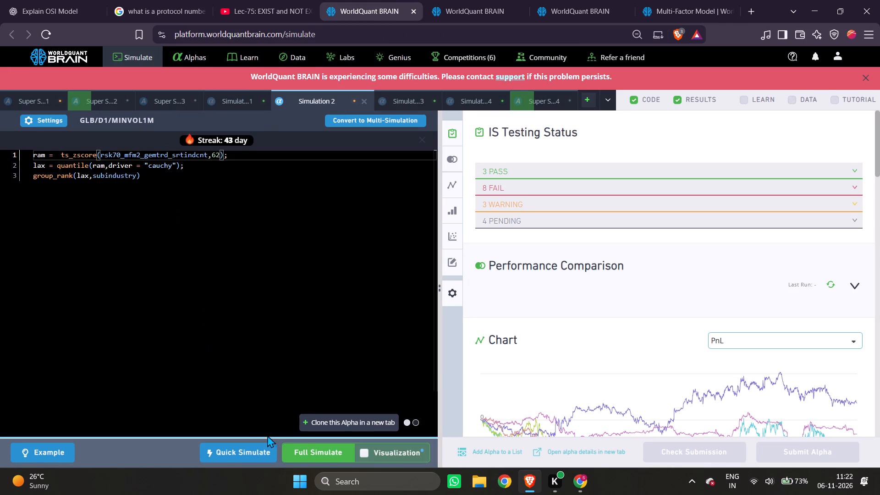
click(306, 444)
Replace the data field in Simulation 3's ts_zscore with the copied rsk70_mfm2_gemtrd_srtindcnt, and run a full simulation.
click(411, 104)
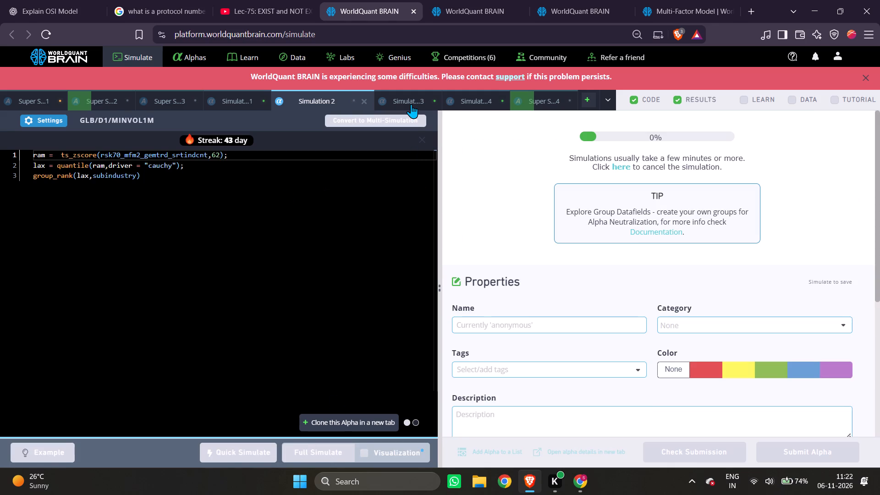
double_click(174, 159)
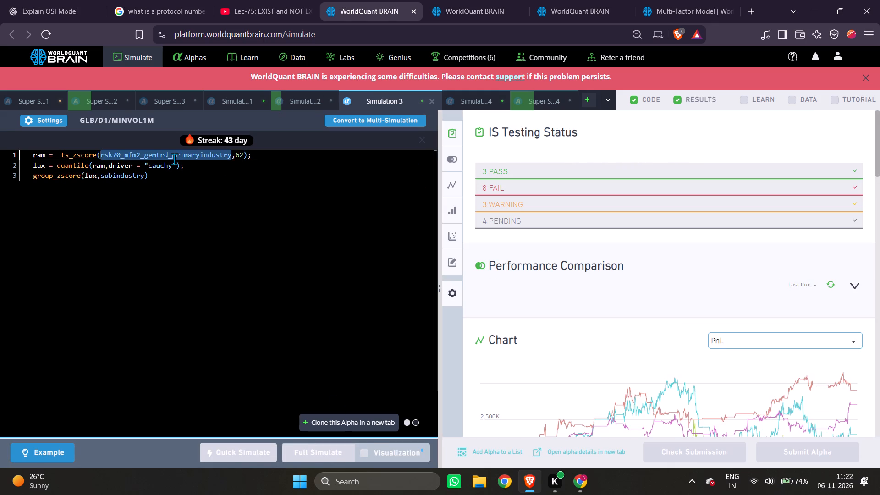
key(ctrl+v)
click(294, 452)
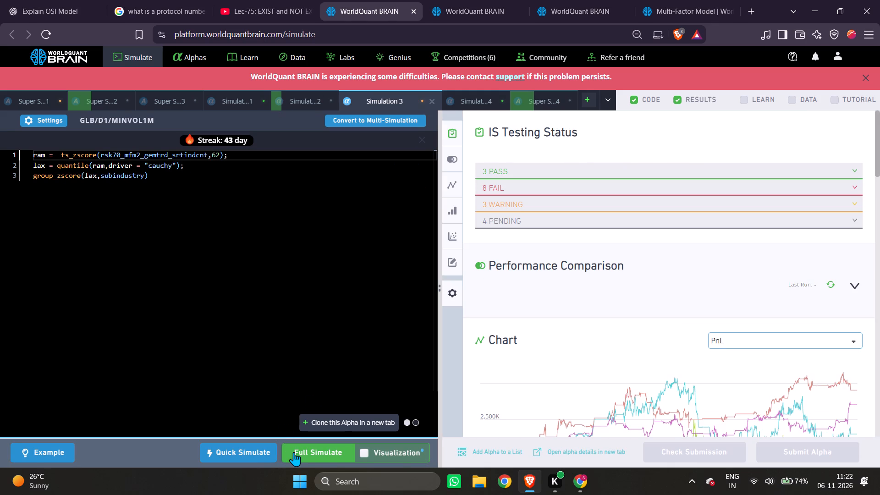
Replace the data field in Simulation 1's ts_av_diff with rsk70_mfm2_gemtrd_srtindcnt, and run a full simulation.
click(229, 101)
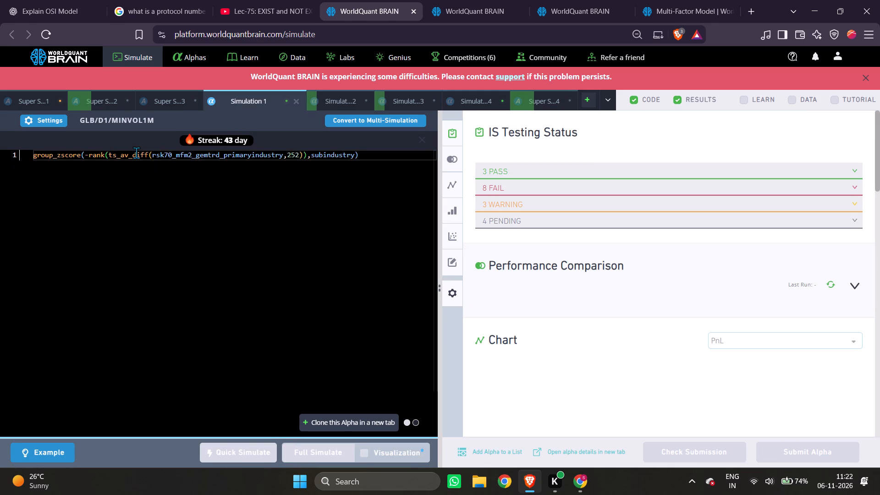
double_click(177, 157)
key(ctrl+v)
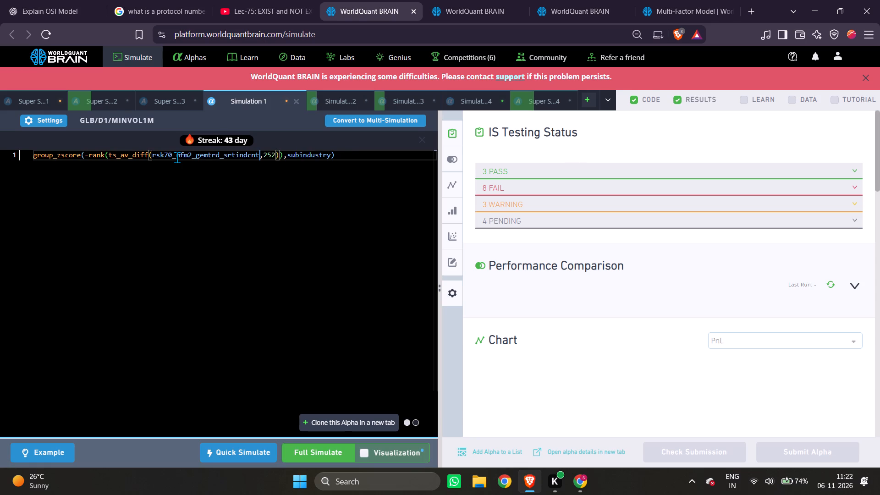
click(302, 459)
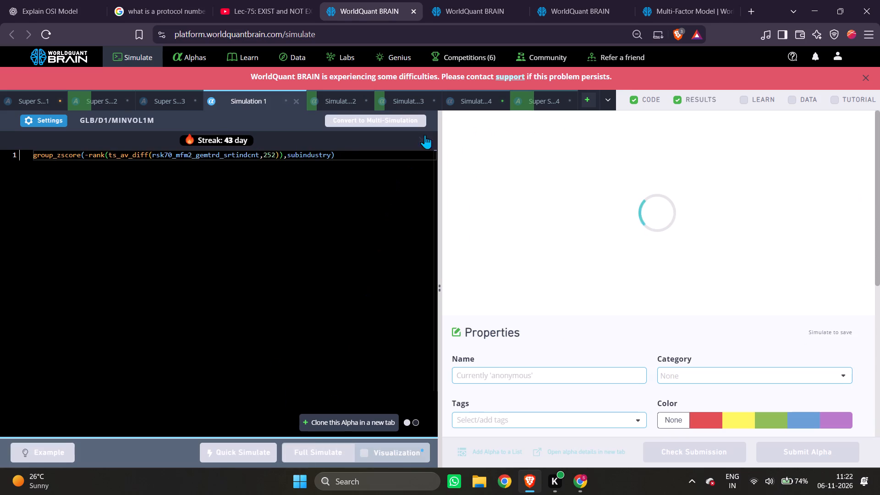
Replace the data field in Simulation 4's group_neutralize expression with rsk70_mfm2_gemtrd_srtindcnt, and run a full simulation.
click(472, 105)
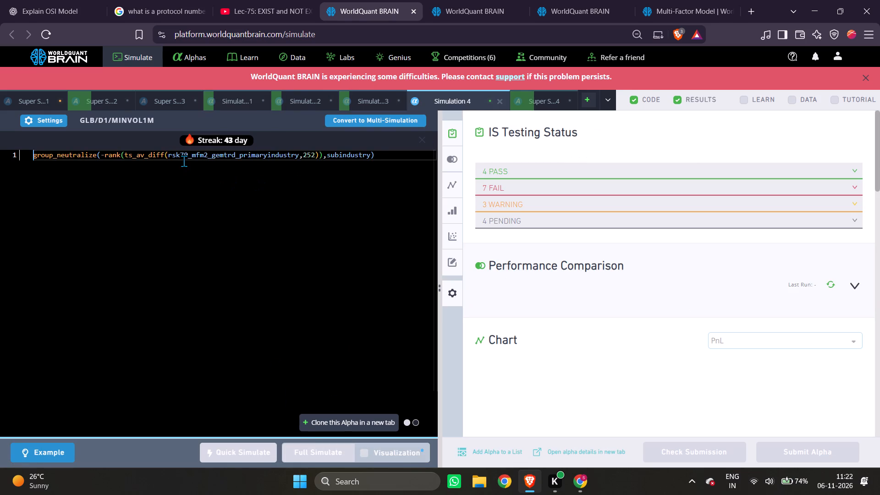
double_click(184, 161)
double_click(192, 153)
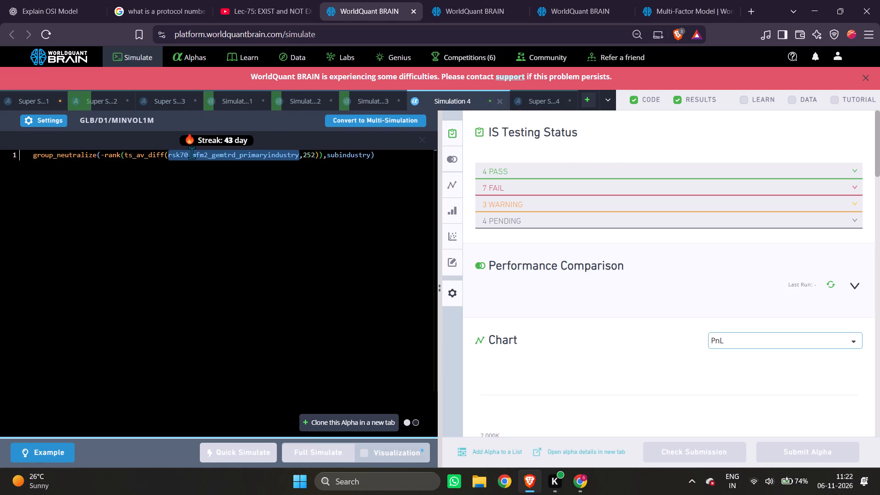
key(ctrl+v)
click(302, 445)
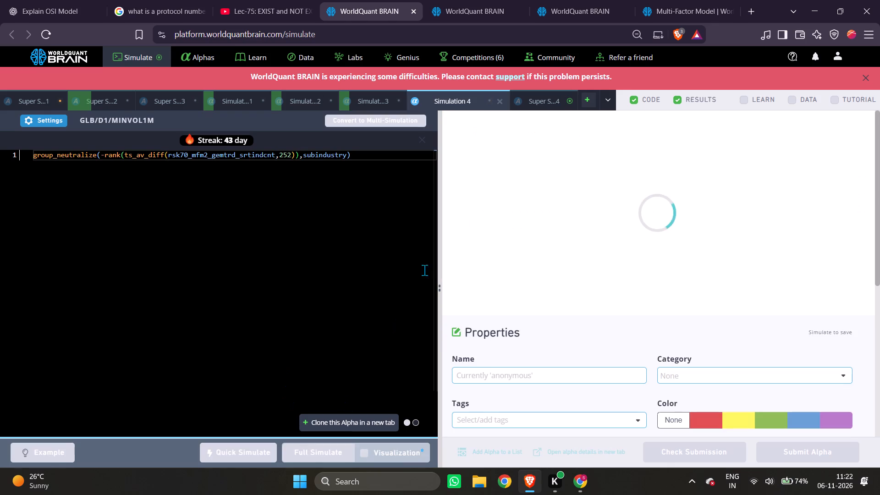
Run the submission check on Super Simulation 4 and review its warning and passed test details.
click(538, 102)
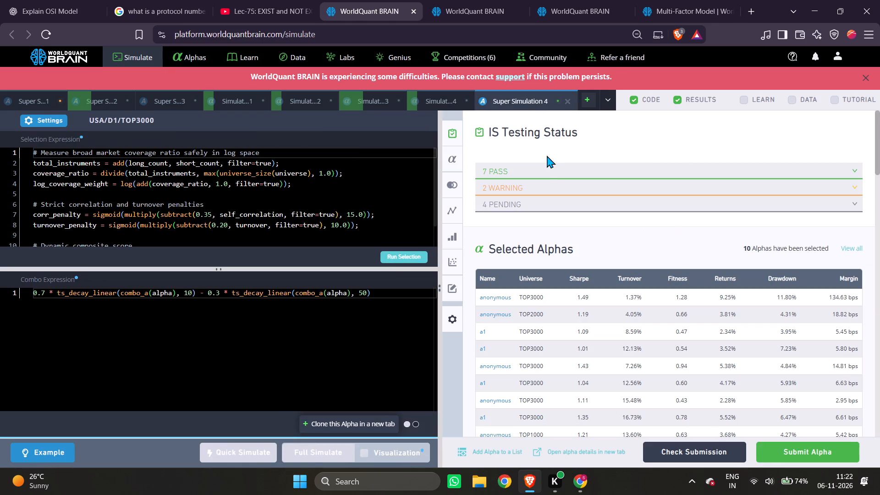
click(543, 171)
click(543, 171)
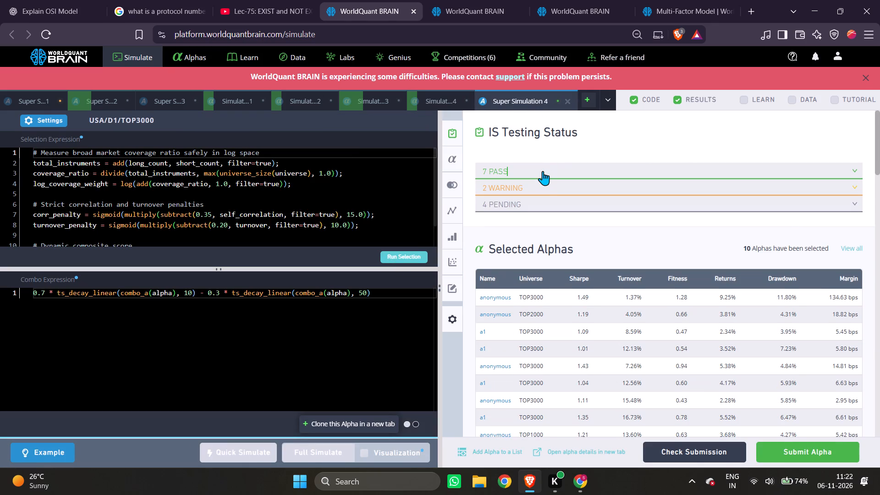
click(542, 180)
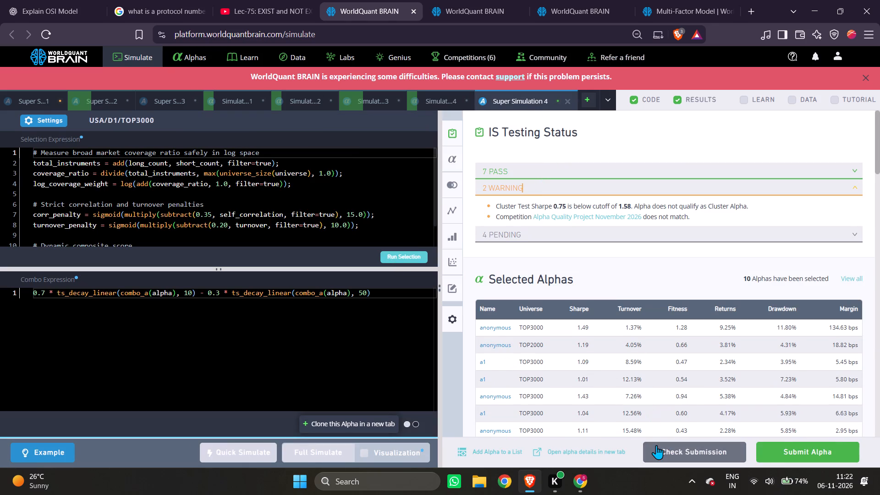
click(656, 445)
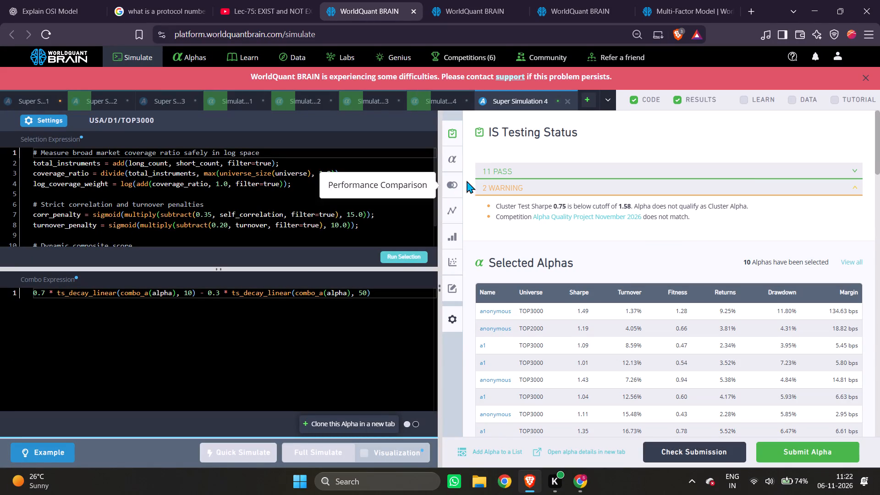
click(514, 170)
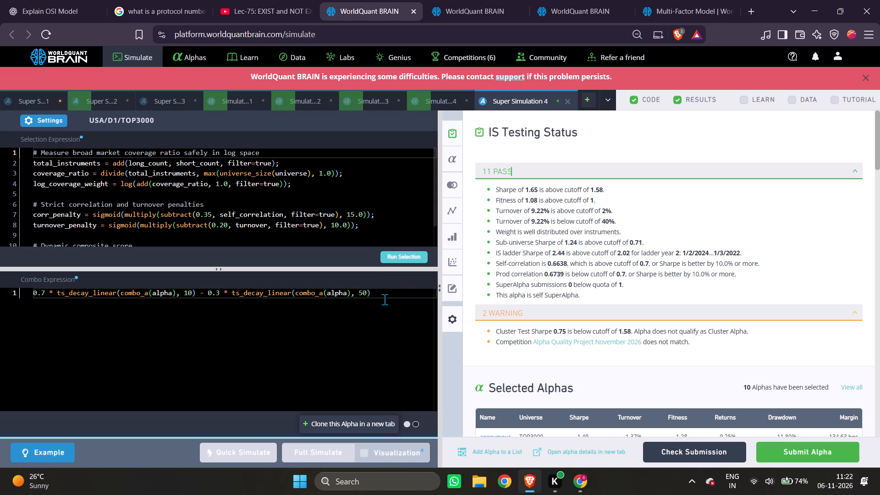
Clone Super Simulation 4 into a new simulation, set its neutralization to Statistical, and run a full simulation.
click(339, 423)
click(52, 121)
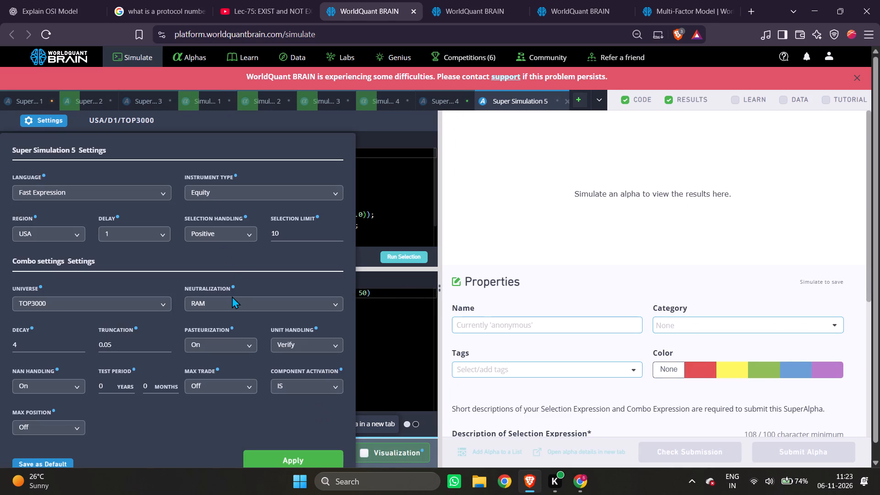
drag(232, 297, 232, 305)
click(224, 352)
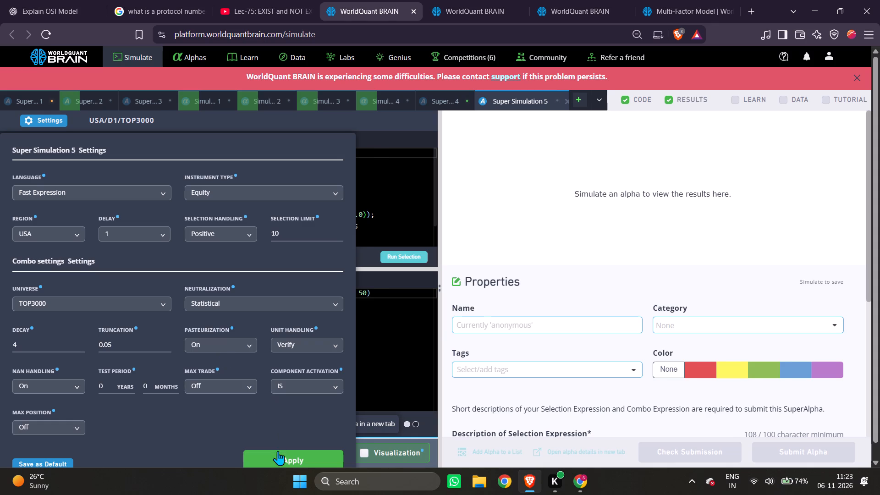
click(278, 451)
click(308, 456)
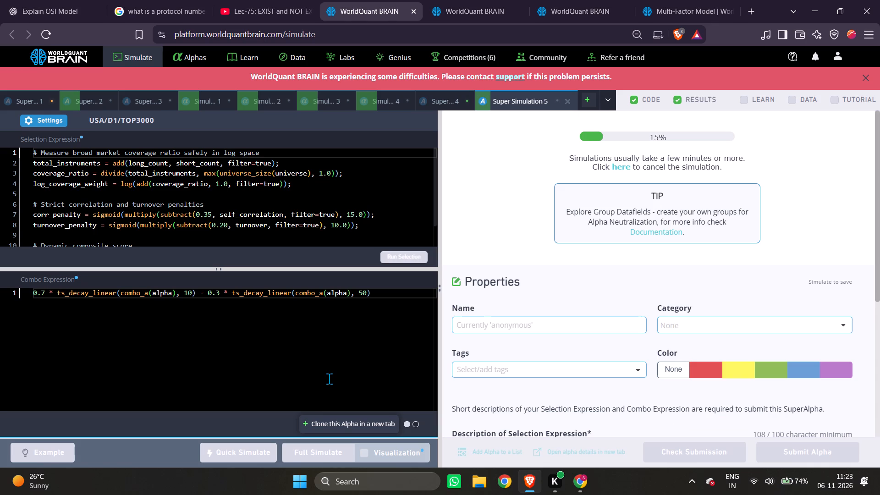
Switch to the YouTube lecture on EXIST and NOT EXIST subqueries and play it briefly while the simulation runs.
click(287, 0)
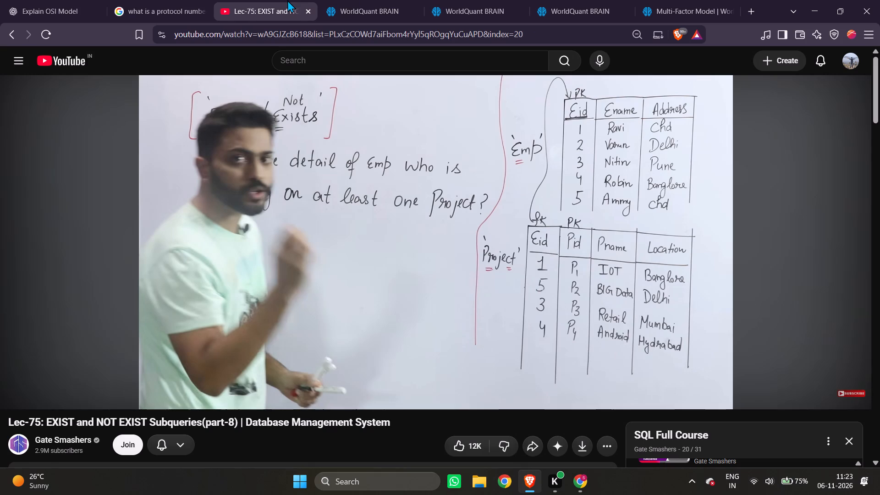
click(333, 151)
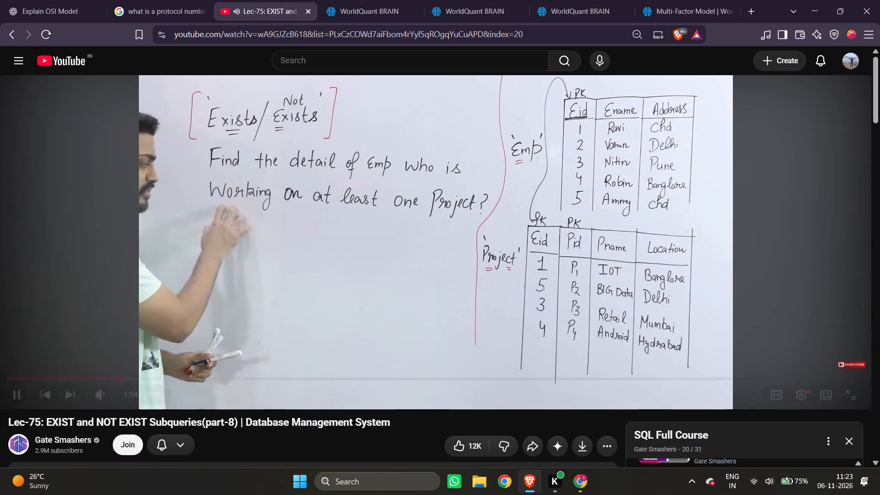
click(333, 151)
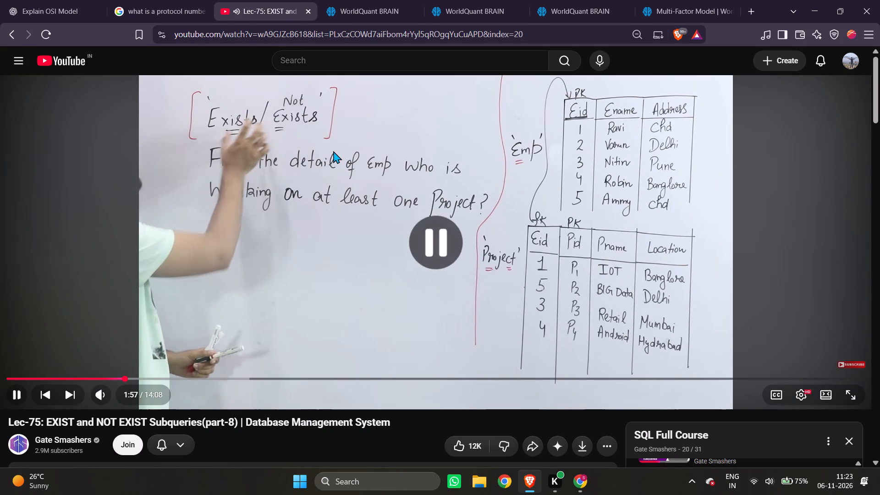
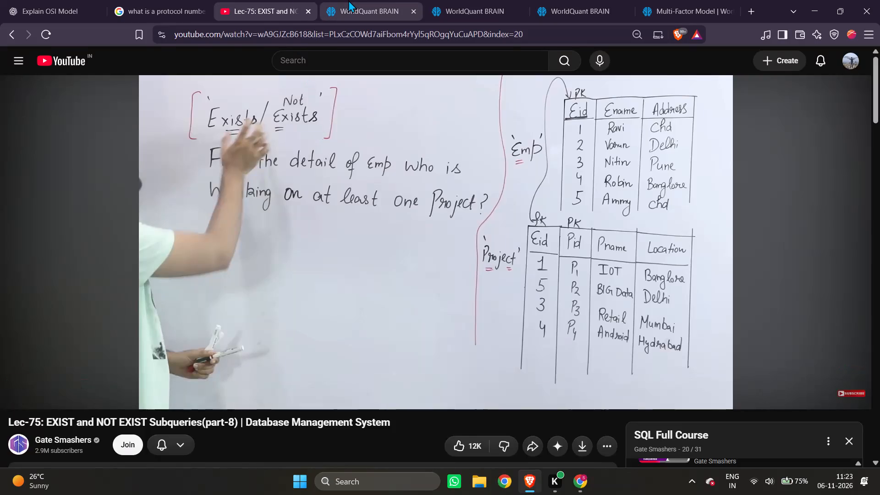
Check Super Simulation 5's progress periodically while playing the YouTube lecture on EXIST and NOT EXIST subqueries between checks.
click(348, 0)
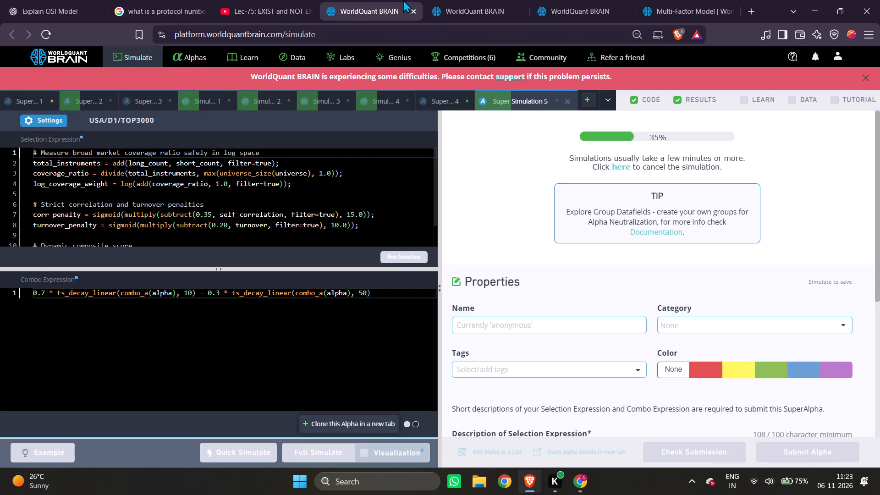
click(506, 0)
click(287, 0)
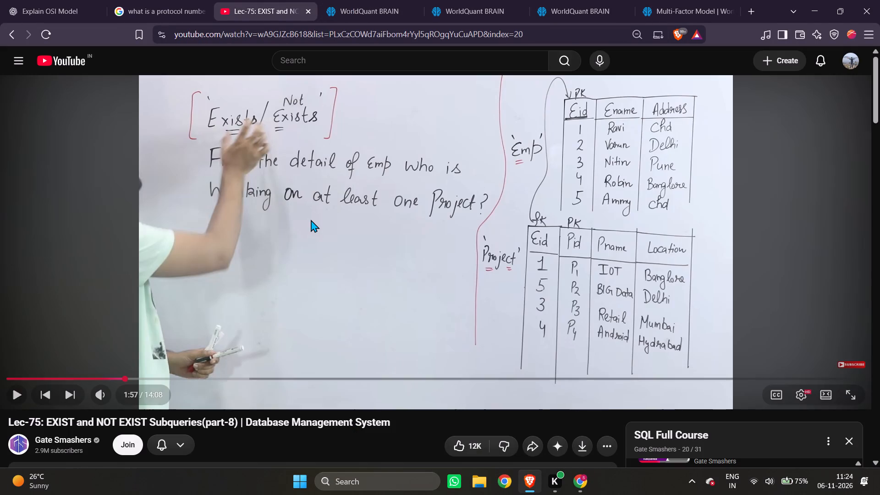
click(311, 220)
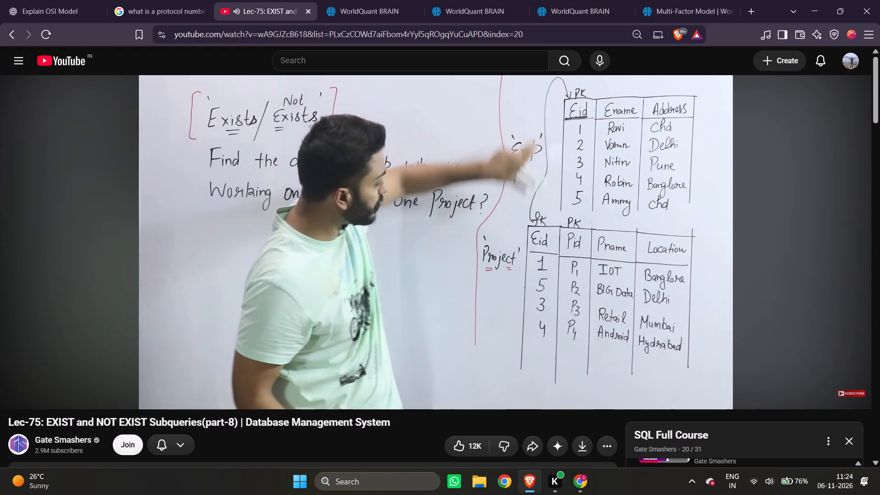
click(216, 168)
click(335, 0)
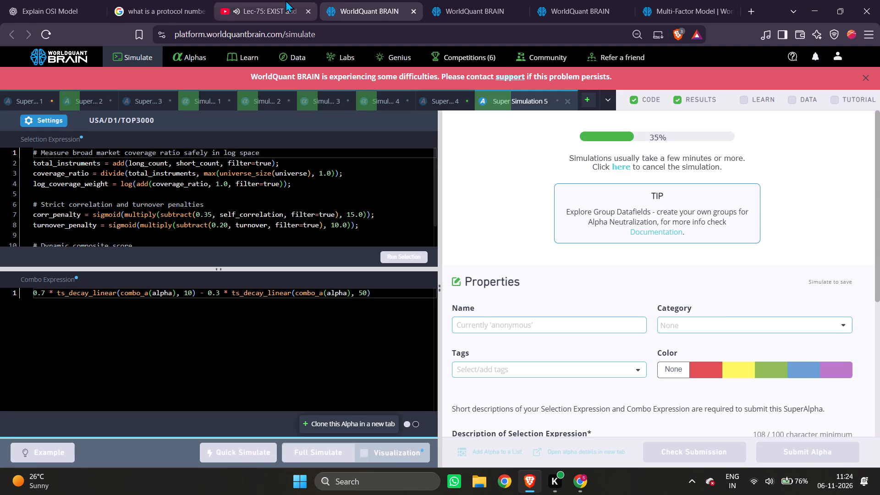
click(286, 0)
scroll(578, 206, down, 4)
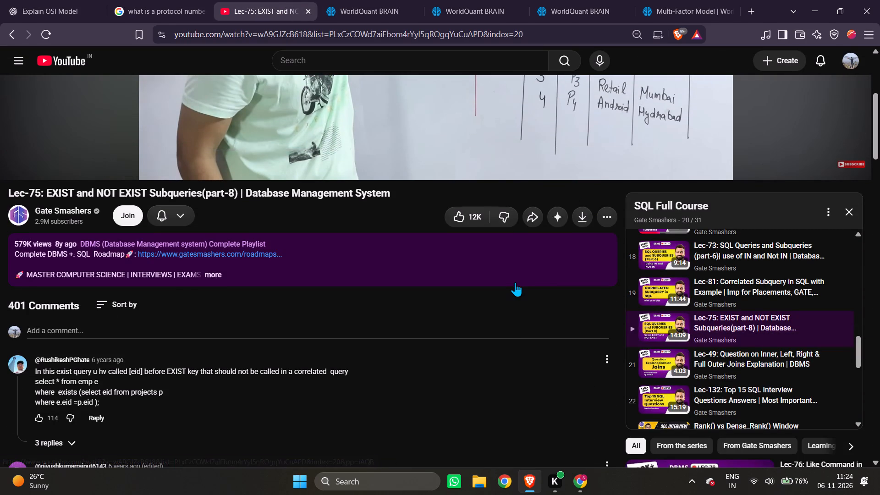
scroll(548, 336, up, 5)
click(558, 283)
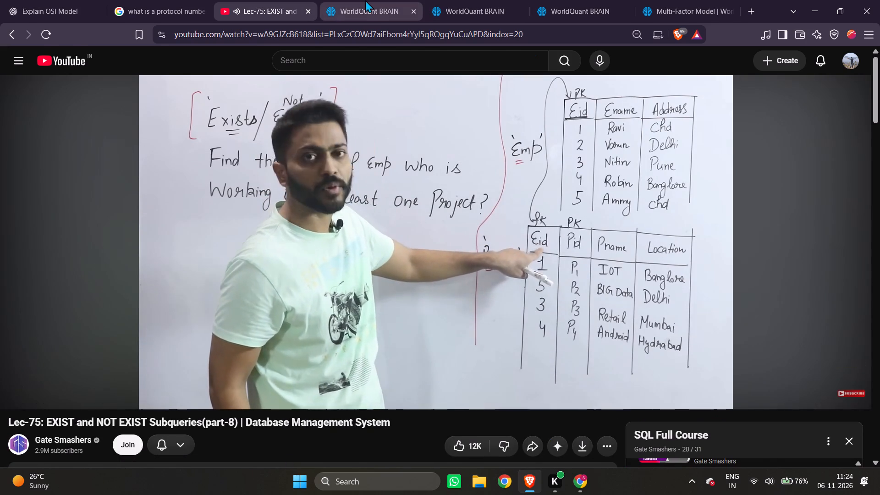
click(365, 0)
click(276, 0)
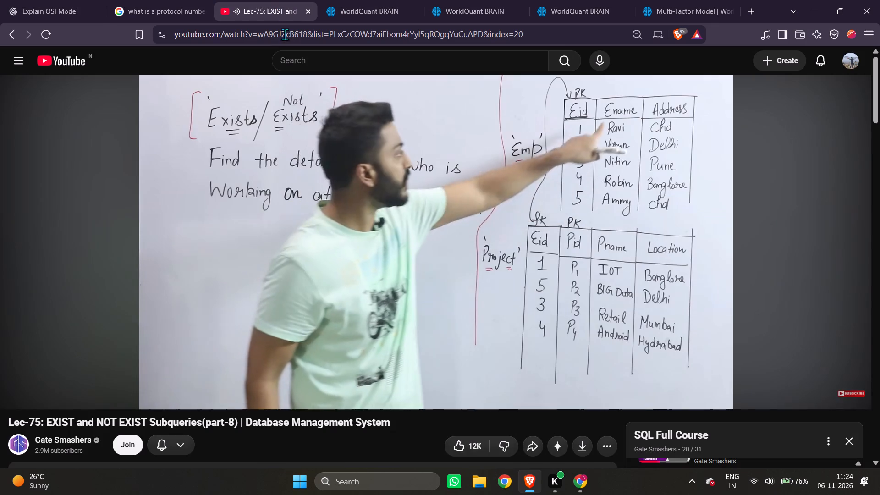
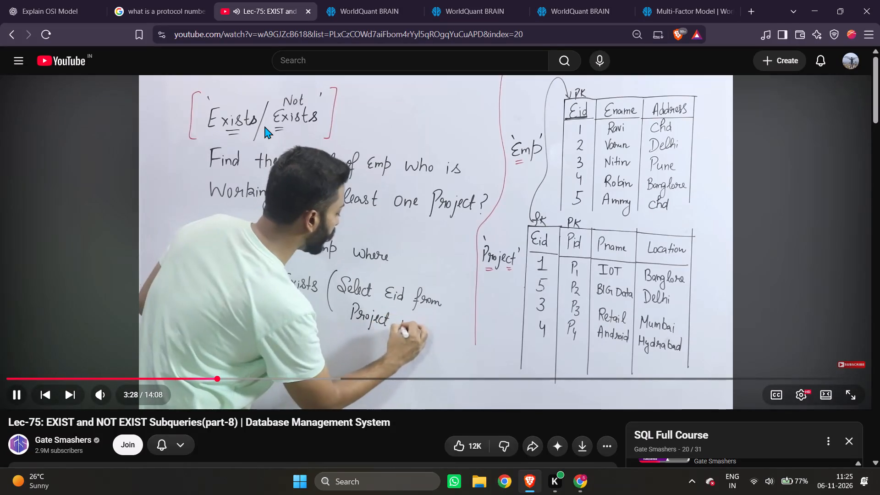
Start the Lec-49 video on Inner, Left, Right and Full Outer Joins from the SQL Full Course playlist.
scroll(654, 450, down, 3)
scroll(550, 368, down, 4)
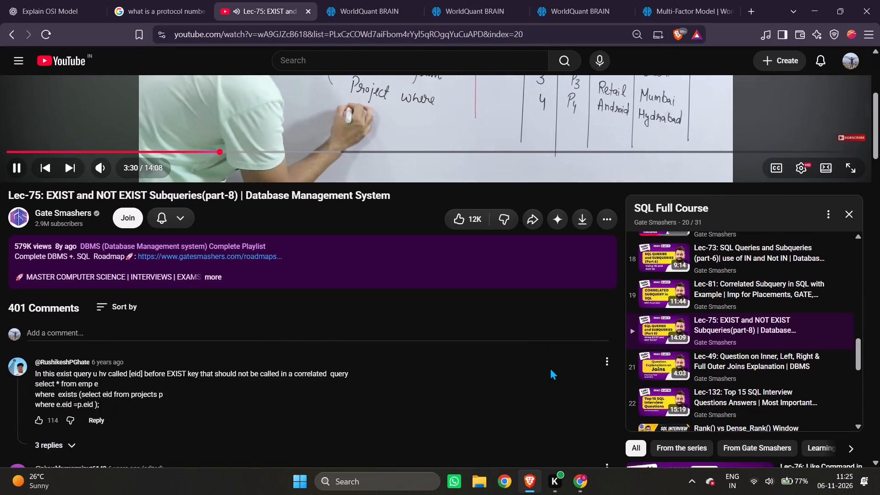
scroll(774, 325, down, 1)
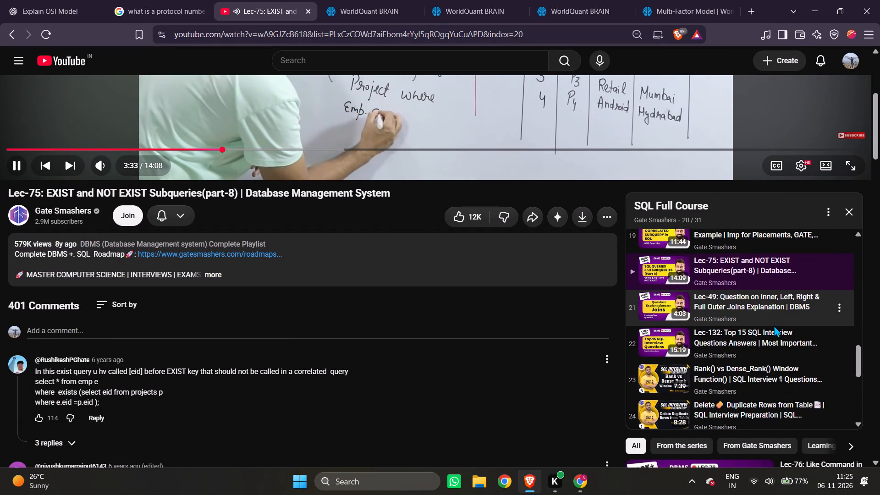
click(766, 308)
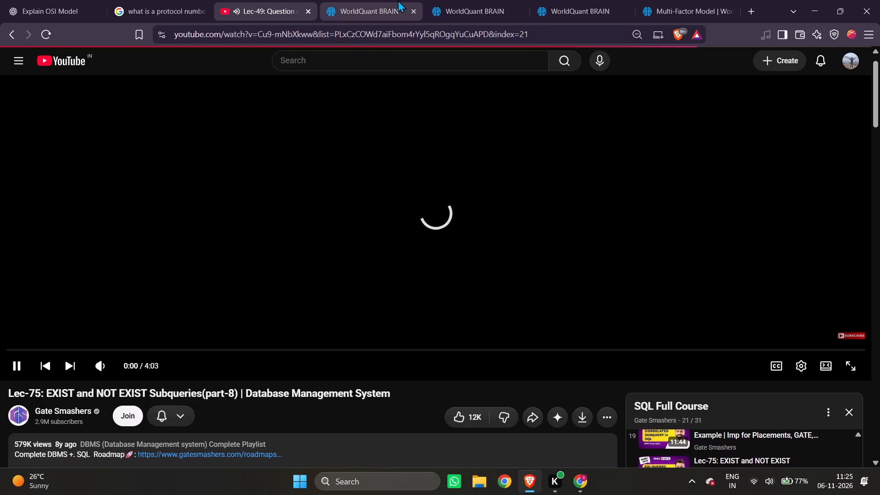
Switch to WorldQuant BRAIN and examine Simulation 3's failed tests and Simulation 4's failed and passed tests.
click(398, 0)
click(338, 99)
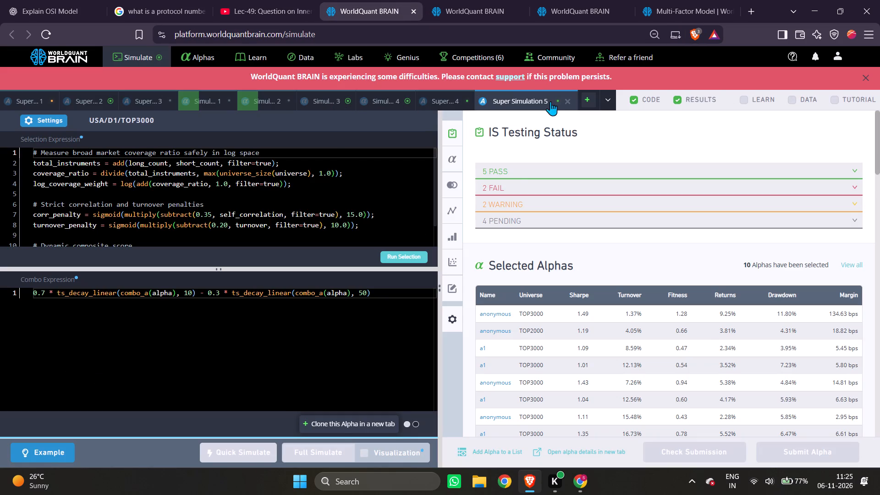
click(530, 180)
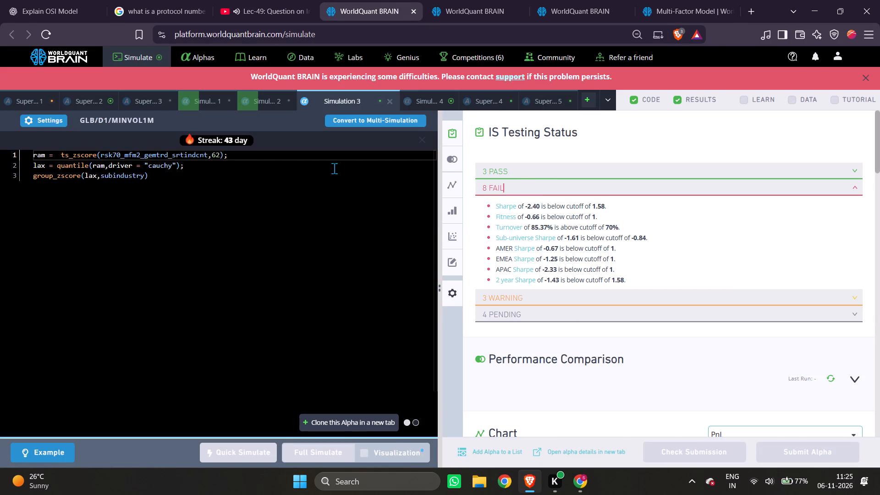
click(429, 96)
click(496, 183)
click(502, 170)
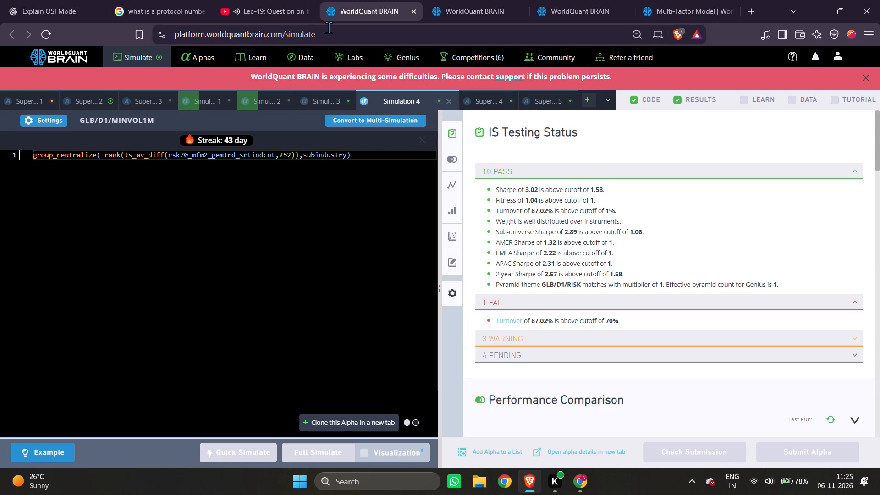
Pause the Lec-49 lecture on YouTube and return to the WorldQuant BRAIN simulations.
click(268, 0)
click(289, 117)
click(418, 0)
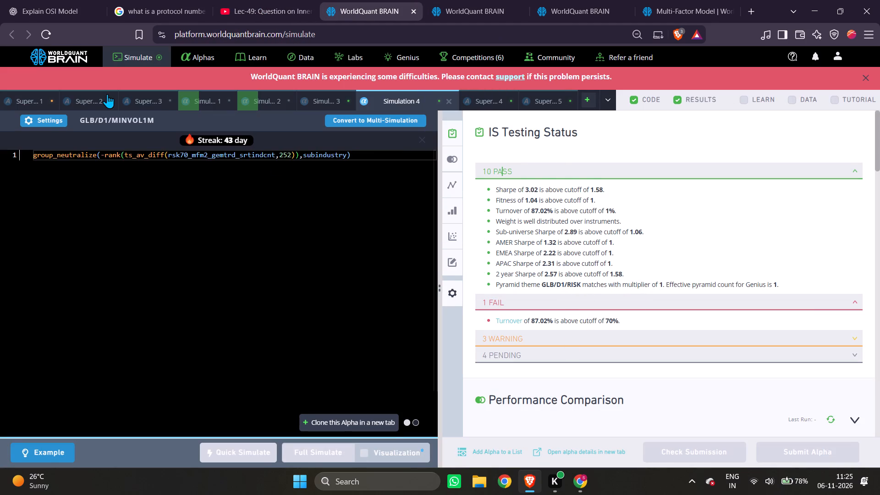
Examine the warnings in Simulation 4's IS testing status.
click(535, 335)
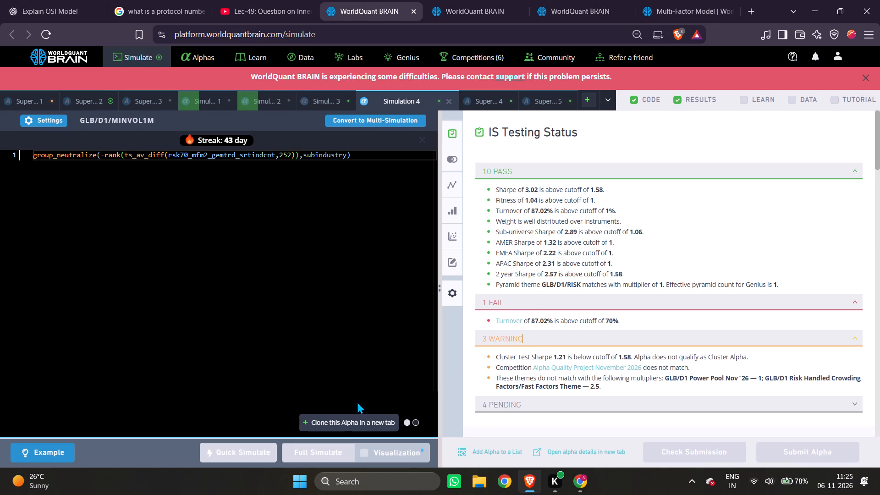
Clone Simulation 4's group_neutralize alpha, set the clone's decay to 5, and run its full simulation.
click(357, 418)
click(44, 118)
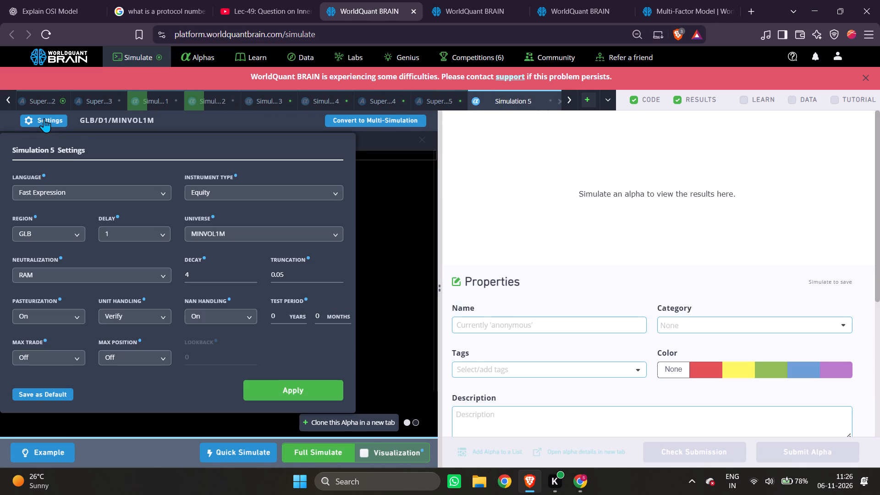
click(212, 271)
key(BackSpace)
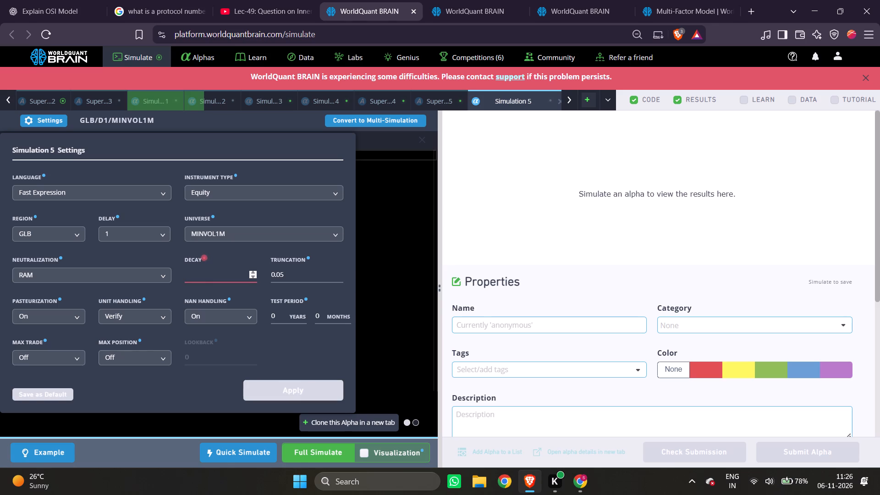
key(5)
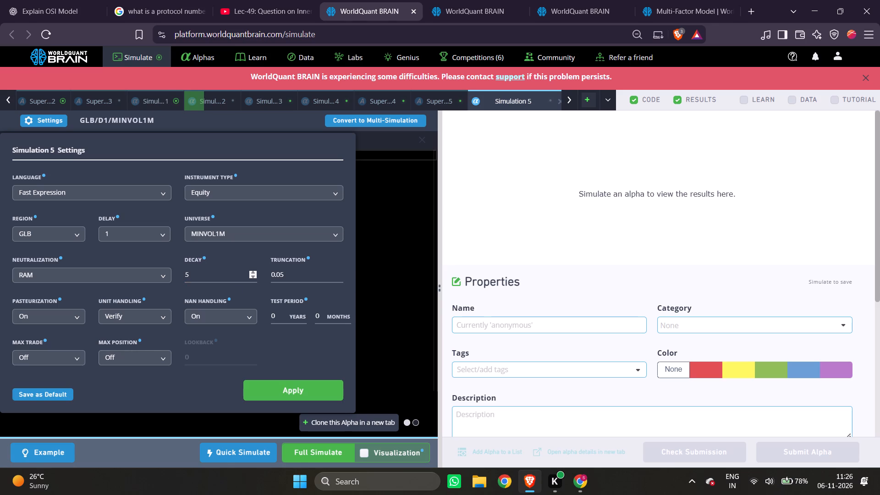
click(294, 396)
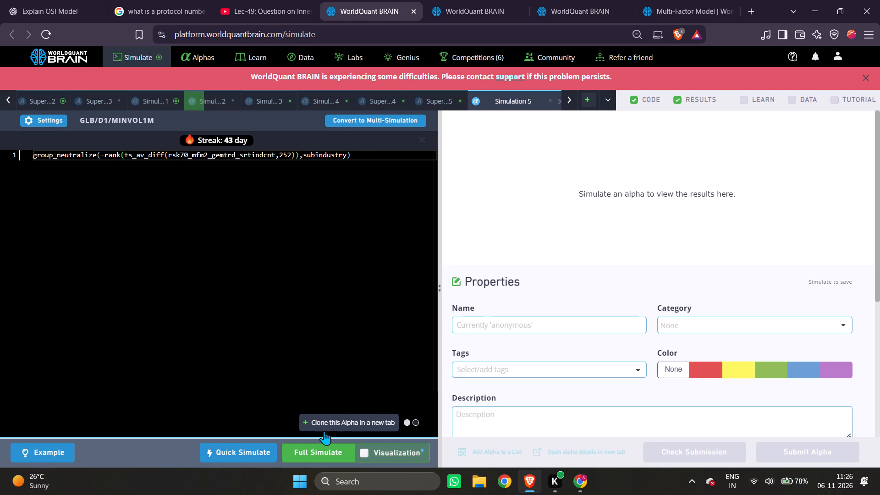
click(325, 442)
click(325, 446)
Clone Simulation 5's alpha, set the clone's decay to 6, and run its full simulation.
click(327, 428)
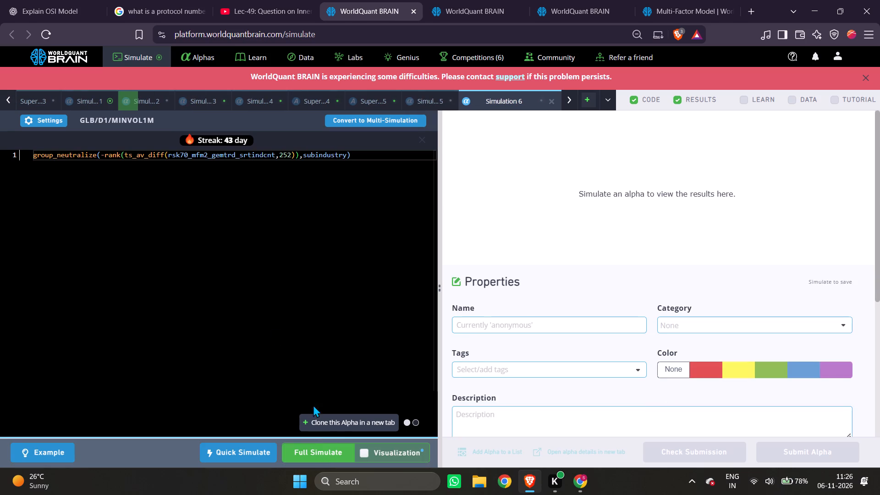
click(55, 120)
click(198, 270)
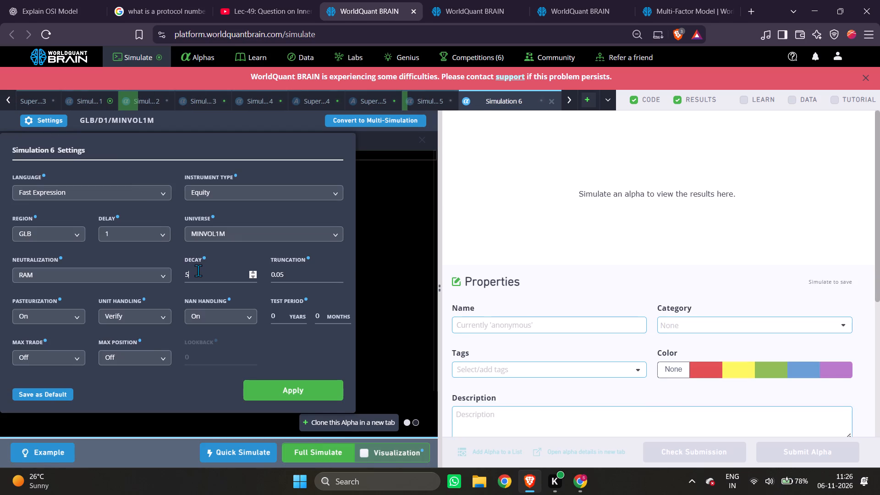
key(BackSpace)
key(6)
click(253, 381)
click(324, 456)
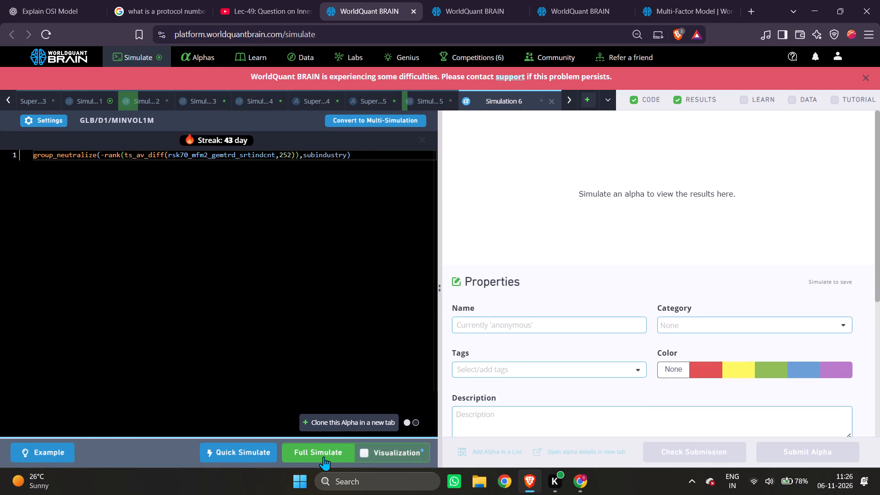
Review Simulation 3's failed tests and negate the ts_zscore term in its expression.
click(211, 100)
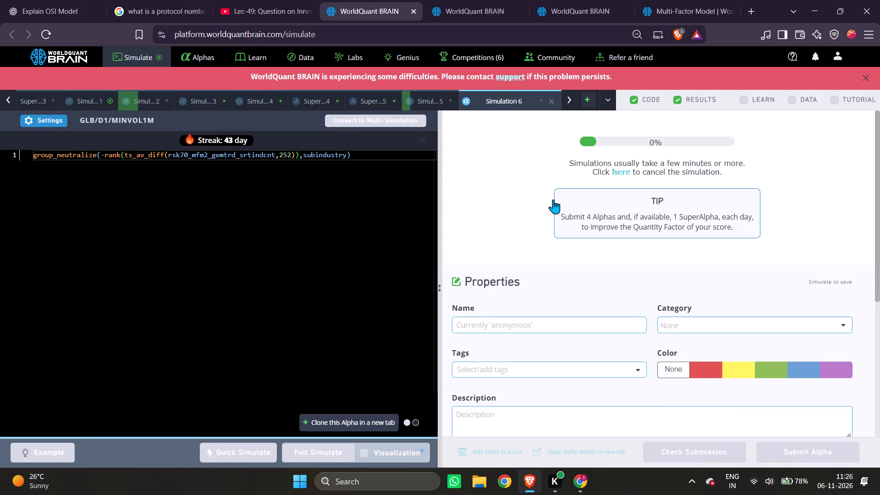
click(550, 189)
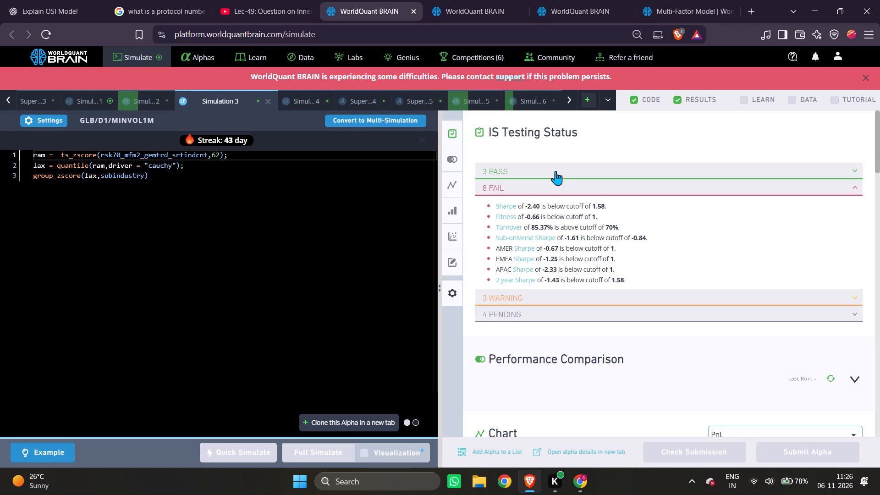
click(61, 154)
key(minus)
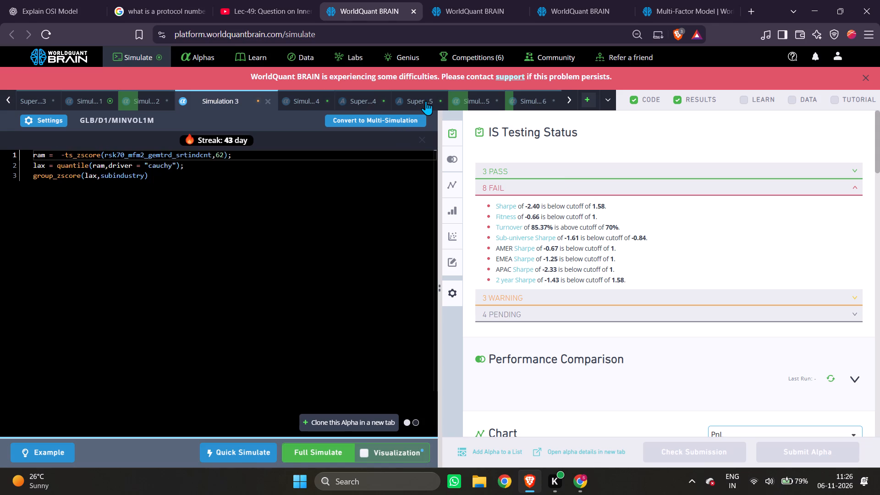
Set Simulation 3's decay to 6 and truncation to 0.03, and run its full simulation.
click(46, 117)
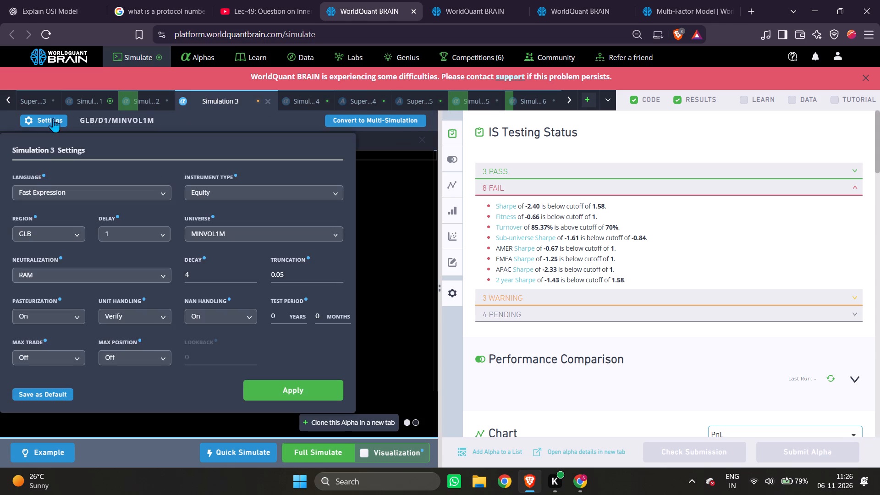
click(214, 269)
key(BackSpace)
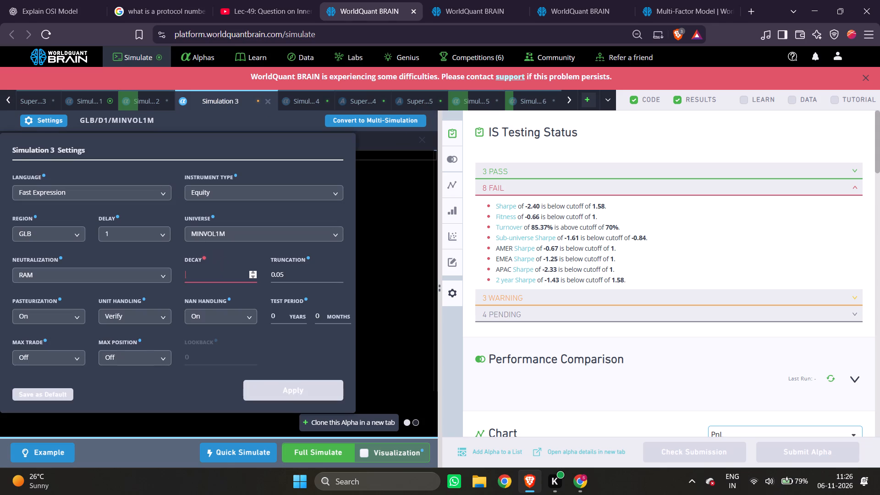
key(6)
click(291, 271)
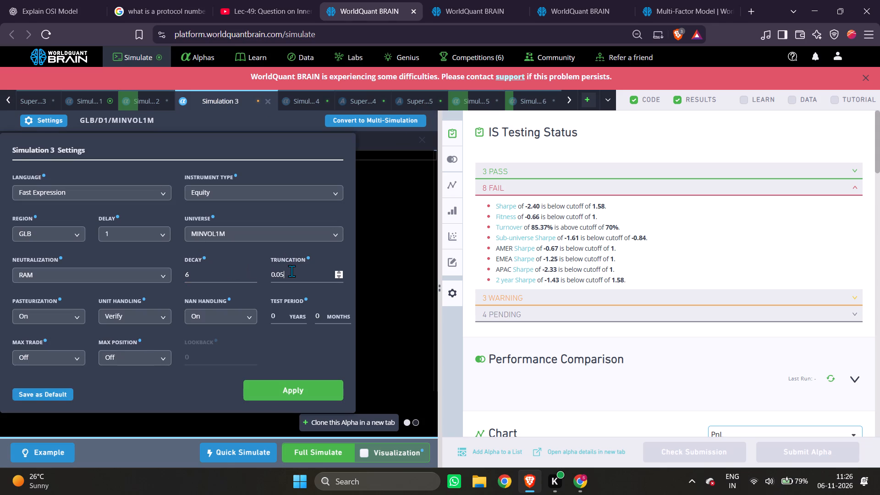
key(BackSpace)
key(3)
click(307, 385)
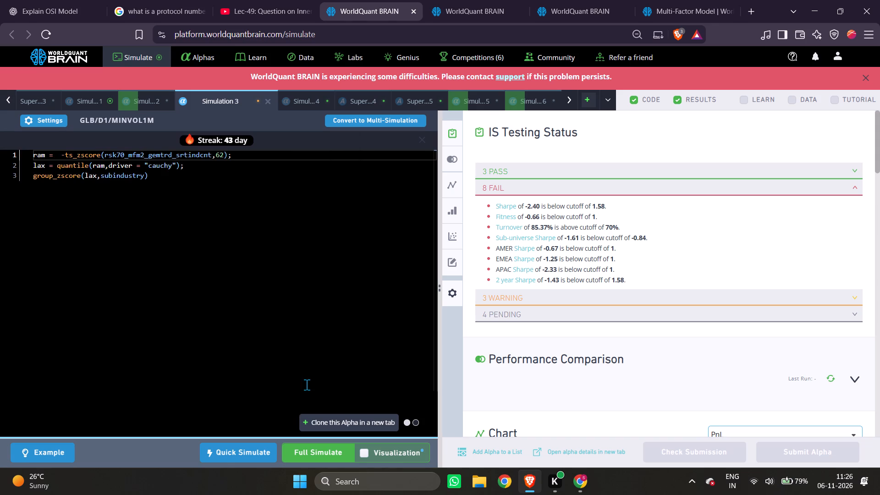
click(310, 447)
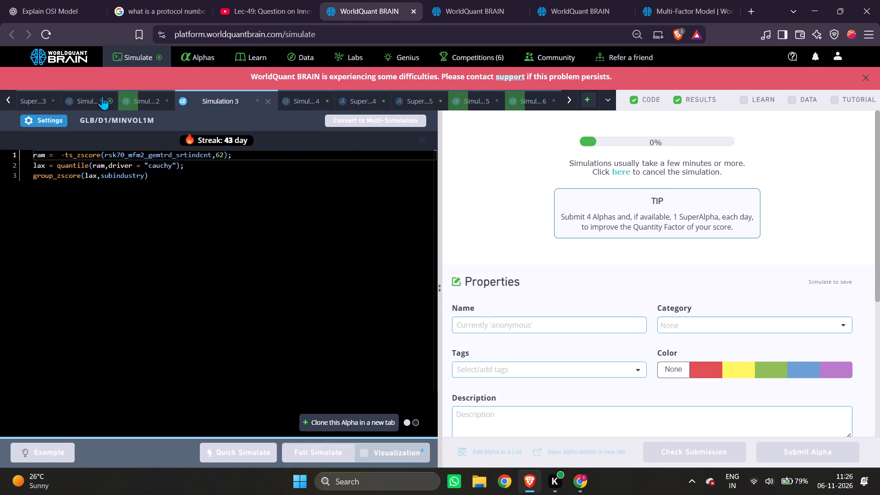
Examine the failed and passed tests of Simulation 1's group_zscore alpha.
click(99, 97)
click(506, 187)
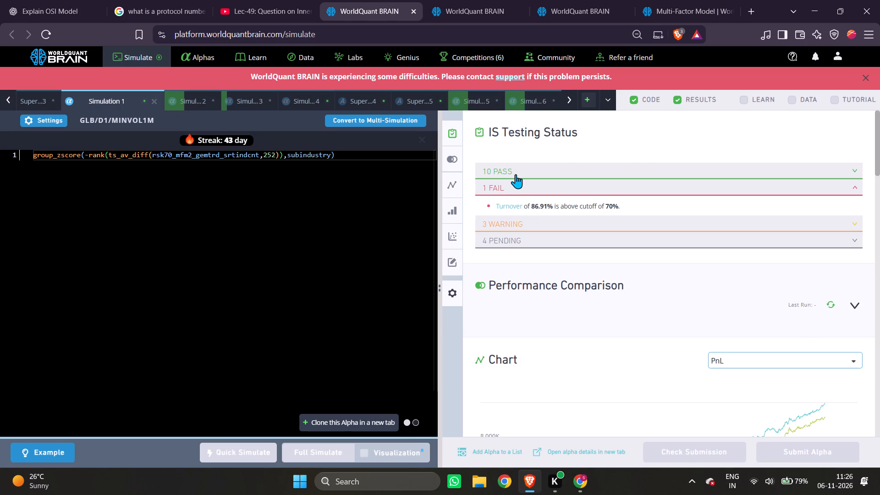
click(516, 171)
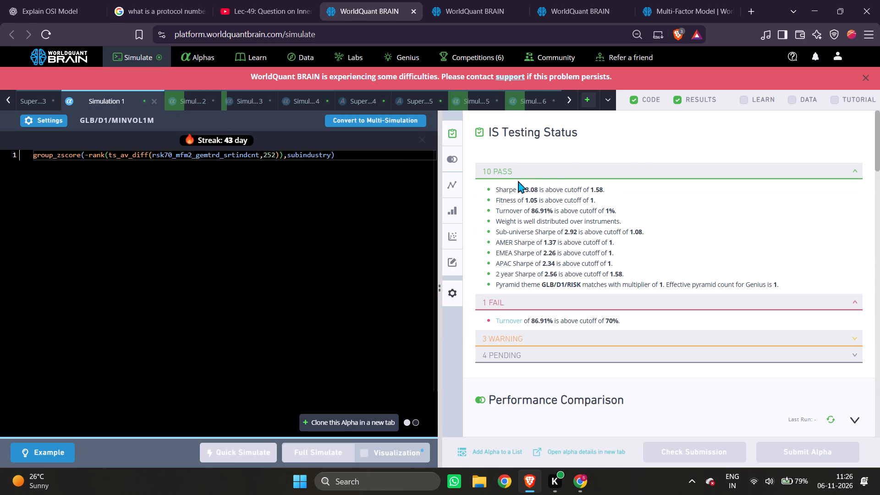
Set Simulation 1's decay to 6 and truncation to 0.03, and try to run its full simulation.
click(60, 121)
click(197, 277)
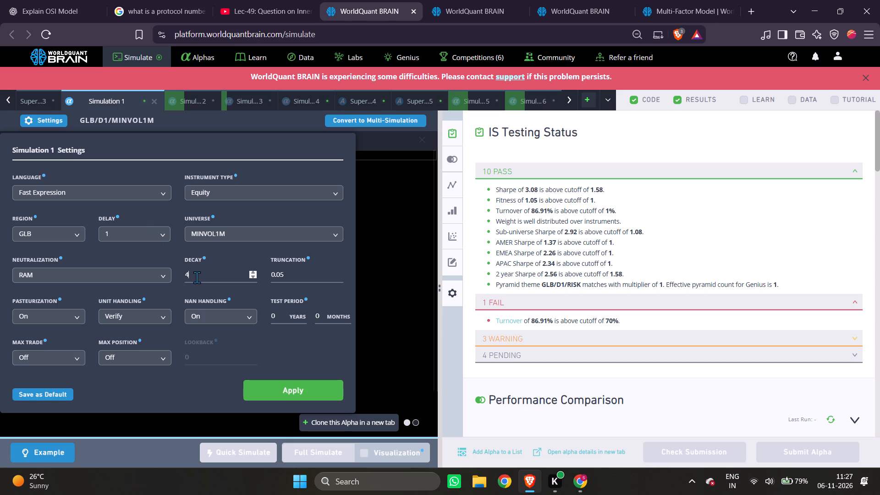
key(BackSpace)
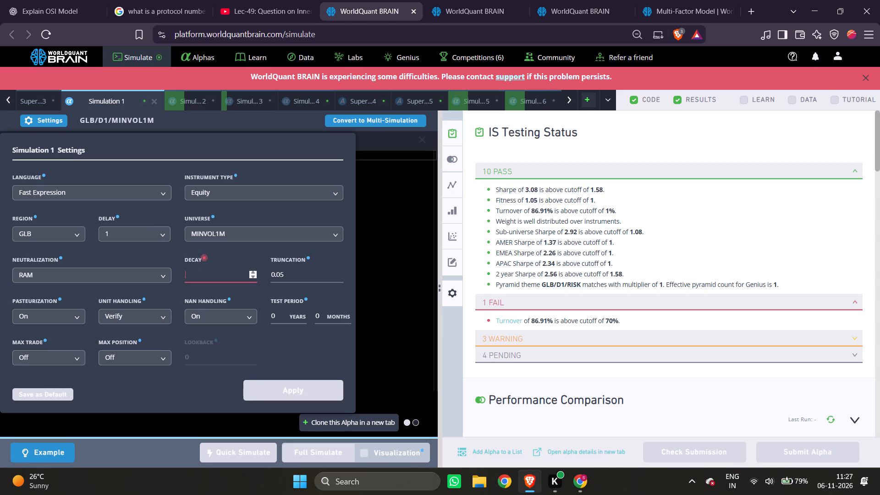
key(6)
click(286, 278)
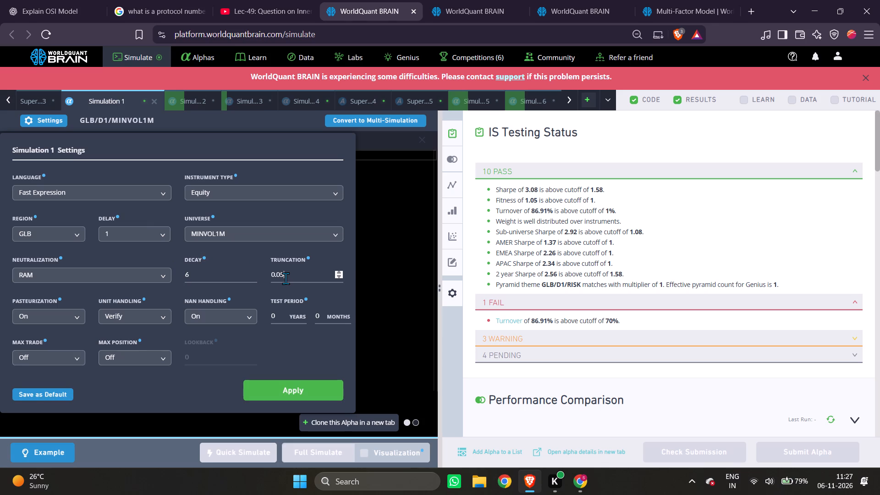
key(BackSpace)
key(3)
click(288, 383)
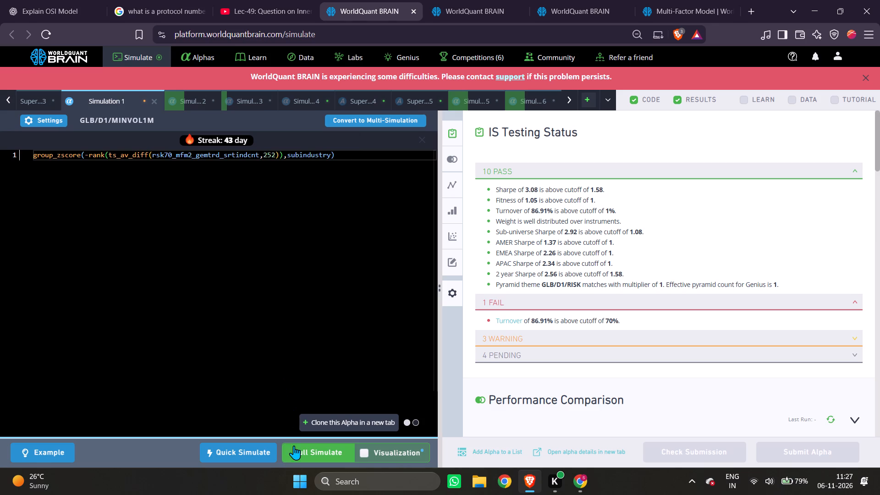
click(295, 449)
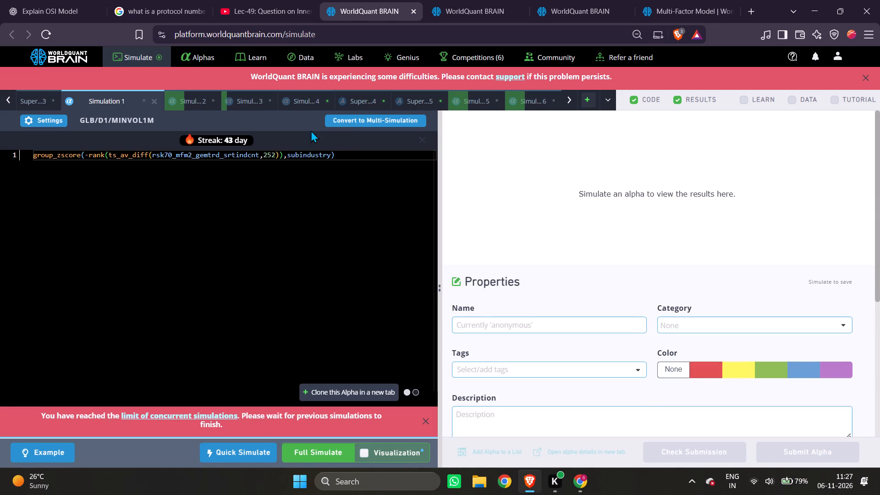
Show the test period of Super Simulation 2 and examine its failed and passed tests.
click(307, 99)
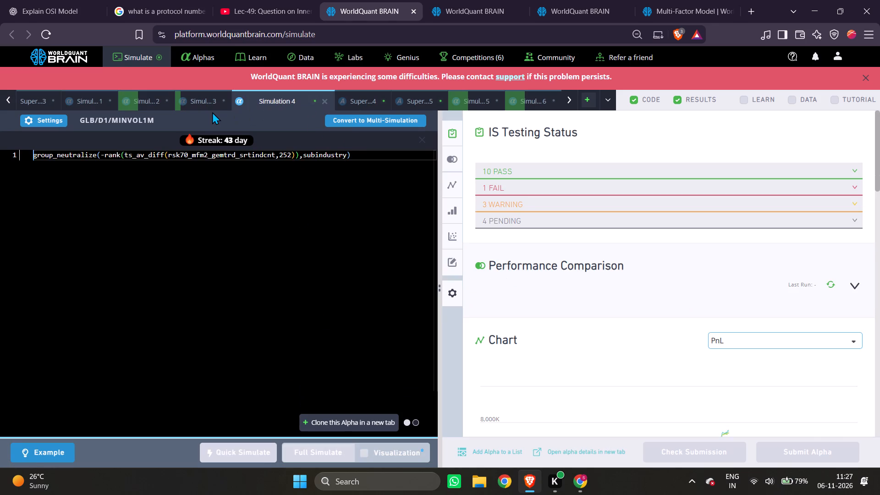
click(568, 98)
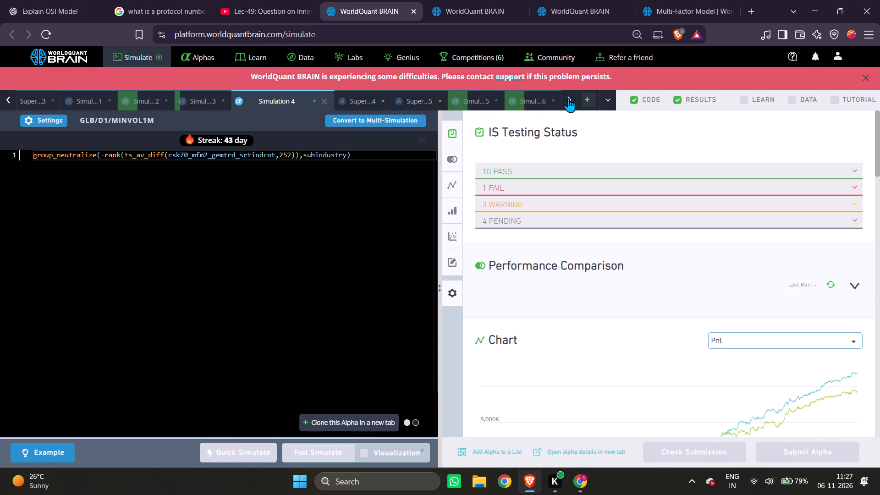
click(13, 99)
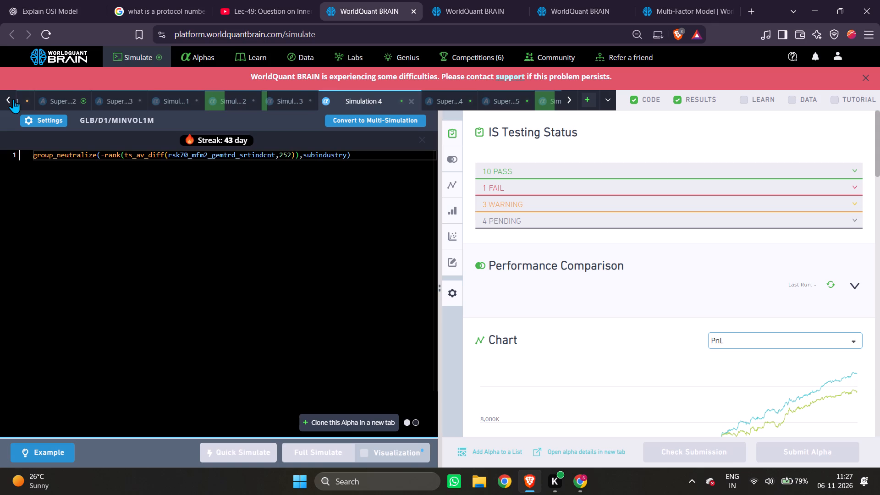
click(93, 98)
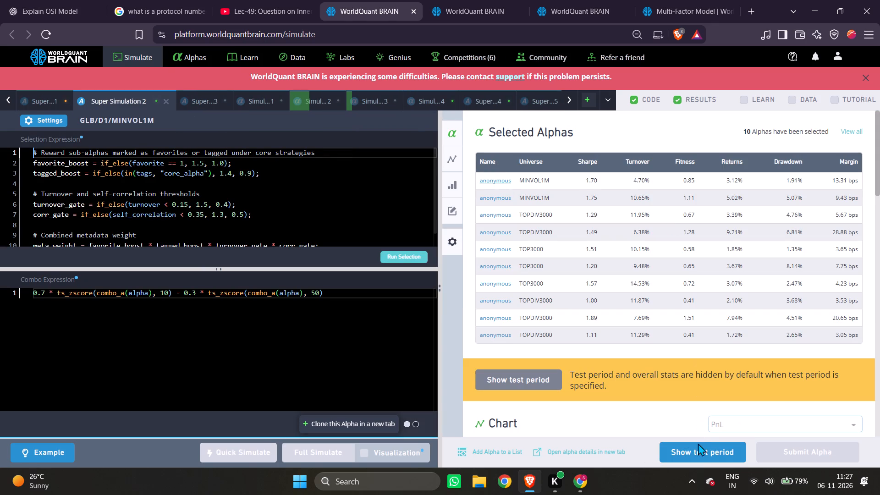
click(697, 446)
click(589, 187)
click(588, 163)
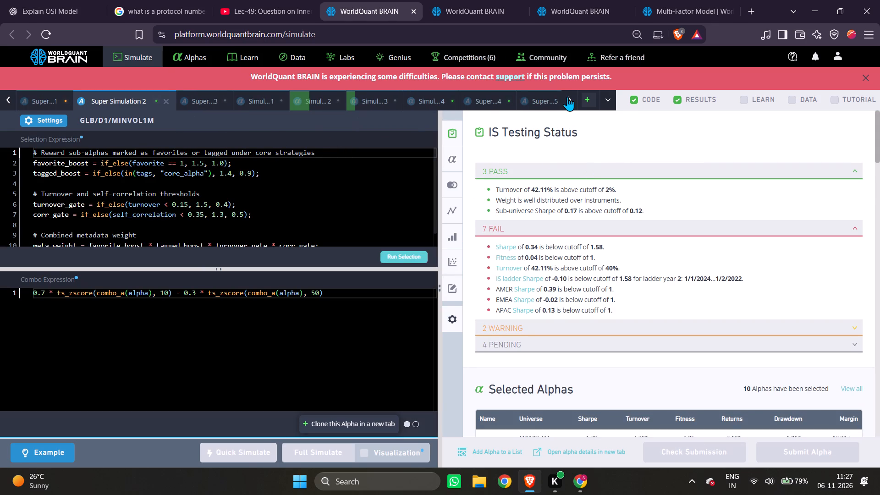
Check the progress of Simulations 6 and 5, and examine the testing status of Super Simulations 5 and 4.
click(567, 97)
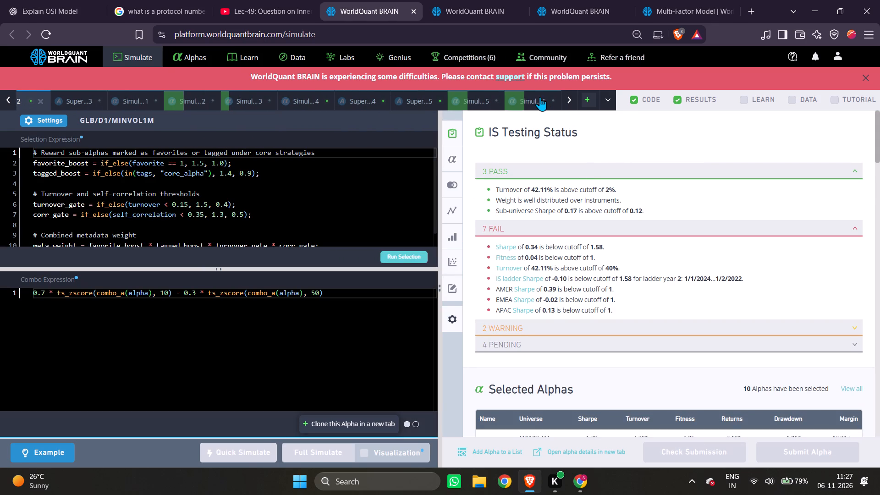
click(519, 96)
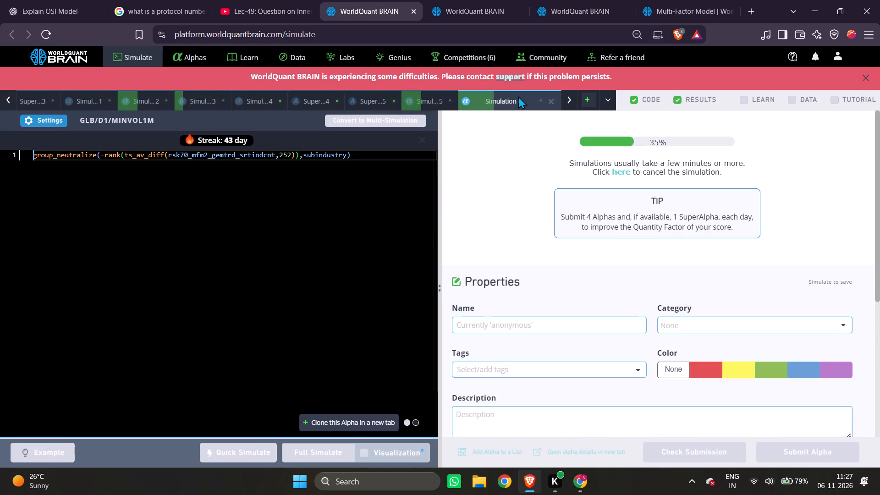
click(427, 98)
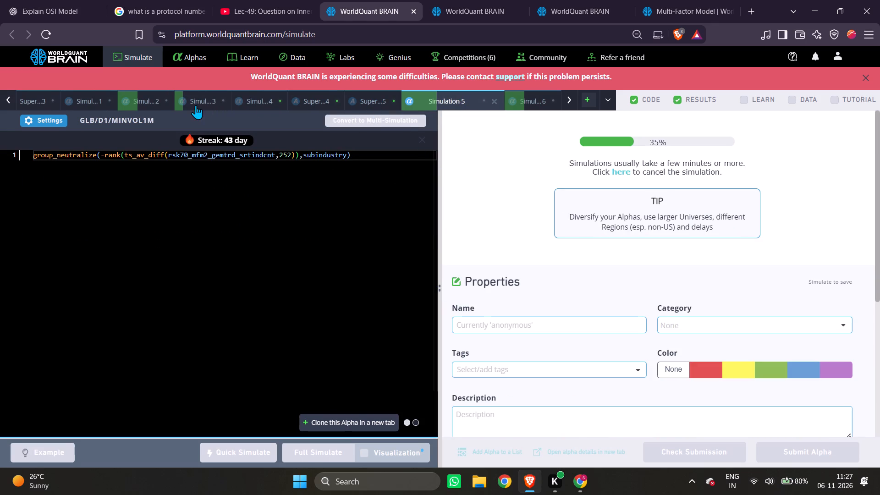
click(376, 94)
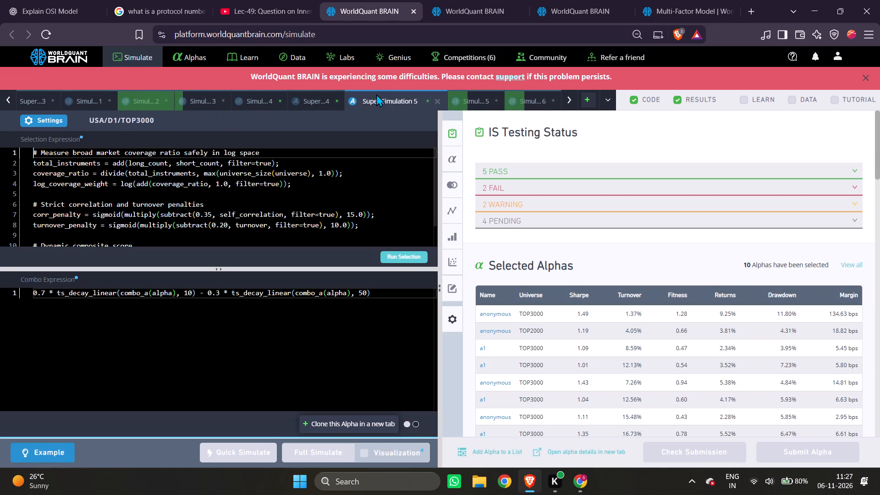
click(561, 183)
click(564, 172)
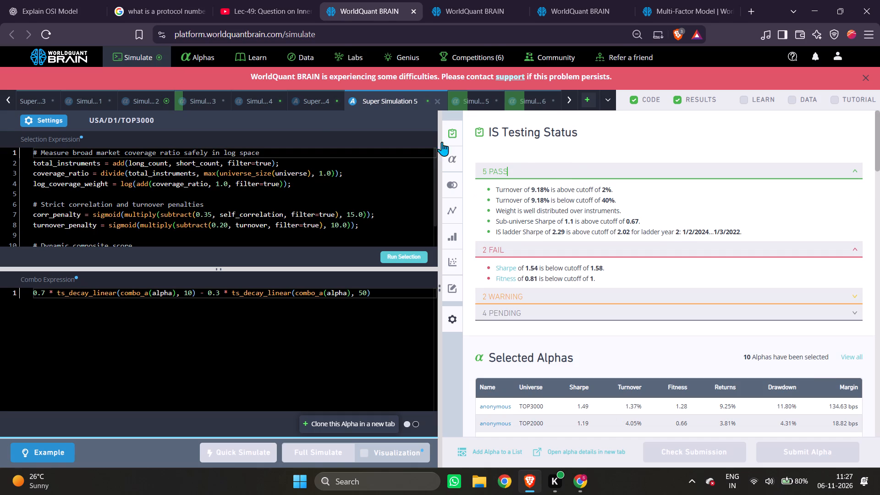
click(317, 102)
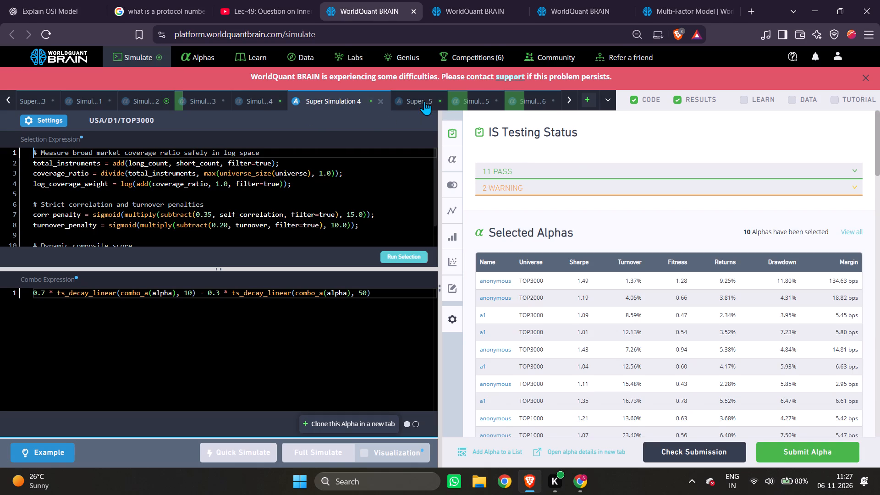
click(428, 101)
Review Simulation 2's failed tests, set its decay to 6 and truncation to 0.02, and run its full simulation.
click(156, 98)
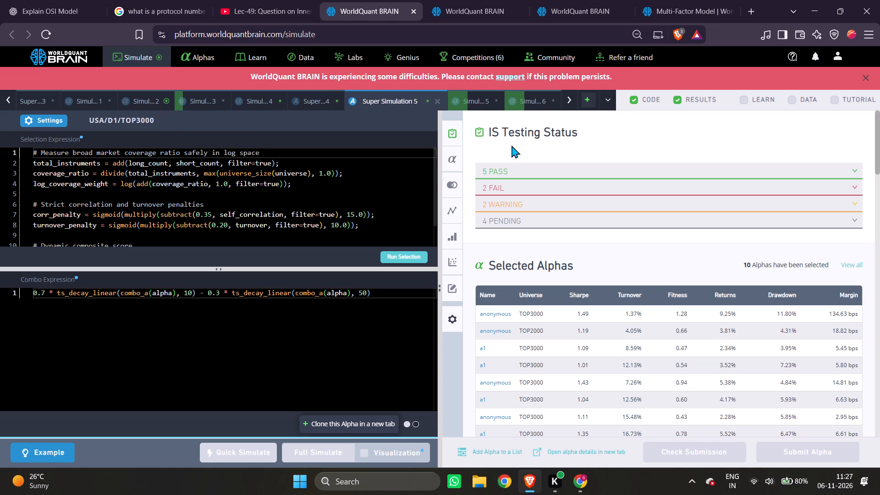
click(511, 185)
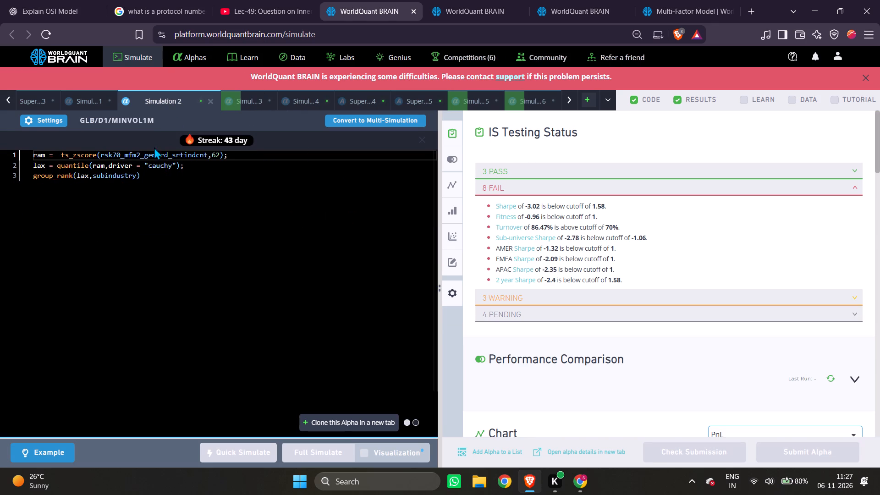
click(49, 122)
click(203, 274)
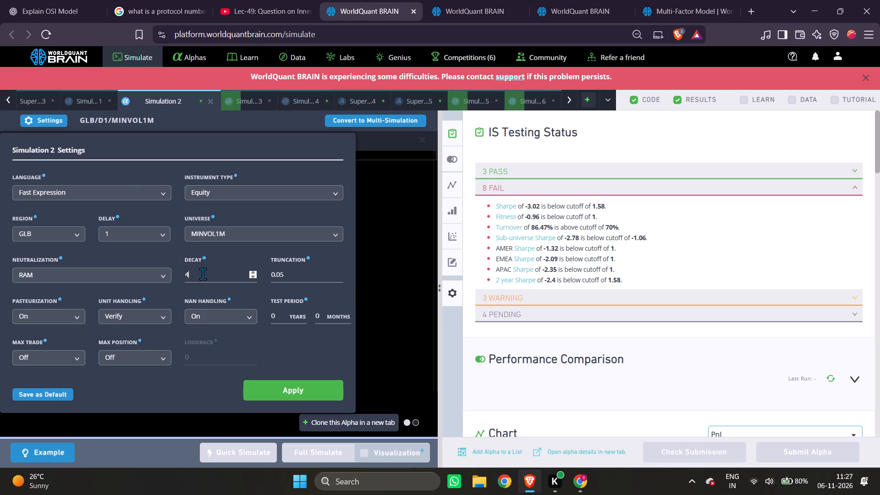
key(BackSpace)
key(6)
click(296, 278)
key(BackSpace)
key(2)
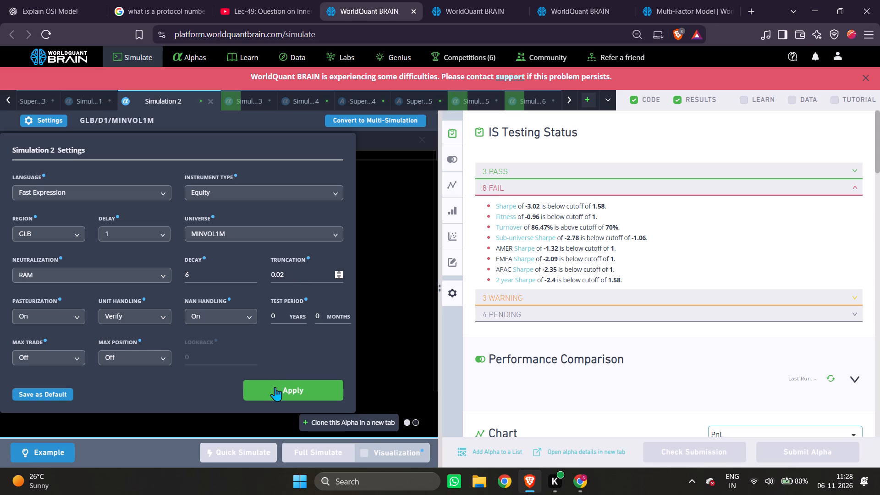
click(275, 387)
click(308, 451)
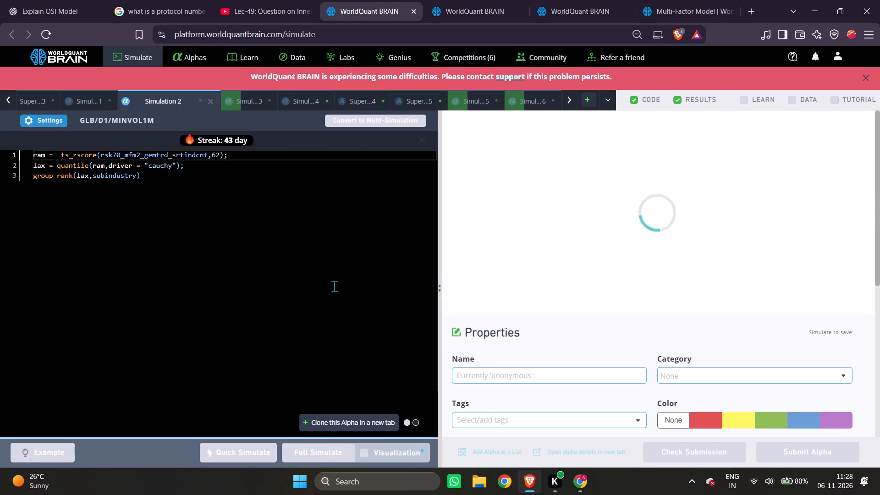
Examine the failed and passed tests of Simulation 5's group_neutralize alpha.
click(410, 102)
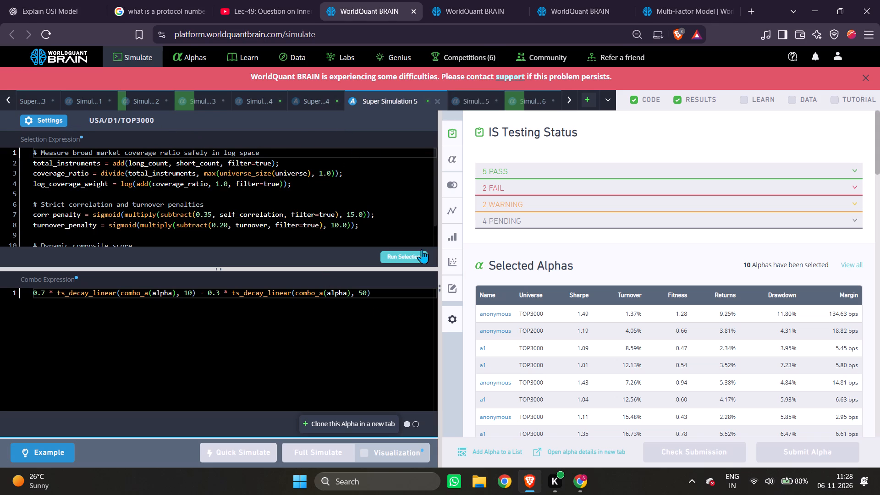
click(478, 101)
click(535, 187)
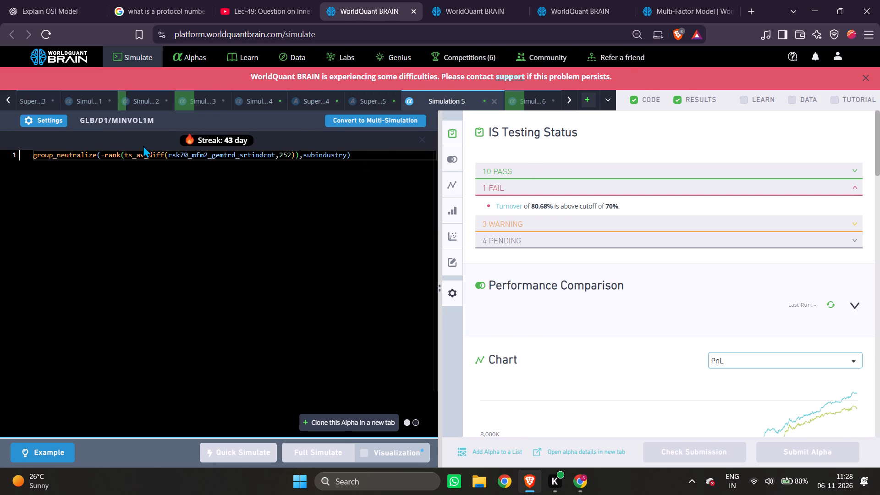
click(53, 119)
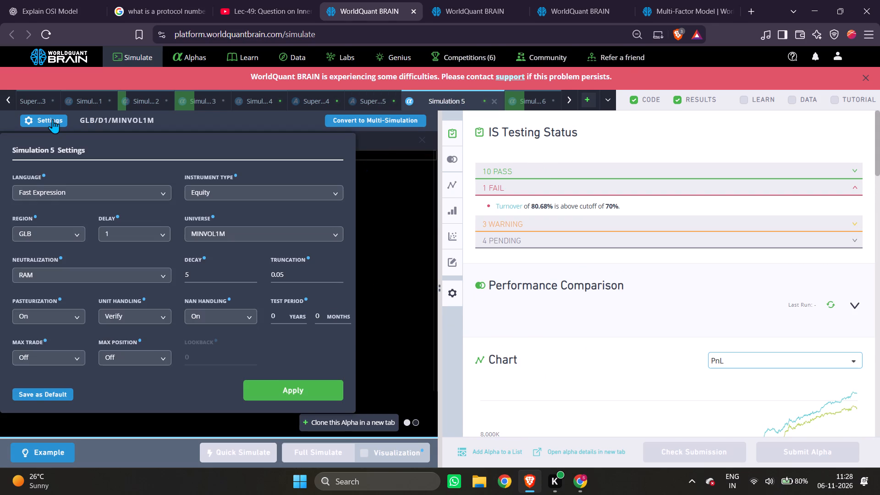
click(53, 119)
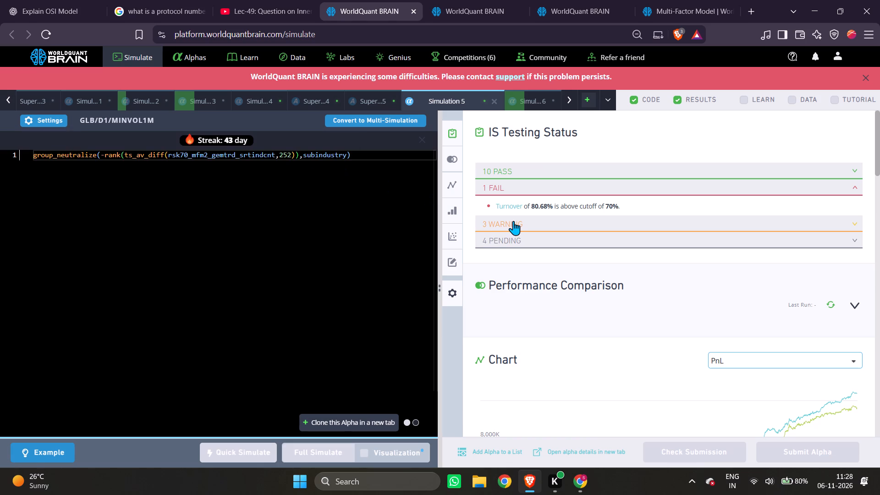
click(517, 173)
Set Simulation 5's decay to 8 and truncation to 0.03, and run its full simulation.
click(51, 116)
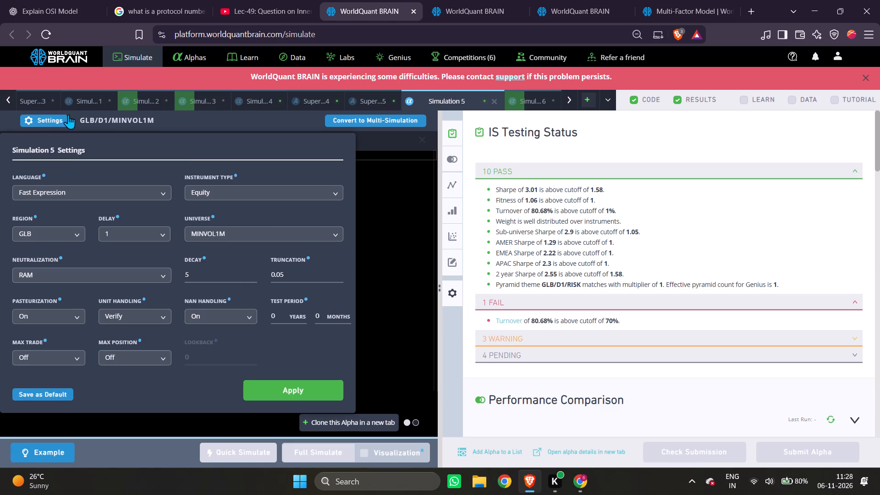
click(222, 269)
key(BackSpace)
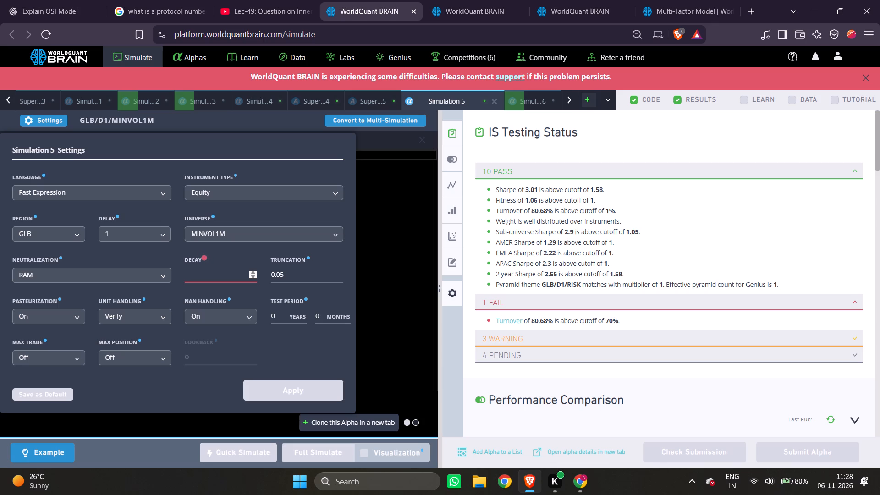
key(8)
click(299, 269)
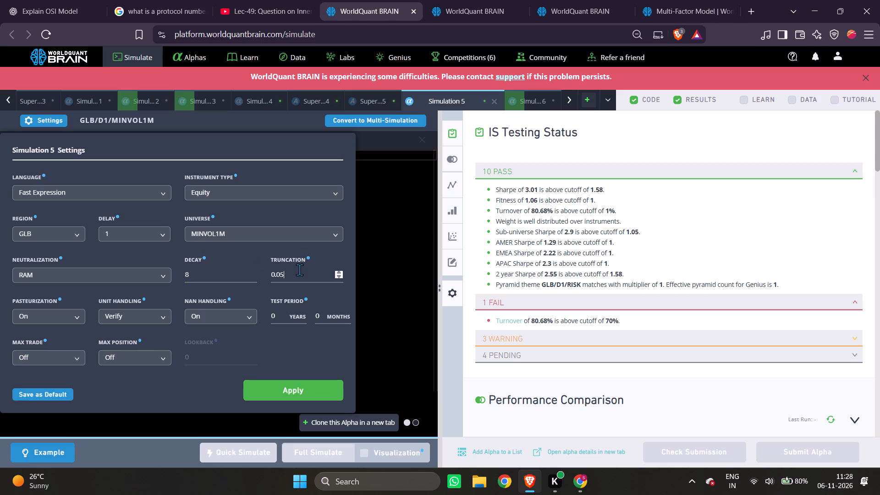
key(BackSpace)
key(3)
click(262, 388)
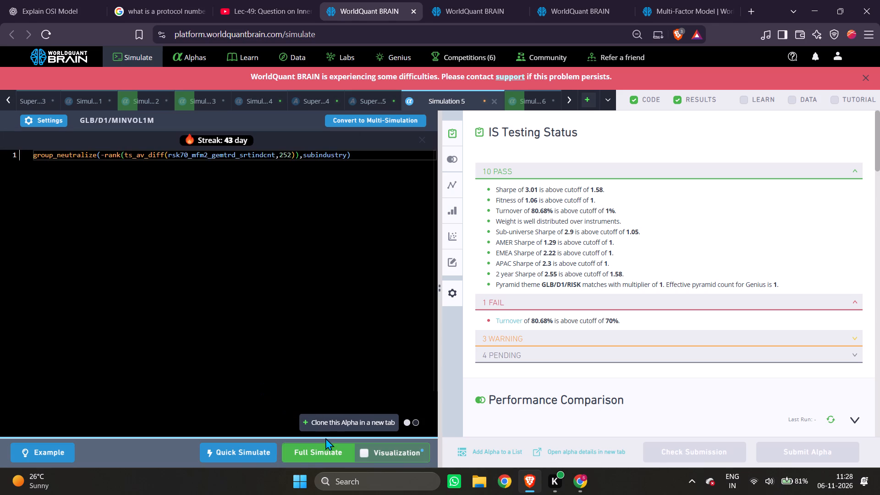
click(324, 456)
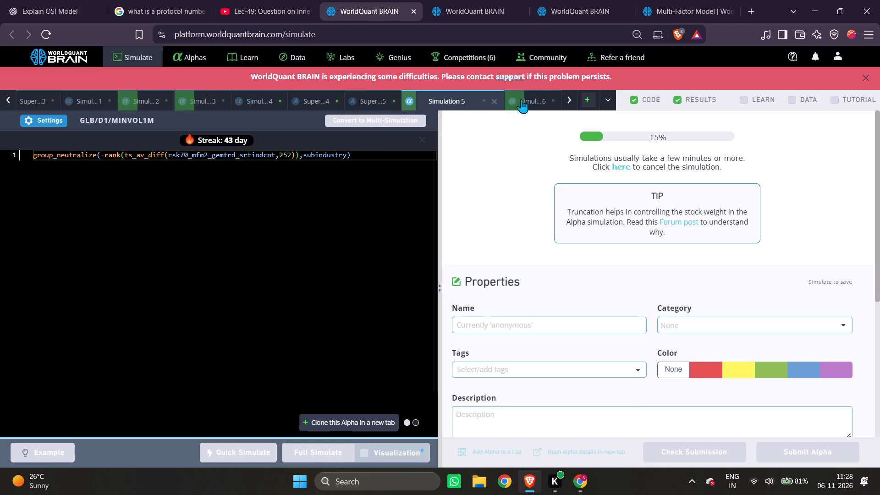
Check Simulation 6's progress and examine Simulation 4's failed and passed tests.
click(524, 98)
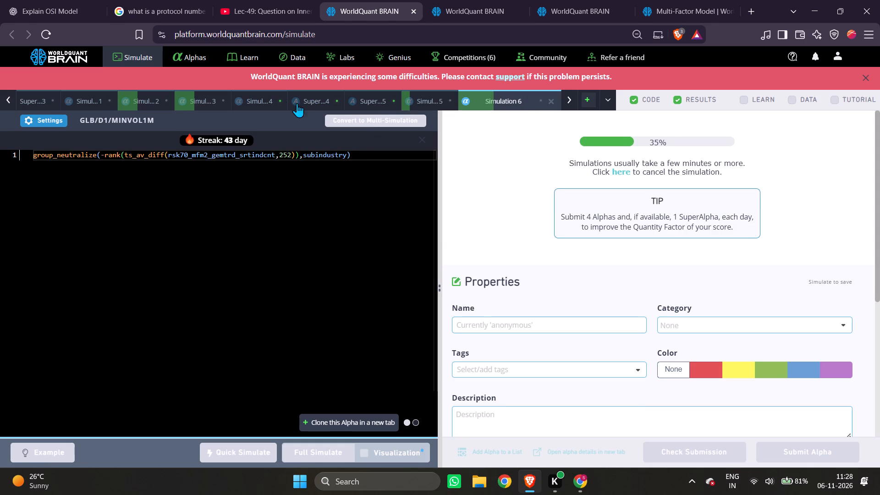
click(247, 99)
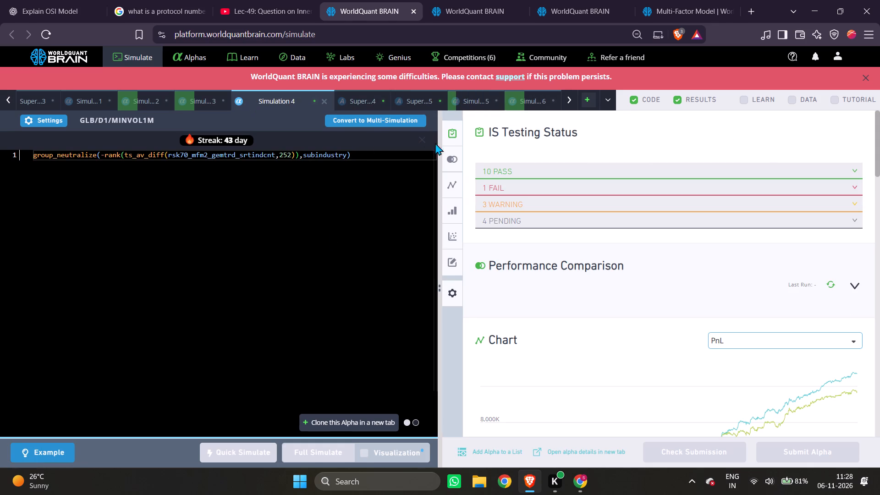
click(492, 181)
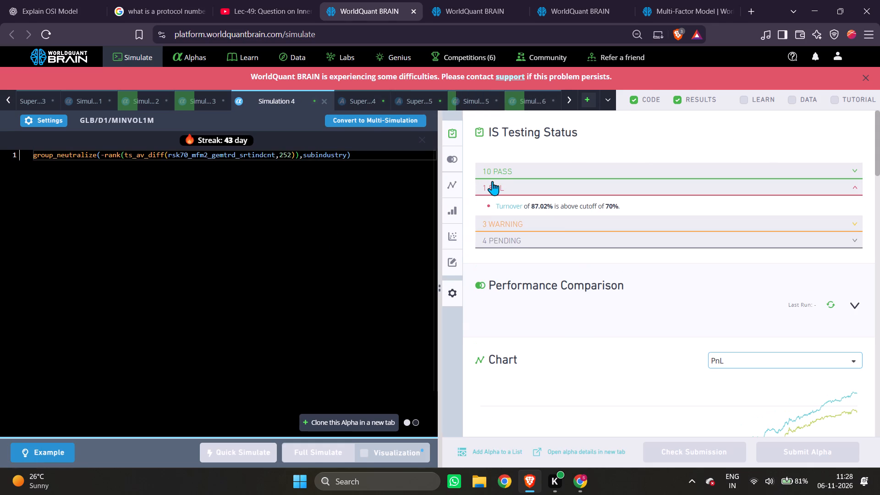
click(500, 173)
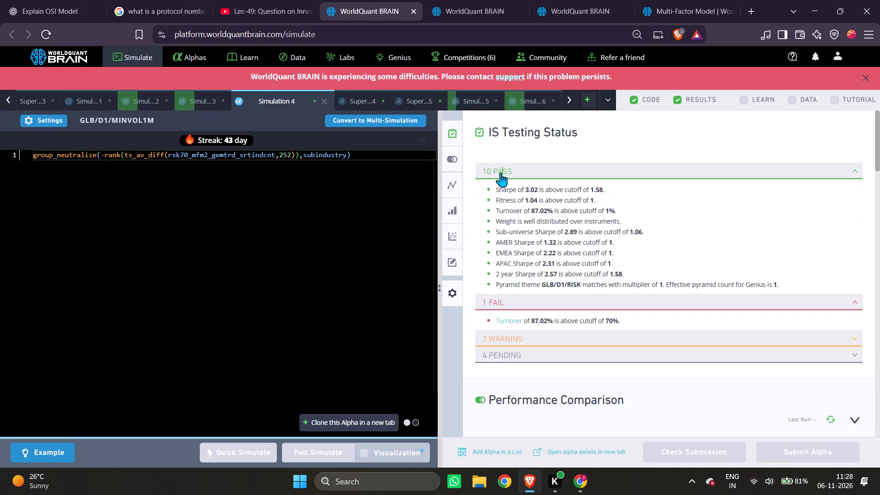
Set Simulation 4's decay to 8 and truncation to 0.03, and try to run its full simulation.
click(54, 118)
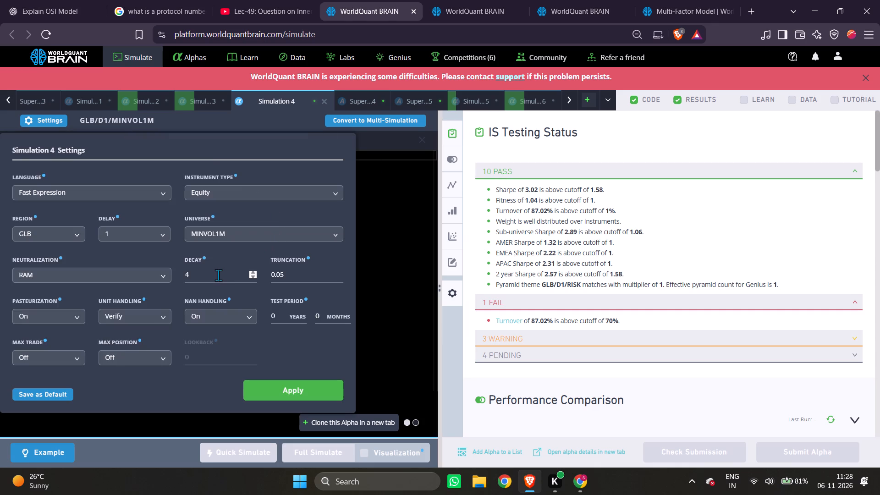
click(218, 275)
key(BackSpace)
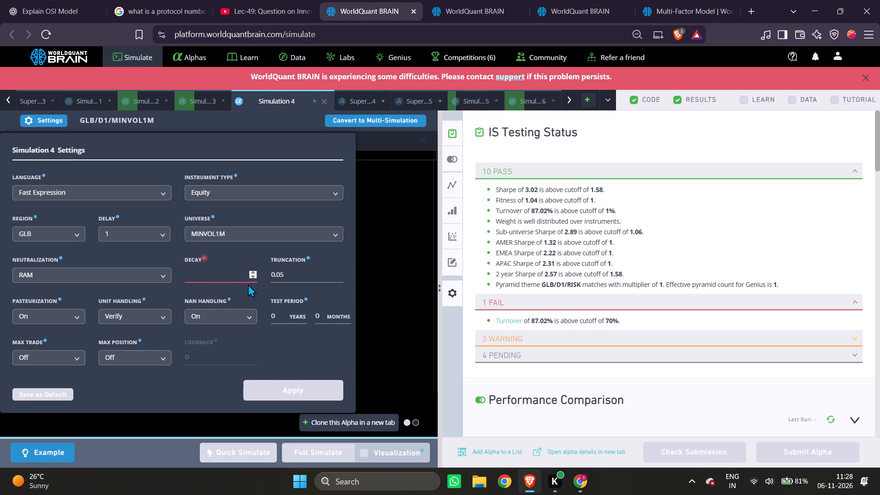
click(286, 277)
key(BackSpace)
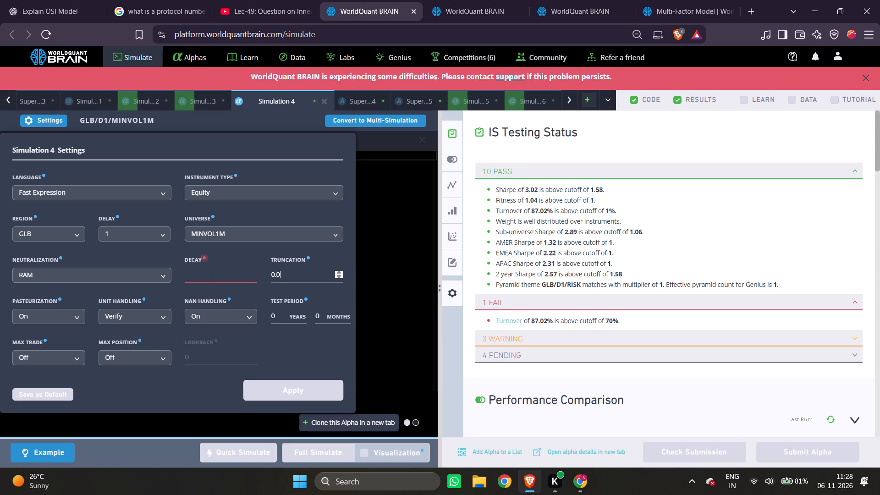
key(3)
click(232, 273)
key(7)
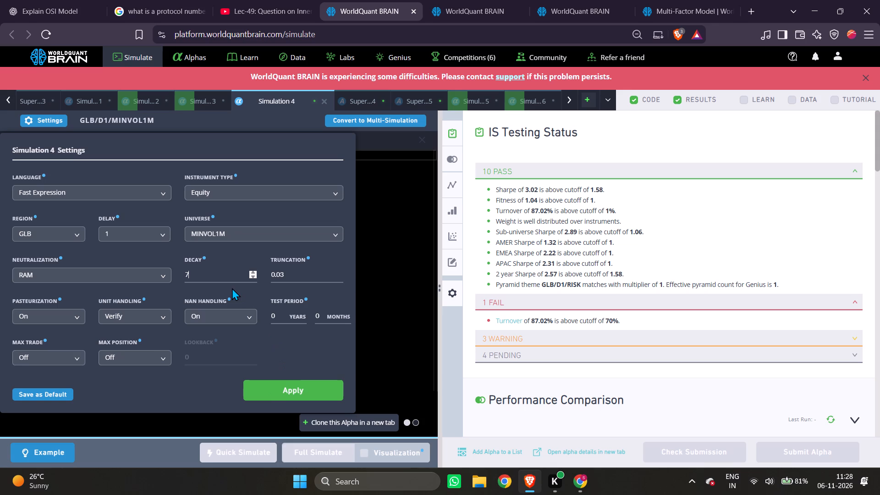
key(BackSpace)
key(8)
click(266, 390)
click(307, 454)
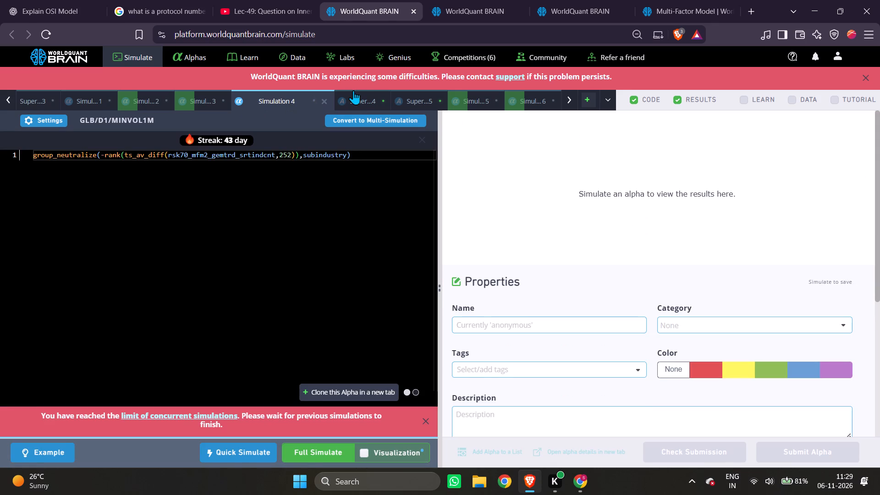
Clone Super Simulation 4's alpha, set the clone's region to JPN, and run its full simulation.
click(355, 93)
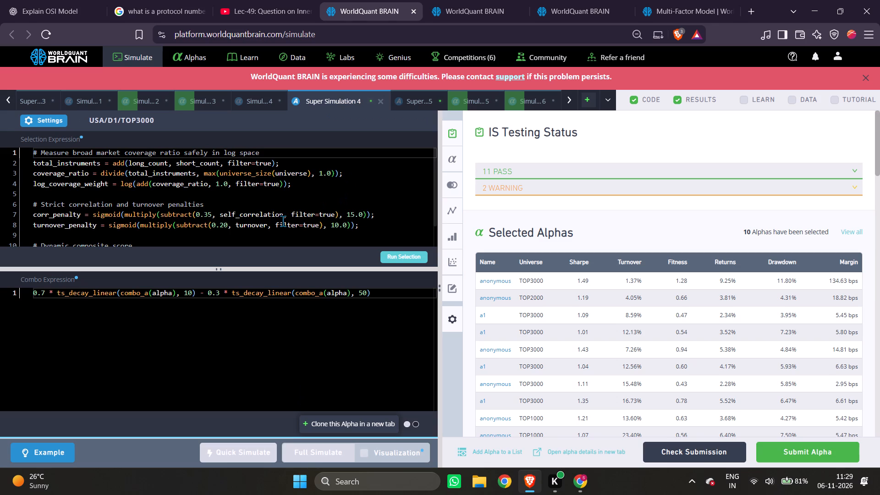
click(328, 424)
click(43, 121)
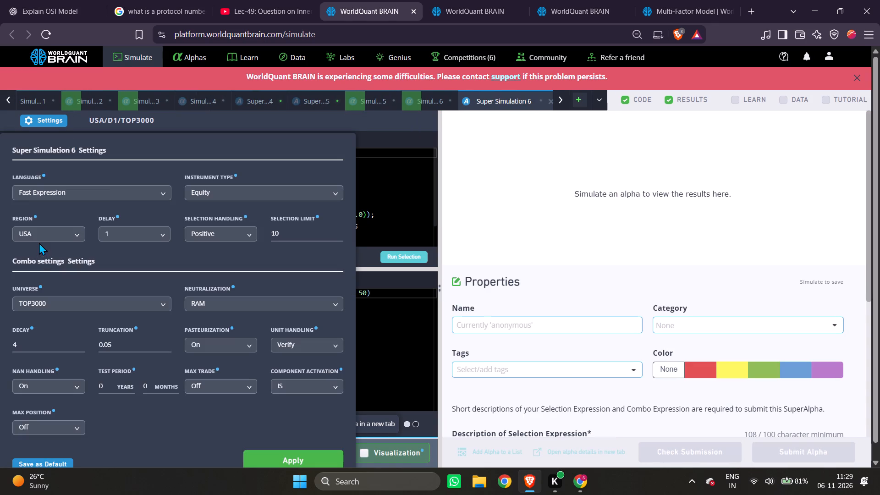
click(38, 239)
scroll(39, 298, down, 1)
click(37, 275)
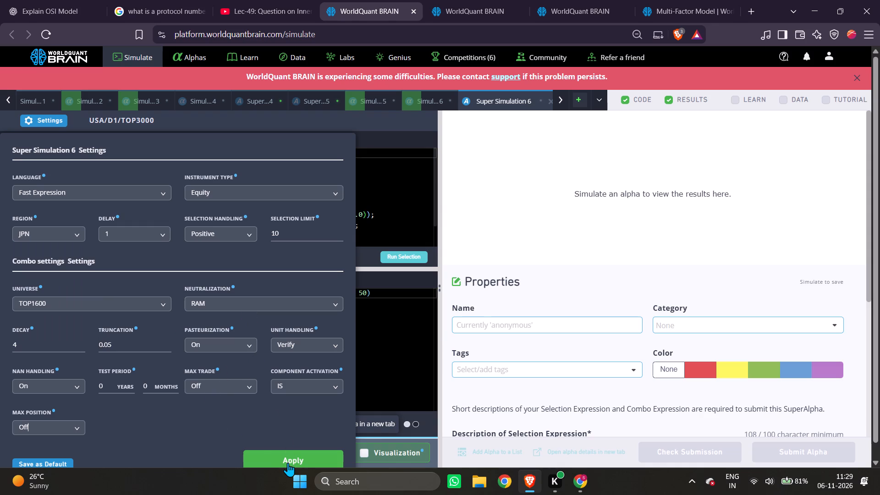
click(271, 453)
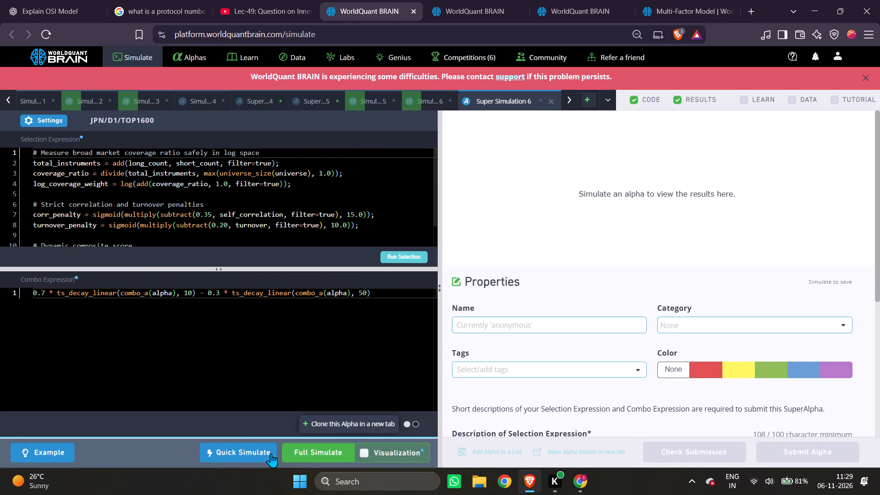
click(298, 454)
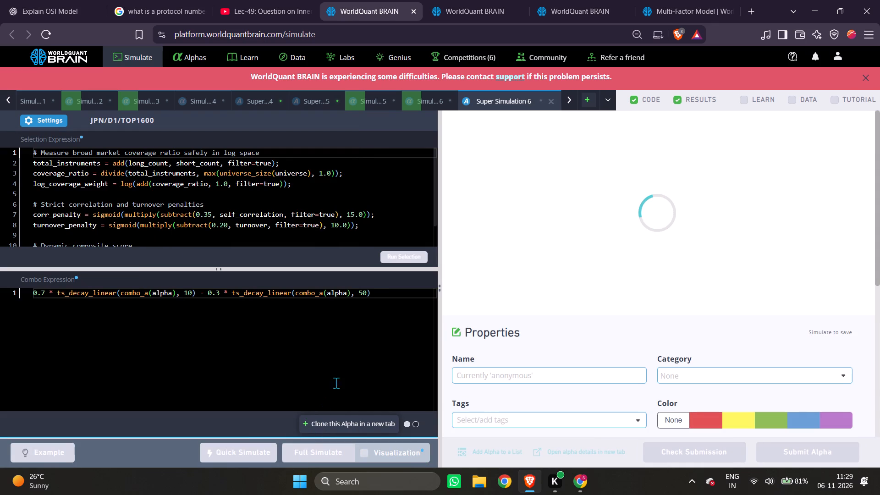
Clone the JPN super alpha, set the clone's neutralization to Statistical, and run its full simulation.
click(359, 428)
click(43, 114)
click(43, 122)
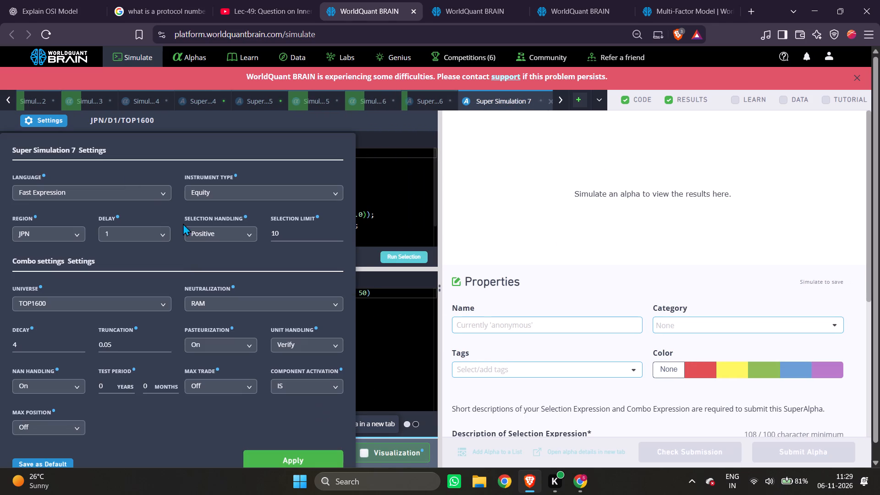
click(194, 302)
click(218, 355)
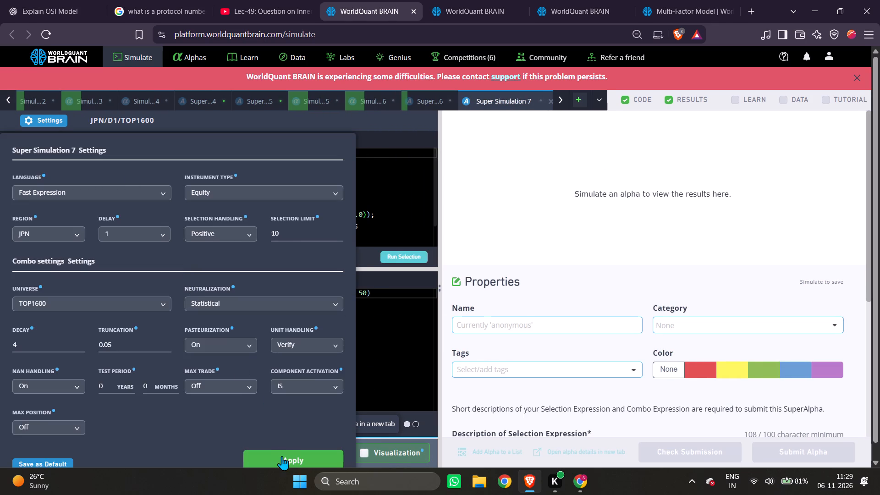
click(282, 456)
click(314, 458)
Clone the Statistical JPN super alpha, set the clone's neutralization to Crowding Factors, and run its full simulation.
click(335, 430)
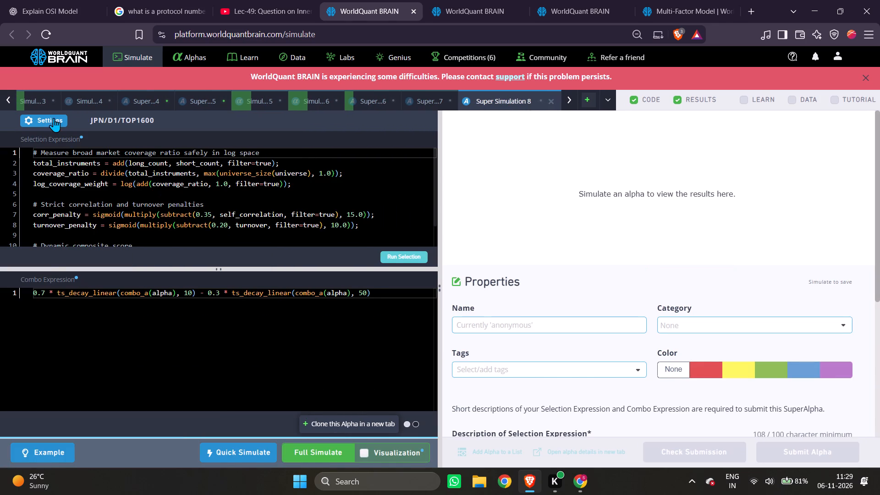
click(54, 118)
click(275, 307)
click(261, 362)
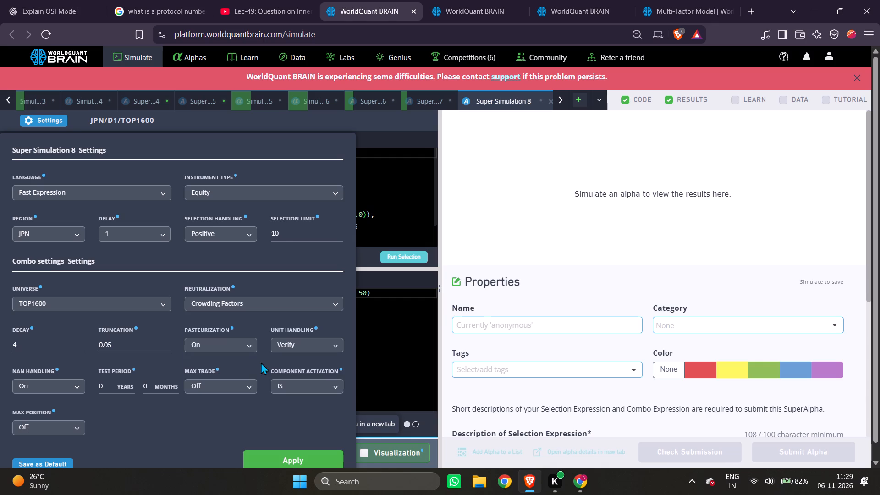
click(281, 454)
click(319, 452)
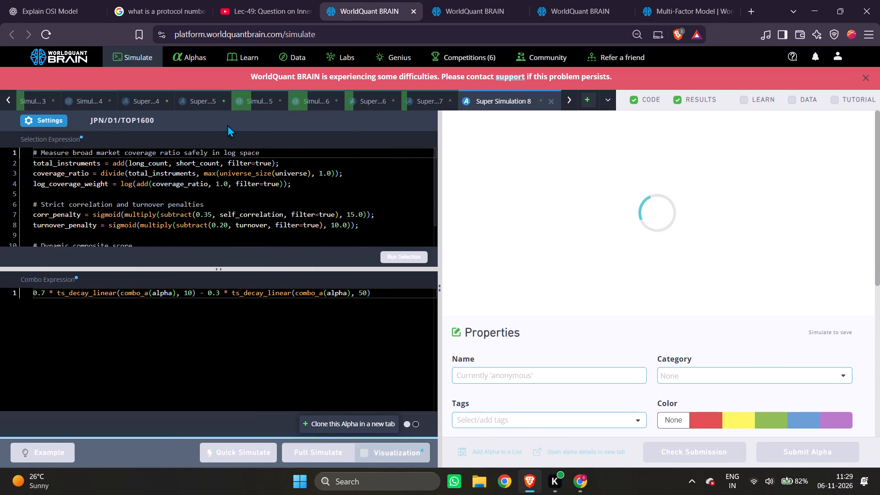
Open Super Simulation 5's results and close that simulation.
click(193, 105)
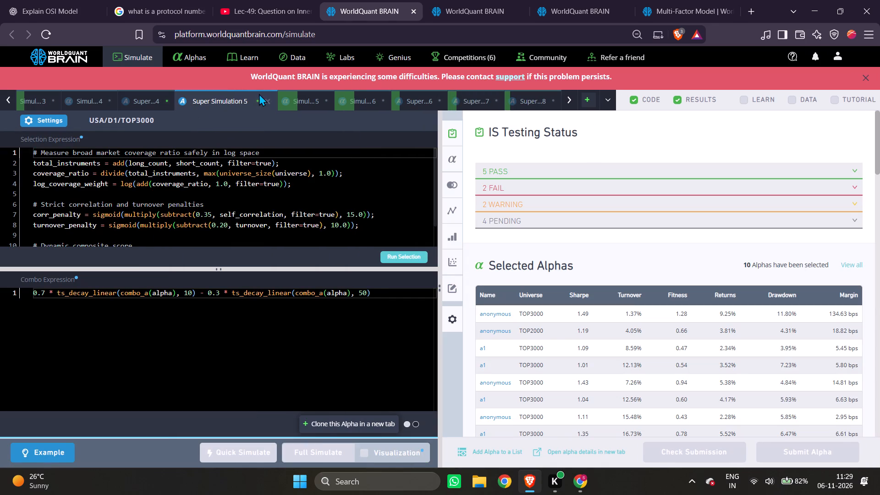
click(267, 96)
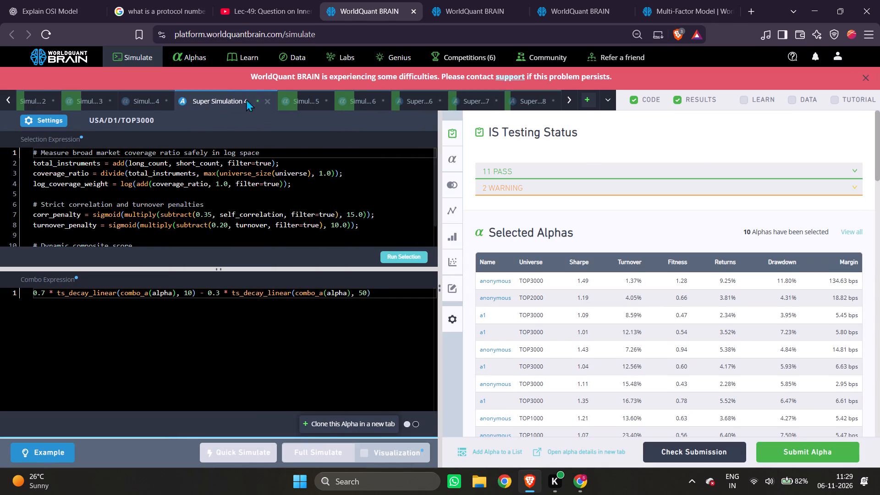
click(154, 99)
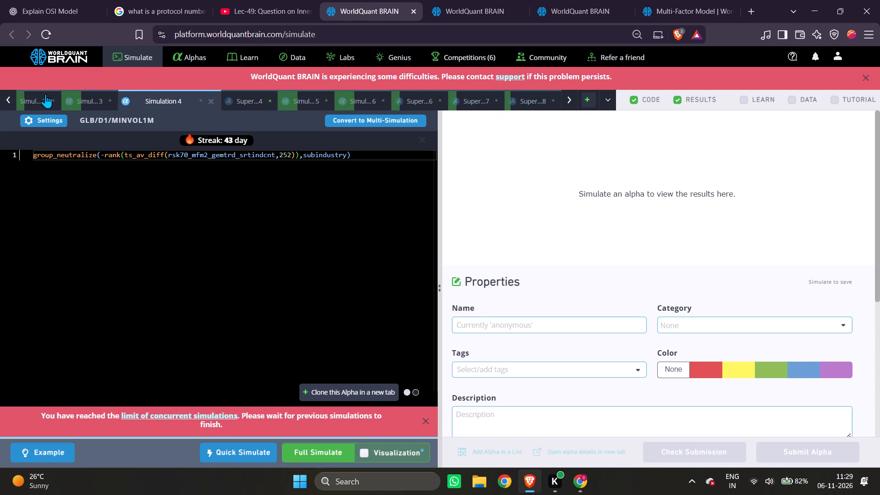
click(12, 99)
Switch to the YouTube Lec-49 video on SQL joins and resume playback.
click(252, 0)
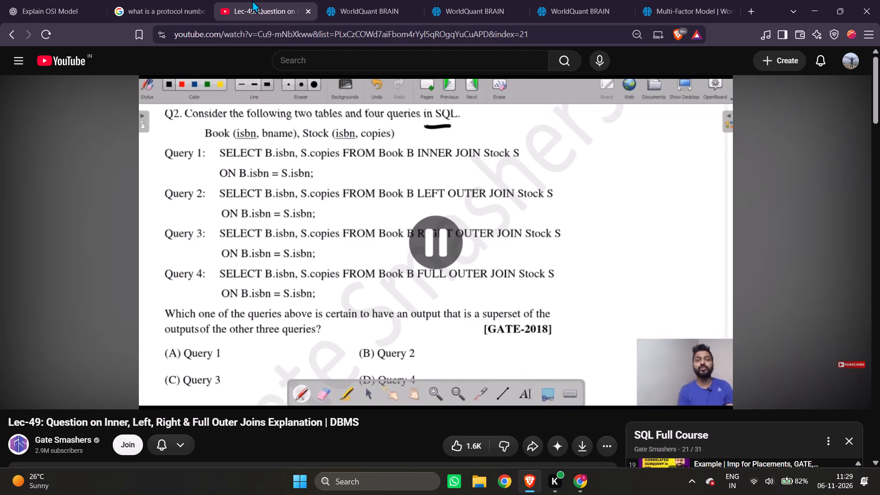
click(315, 150)
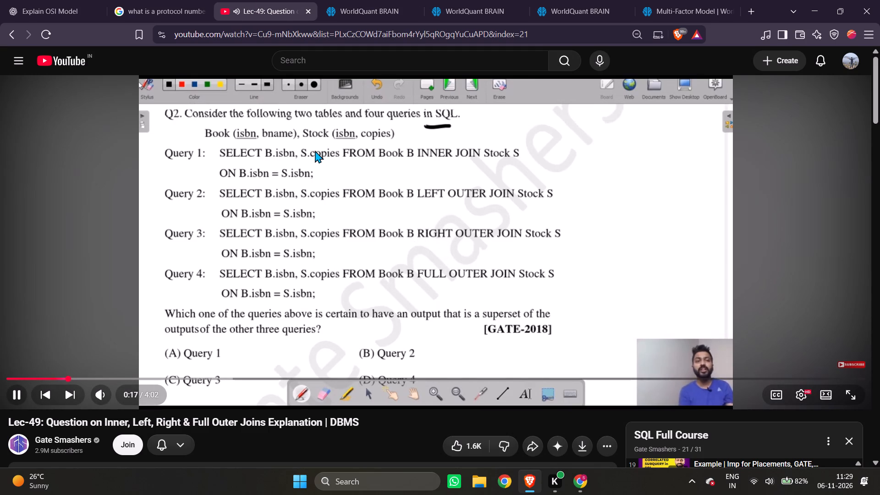
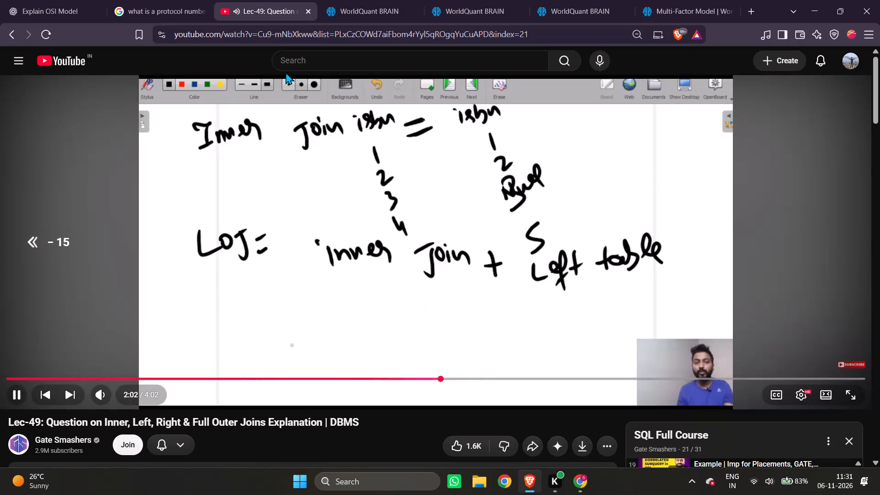
Rewind the Lec-49 SQL joins video slightly and watch the explanation of the inner and outer joins.
key(Left)
key(Left)
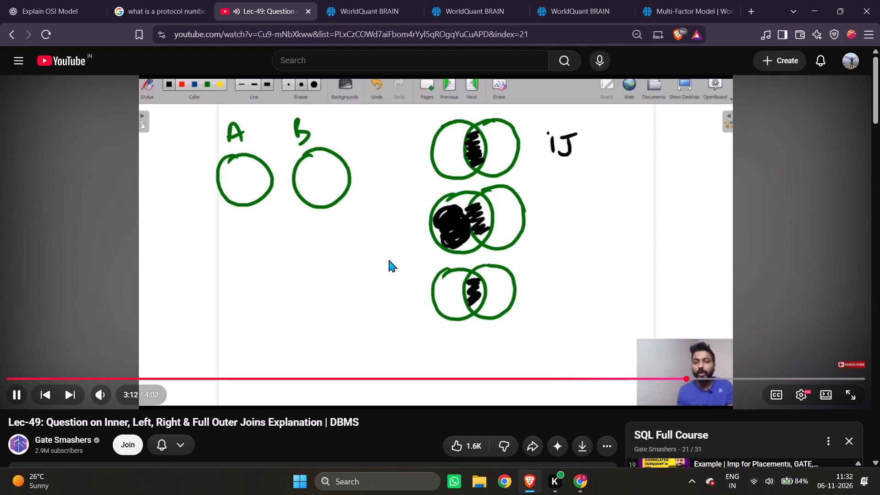
click(410, 250)
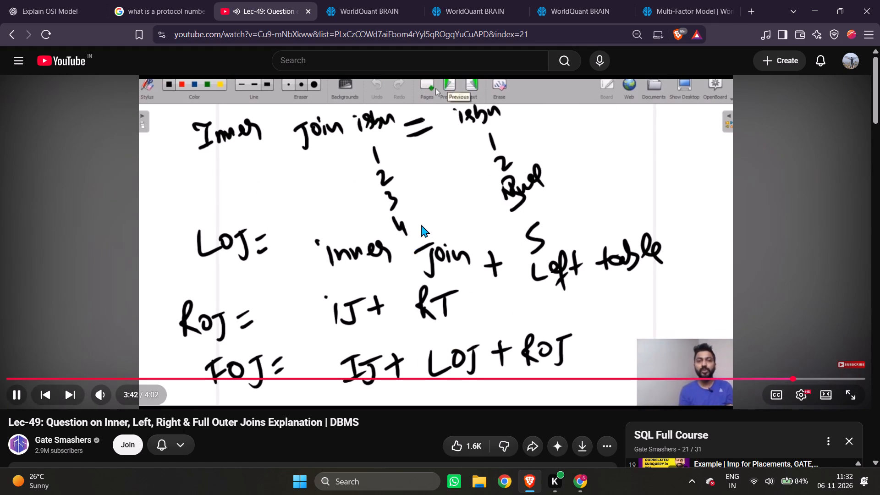
click(421, 225)
click(422, 226)
Switch to WorldQuant BRAIN, expand Simulation 2's failed tests, and negate the ts_zscore term in its expression.
click(377, 0)
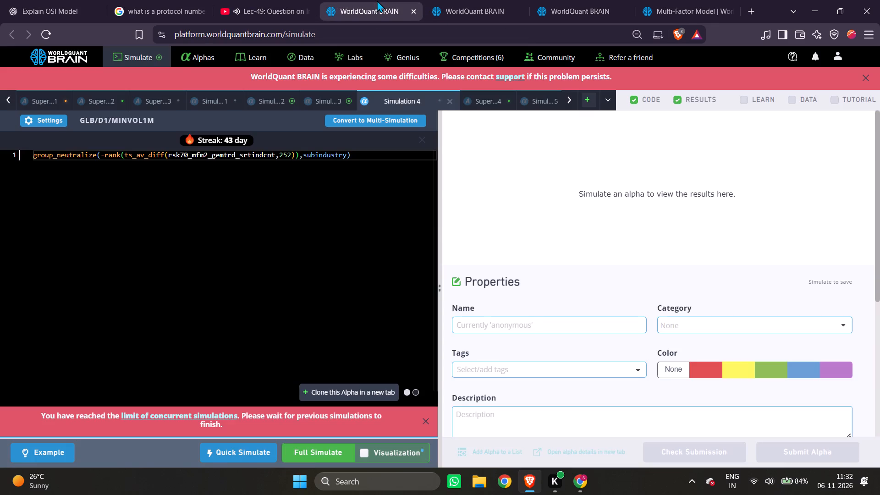
click(285, 0)
click(318, 121)
click(387, 0)
click(286, 100)
click(527, 183)
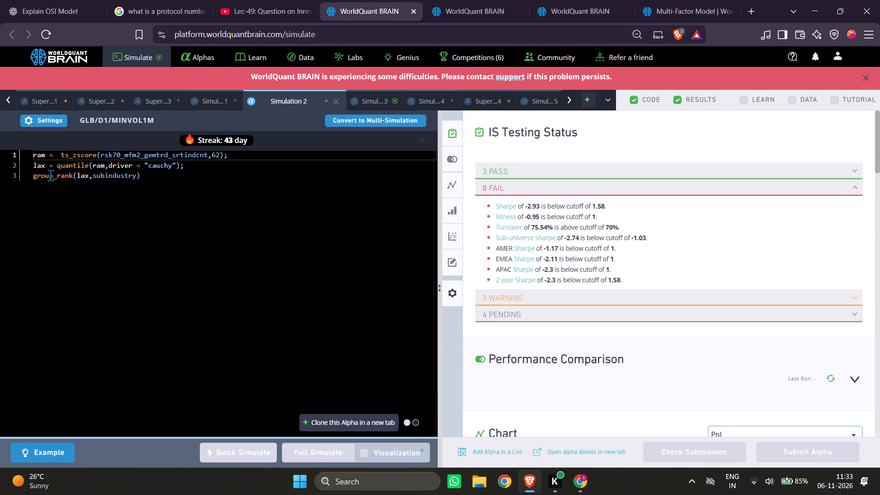
click(63, 154)
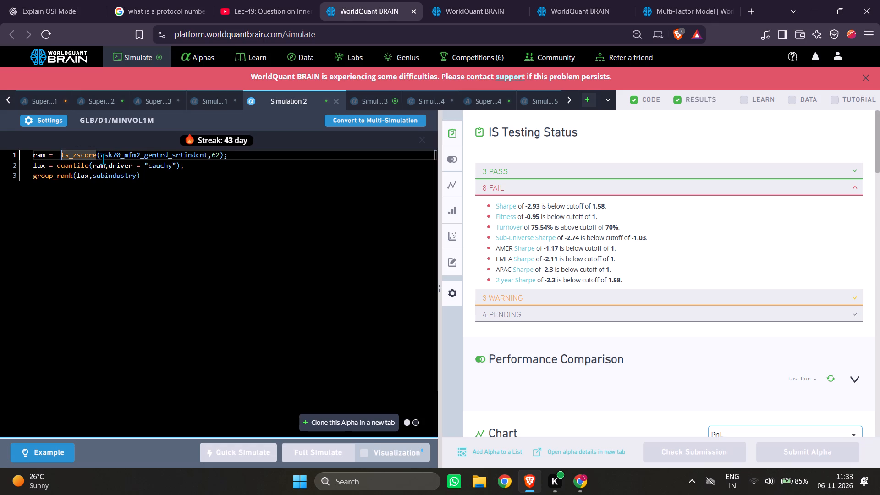
key(minus)
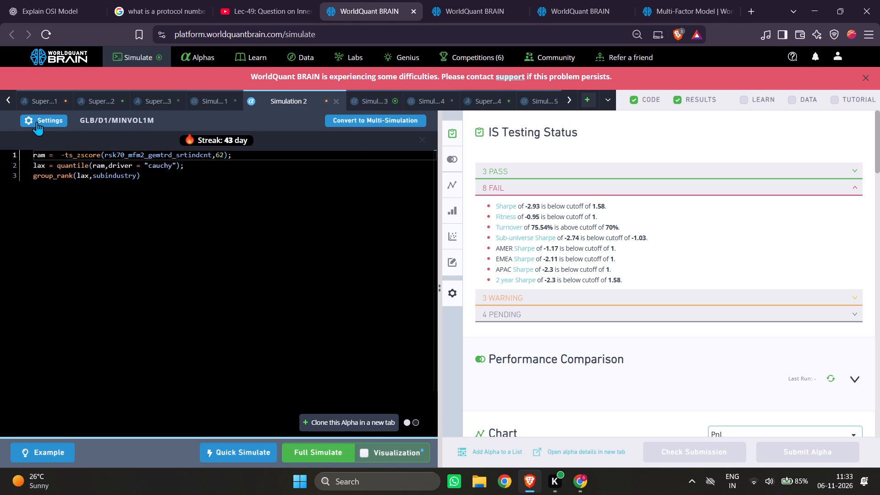
Set Simulation 2's decay to 7 and run its full simulation.
click(37, 121)
click(37, 121)
click(56, 120)
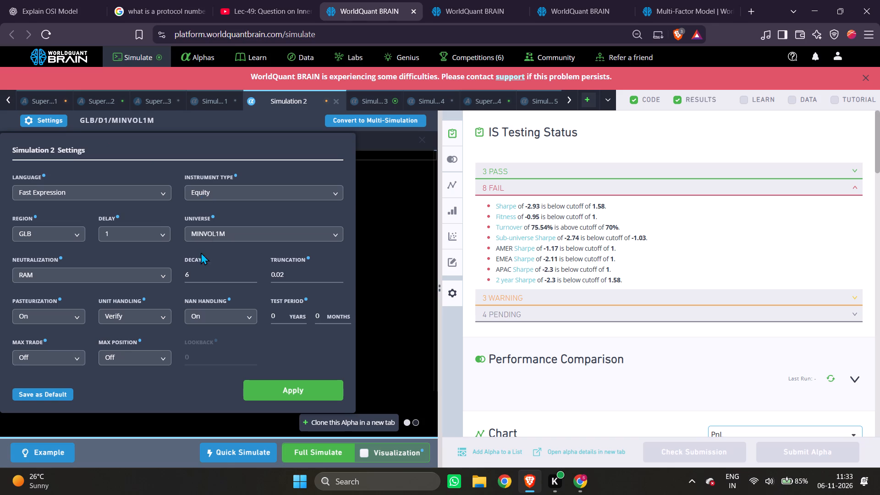
click(196, 272)
key(BackSpace)
key(7)
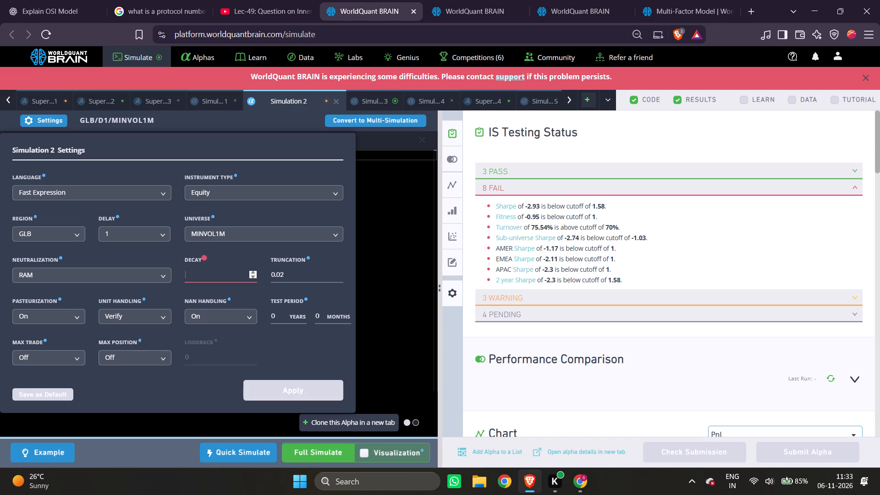
click(269, 388)
click(309, 446)
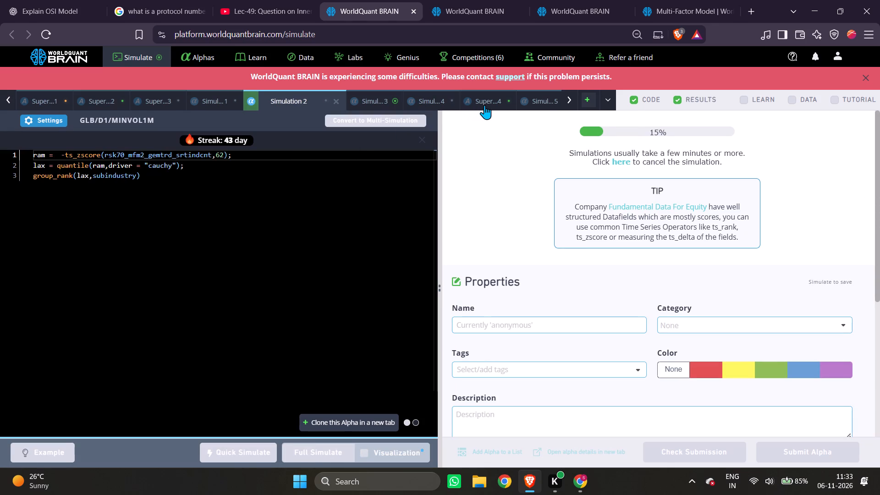
Open Simulation 3's results and examine its failed and passed tests.
click(565, 101)
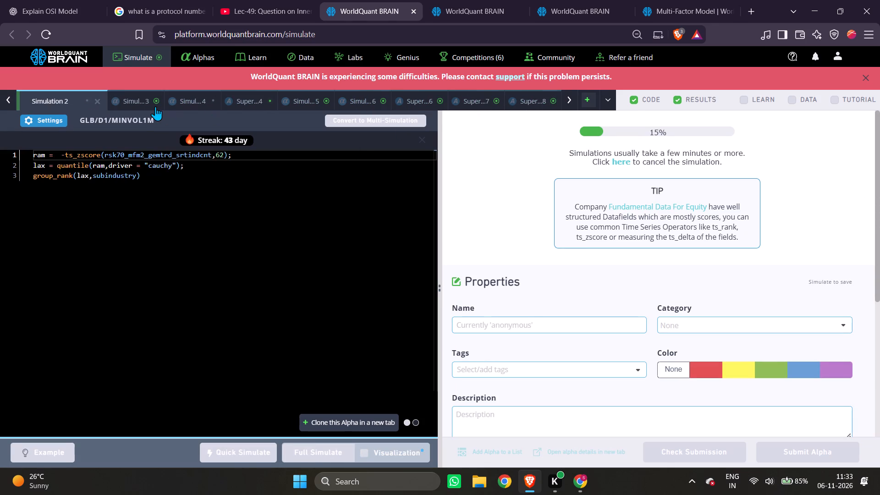
click(146, 101)
click(547, 188)
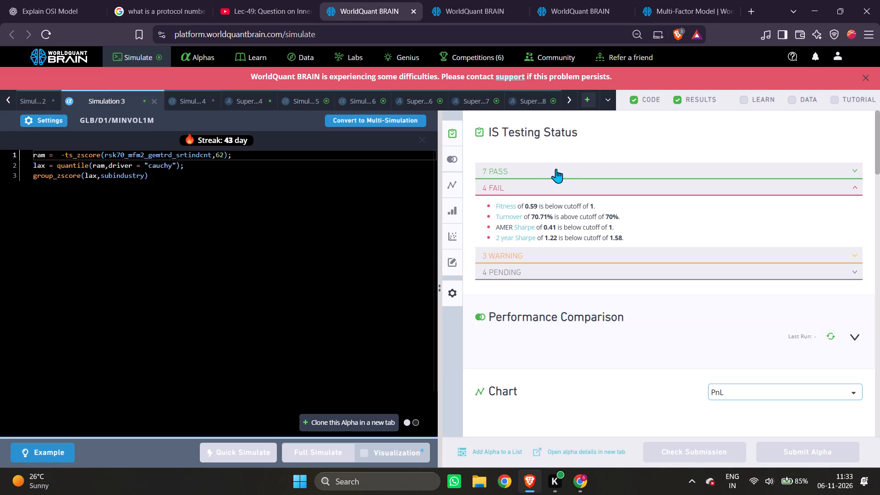
click(556, 169)
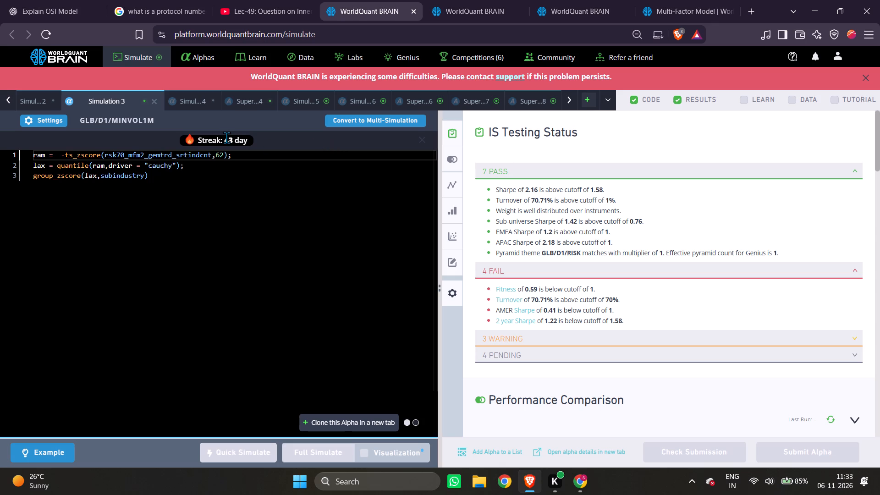
Review Simulation 5's failed and passed tests, set its decay to 9, and run its full simulation.
click(297, 98)
click(500, 185)
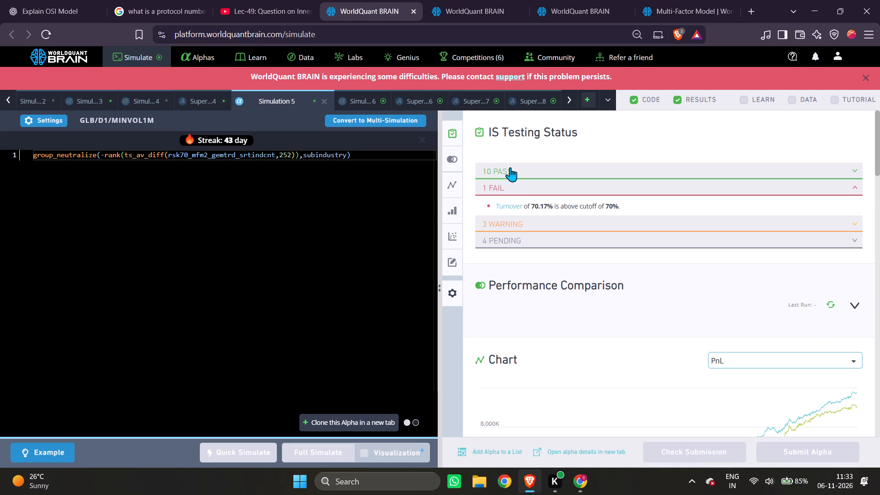
click(510, 167)
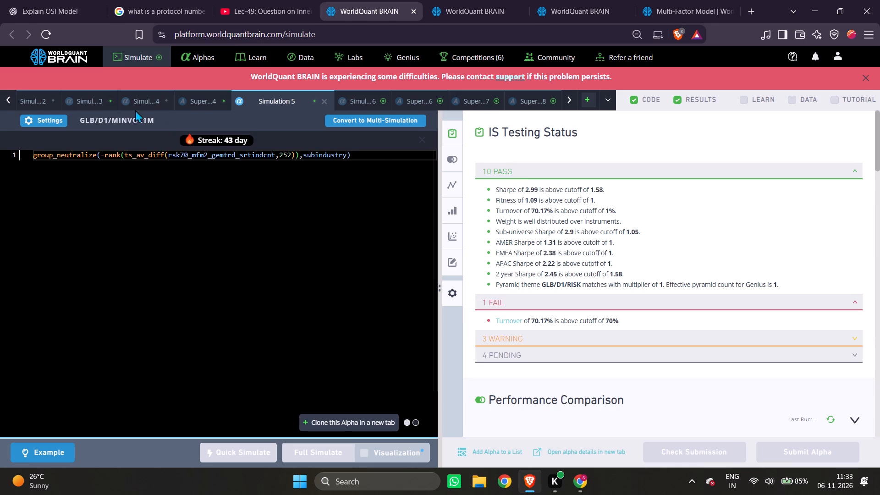
click(58, 120)
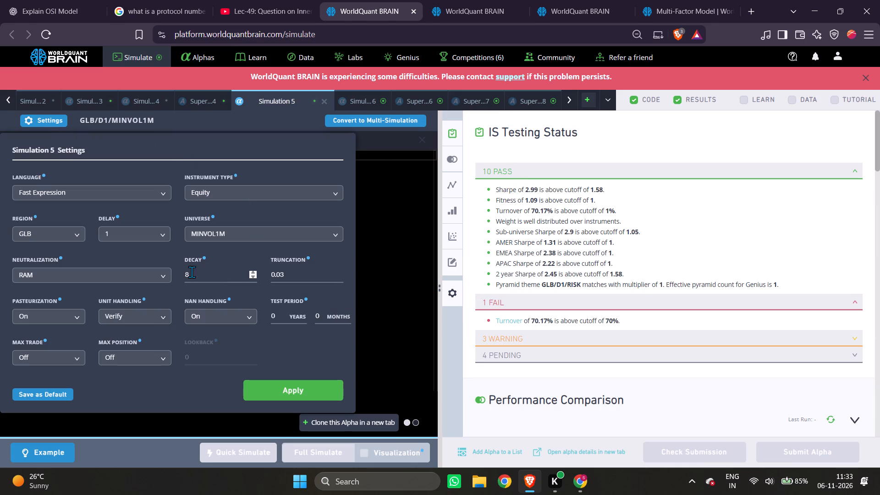
click(192, 272)
key(BackSpace)
key(9)
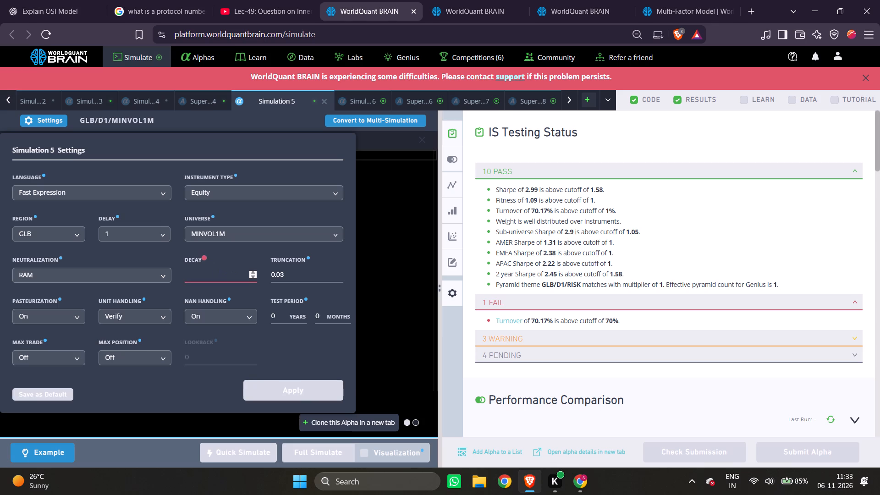
click(292, 384)
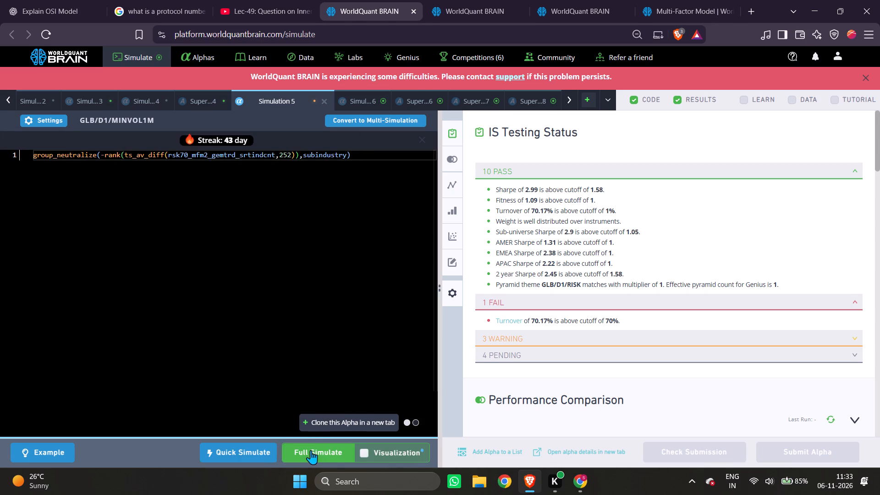
click(311, 450)
Review Simulation 6's test results, set its decay to 9 and truncation to 0.01, and run its full simulation.
click(355, 103)
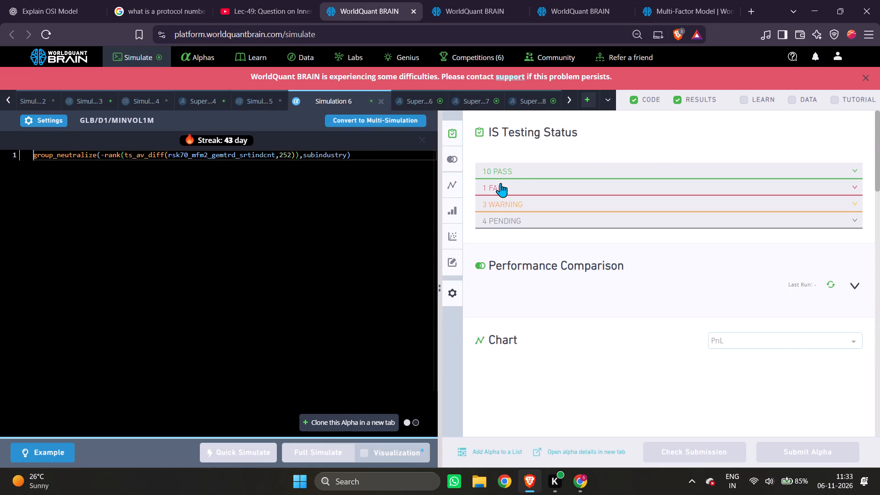
click(500, 183)
click(508, 166)
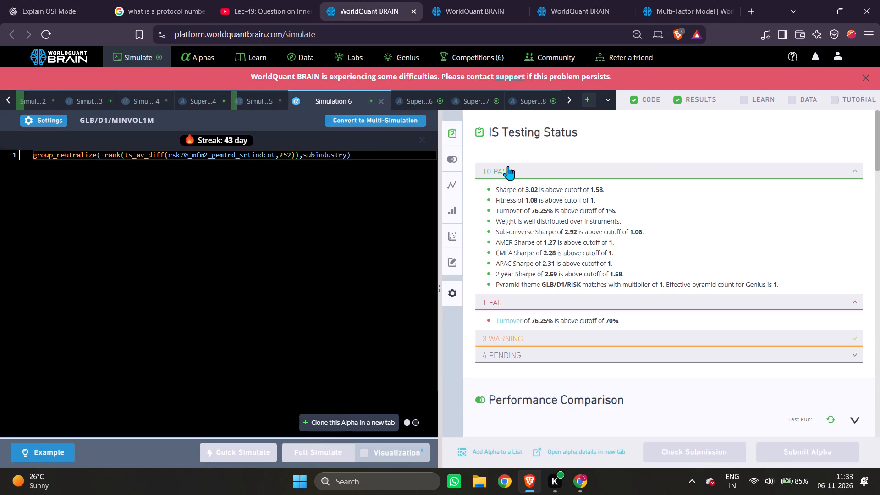
click(55, 118)
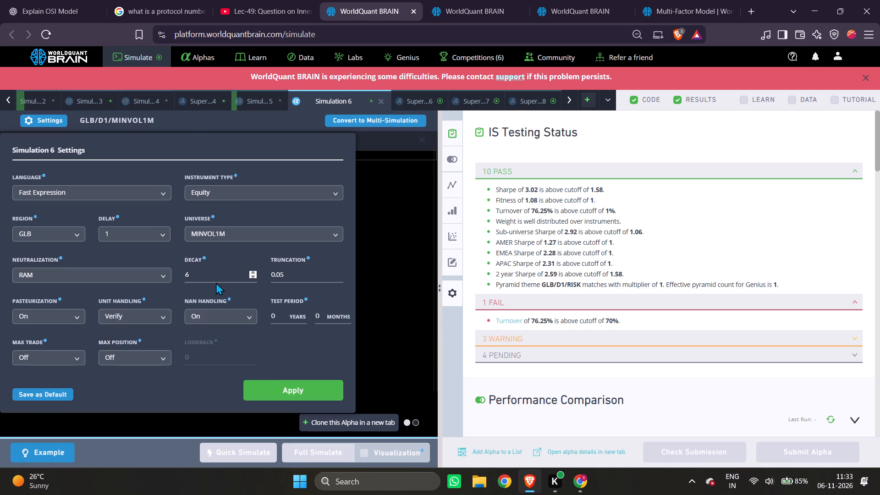
click(216, 277)
key(BackSpace)
key(9)
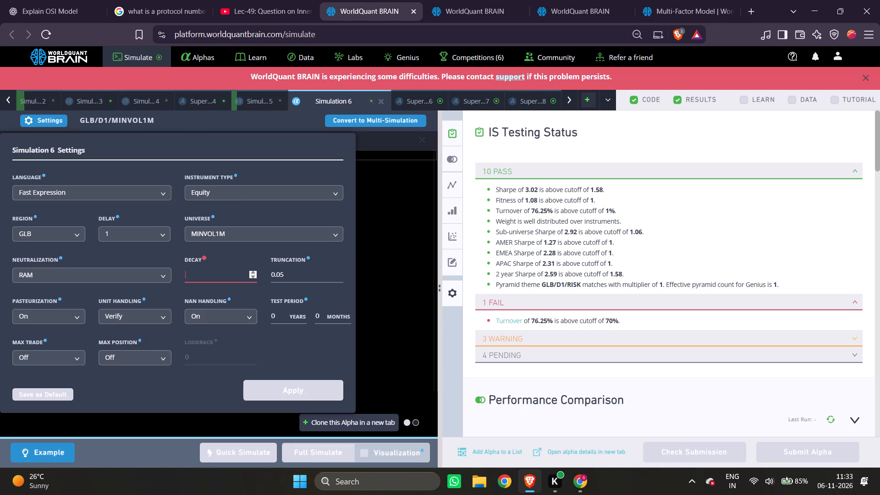
click(297, 274)
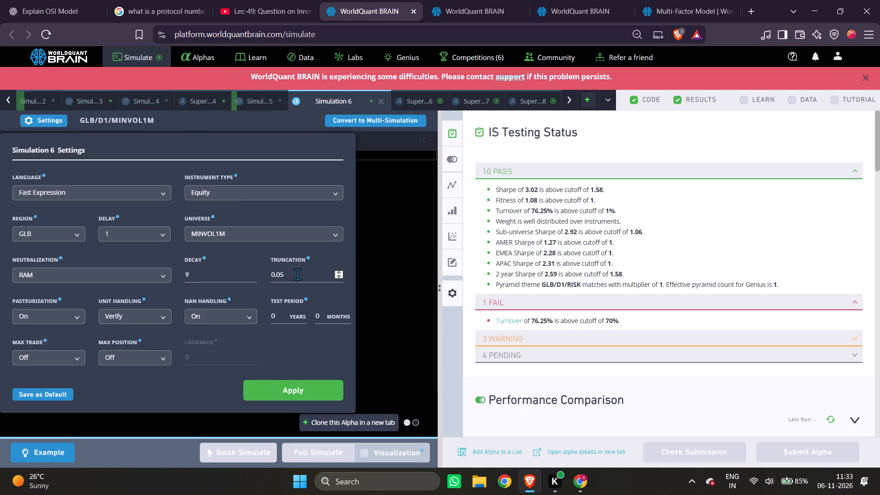
key(BackSpace)
key(1)
click(296, 389)
click(292, 446)
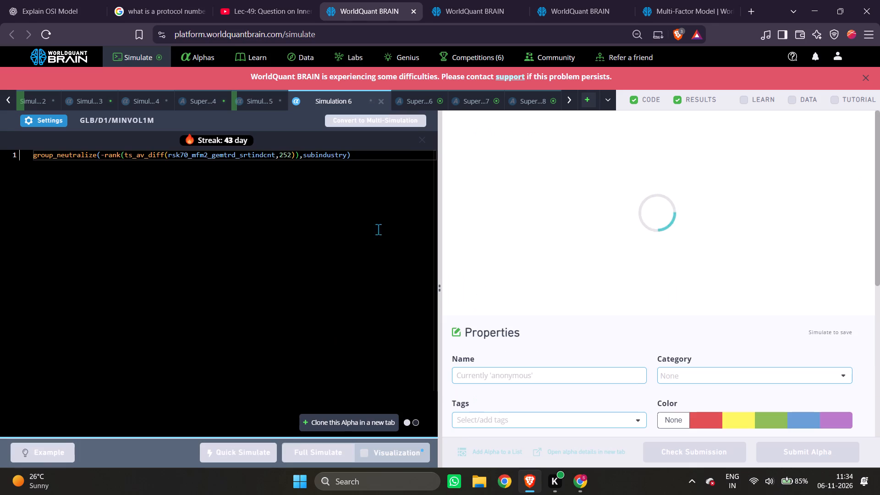
Run the submission check on Super Simulation 6 and expand its failed tests.
click(415, 101)
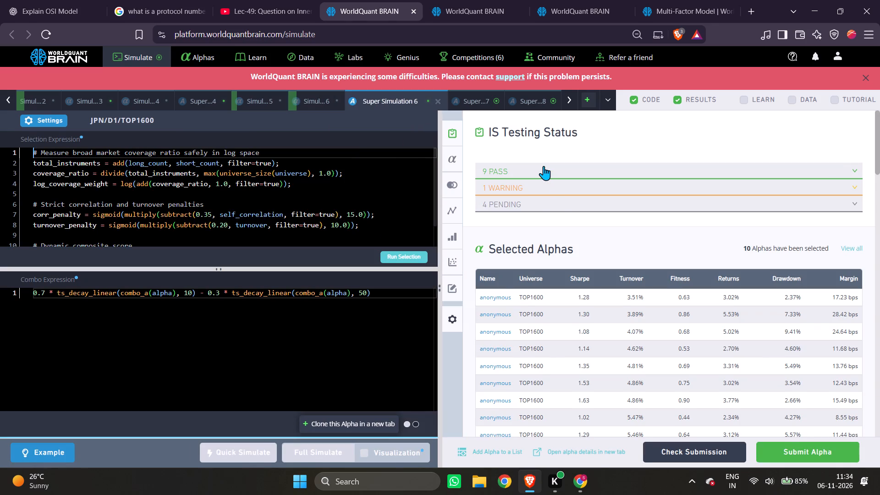
click(544, 166)
click(544, 166)
click(659, 452)
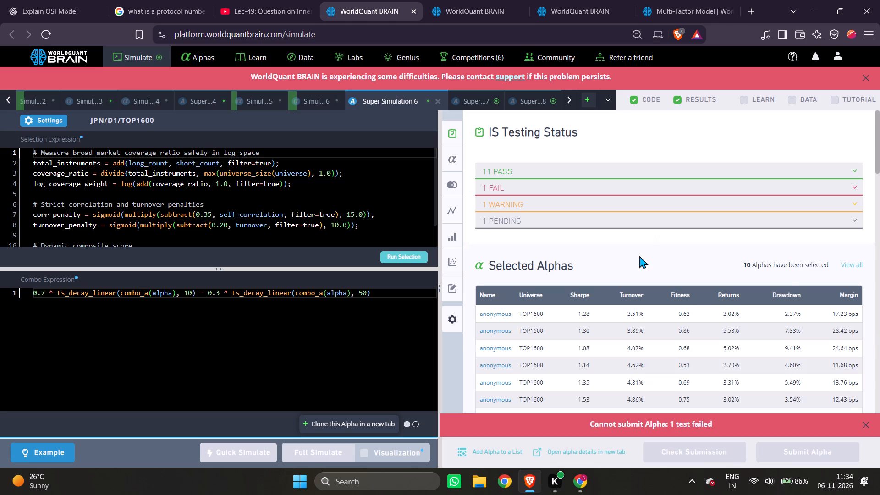
click(590, 189)
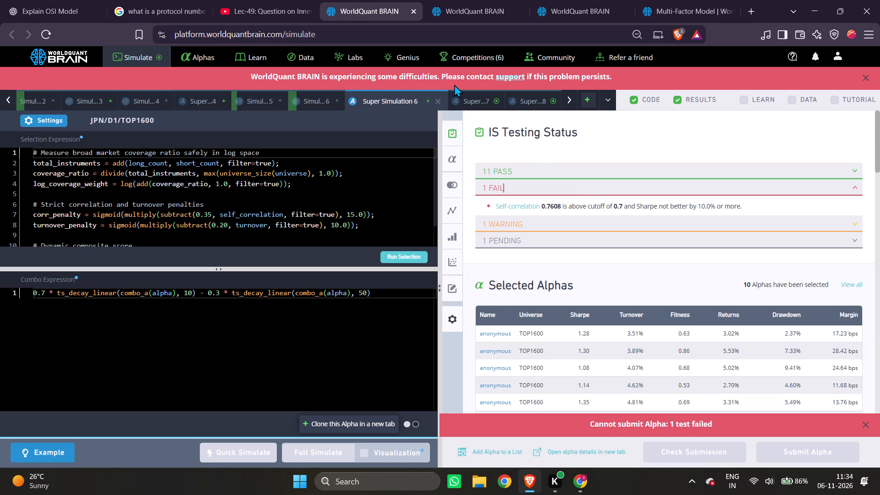
Run the submission check on Super Simulation 7 and review its summary data, passed tests and warning.
click(483, 100)
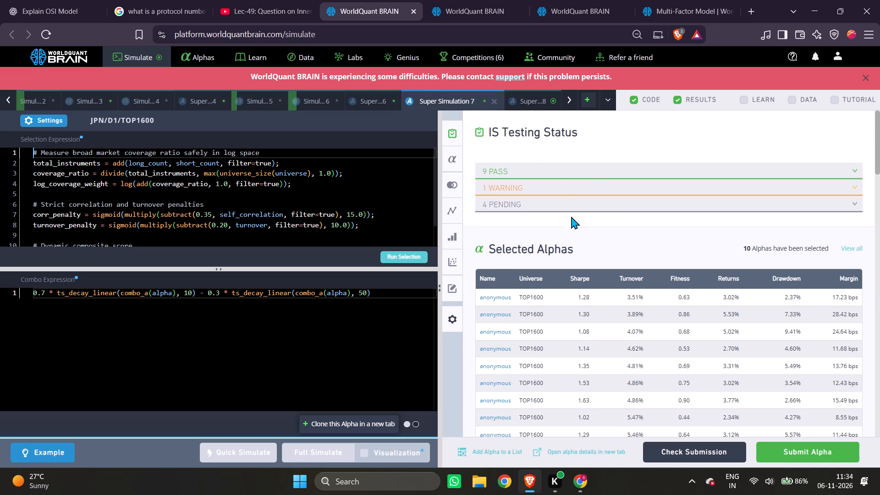
click(546, 166)
click(546, 166)
click(688, 451)
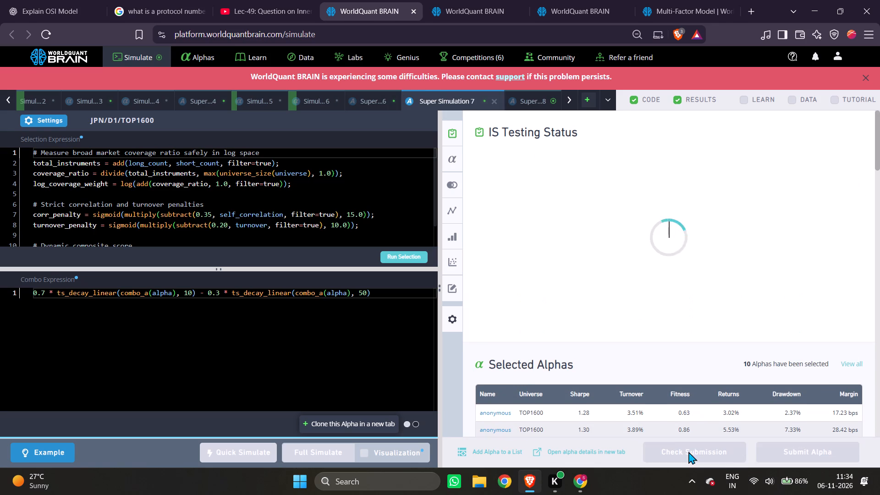
scroll(630, 379, down, 16)
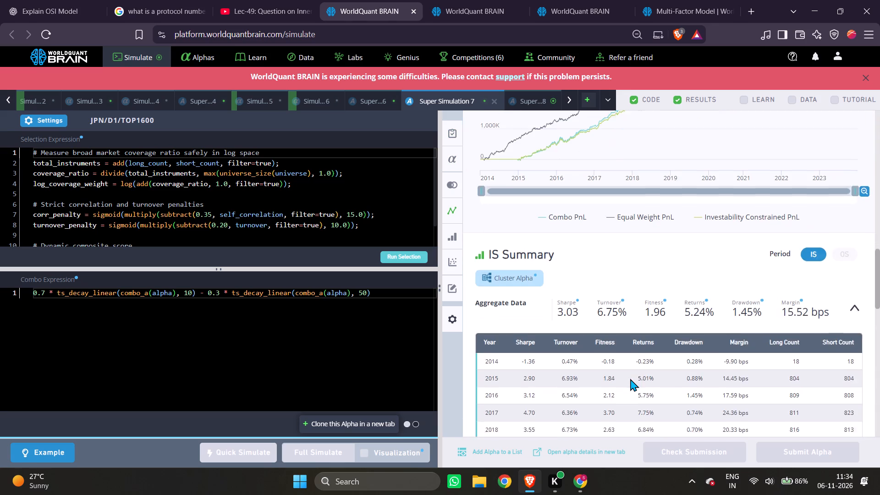
scroll(630, 379, down, 3)
scroll(630, 378, up, 20)
scroll(630, 378, up, 1)
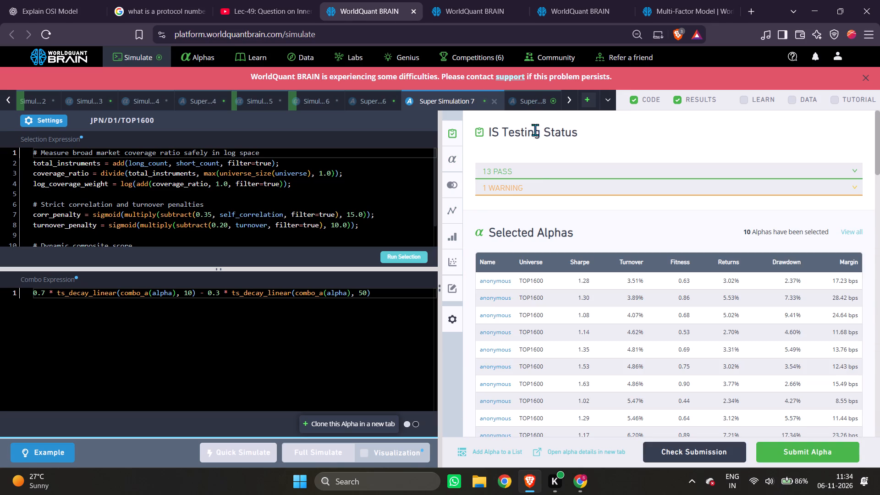
click(536, 166)
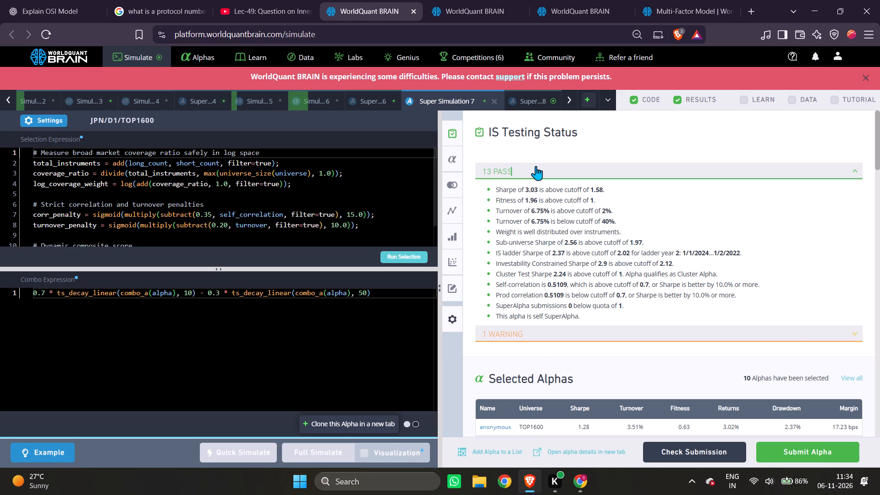
click(533, 338)
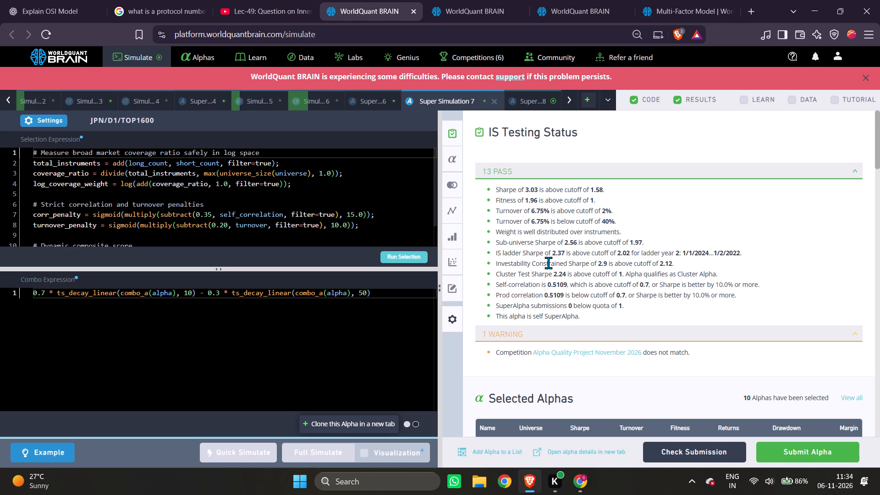
Open Super Simulation 8 and run its submission check.
click(540, 102)
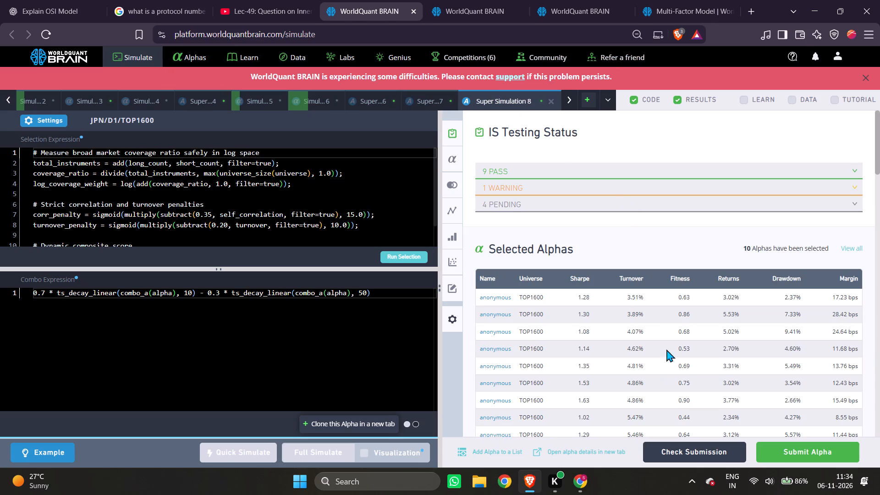
click(605, 171)
click(605, 171)
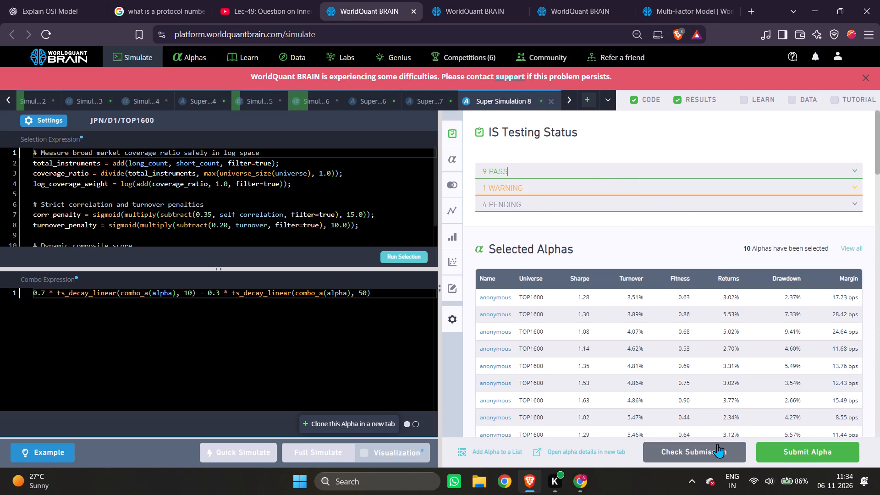
click(715, 446)
Review Super Simulation 7's passed tests again and compare them with Super Simulation 8's failed test.
click(436, 106)
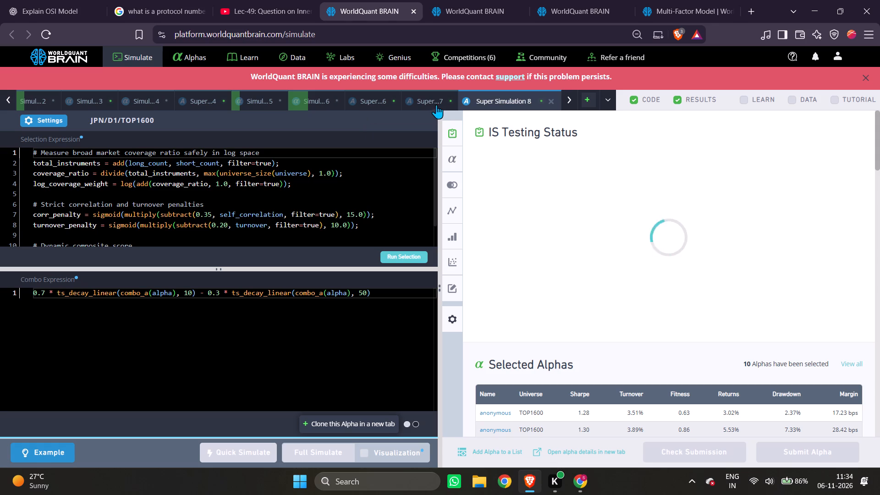
click(545, 165)
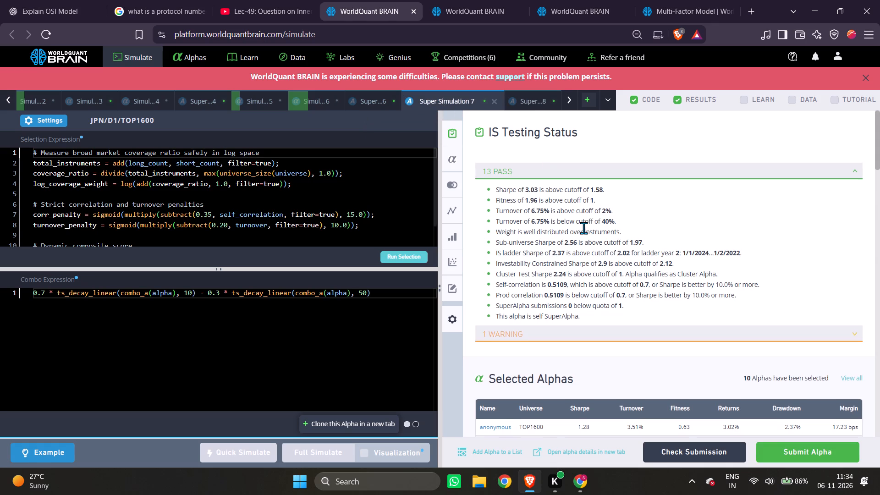
scroll(583, 228, down, 1)
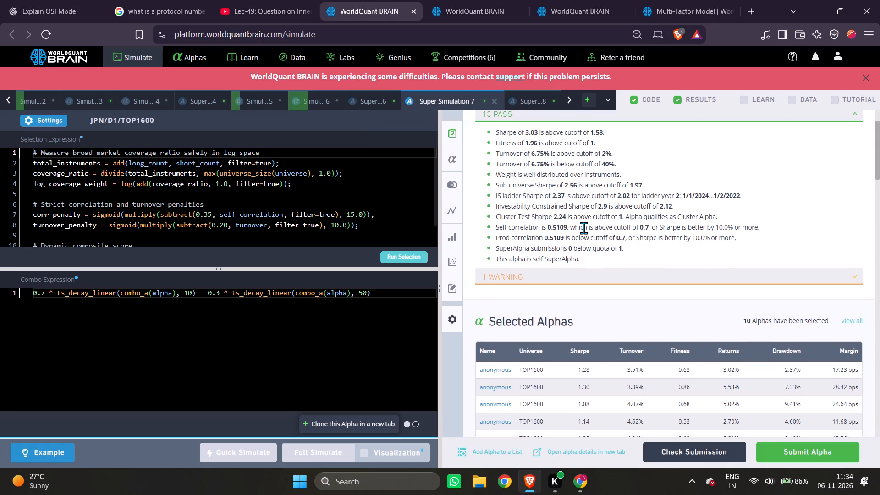
scroll(583, 228, up, 3)
click(533, 102)
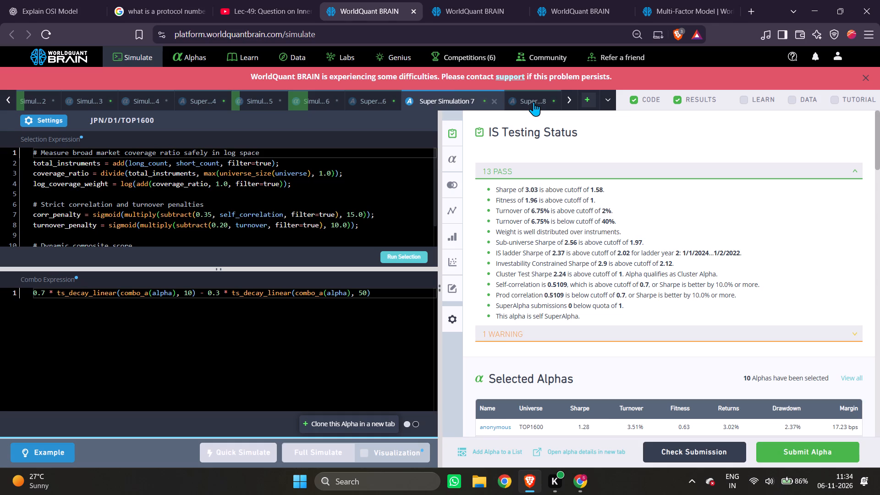
click(539, 183)
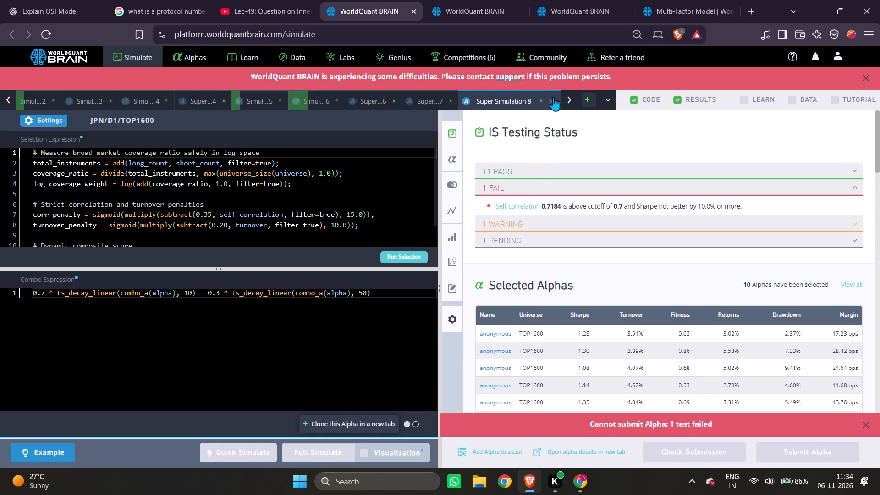
Clone Super Simulation 8, set the clone's neutralization to Fast Factors, and run its full simulation.
click(364, 419)
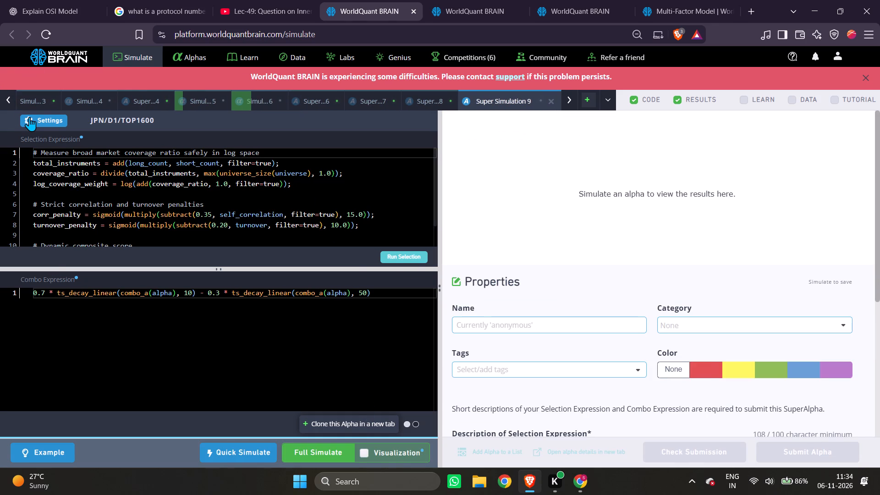
click(29, 117)
click(228, 300)
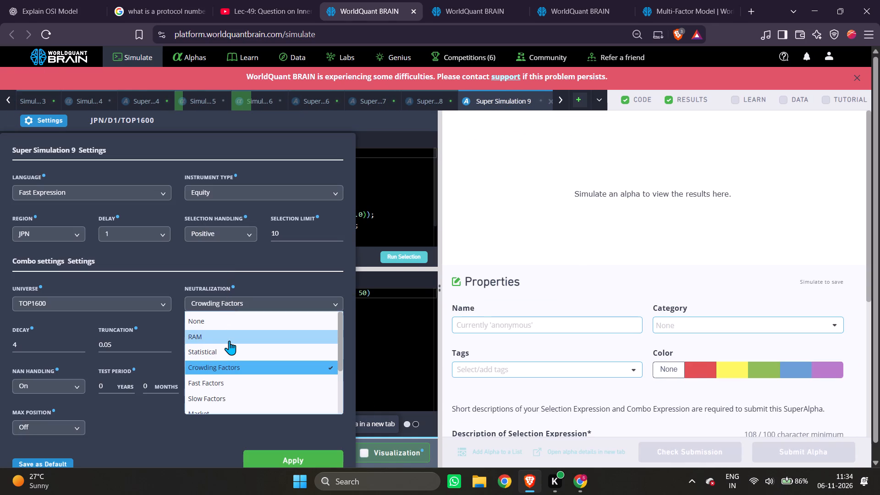
click(230, 382)
click(286, 463)
click(307, 457)
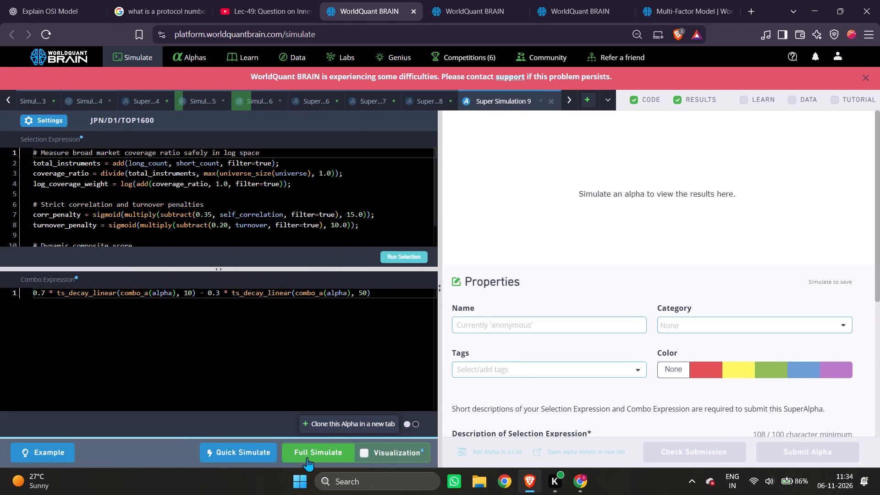
Clone the Fast Factors super simulation, set the clone's neutralization to Slow Factors, and run its full simulation.
click(333, 421)
click(57, 125)
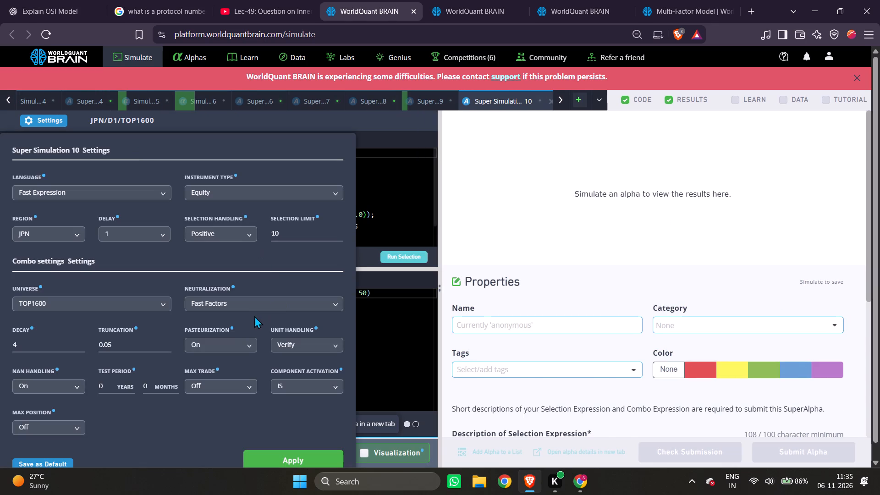
click(261, 307)
scroll(269, 332, down, 2)
click(269, 330)
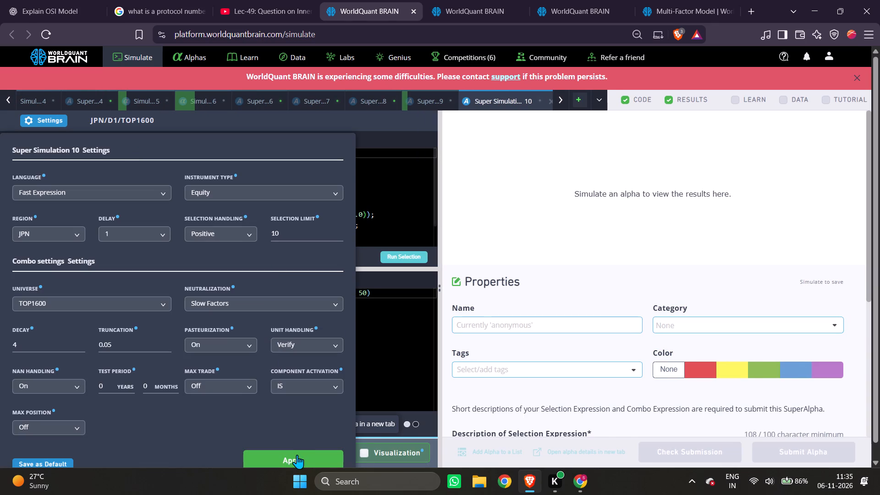
click(297, 455)
click(307, 450)
Clone the Slow Factors super simulation, set the clone's neutralization to Market, and run its full simulation.
click(324, 420)
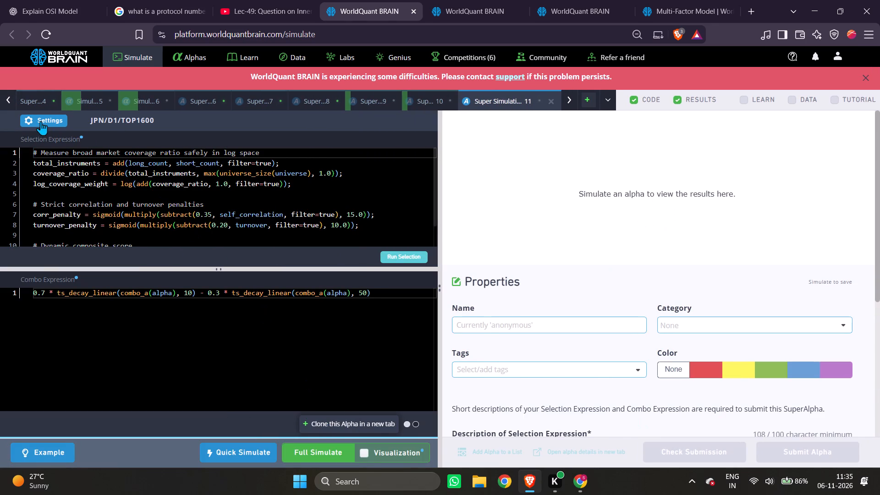
click(41, 121)
click(262, 308)
scroll(263, 344, down, 2)
click(262, 341)
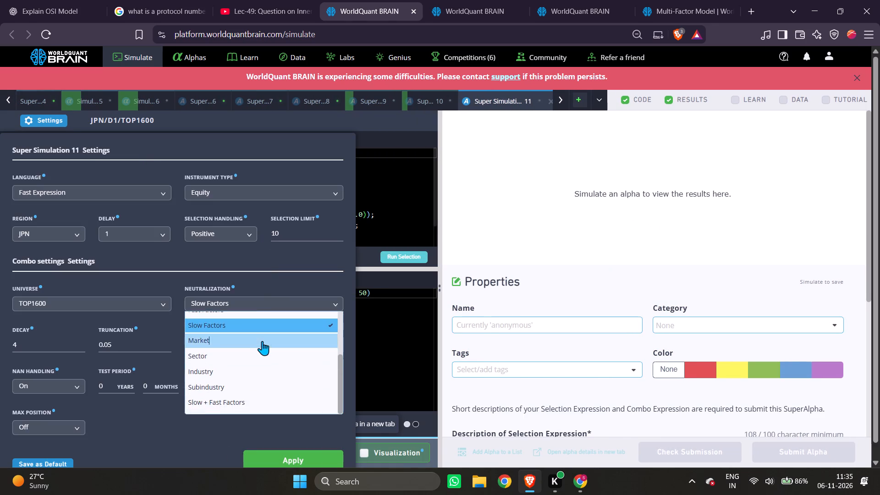
click(281, 460)
click(302, 458)
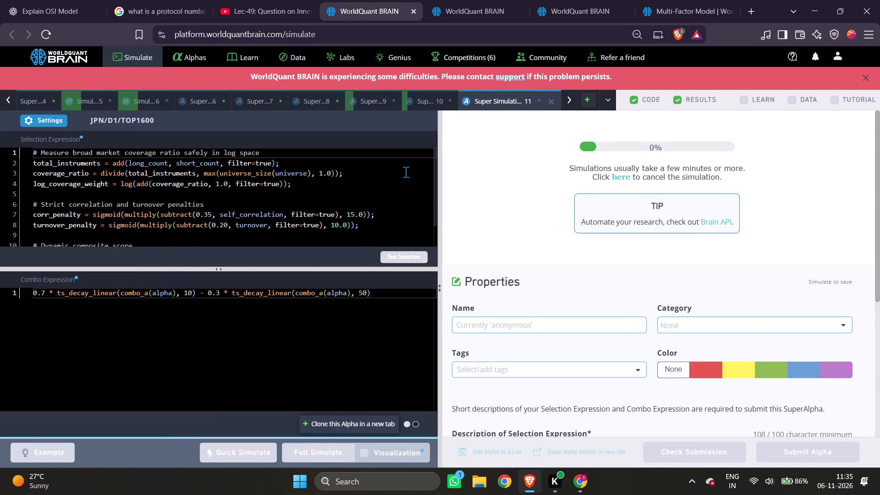
Close Super Simulations 8 and 6, rechecking Super Simulation 7's passed tests in between.
click(321, 95)
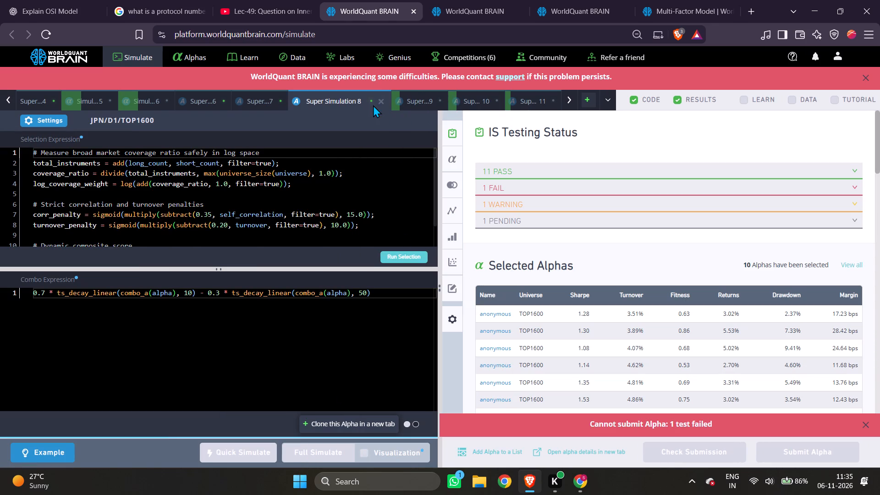
click(377, 100)
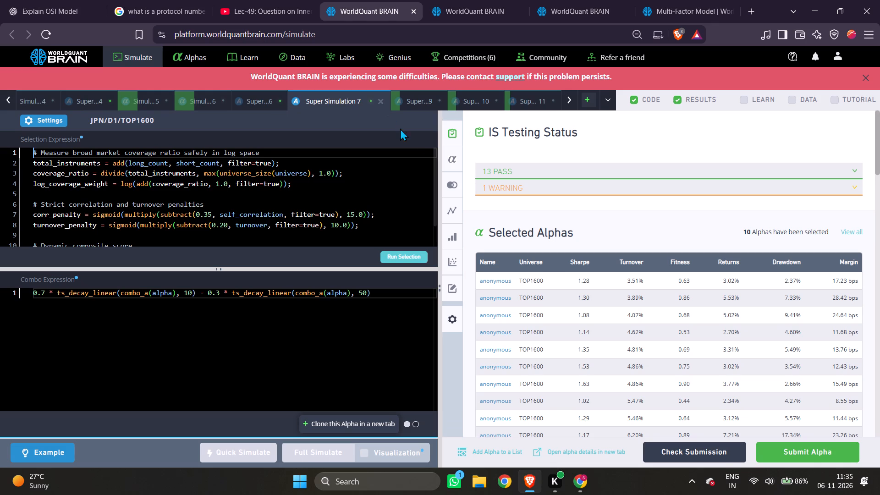
click(522, 171)
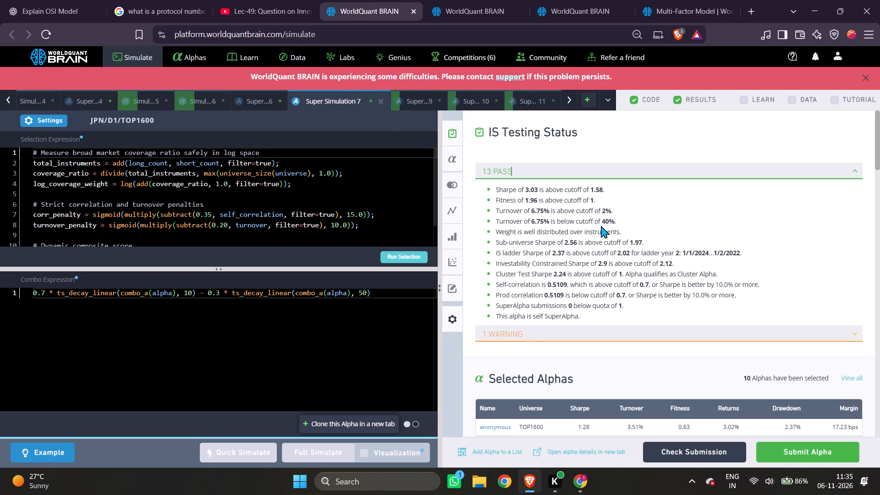
click(267, 99)
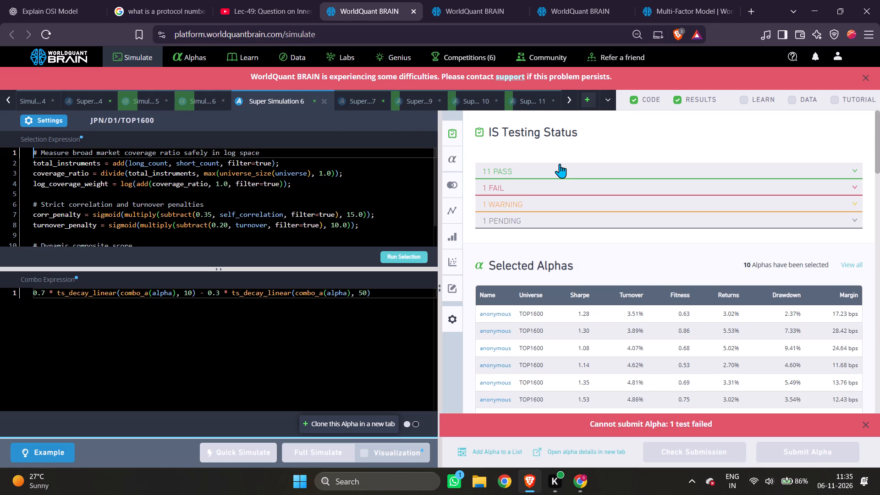
click(322, 100)
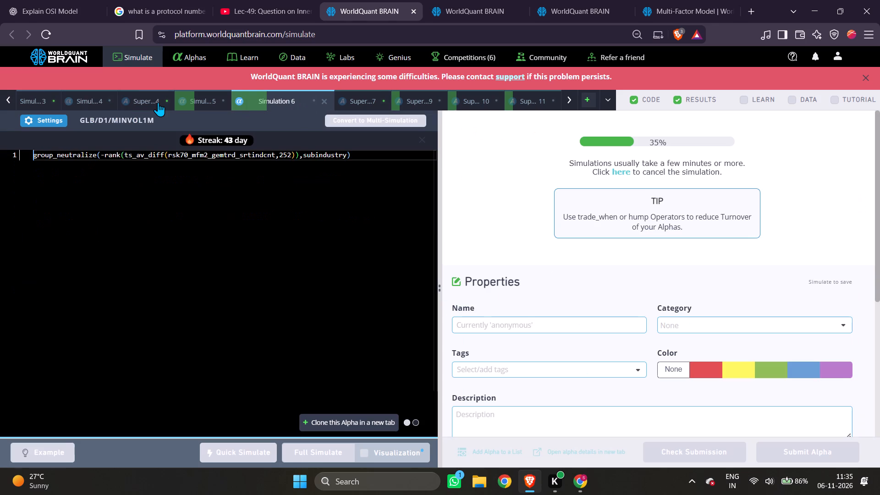
Open Super Simulation 4 to examine its passed tests.
click(154, 102)
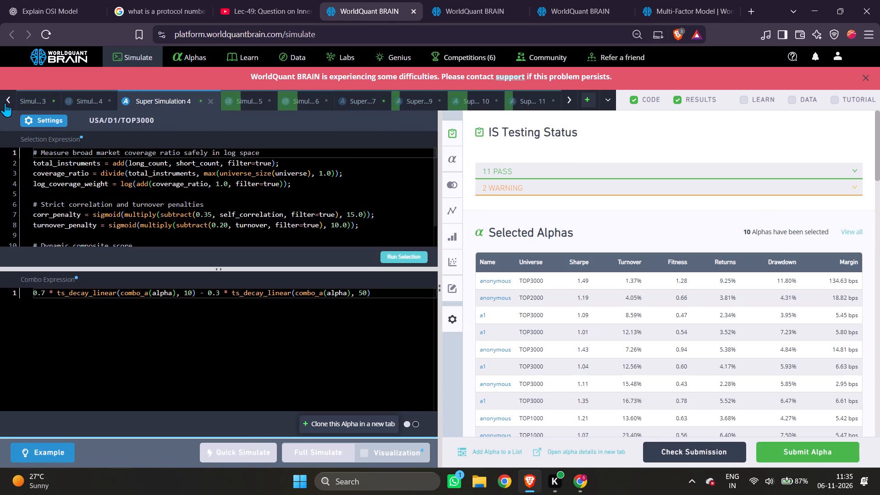
click(5, 103)
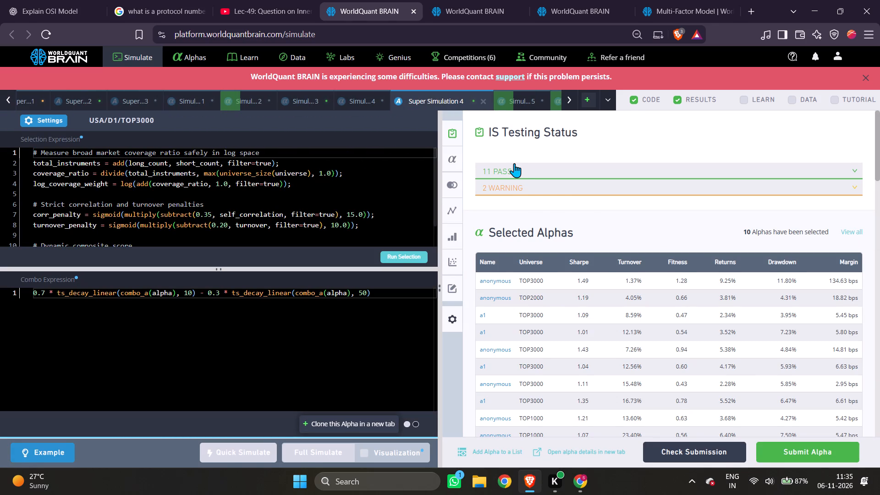
click(514, 163)
Run the full simulation of Simulation 4 with its existing expression and settings.
click(364, 98)
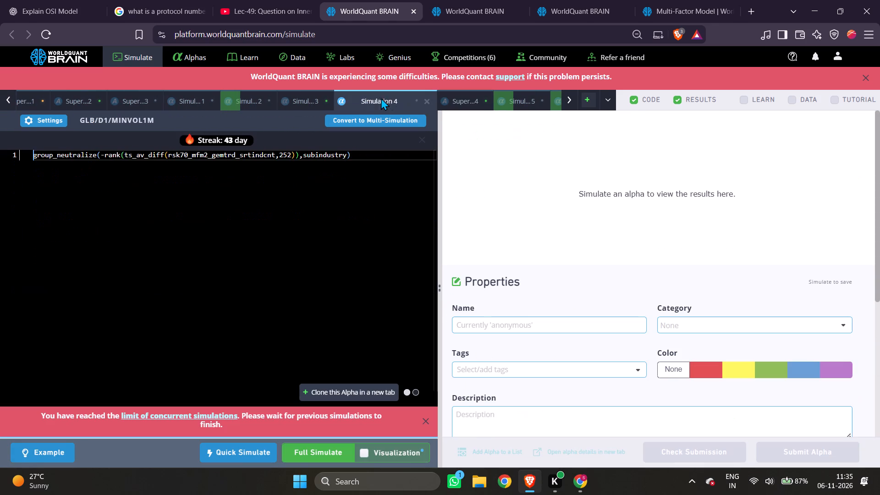
click(323, 454)
Review Super Simulation 4's passed tests and close that simulation.
click(454, 104)
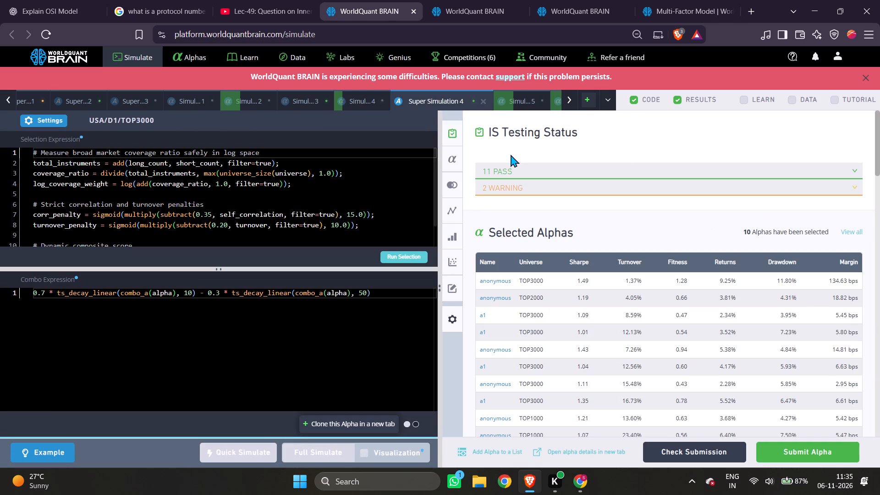
double_click(510, 159)
click(510, 167)
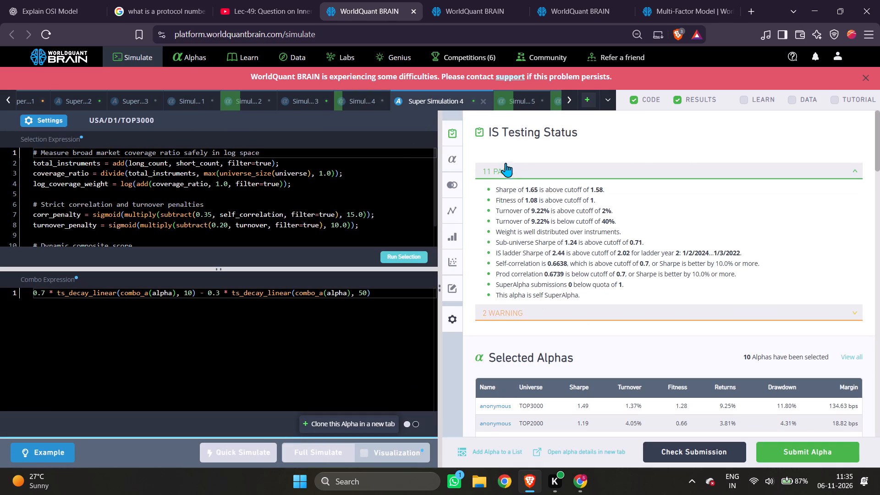
click(480, 100)
Set Simulation 1's decay to 9 and start its full simulation.
click(188, 104)
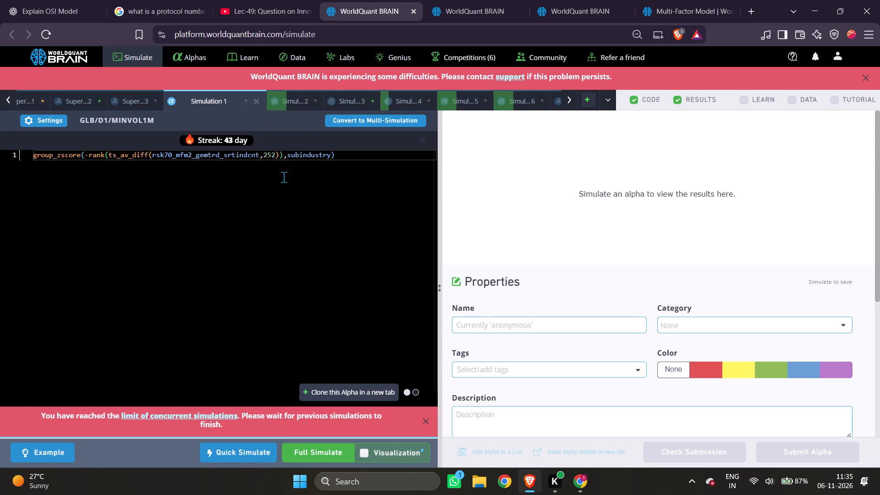
click(23, 121)
click(195, 272)
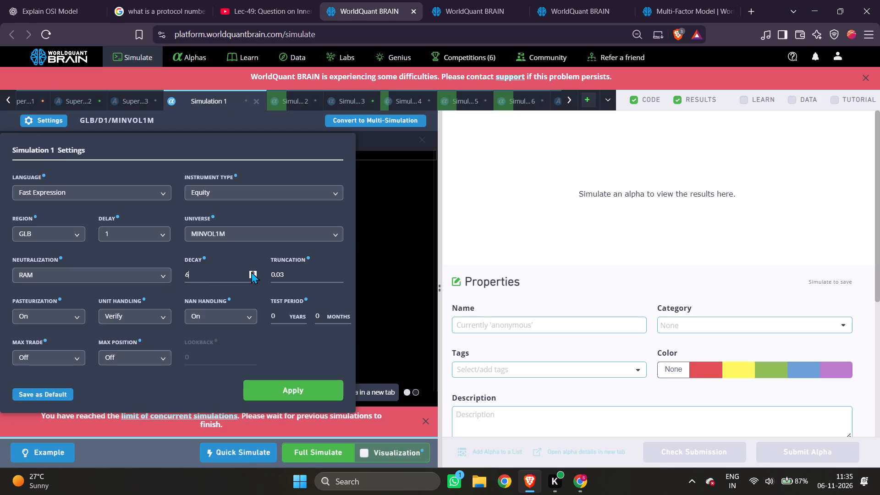
key(BackSpace)
key(9)
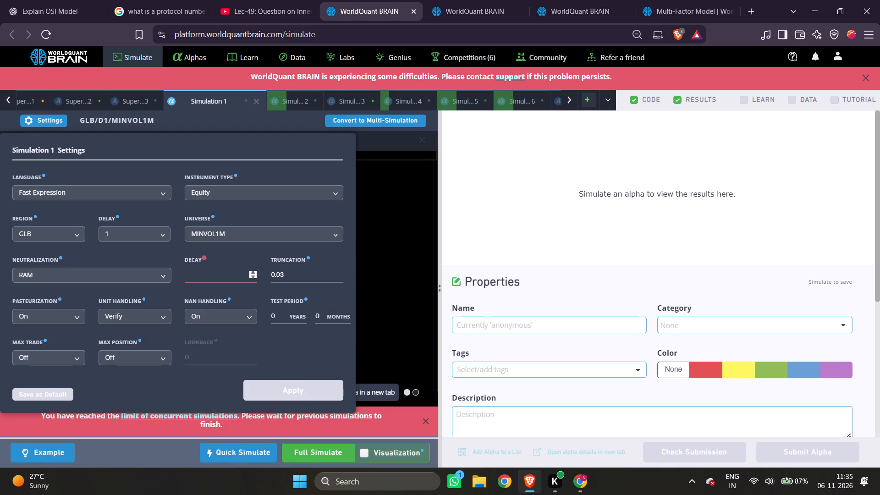
click(296, 379)
click(300, 392)
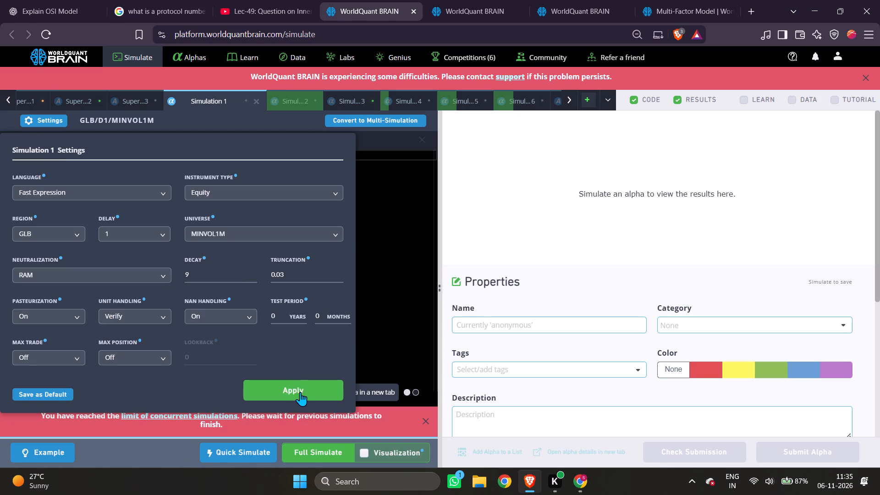
click(316, 453)
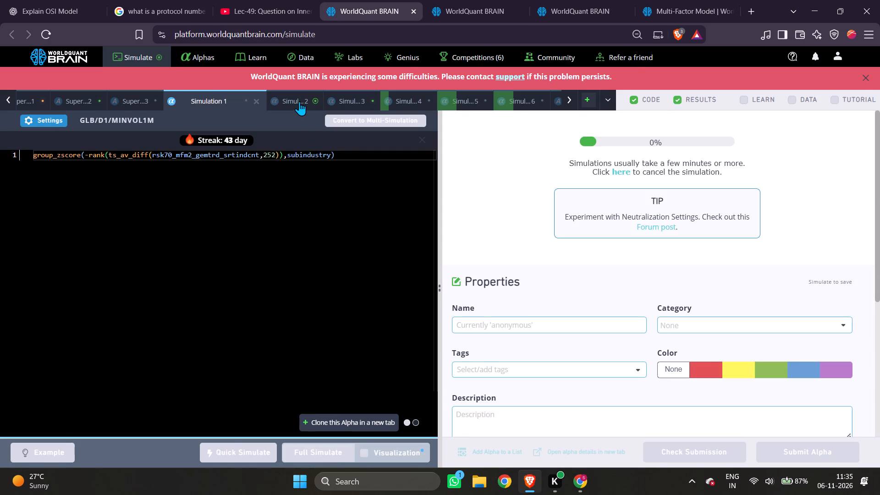
Check Simulation 2's passed and failed tests, set its decay to 9, and start its full simulation.
click(299, 101)
click(570, 185)
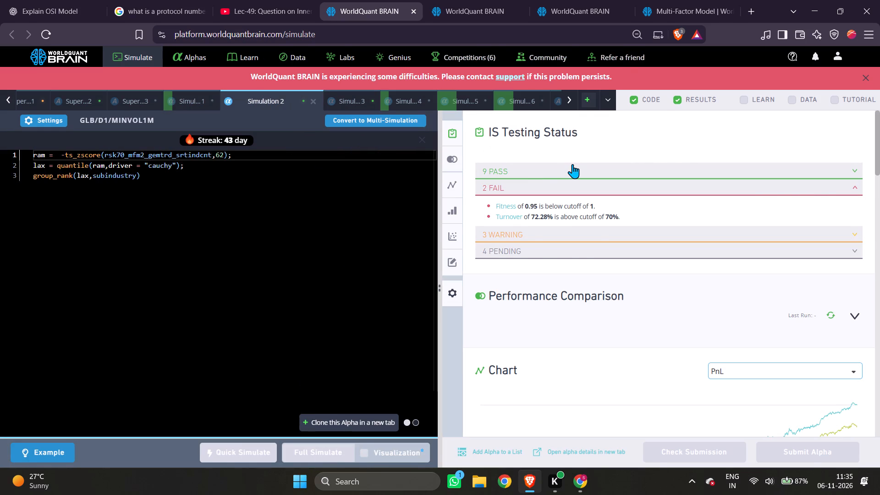
click(572, 164)
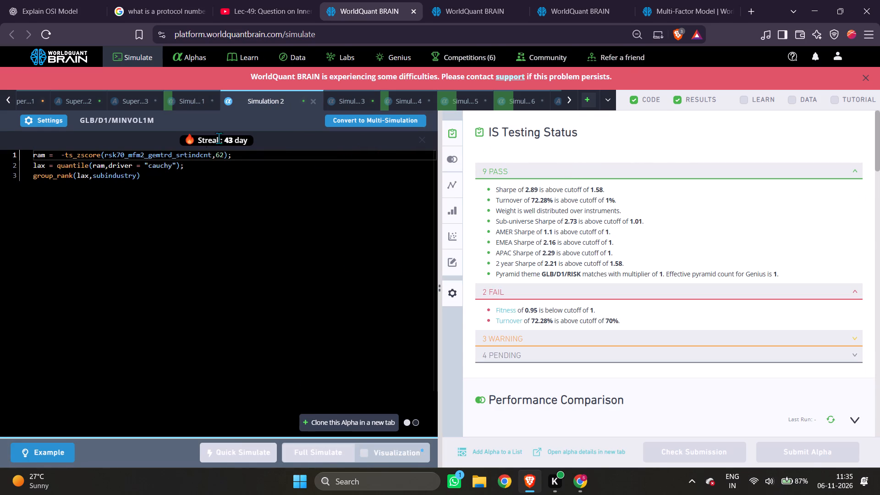
click(49, 118)
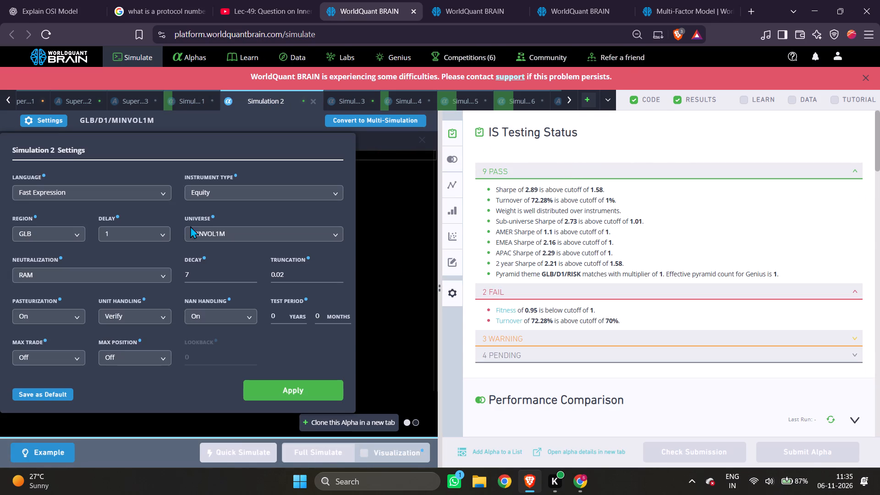
click(200, 271)
key(BackSpace)
key(9)
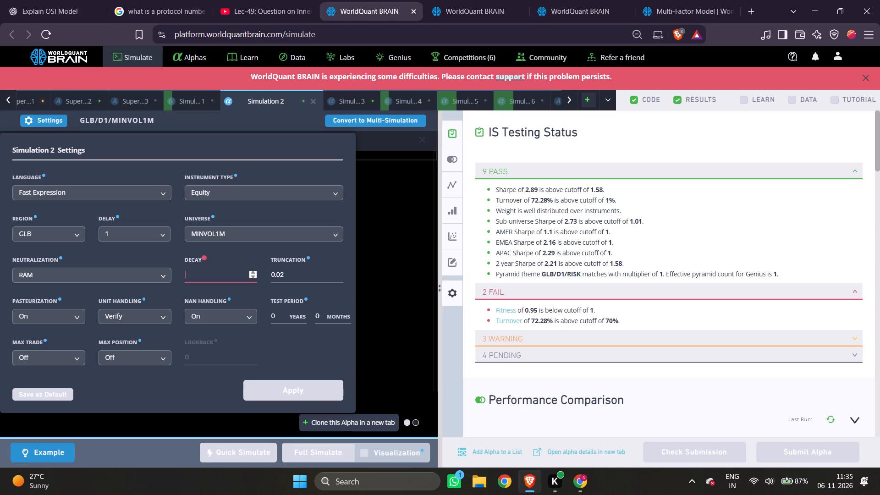
click(291, 384)
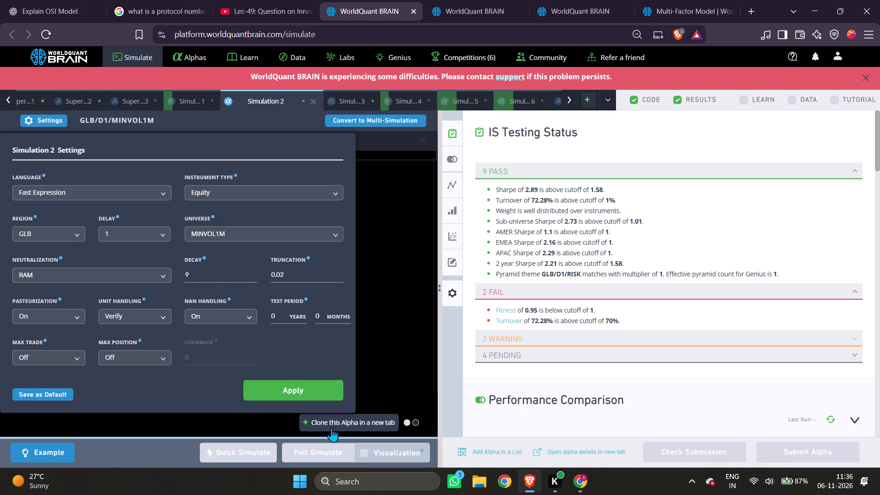
click(313, 452)
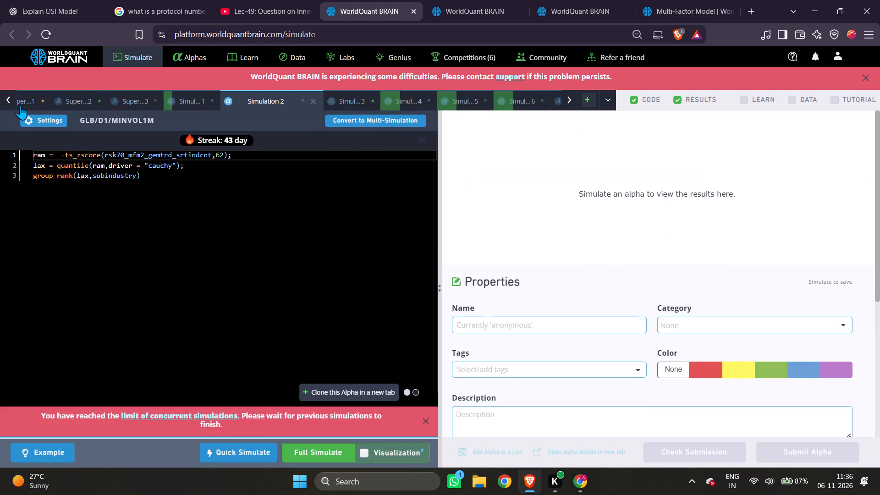
Open Super Simulation 3 to view its selection and combo expressions.
click(4, 102)
click(162, 99)
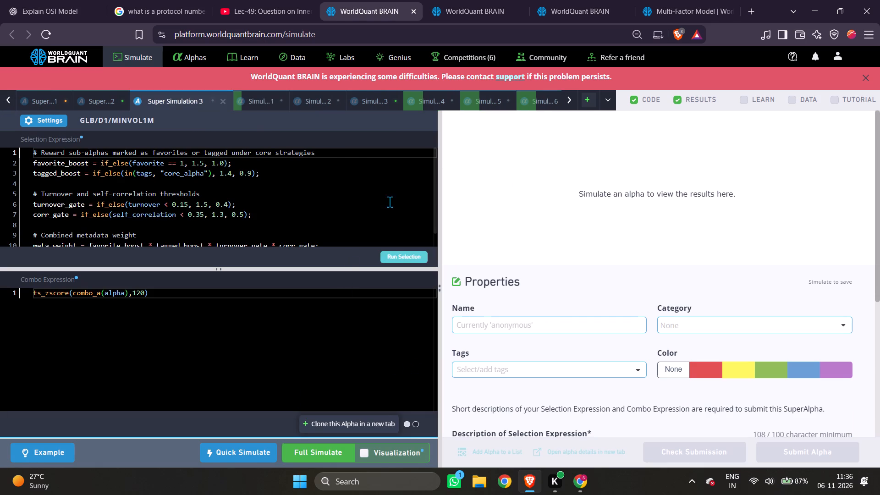
Switch to the YouTube lecture and watch the GATE-2018 SQL joins question, rewinding and pausing as needed.
click(226, 0)
click(368, 161)
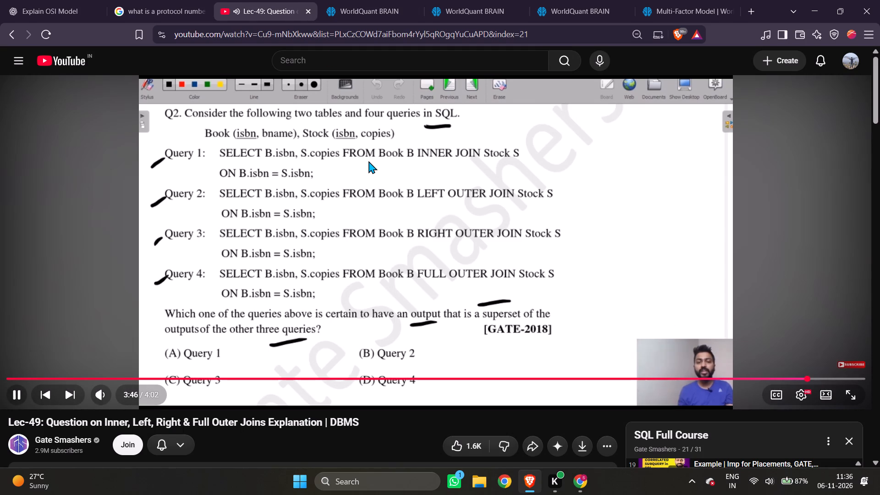
key(Left)
key(Left)
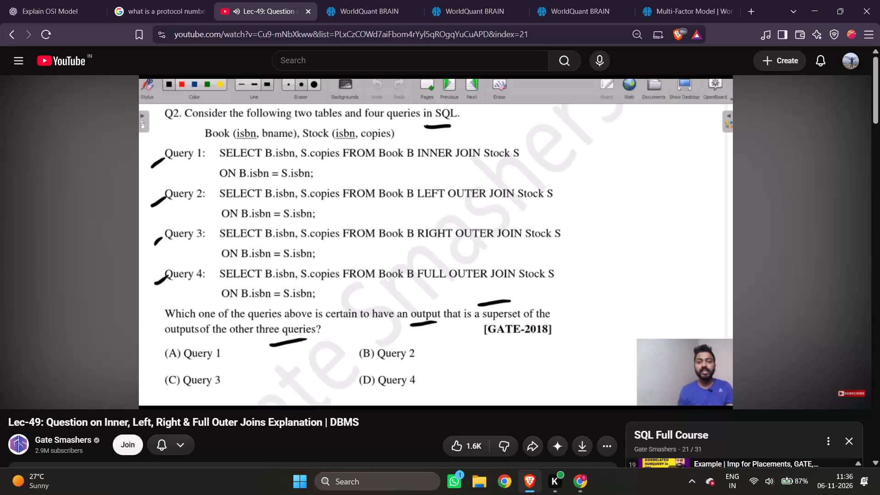
click(368, 163)
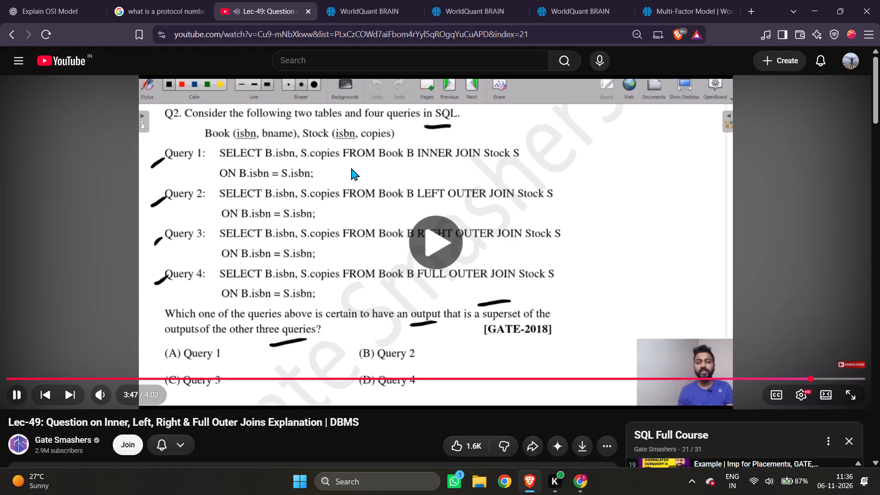
click(351, 168)
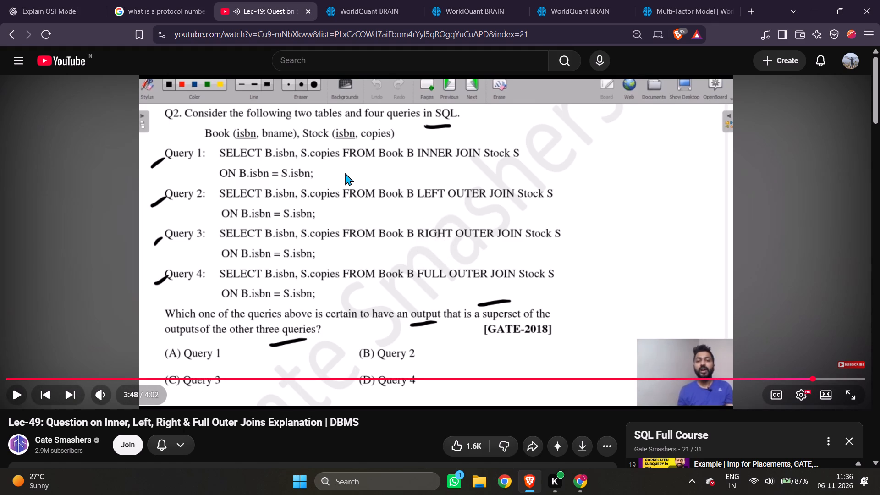
click(345, 173)
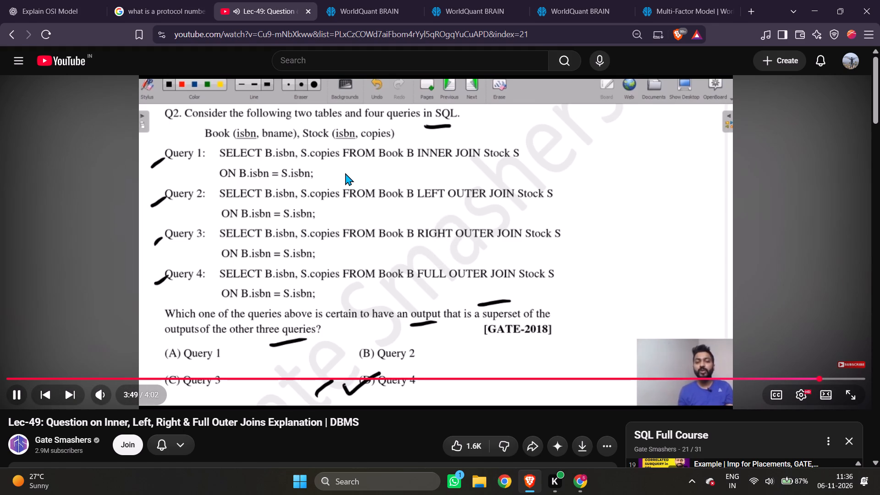
click(345, 173)
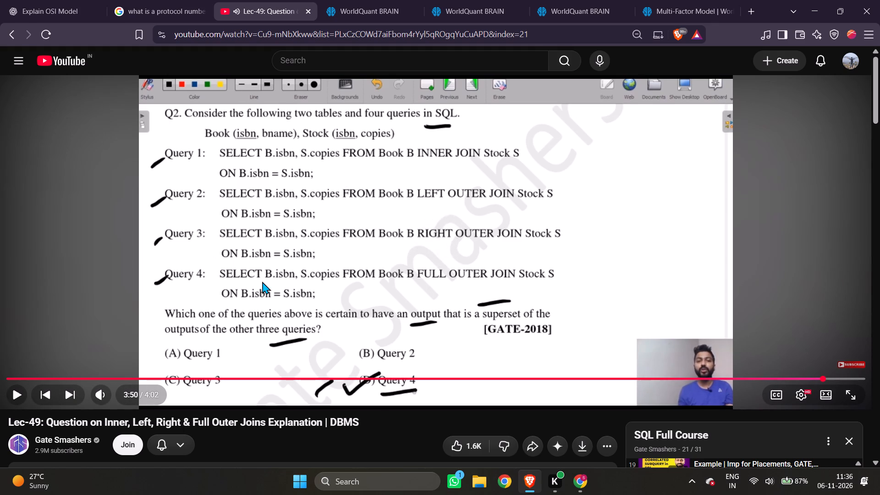
click(198, 271)
Open the playlist video "Lec-132: Top 15 SQL Interview Questions Answers" and pause it.
scroll(401, 257, down, 3)
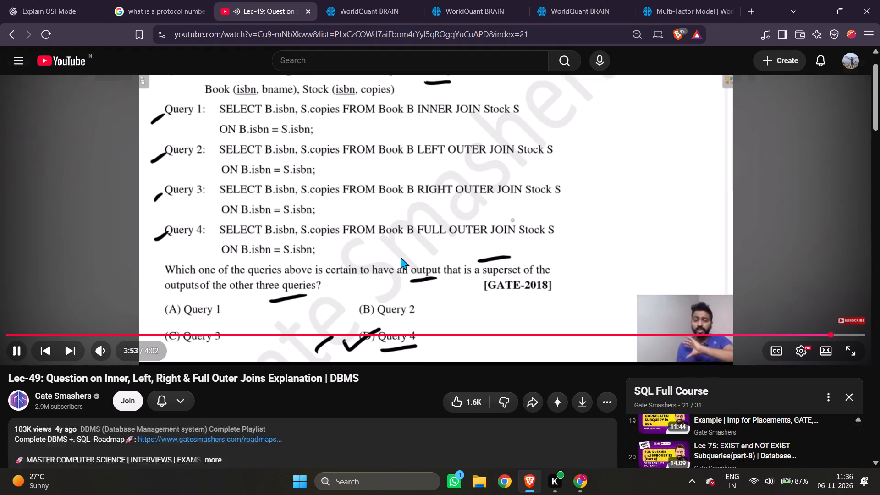
scroll(401, 257, down, 1)
scroll(738, 323, down, 1)
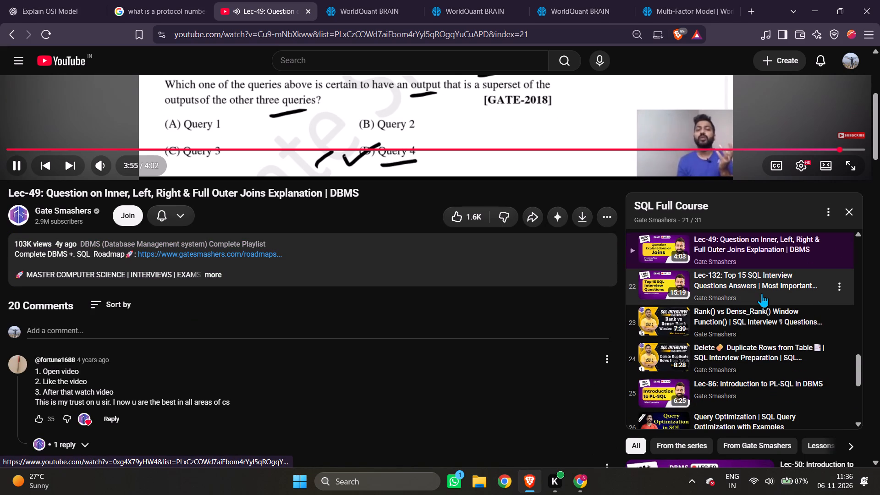
click(762, 293)
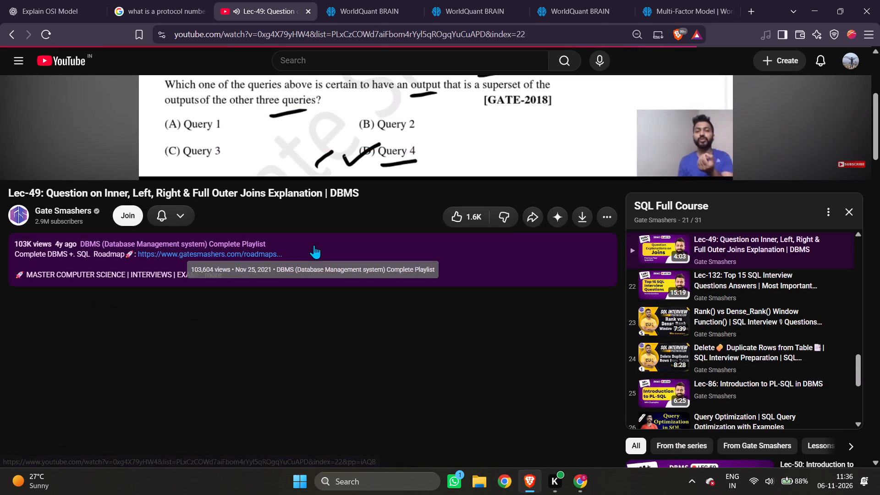
click(369, 0)
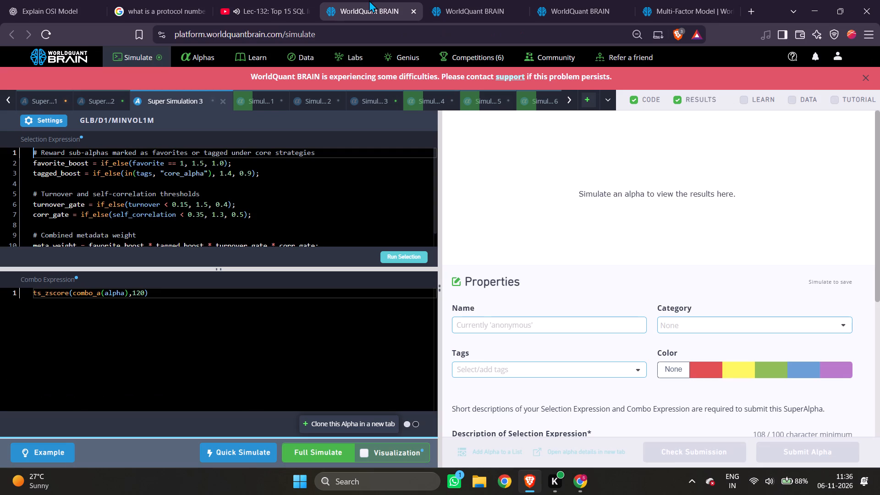
click(262, 0)
click(338, 222)
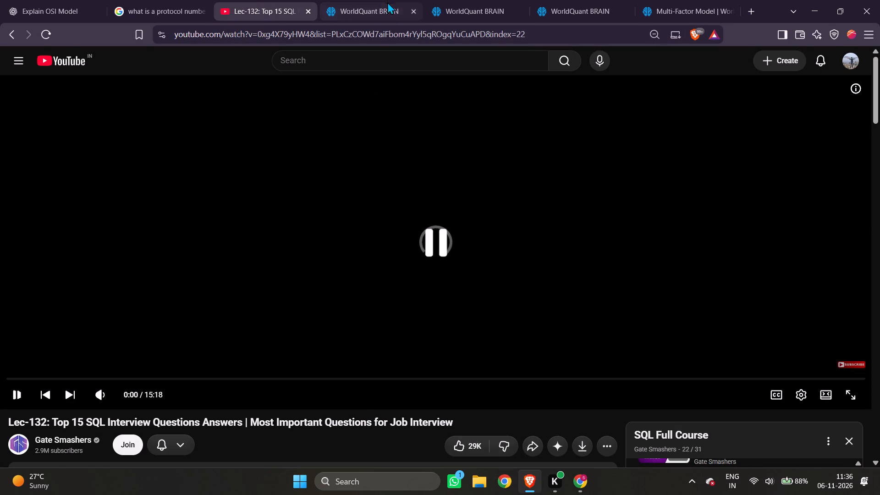
Return to the WorldQuant BRAIN simulations, open Super Simulation 11, and run its submission check.
click(387, 0)
click(573, 99)
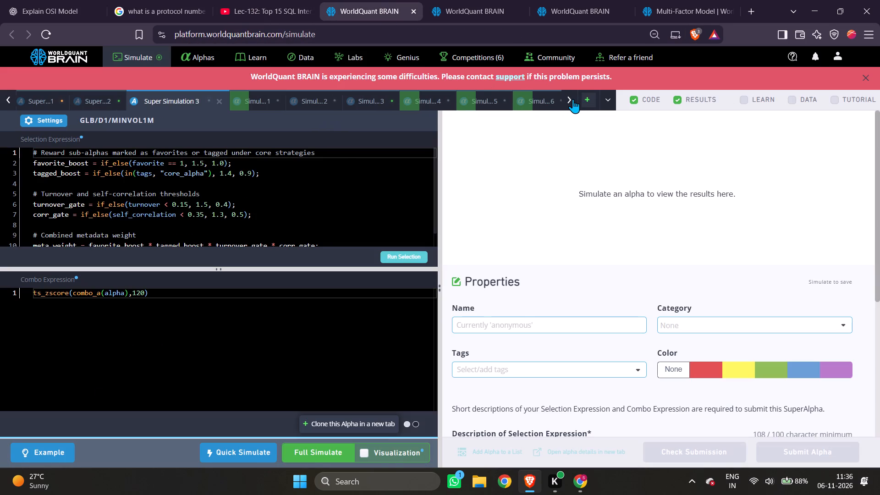
click(530, 101)
click(528, 174)
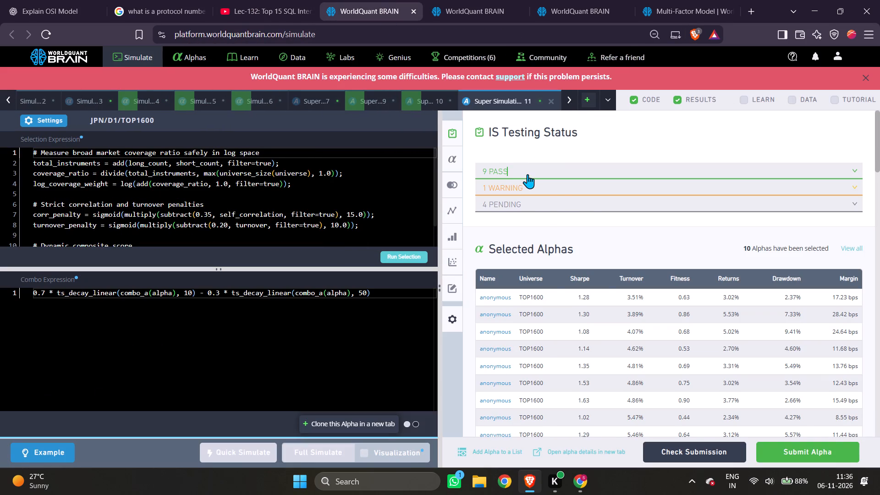
click(528, 174)
click(680, 447)
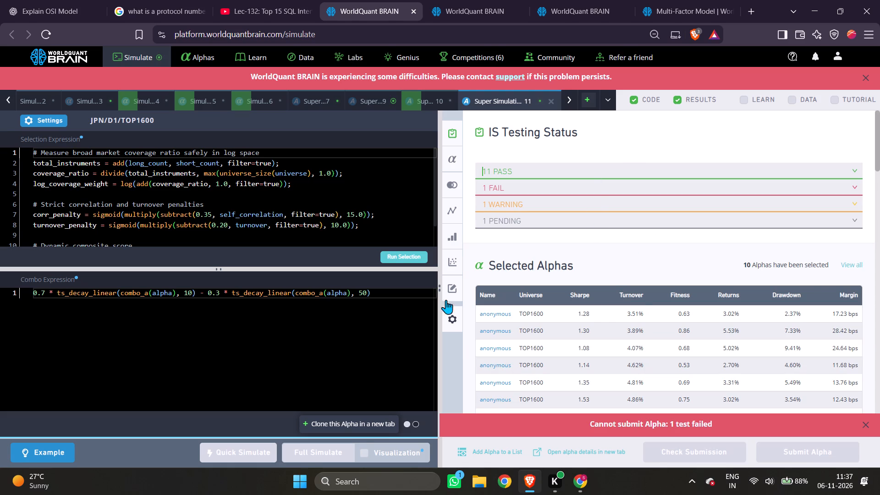
Clone Super Simulation 11 with neutralization set to Sector and start the clone's full simulation.
click(364, 426)
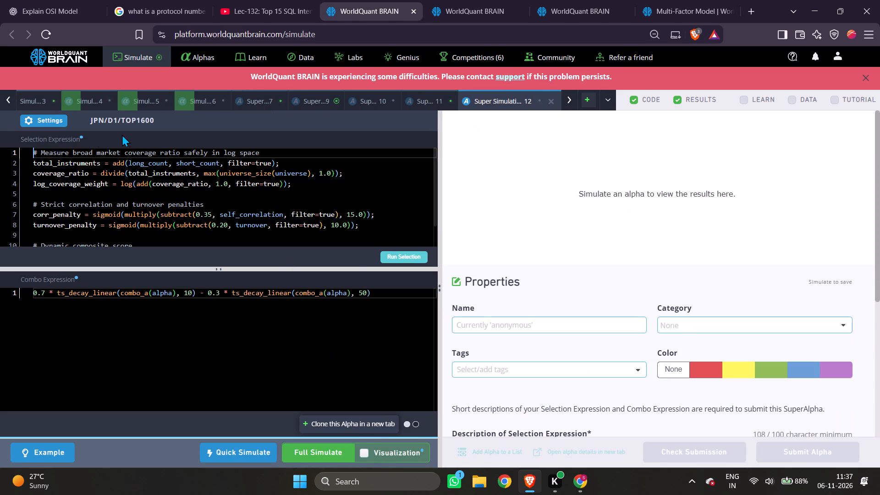
click(57, 123)
click(213, 310)
scroll(254, 326, down, 4)
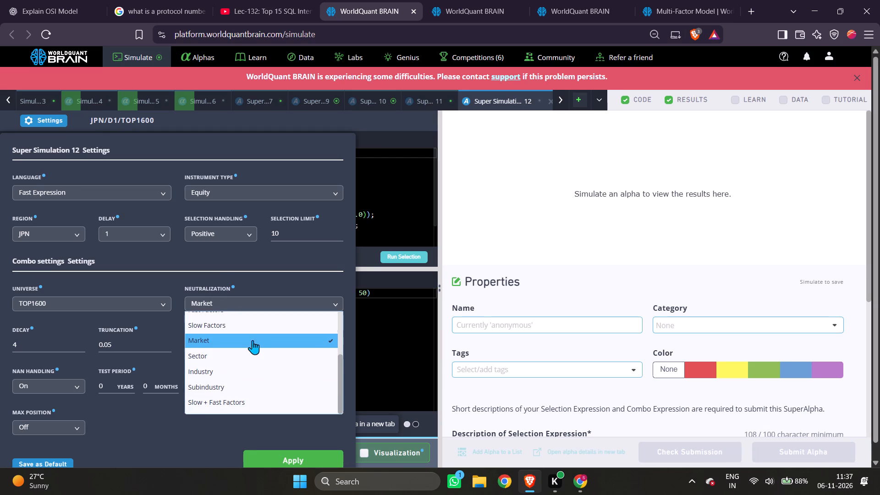
click(248, 352)
click(282, 455)
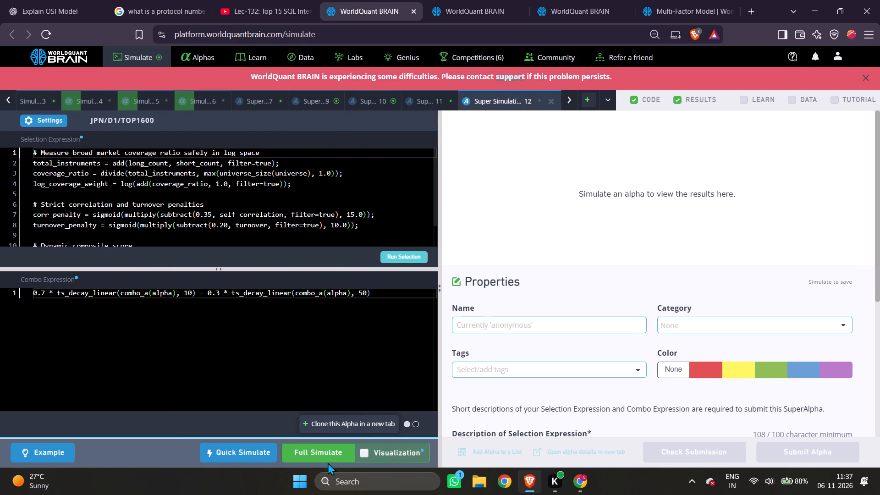
click(328, 462)
click(332, 452)
Clone the Sector-neutralized super alpha with neutralization set to Industry and start the new clone's full simulation.
click(345, 421)
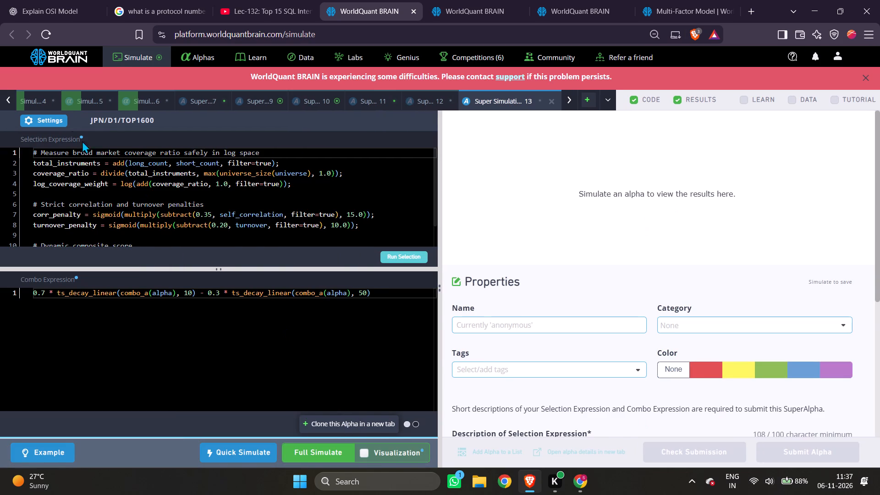
click(57, 123)
click(229, 300)
scroll(255, 370, down, 4)
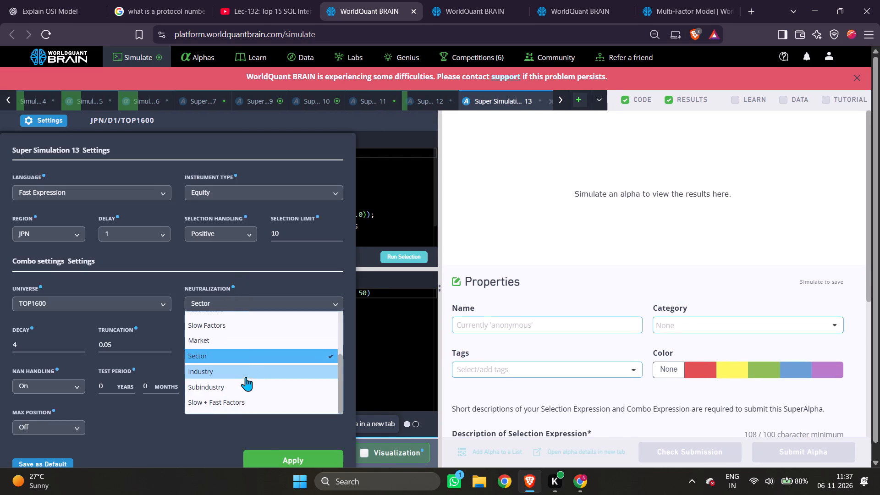
click(245, 378)
drag(262, 442, 263, 448)
click(264, 450)
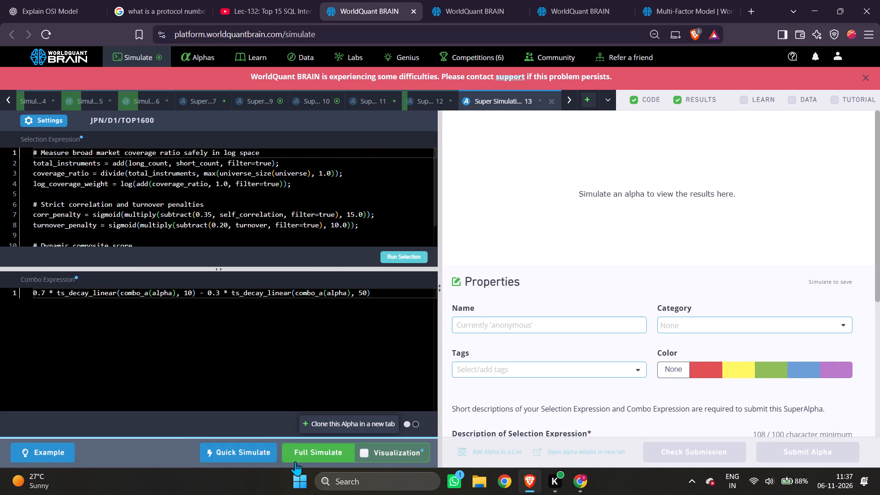
click(299, 456)
Clone the Industry-neutralized super alpha with neutralization set to Subindustry and start the new clone's full simulation.
click(336, 424)
click(49, 123)
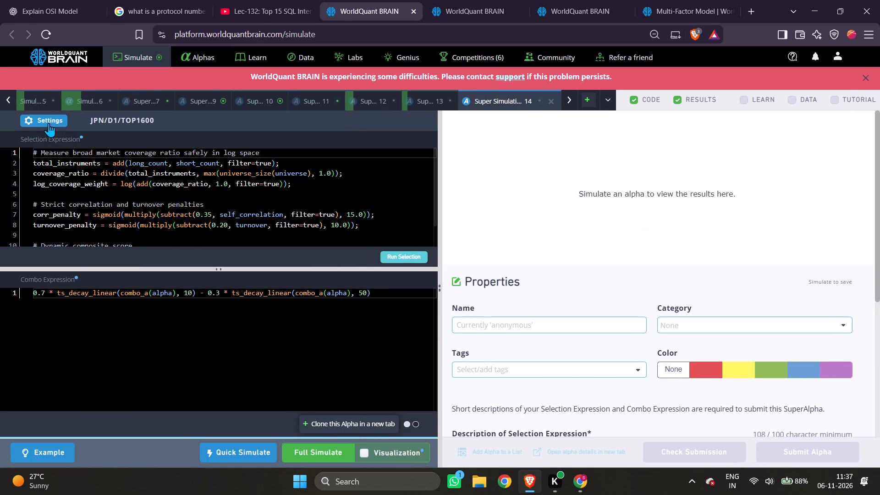
click(263, 302)
scroll(285, 341, down, 5)
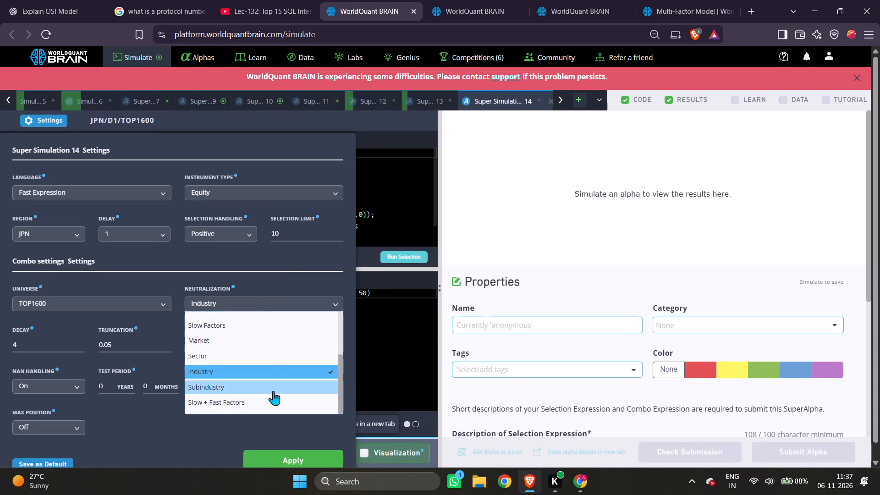
click(273, 391)
click(279, 451)
click(299, 451)
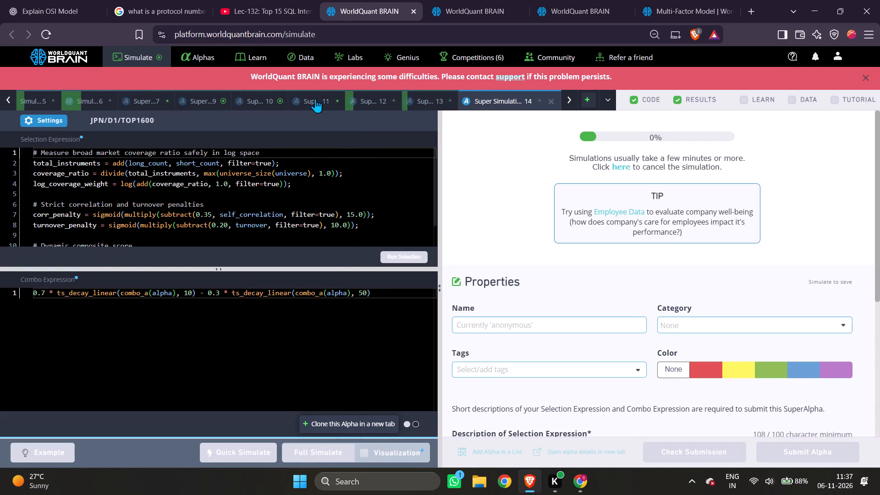
Open Super Simulation 10, review its passed tests, and run its submission check.
click(260, 101)
click(537, 175)
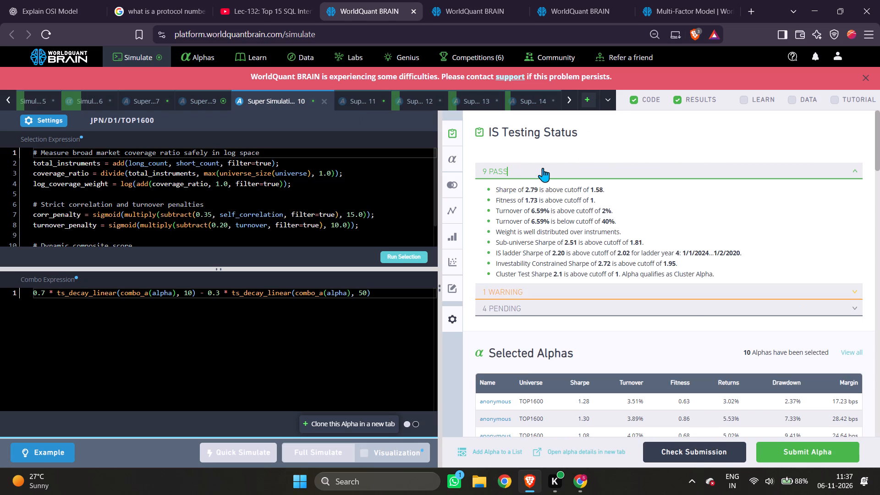
click(543, 168)
click(668, 451)
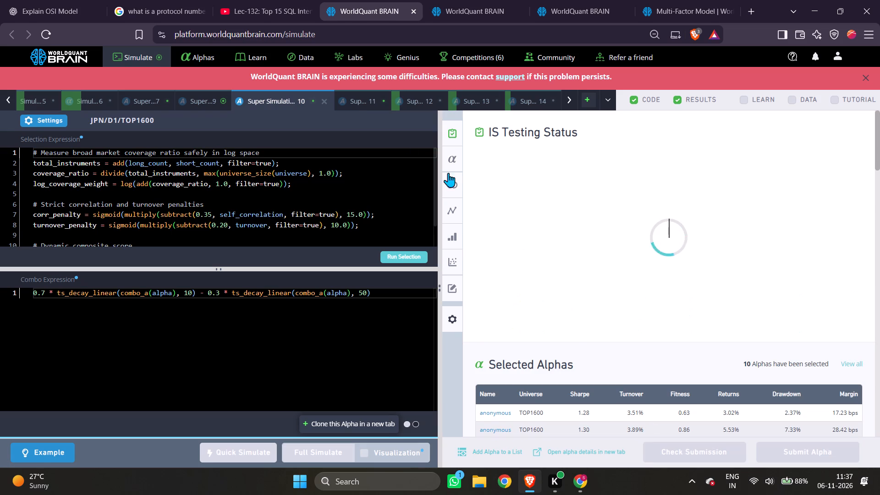
Close Super Simulation 11.
click(363, 104)
click(381, 100)
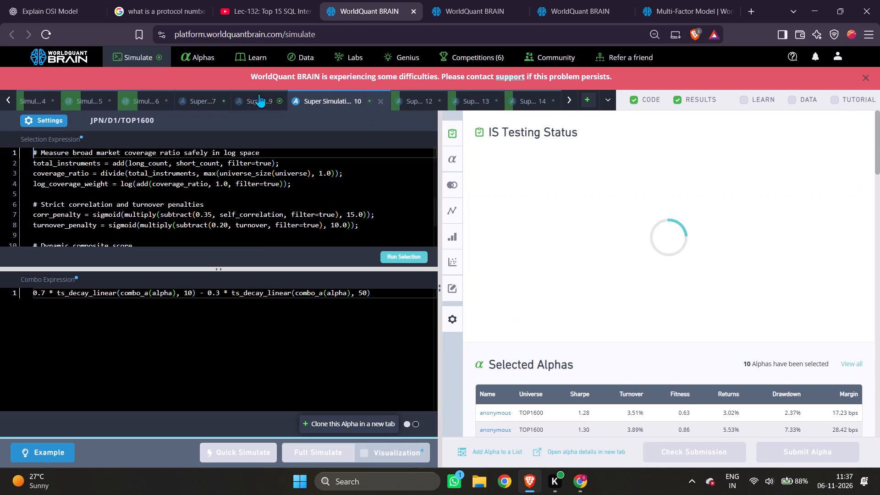
Compare the passed tests of Super Simulations 9 and 10, and close Super Simulation 10.
click(277, 99)
click(557, 167)
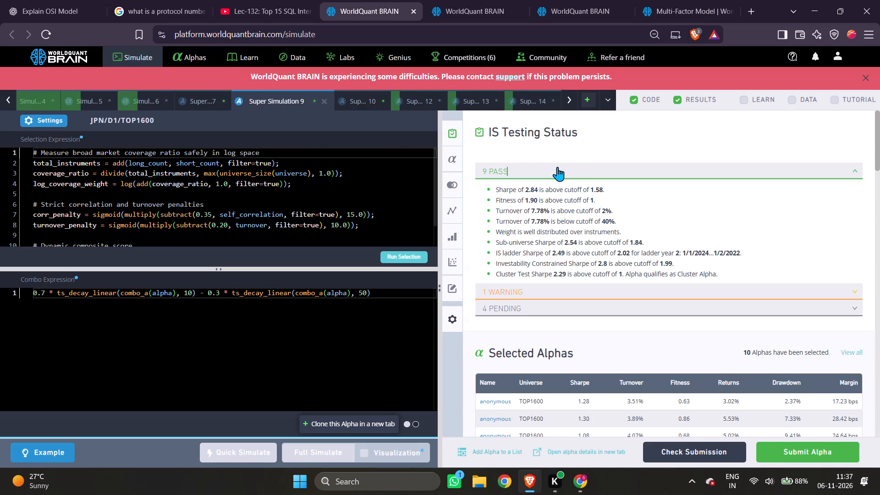
click(366, 100)
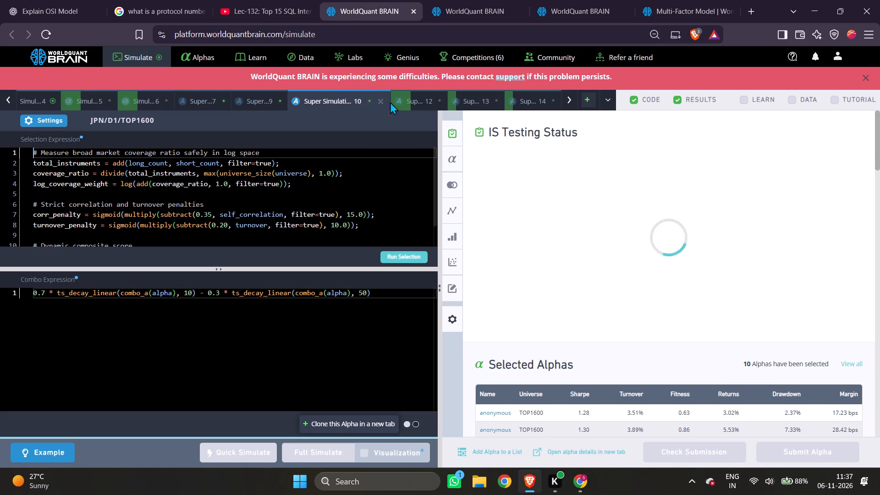
click(577, 173)
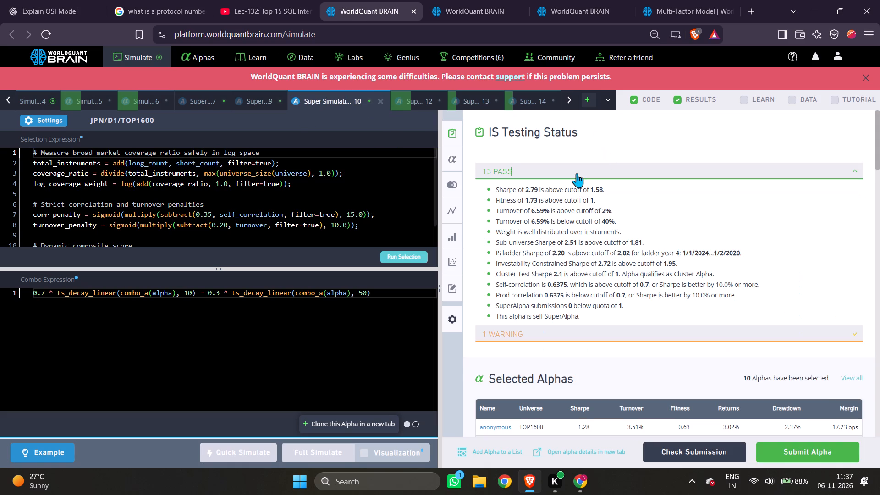
click(383, 101)
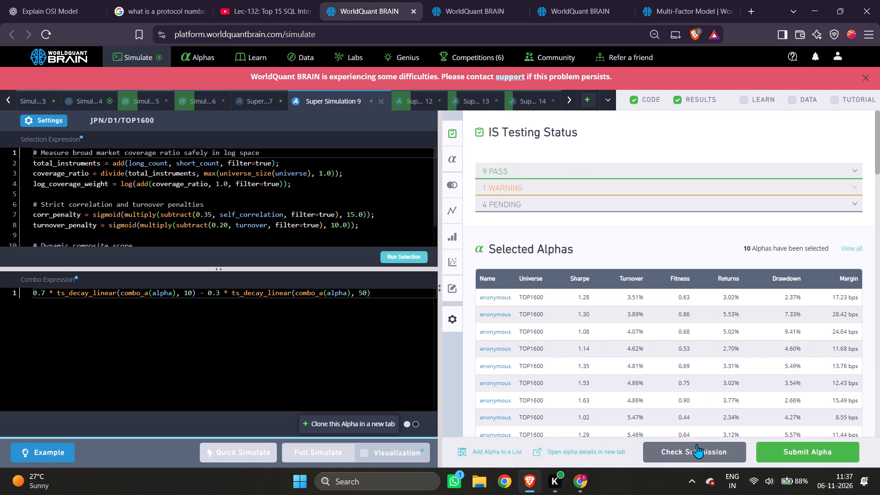
Run the submission check on Super Simulation 9.
click(697, 444)
Open Simulation 4, review its passed tests, set its decay to 10, and rerun its full simulation.
click(95, 110)
click(94, 104)
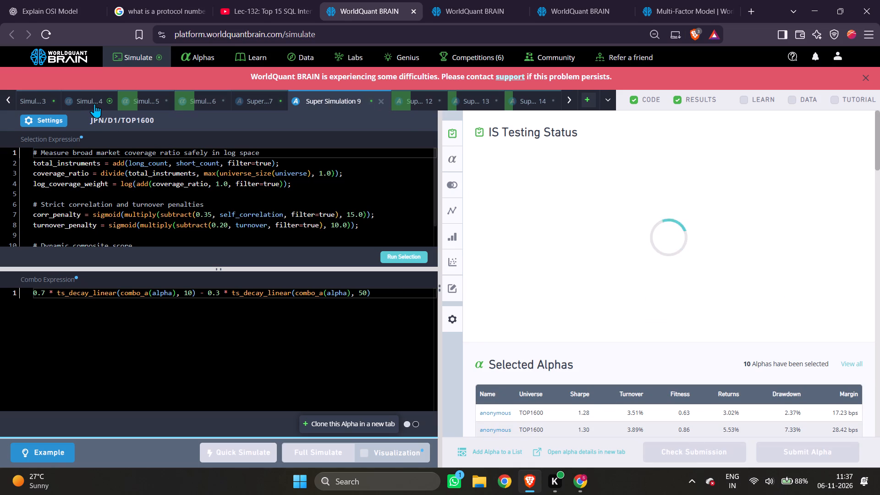
click(493, 181)
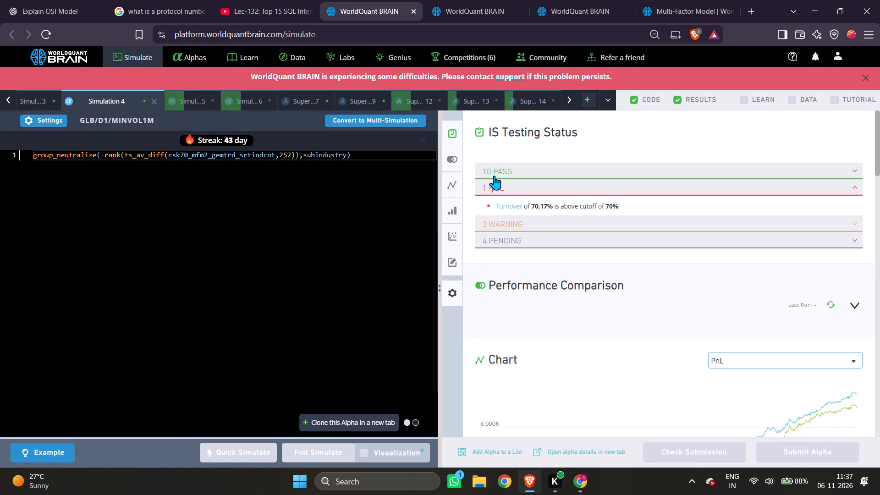
click(500, 169)
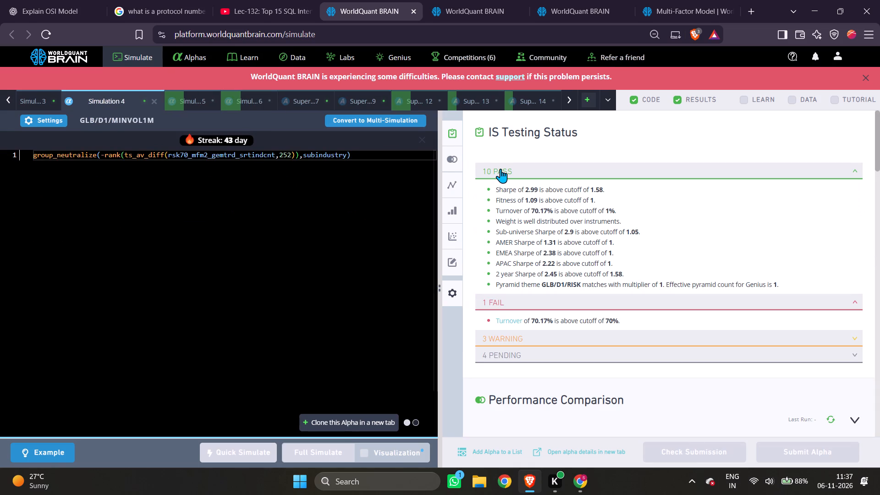
click(55, 122)
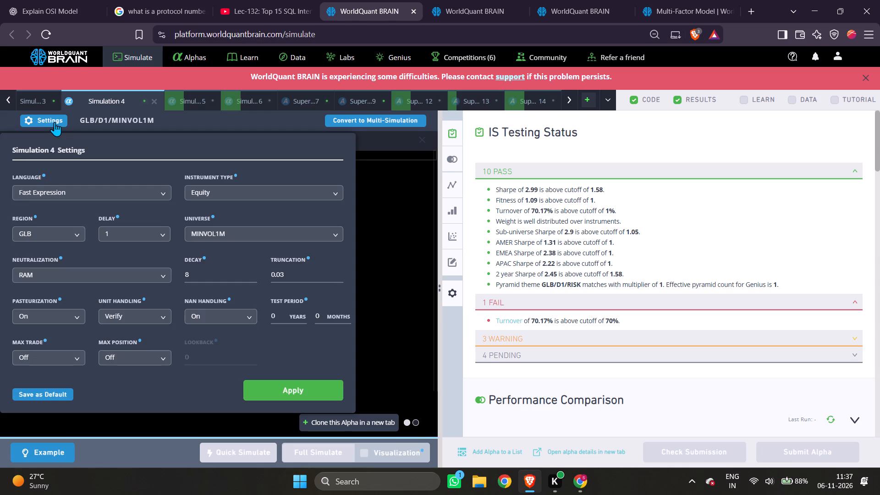
click(201, 271)
key(BackSpace)
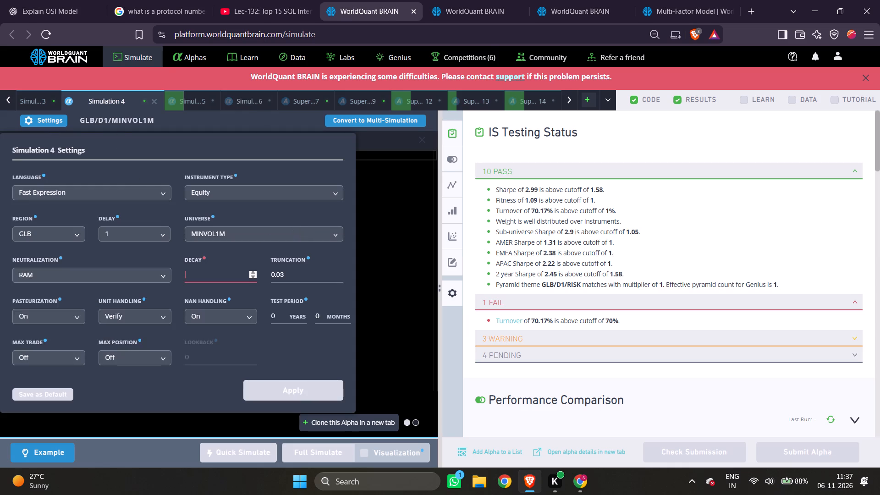
key(9)
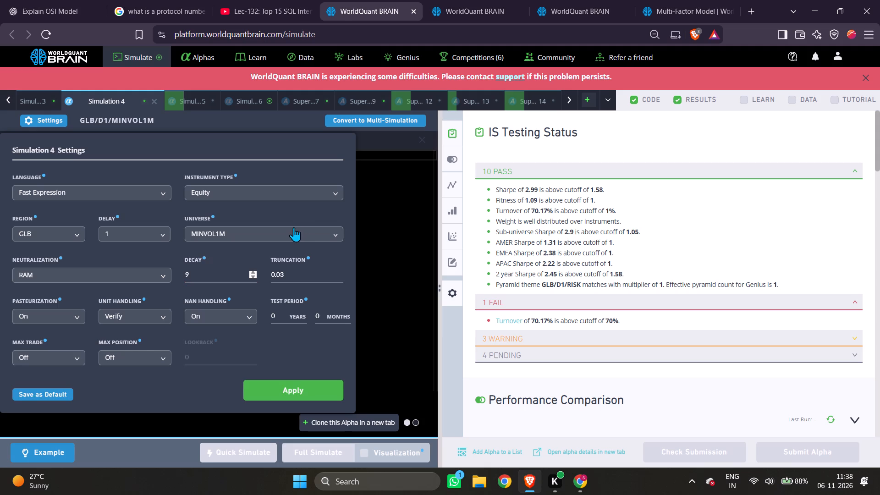
key(BackSpace)
text(10)
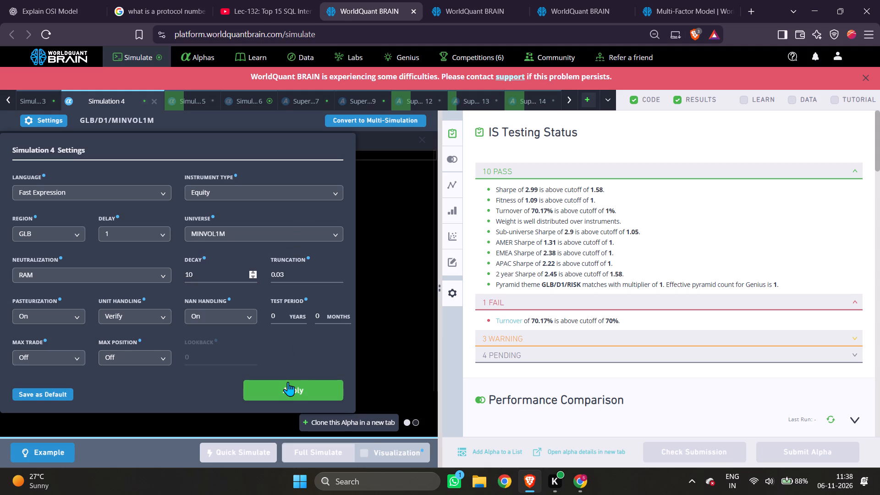
click(288, 382)
click(317, 448)
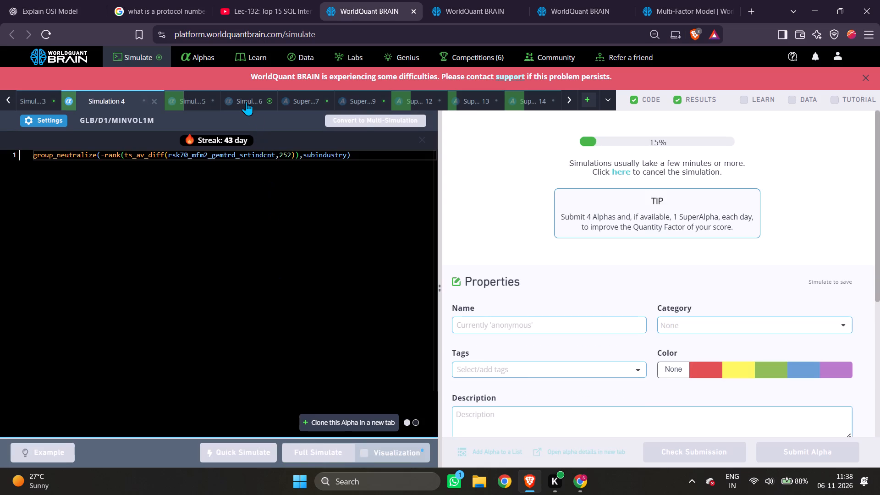
Fill Simulation 6's Power Pool description template with its alpha expression for the idea, data rationale and operator rationale.
click(246, 101)
click(534, 169)
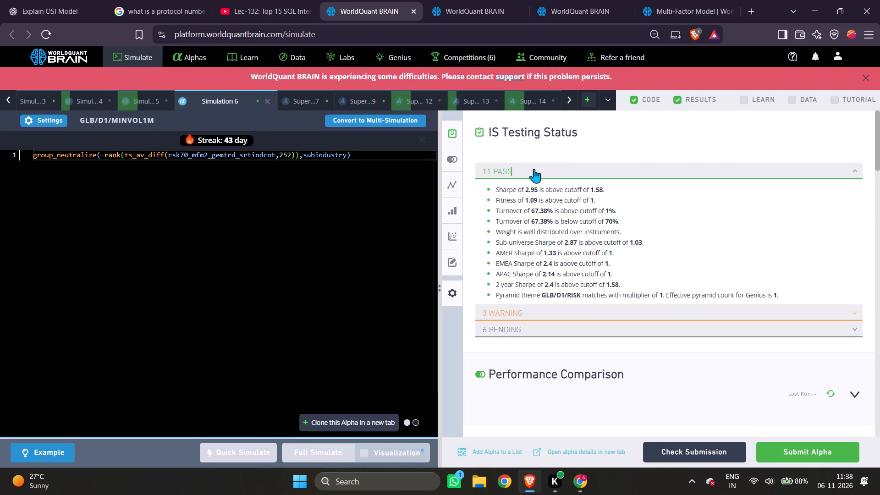
click(534, 169)
click(393, 178)
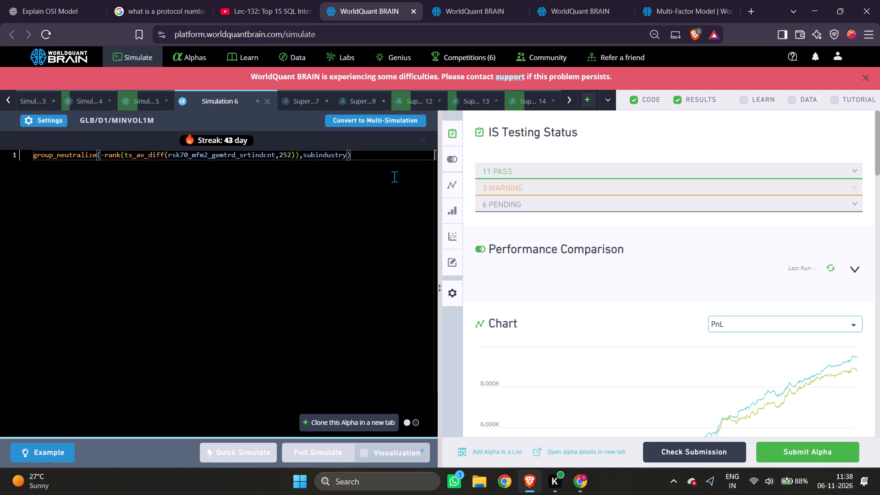
key(ctrl+c)
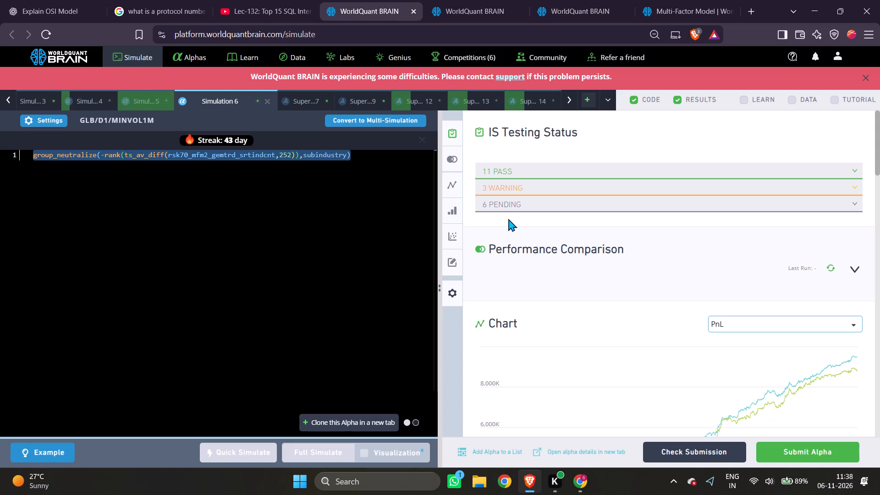
scroll(544, 215, down, 20)
scroll(544, 215, down, 6)
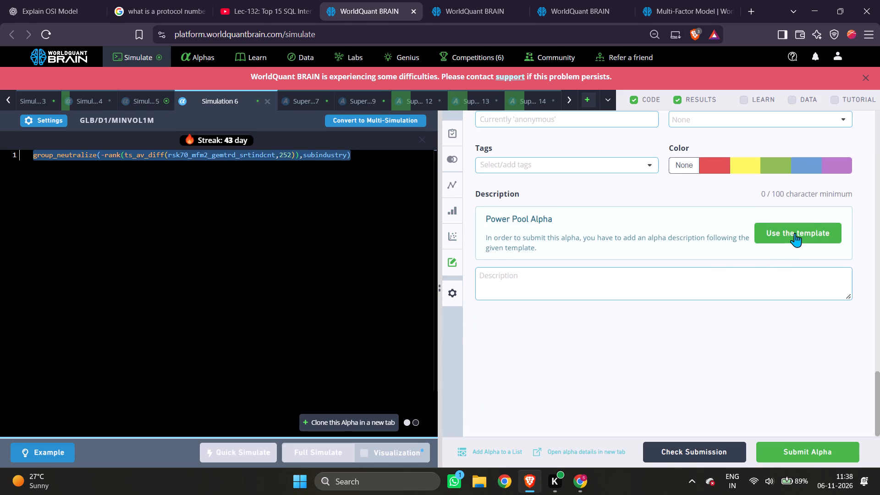
click(795, 233)
click(589, 279)
key(ctrl+v)
click(614, 282)
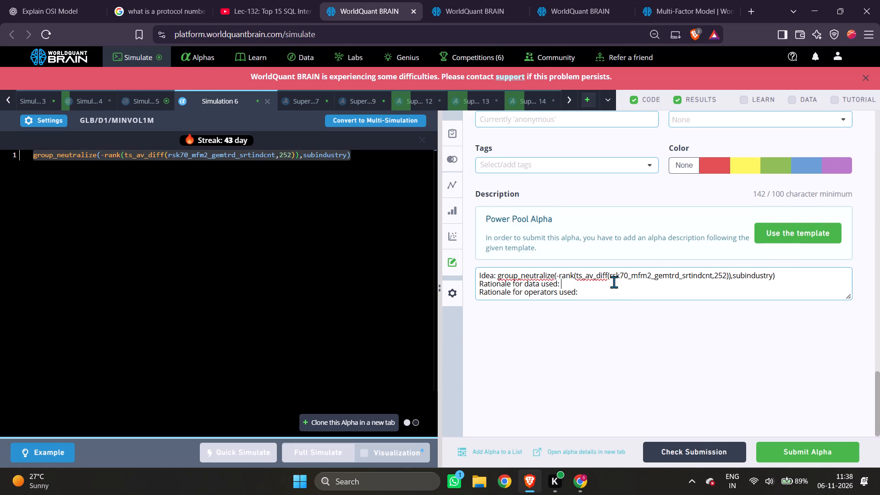
key(ctrl+v)
click(618, 295)
key(ctrl+v)
Run the submission check on Simulation 6.
scroll(704, 326, up, 5)
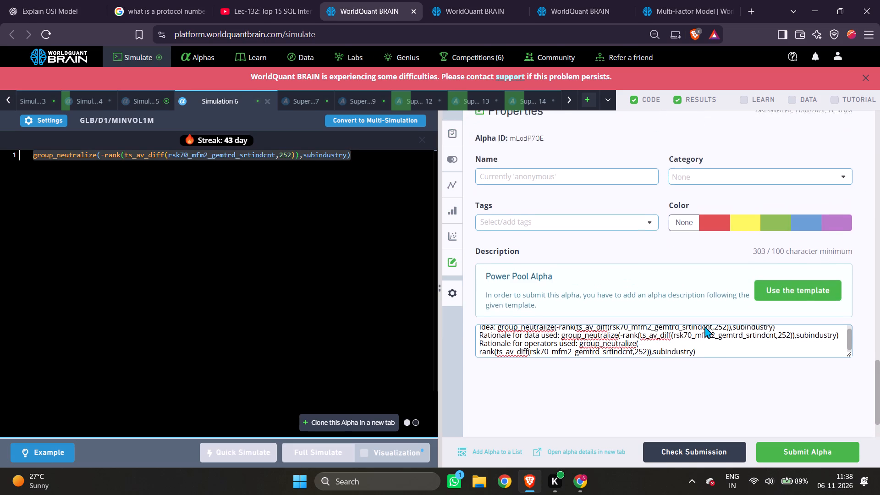
scroll(704, 326, up, 6)
click(676, 456)
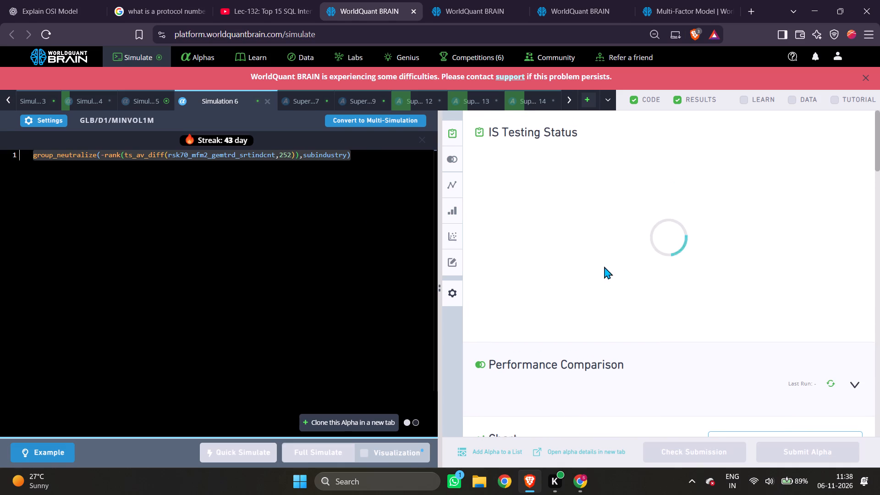
Examine Simulation 5's passed tests, and Simulation 6's passed tests and warnings from its submission check.
click(132, 96)
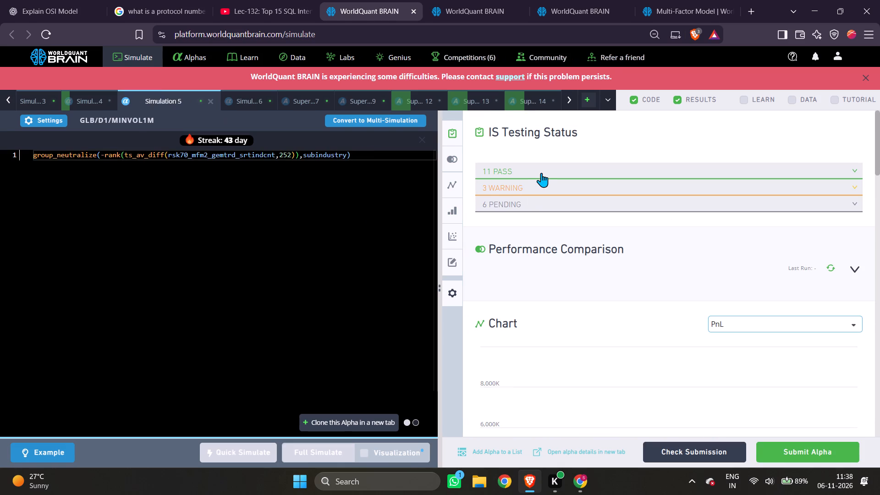
click(541, 173)
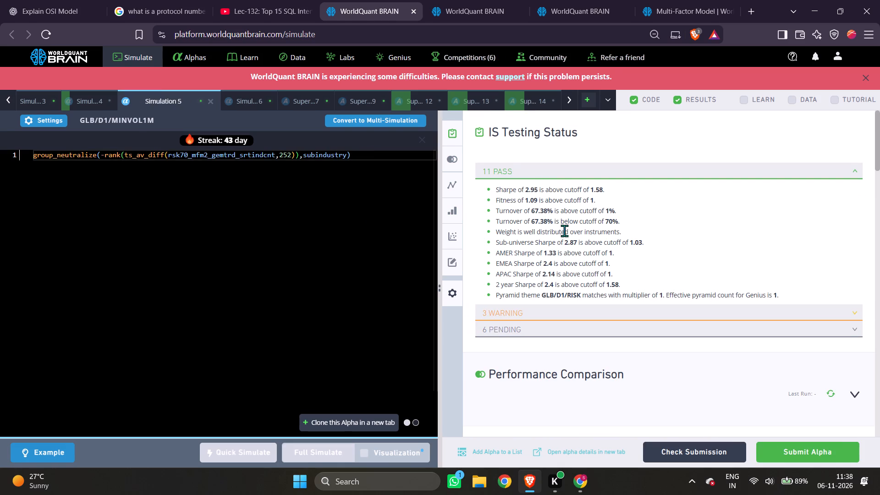
click(251, 100)
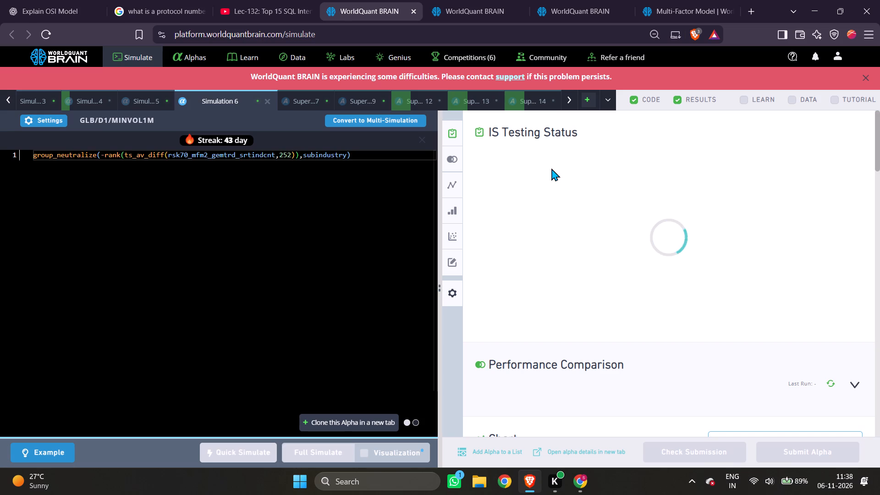
click(47, 118)
click(47, 118)
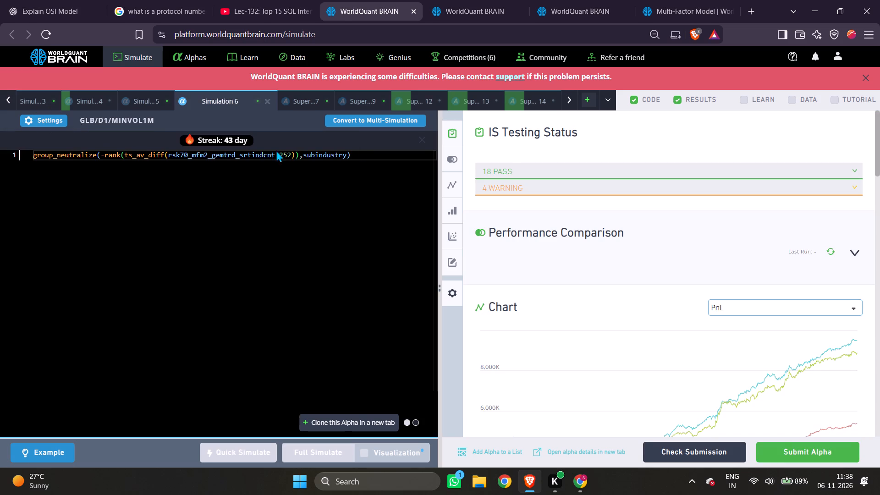
click(524, 168)
scroll(615, 283, down, 1)
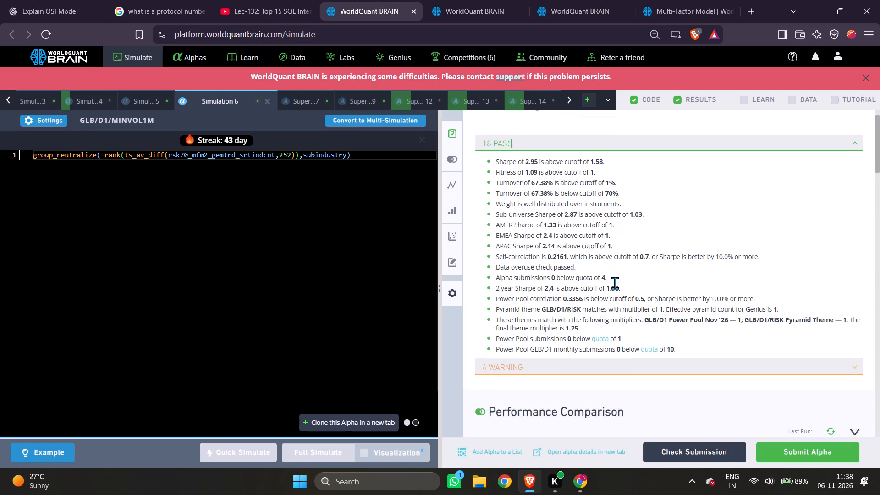
click(534, 328)
click(533, 329)
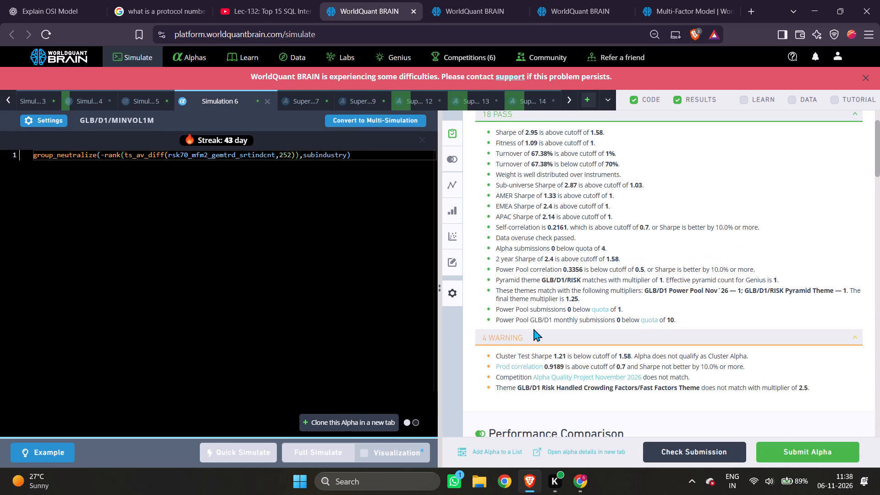
Fill Simulation 5's Power Pool description template with its alpha expression for the idea, data rationale and operator rationale.
click(147, 97)
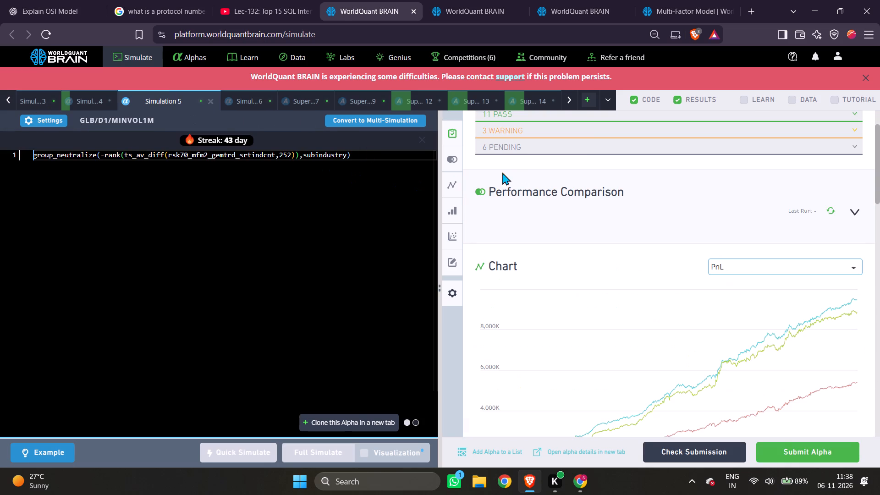
scroll(584, 120, up, 1)
click(561, 165)
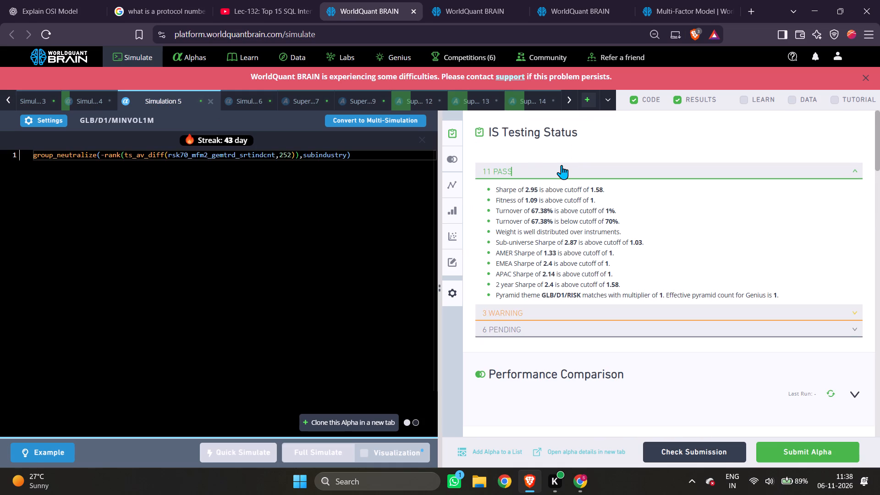
click(315, 191)
key(ctrl+a)
key(ctrl+c)
scroll(547, 225, down, 10)
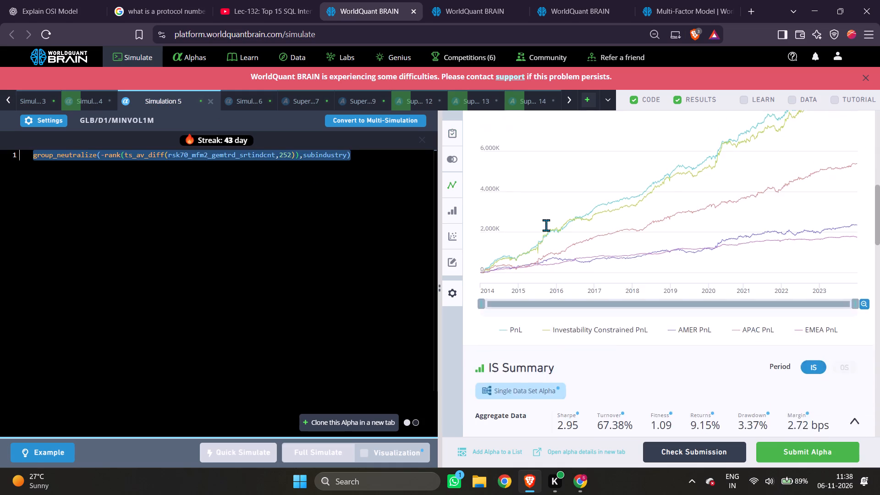
scroll(546, 225, down, 16)
click(779, 233)
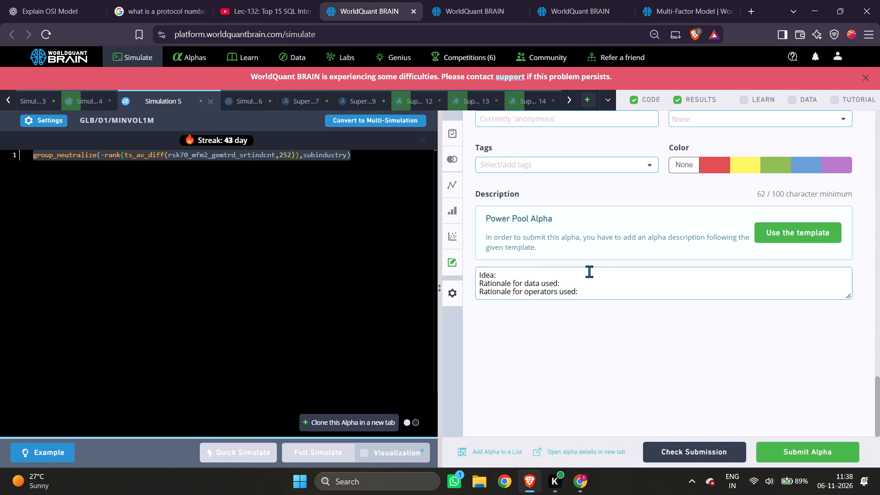
click(589, 271)
key(ctrl+v)
click(580, 280)
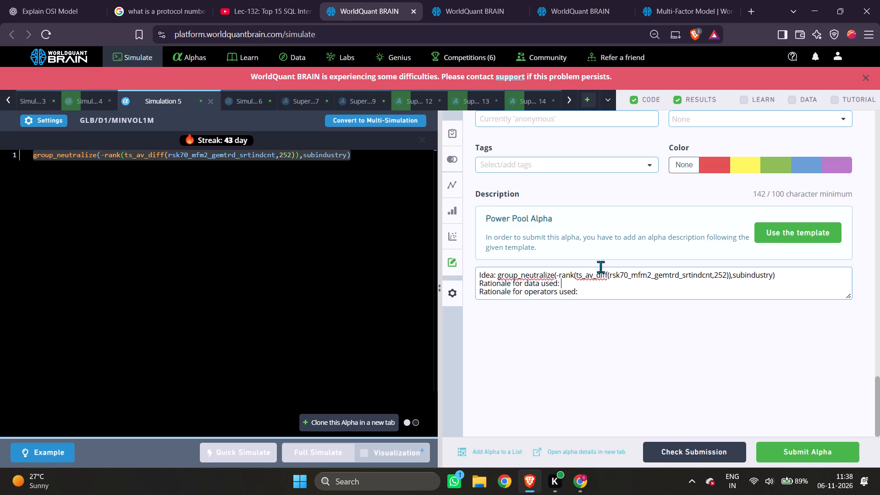
key(ctrl+v)
click(594, 297)
key(ctrl+v)
Run the submission check on Simulation 5 and review its passed tests and warnings.
scroll(646, 276, up, 5)
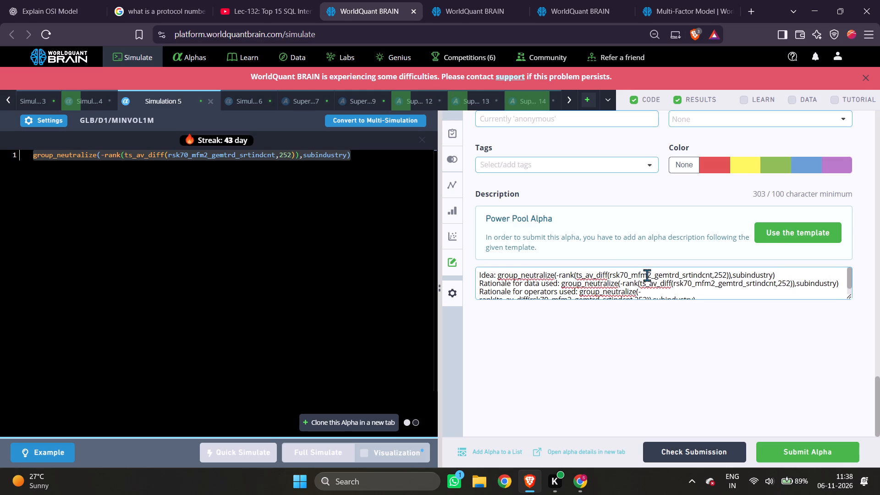
scroll(647, 275, up, 12)
click(669, 445)
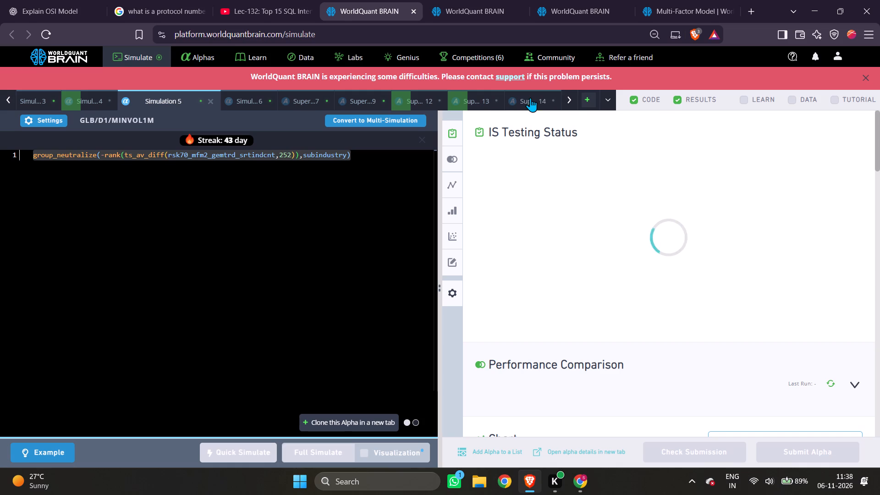
click(571, 99)
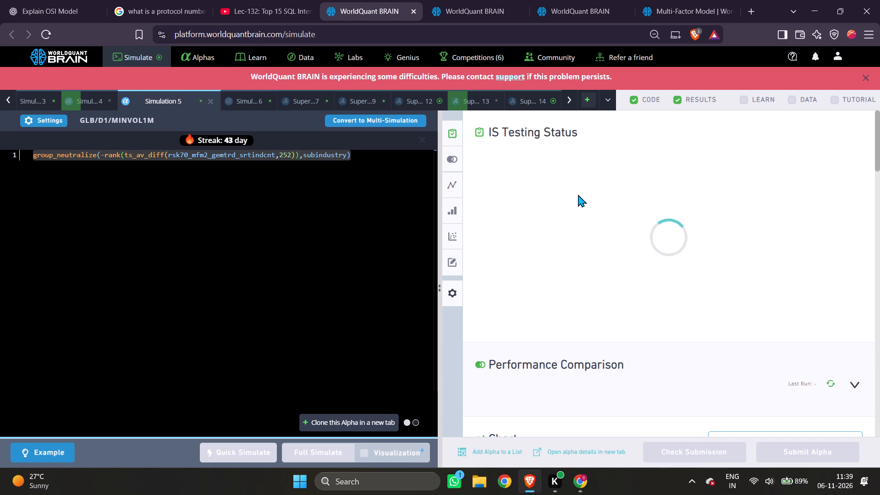
scroll(618, 330, down, 1)
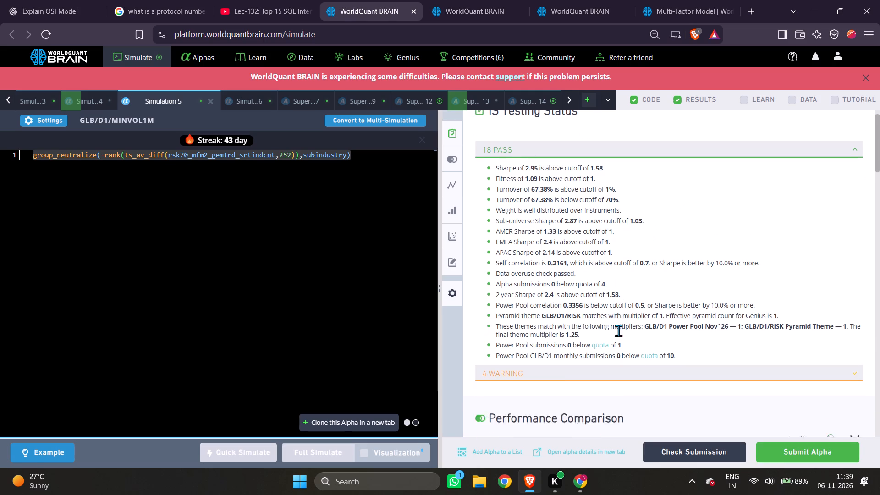
click(594, 334)
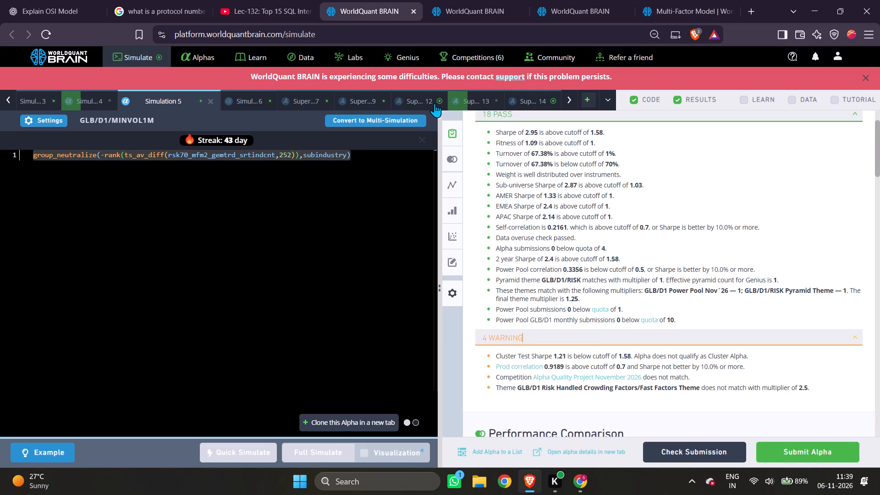
Examine the passed tests of Super Simulation 12 and Super Simulation 14.
click(432, 101)
click(536, 133)
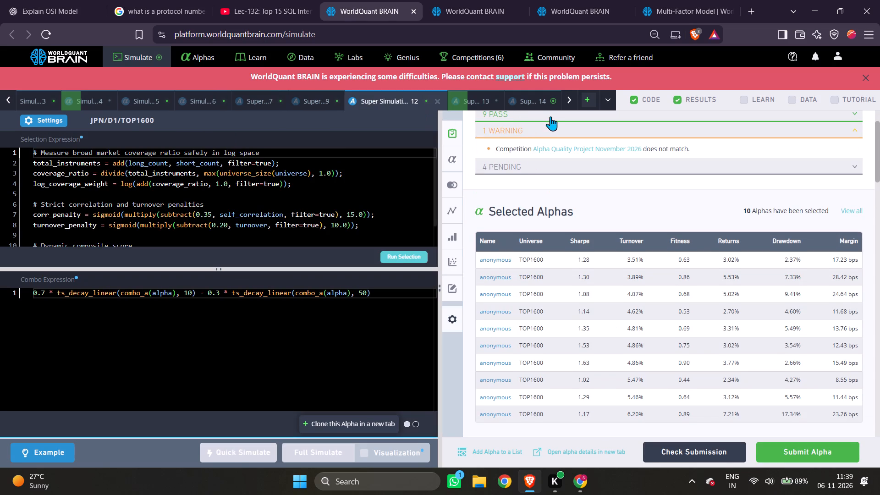
scroll(550, 134, up, 1)
click(550, 175)
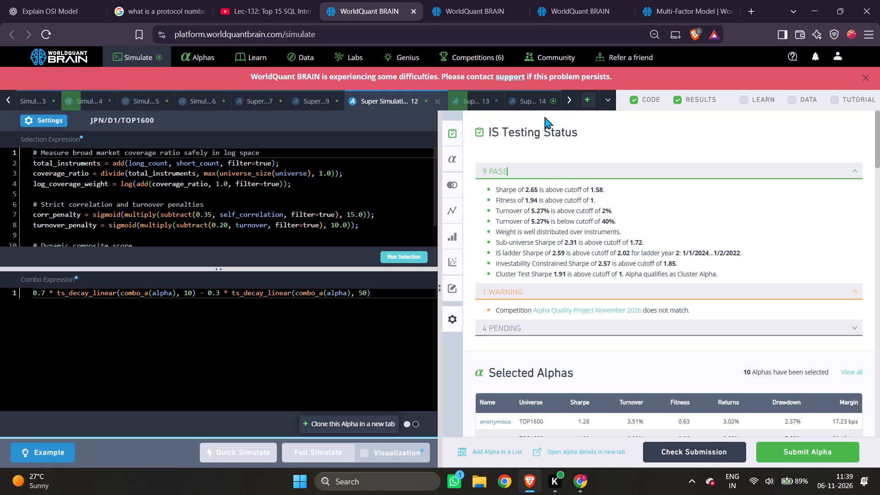
click(543, 104)
click(569, 175)
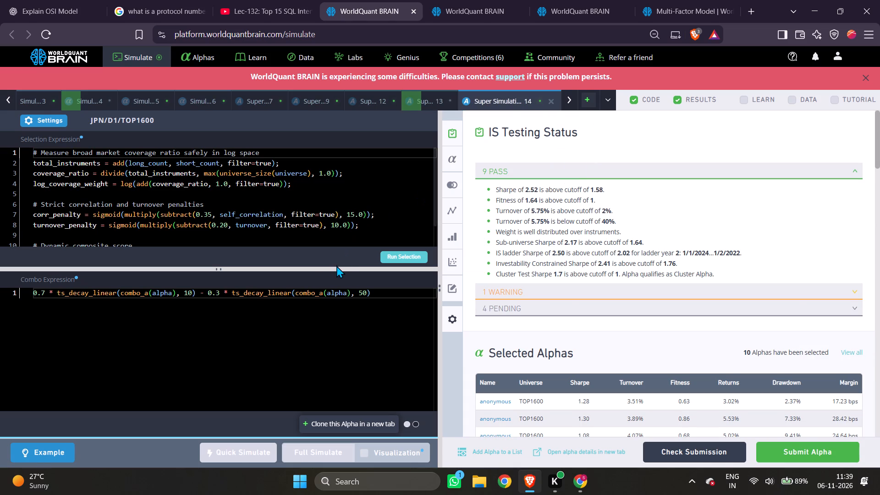
Open Super Simulation 7, review its passed tests, and submit it.
click(224, 100)
click(316, 98)
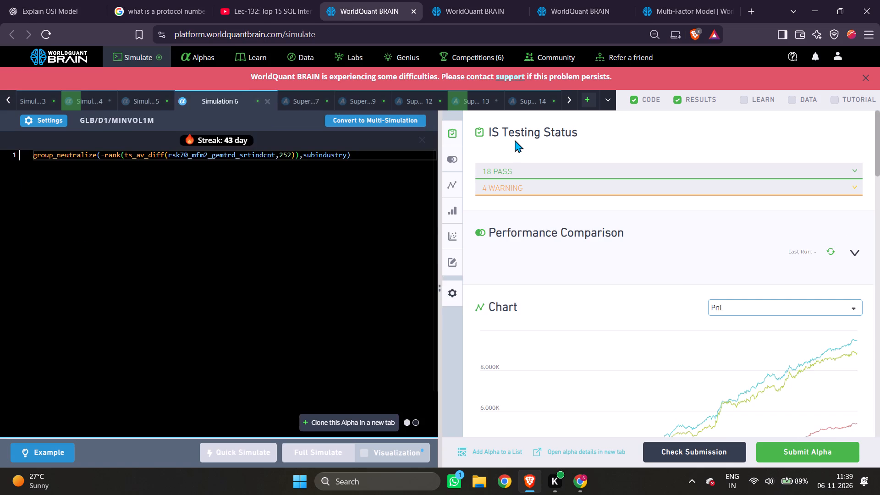
click(520, 166)
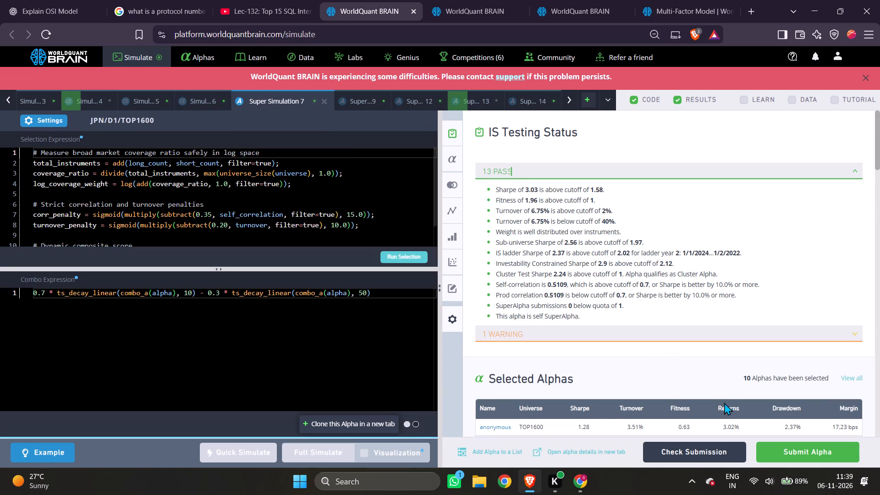
click(798, 456)
Close Super Simulations 13, 14, 12 and 9.
click(605, 102)
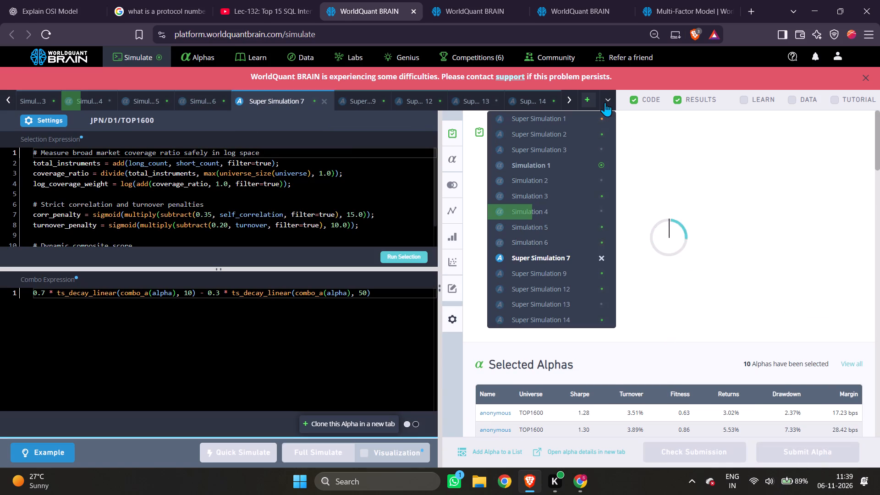
click(602, 306)
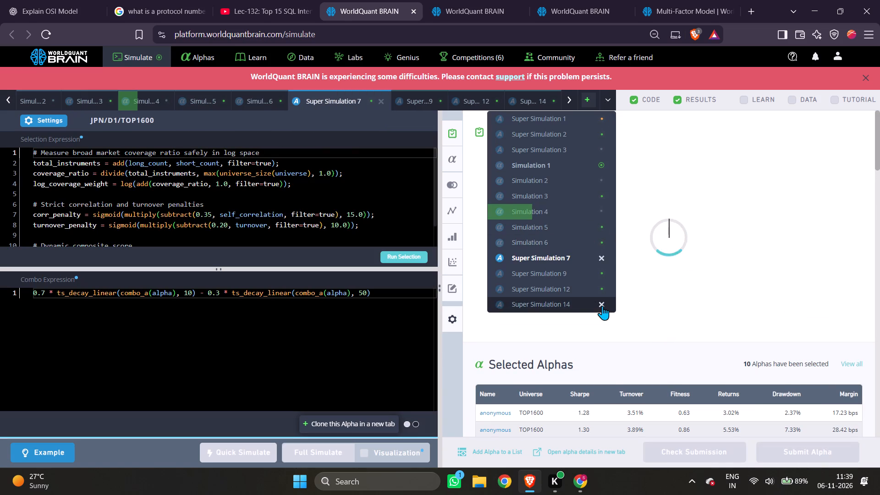
click(601, 304)
click(600, 288)
click(600, 273)
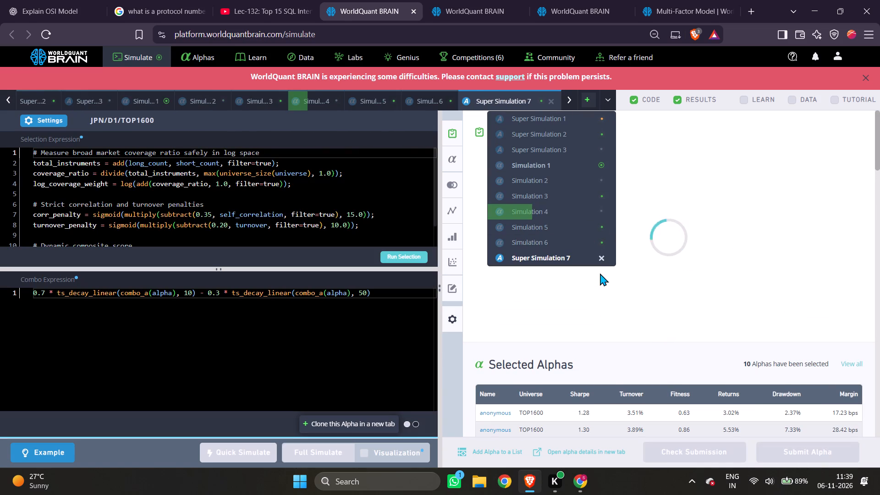
click(305, 162)
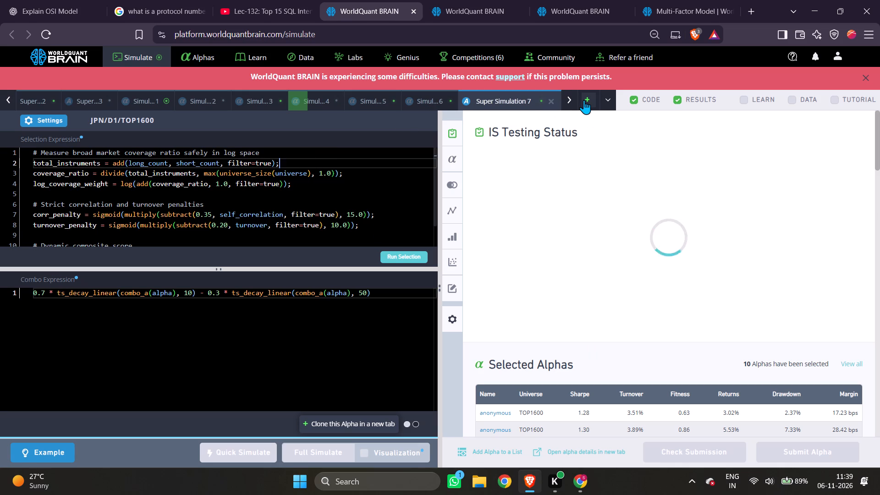
Review Super Simulation 7's results while its submission runs, and close that simulation once submitted.
scroll(531, 237, down, 8)
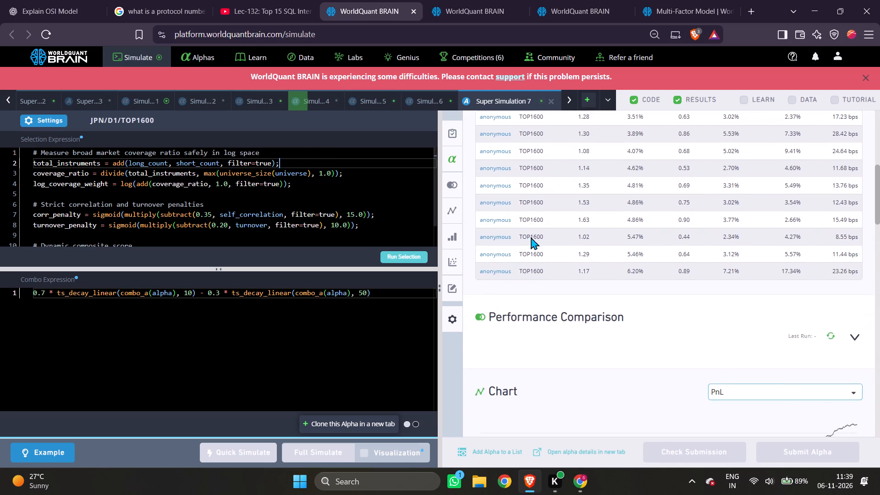
scroll(531, 237, down, 8)
scroll(531, 237, up, 2)
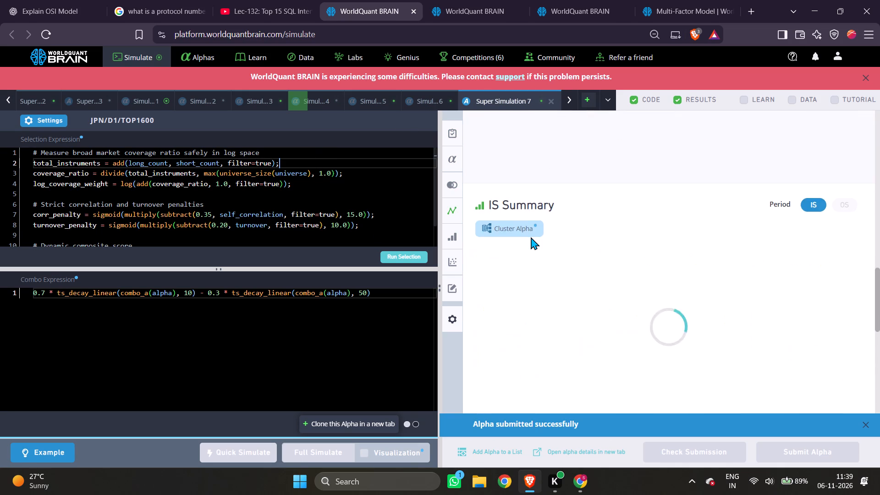
scroll(531, 237, up, 9)
click(549, 99)
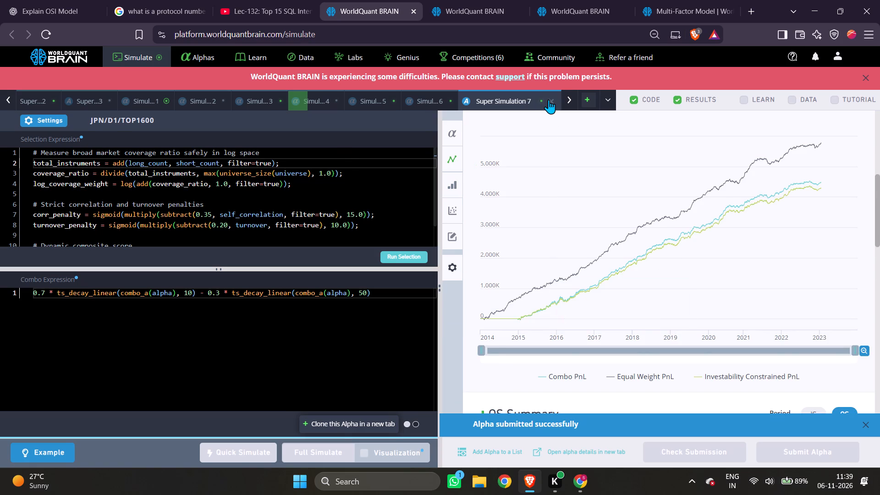
Open Simulation 1 and examine its passed in-sample tests.
scroll(620, 316, up, 2)
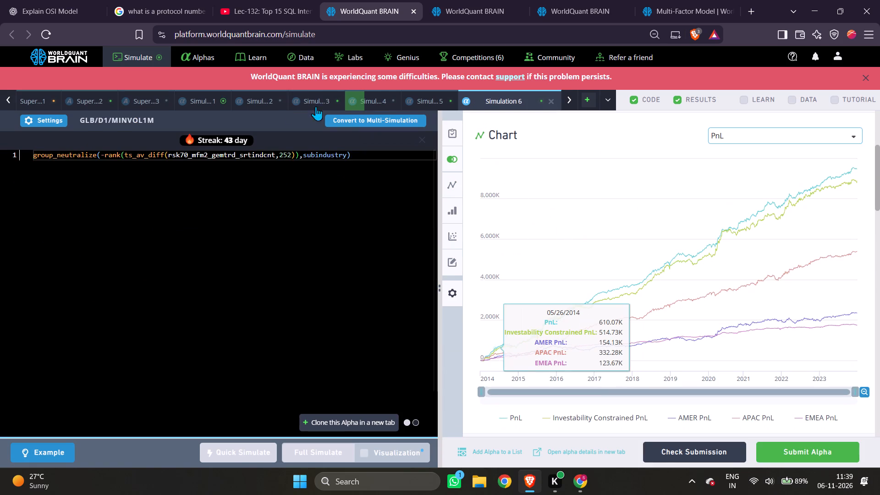
click(211, 106)
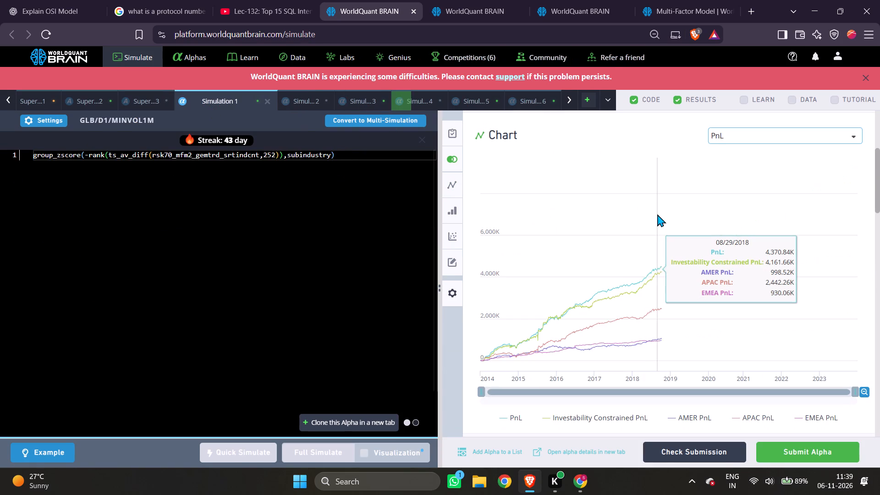
scroll(655, 266, down, 1)
scroll(666, 332, up, 8)
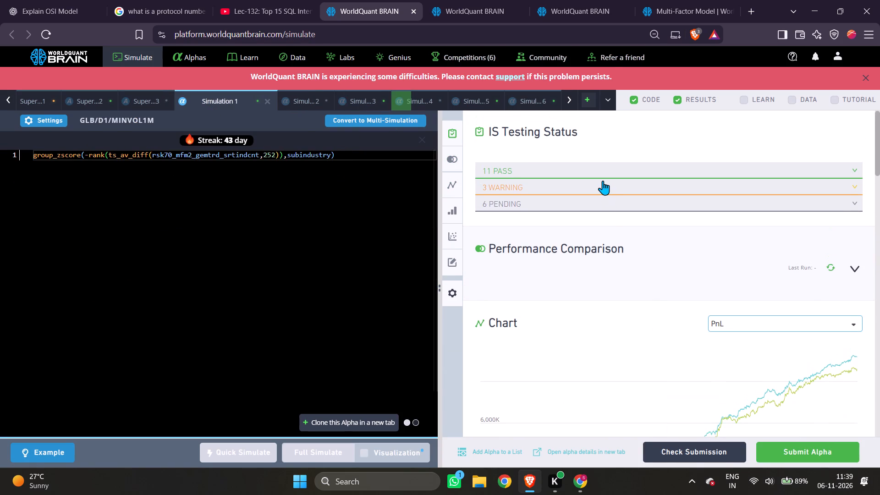
click(597, 170)
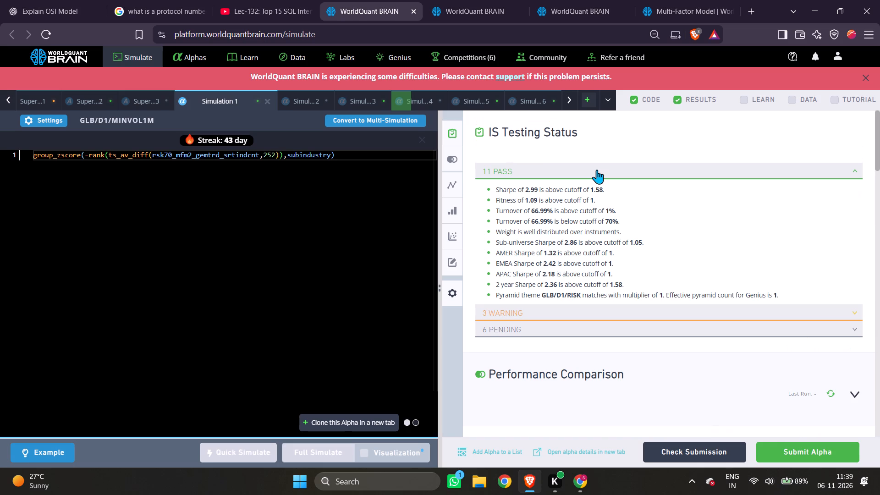
scroll(538, 319, down, 1)
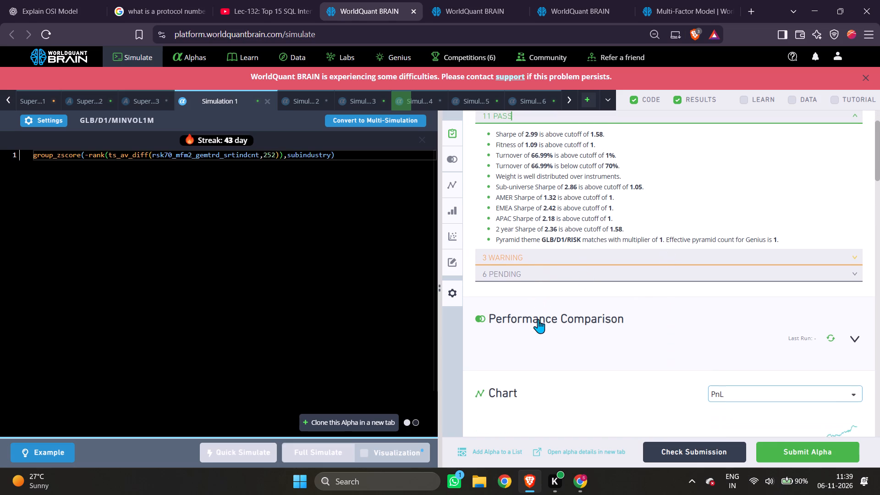
click(8, 93)
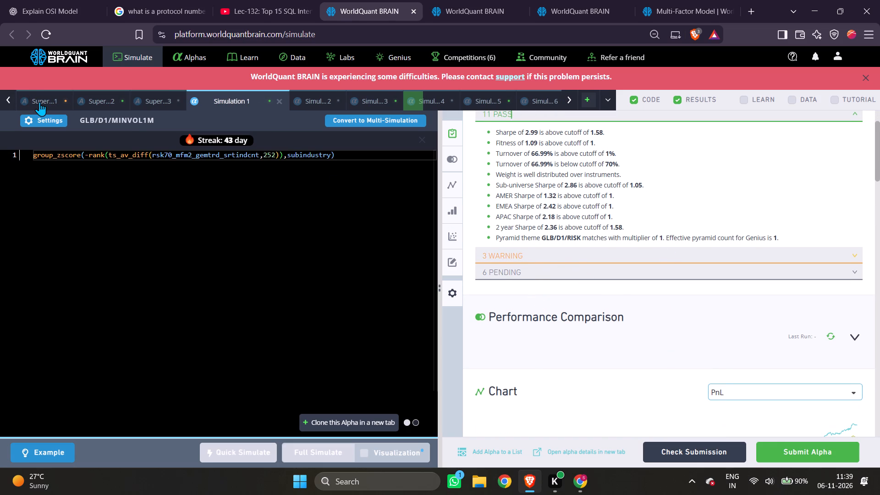
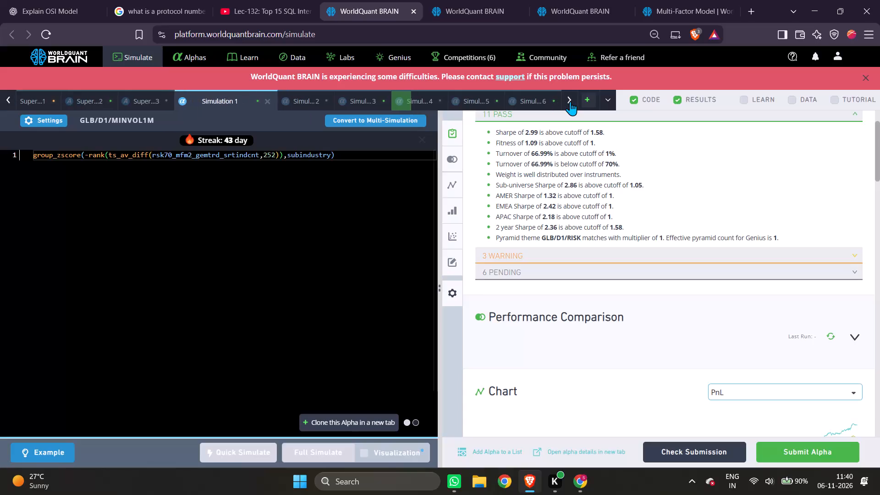
Switch from Simulation 1 to Simulation 2 to view its alpha expression and simulation status.
click(9, 103)
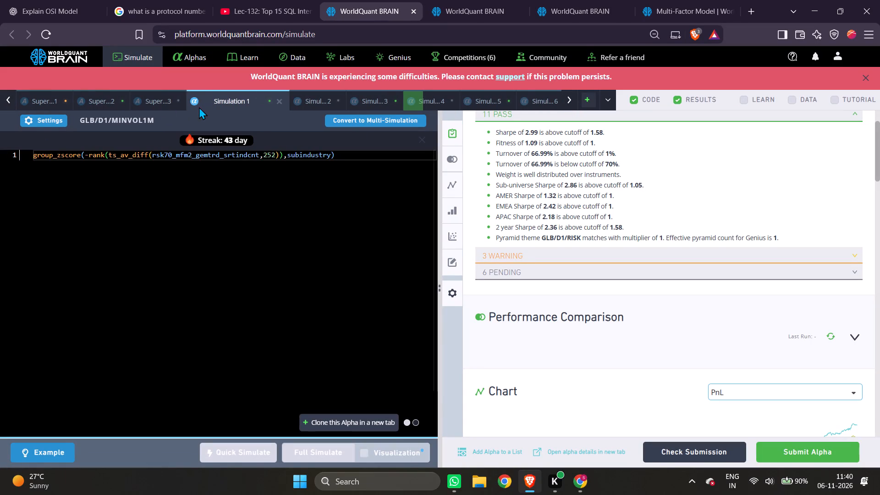
click(304, 102)
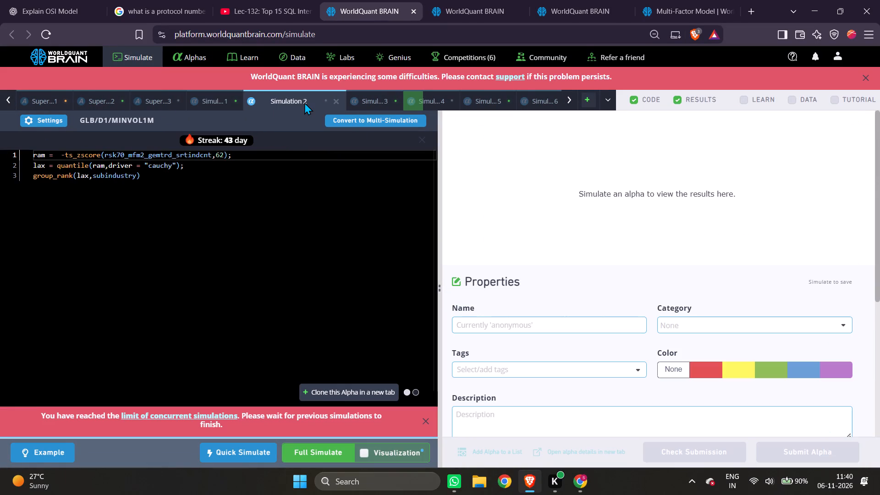
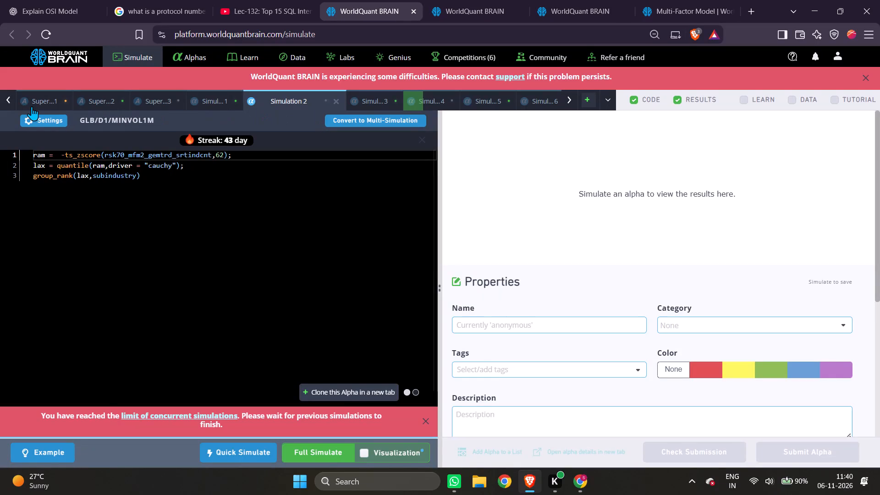
Close Super Simulations 1, 2 and 3, discarding the unsimulated changes in Super Simulation 1.
click(32, 106)
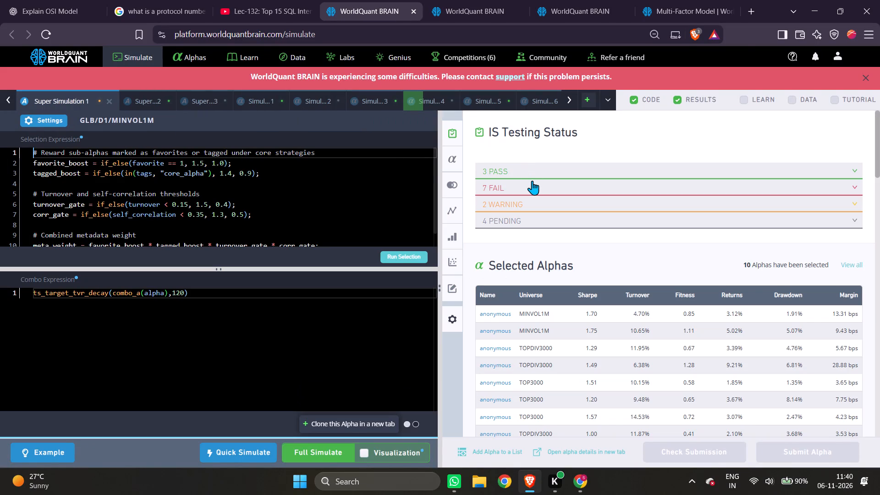
click(104, 103)
click(501, 305)
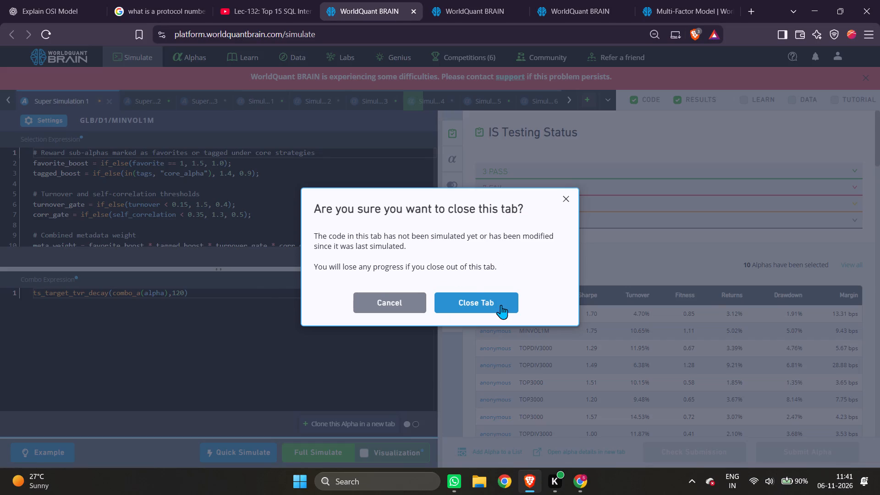
click(96, 100)
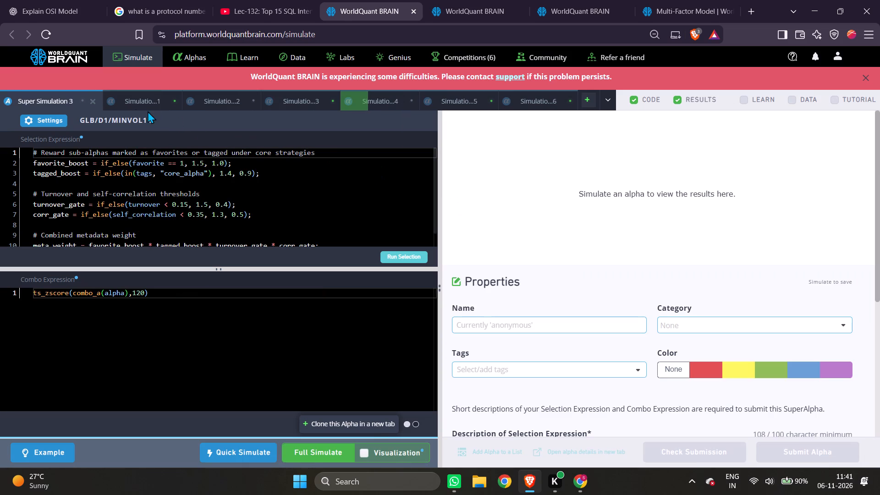
click(94, 104)
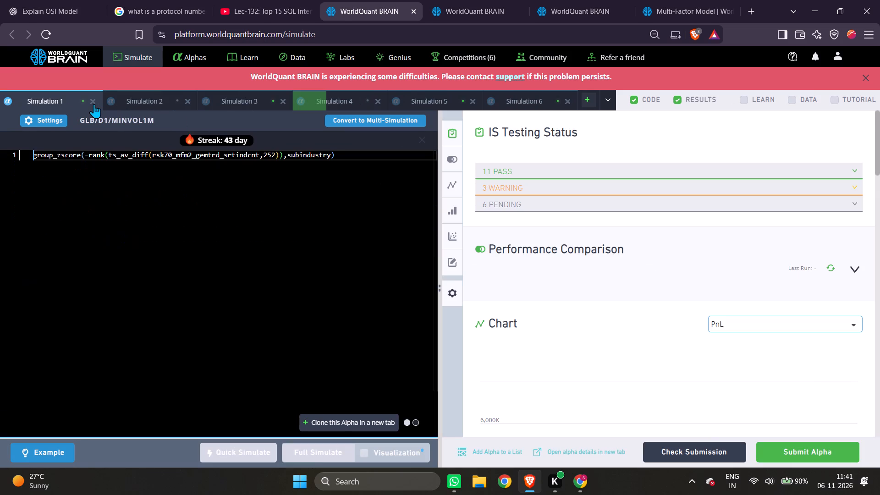
Fill the Power Pool description template of Simulation 1 with its alpha expression for the idea, data rationale and operator rationale.
click(578, 159)
click(576, 167)
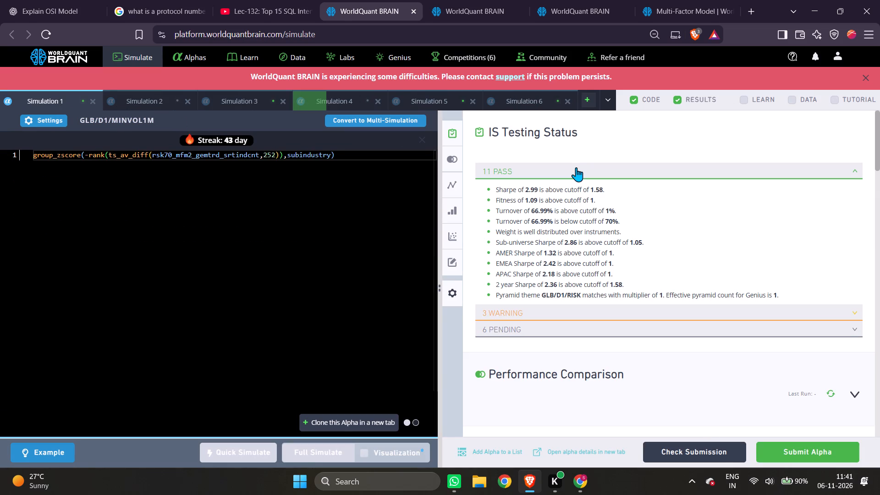
click(424, 214)
key(ctrl+a)
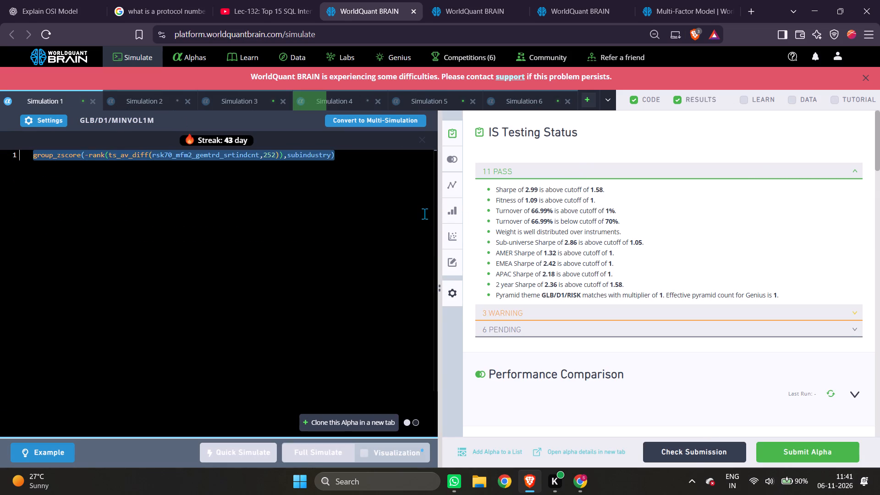
key(ctrl+c)
scroll(757, 162, down, 20)
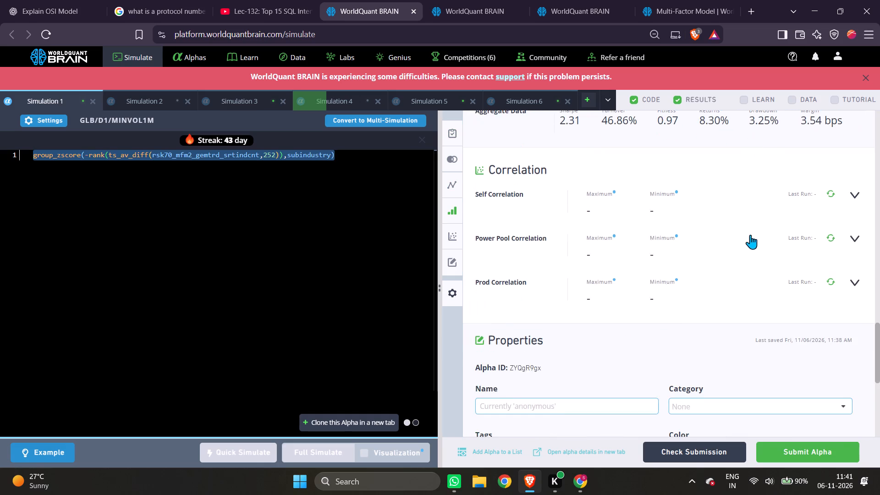
scroll(750, 236, down, 4)
click(764, 293)
click(611, 328)
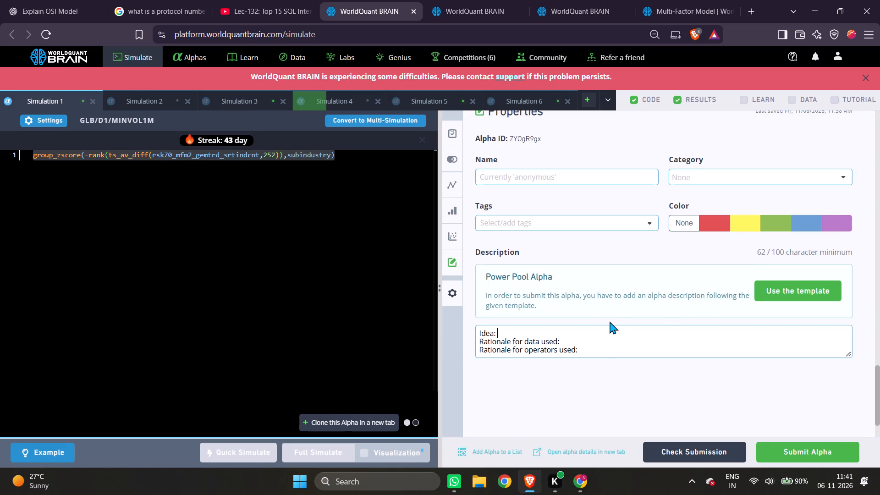
key(ctrl+v)
click(594, 340)
key(ctrl+v)
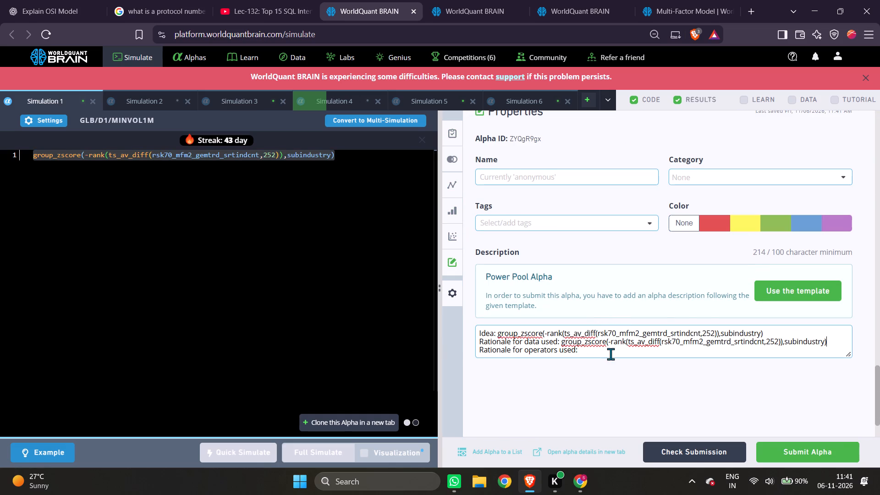
click(610, 354)
key(ctrl+v)
Run the submission check on the Simulation 1 alpha.
scroll(658, 253, up, 14)
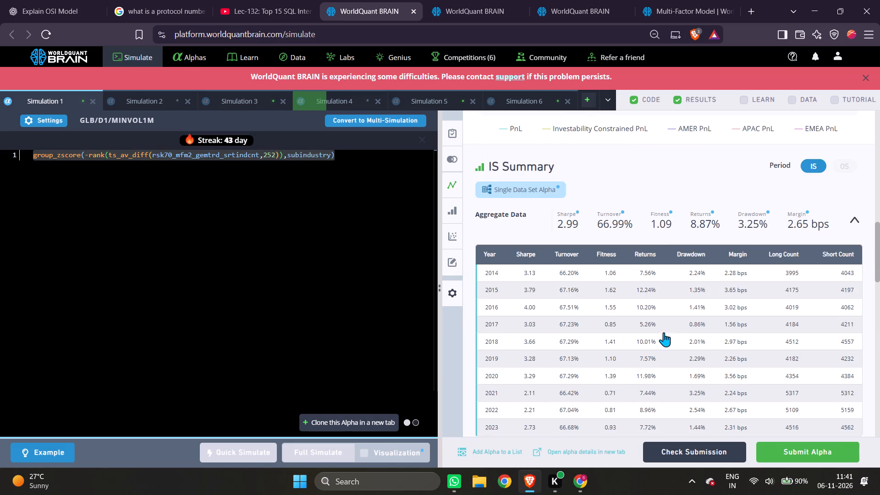
click(677, 446)
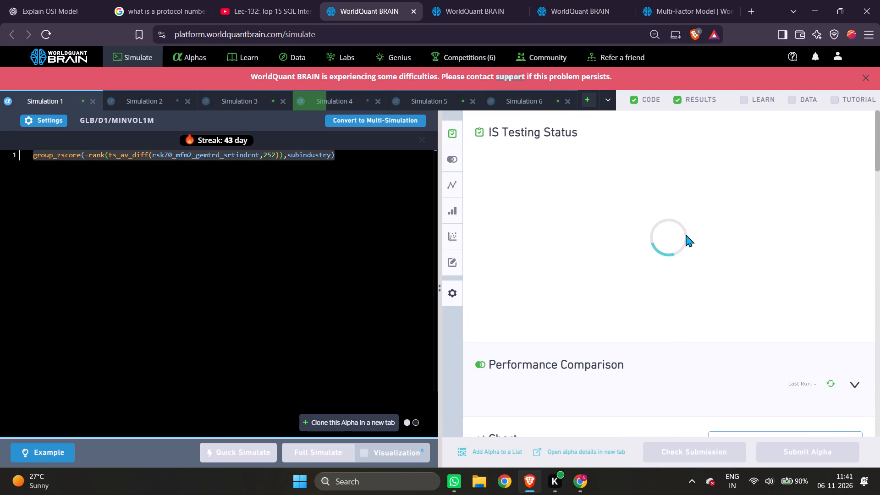
Close the open alpha details in the other browser tab and examine page 2 of the unsubmitted alphas for Sharpe, returns and turnover.
click(497, 0)
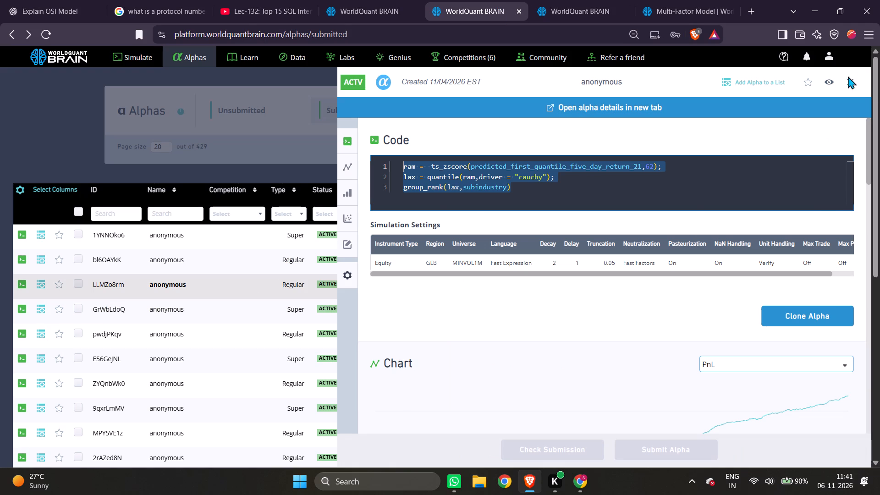
click(848, 78)
click(275, 115)
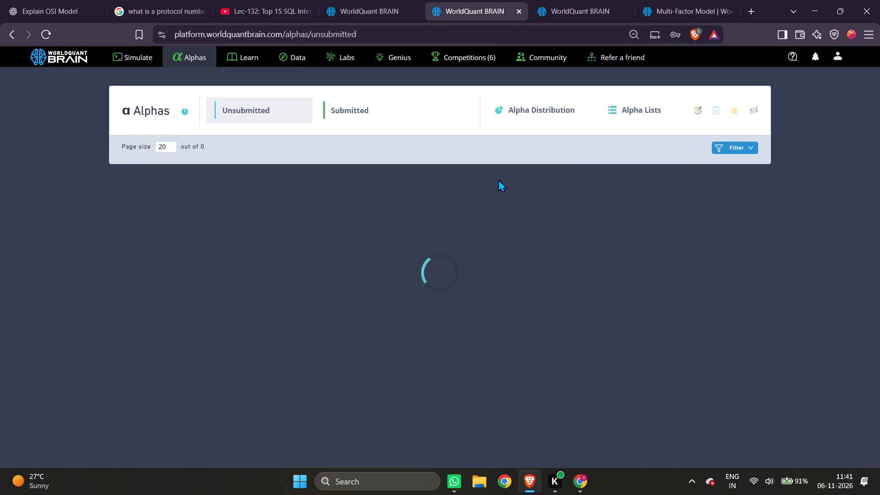
scroll(498, 179, down, 3)
scroll(596, 172, down, 7)
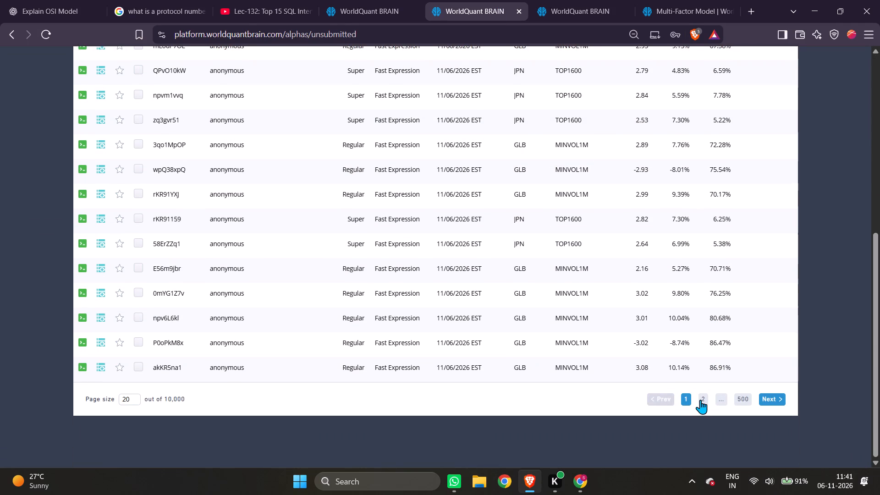
click(700, 400)
scroll(607, 299, up, 2)
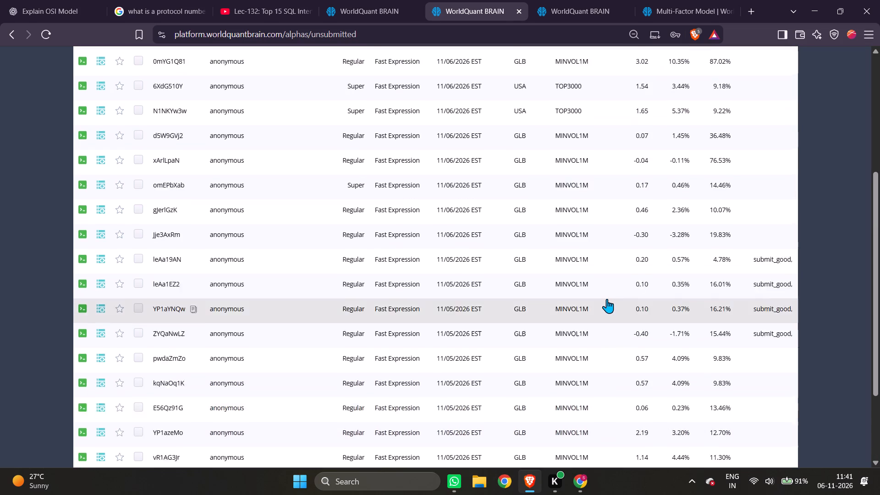
scroll(607, 299, up, 4)
scroll(607, 299, down, 4)
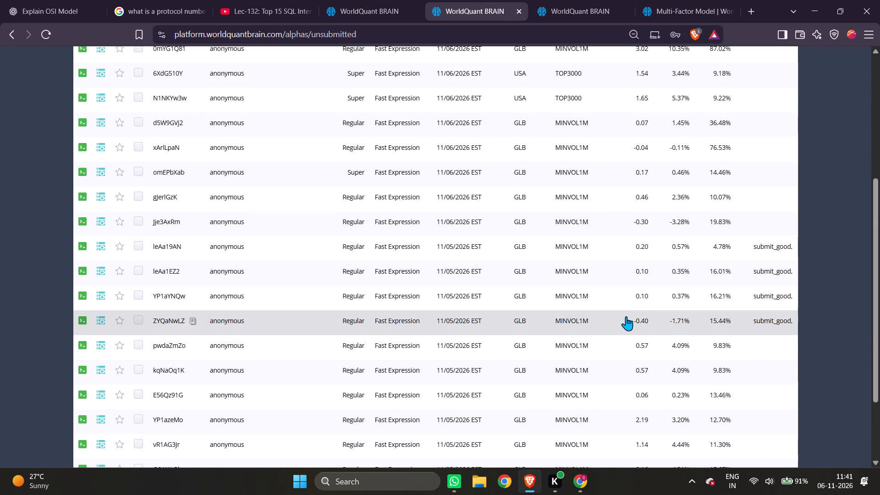
scroll(626, 311, up, 3)
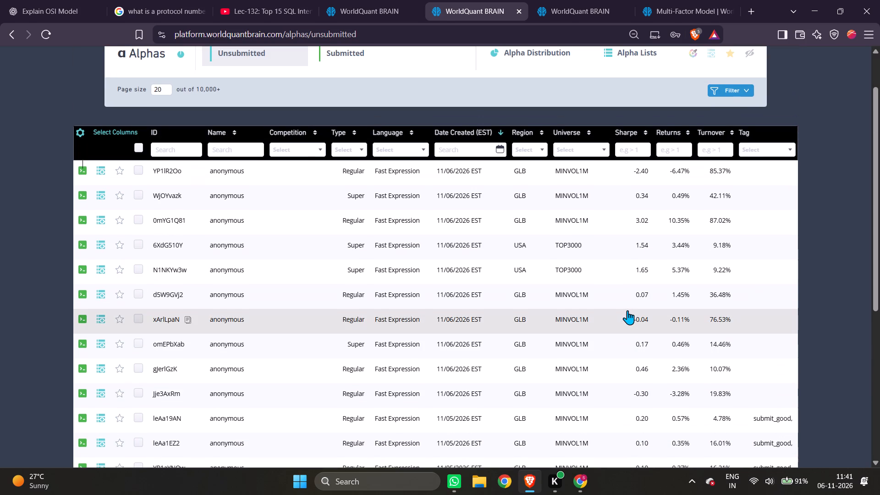
scroll(627, 310, down, 4)
scroll(633, 295, up, 4)
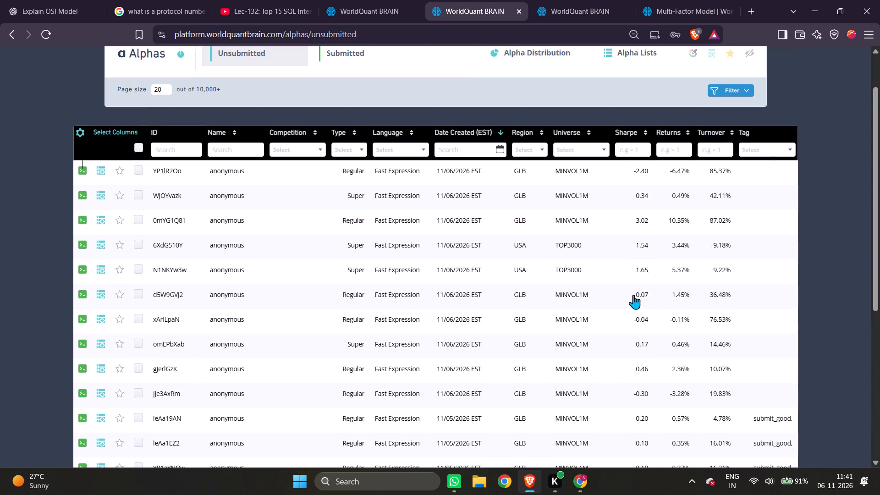
Filter the unsubmitted alphas by Sharpe >1 and look through the second page for a candidate.
click(629, 145)
text(>1)
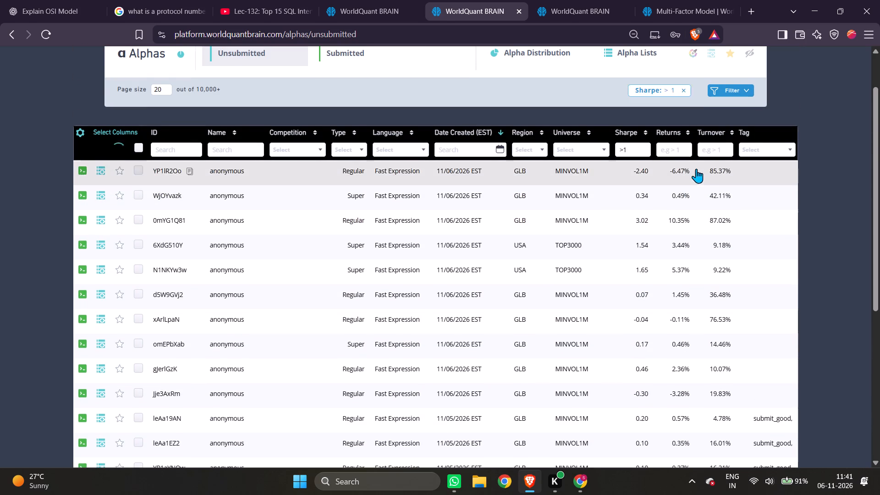
scroll(696, 169, down, 6)
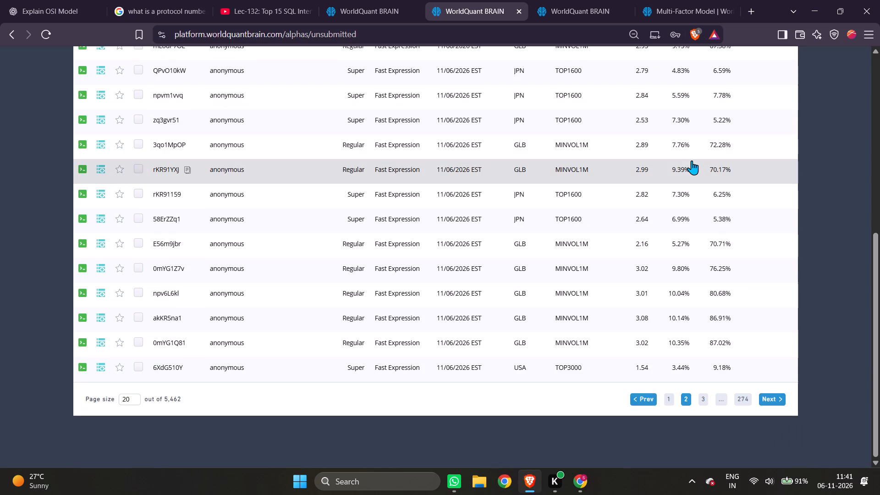
click(700, 398)
scroll(705, 221, up, 1)
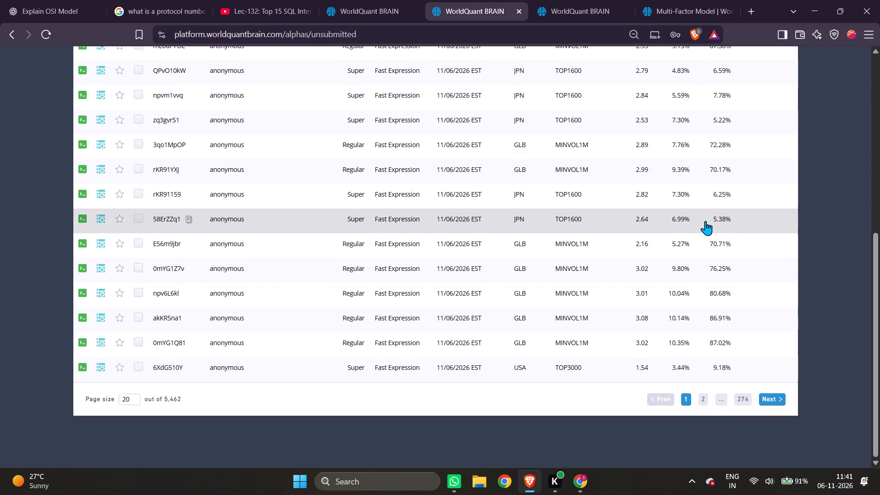
scroll(705, 221, up, 1)
scroll(705, 221, down, 4)
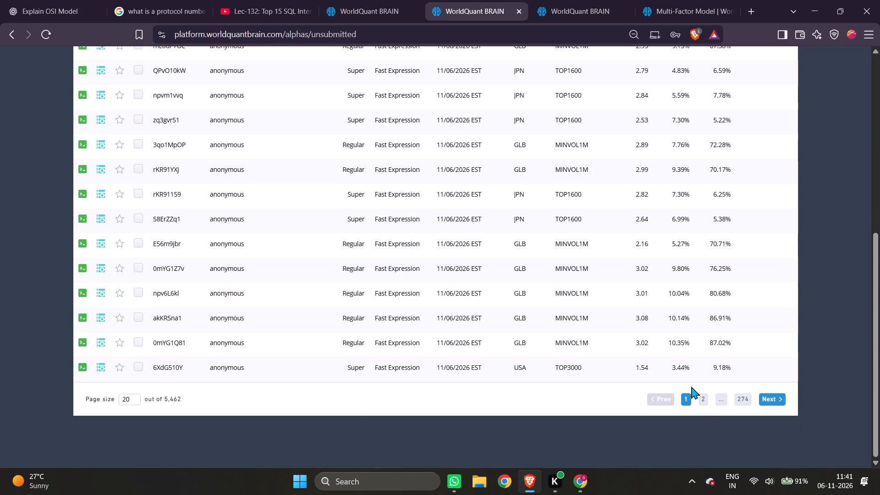
click(700, 397)
scroll(662, 225, up, 4)
scroll(662, 224, down, 4)
scroll(662, 224, up, 4)
Open unsubmitted alpha Xg9aVZv1 and copy its full group_rank expression.
click(629, 222)
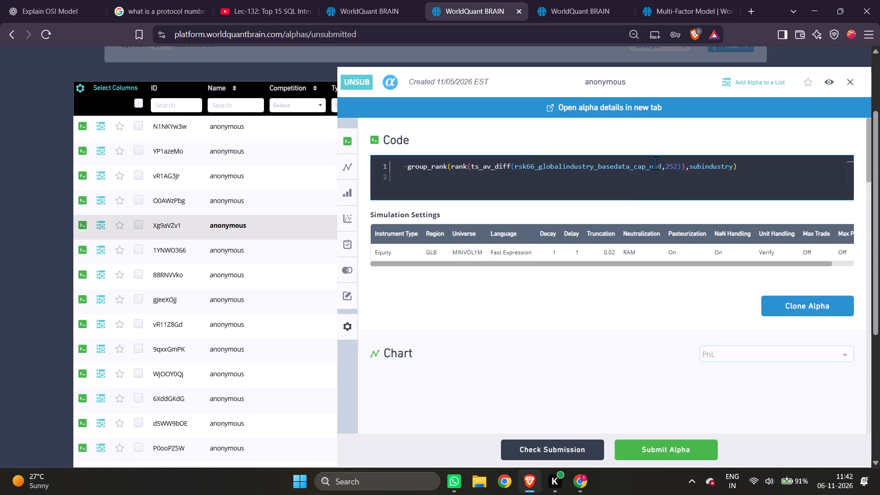
drag(739, 165, 512, 165)
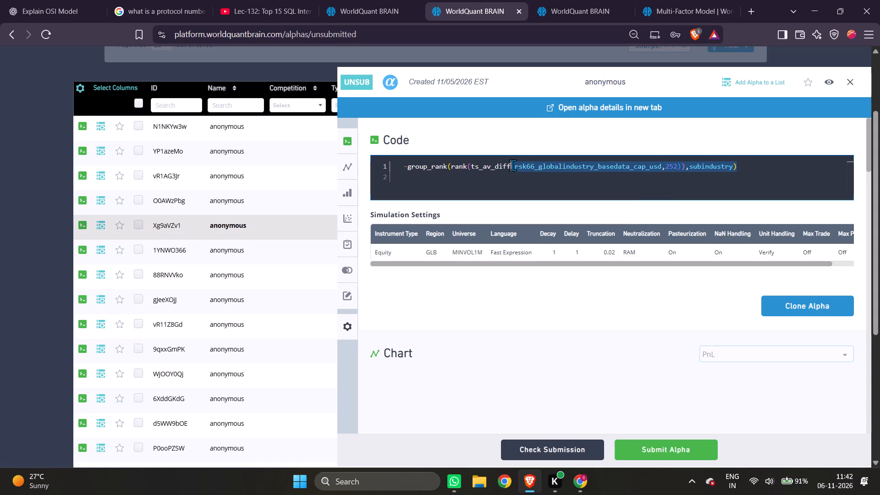
drag(512, 165, 361, 154)
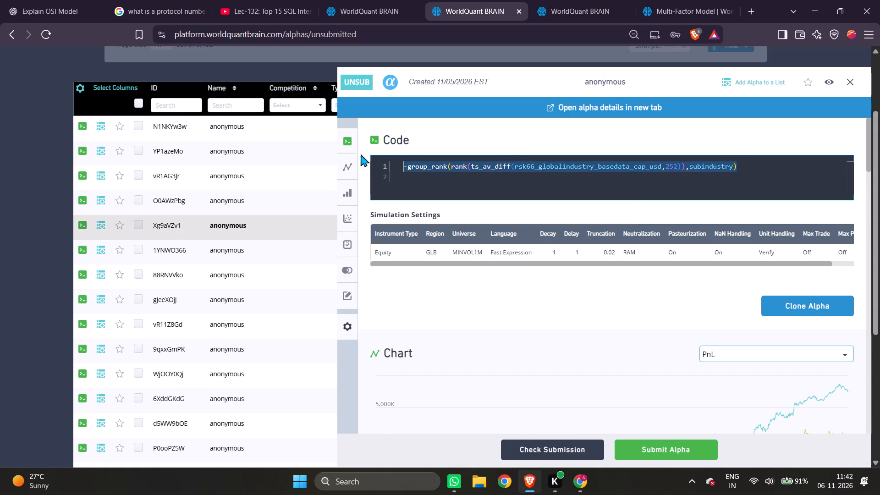
key(ctrl+c)
In Simulation 1, insert the copied -group_rank expression above the group_zscore line, join the two with +, and run a full simulation.
click(394, 0)
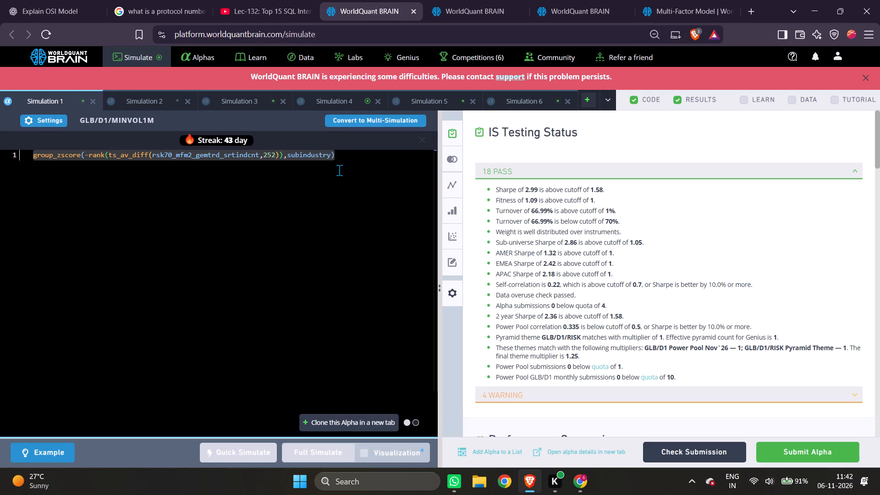
click(359, 160)
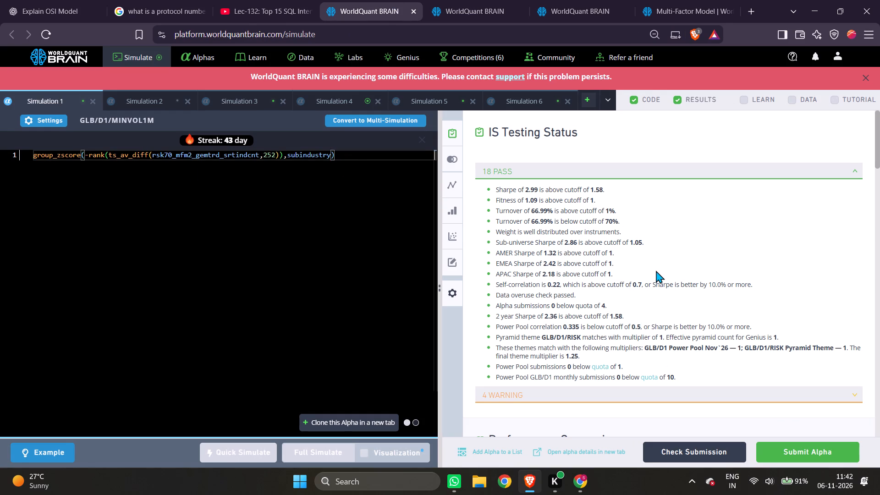
scroll(631, 353, down, 1)
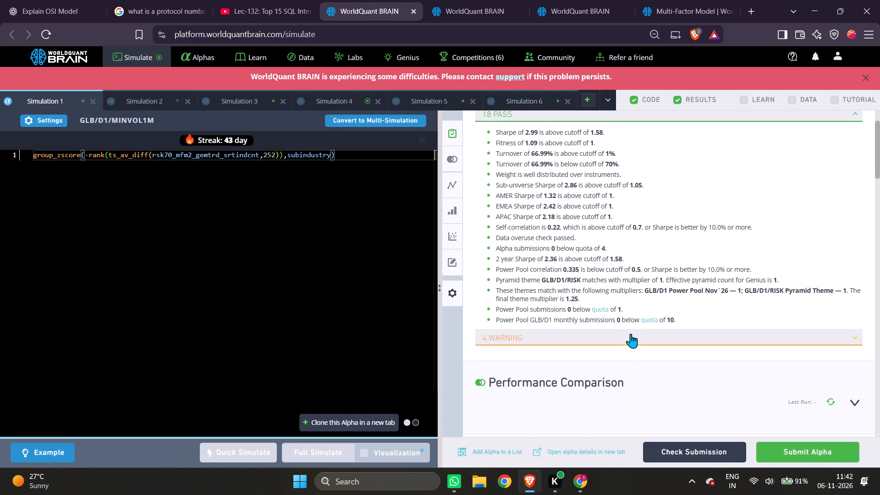
click(631, 334)
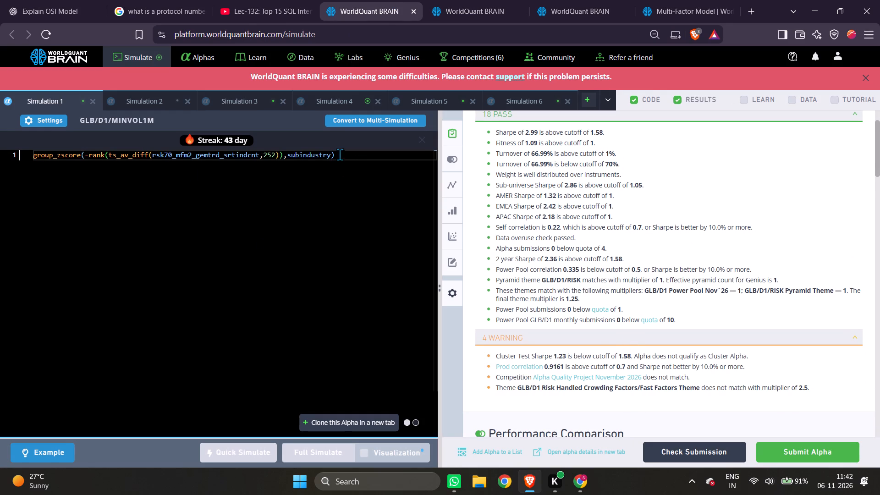
click(33, 154)
click(34, 154)
key(ctrl+v)
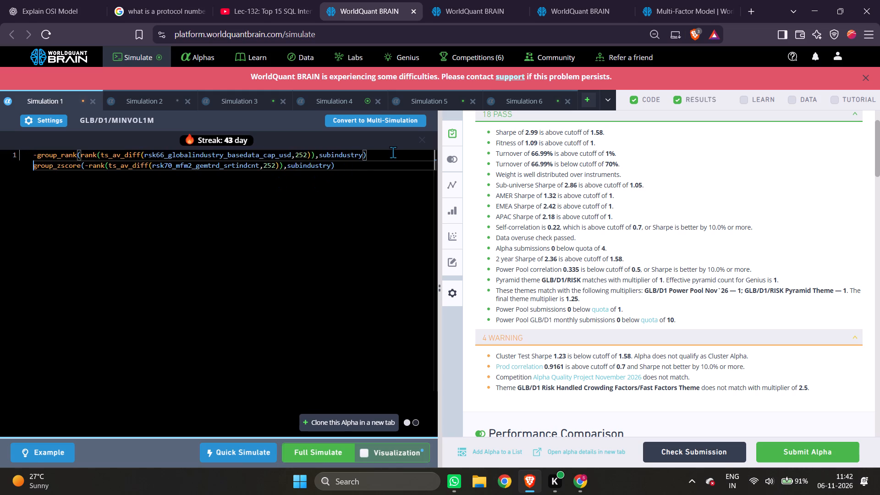
click(393, 152)
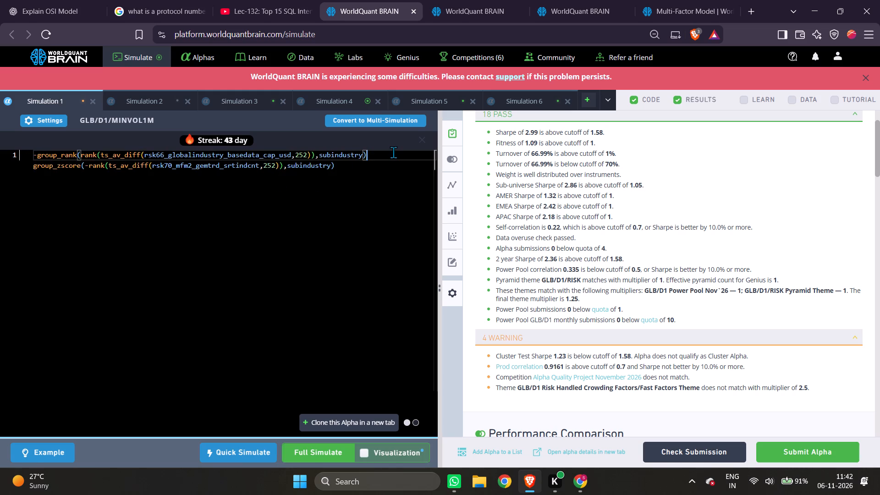
key(plus)
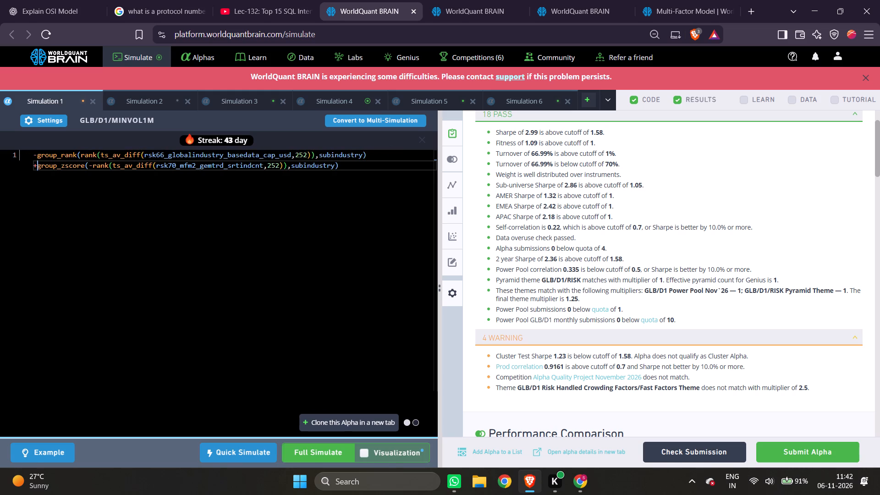
key(BackSpace)
click(405, 157)
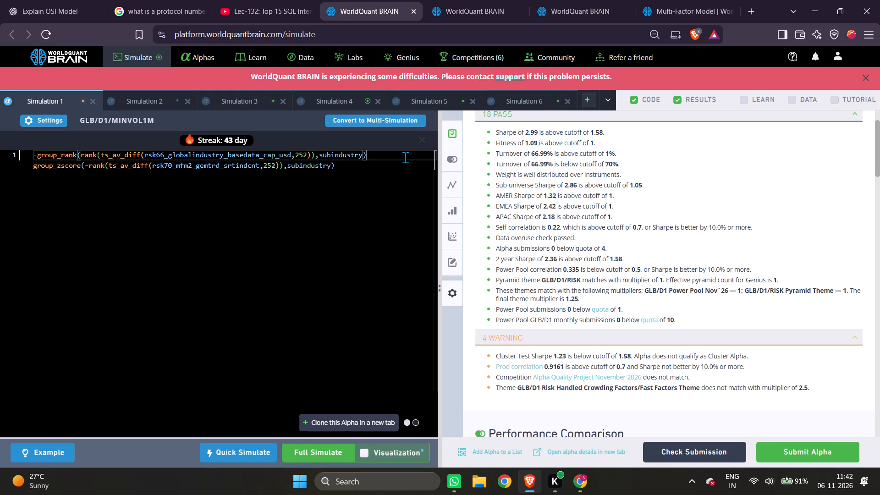
key(plus)
key(space)
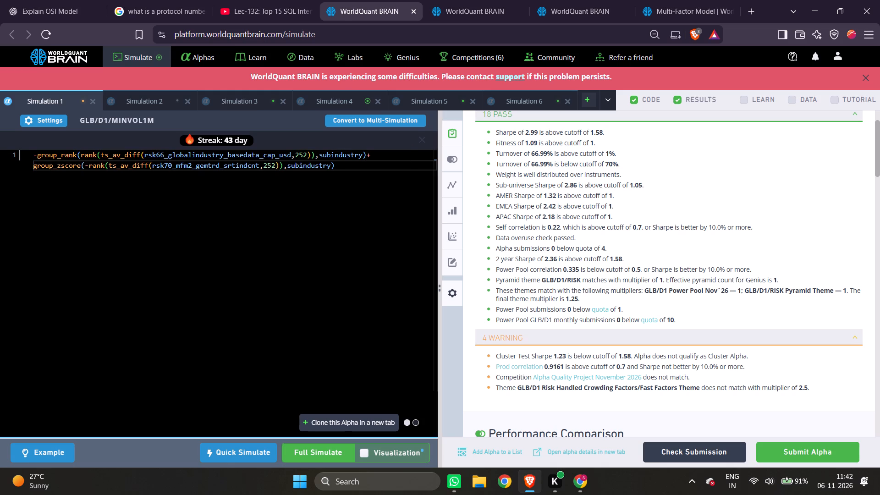
click(327, 445)
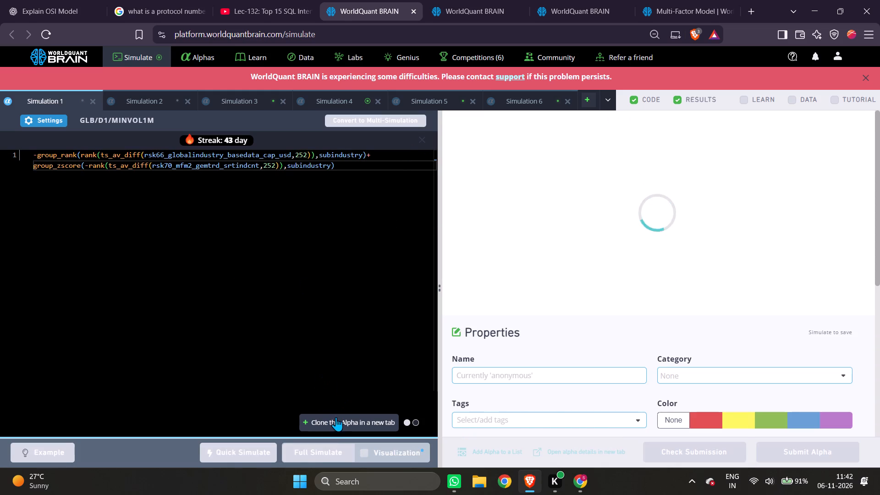
Clone the combined alpha, replace the + between the group_rank and group_zscore expressions with *, and run a full simulation.
click(335, 418)
click(390, 156)
key(BackSpace)
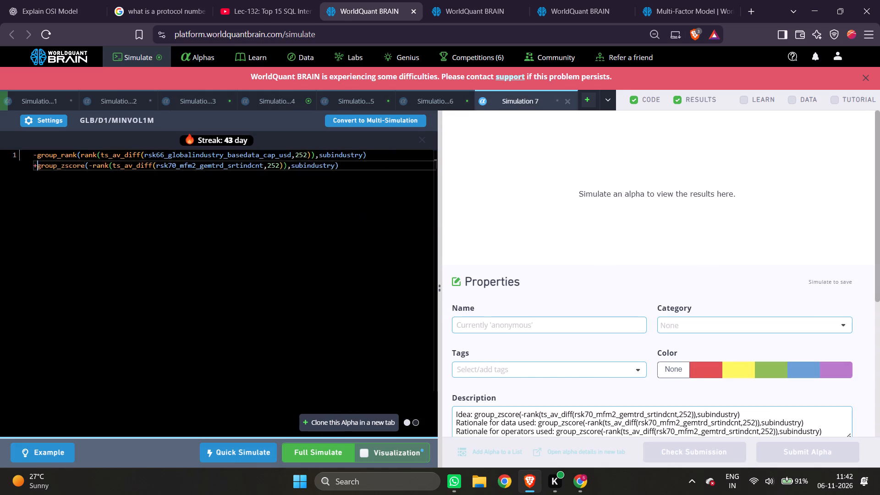
key(BackSpace)
key(BackSpace)
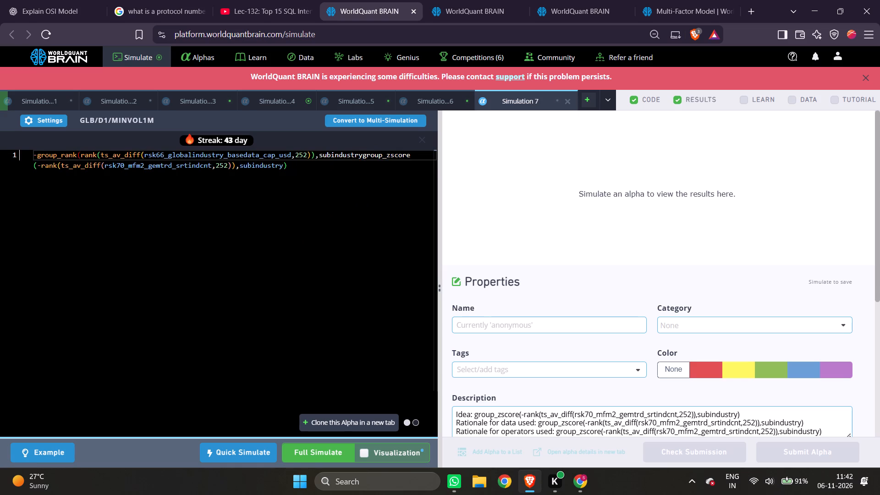
key(ctrl+z)
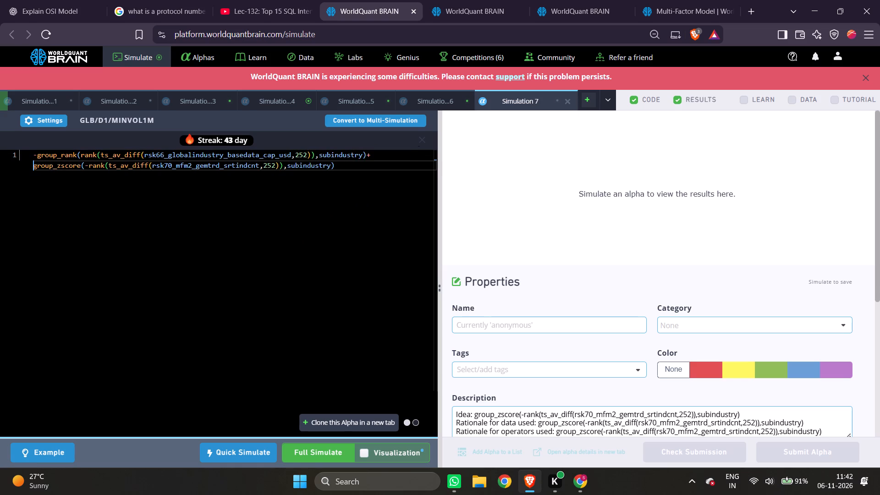
click(379, 159)
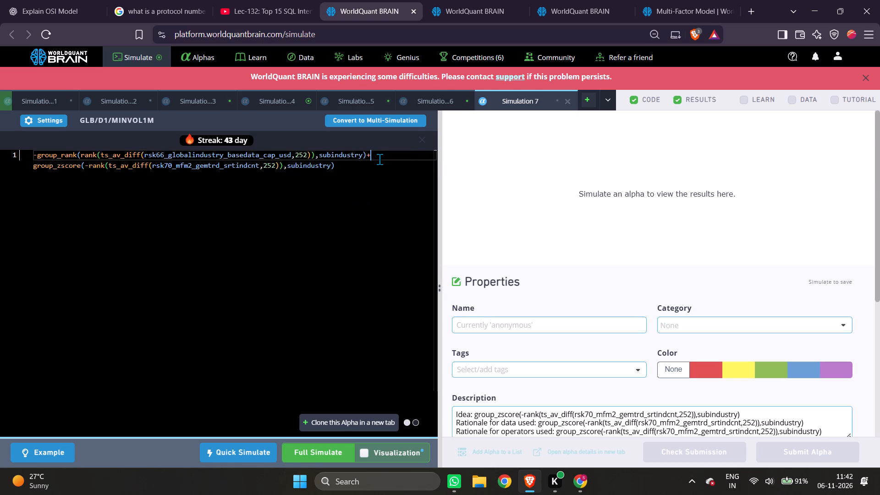
key(Left)
key(BackSpace)
key(asterisk)
click(318, 445)
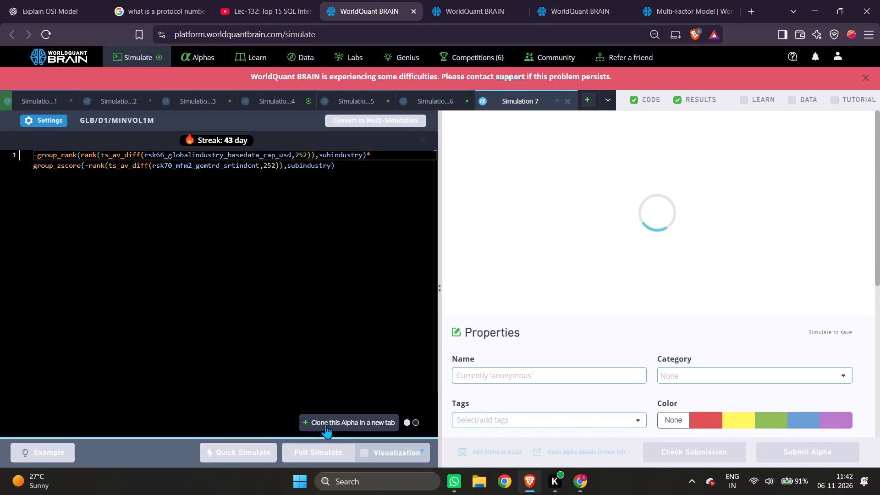
Clone the multiplied alpha, replace the * joining the two expressions with -, and run a full simulation.
click(325, 424)
click(388, 156)
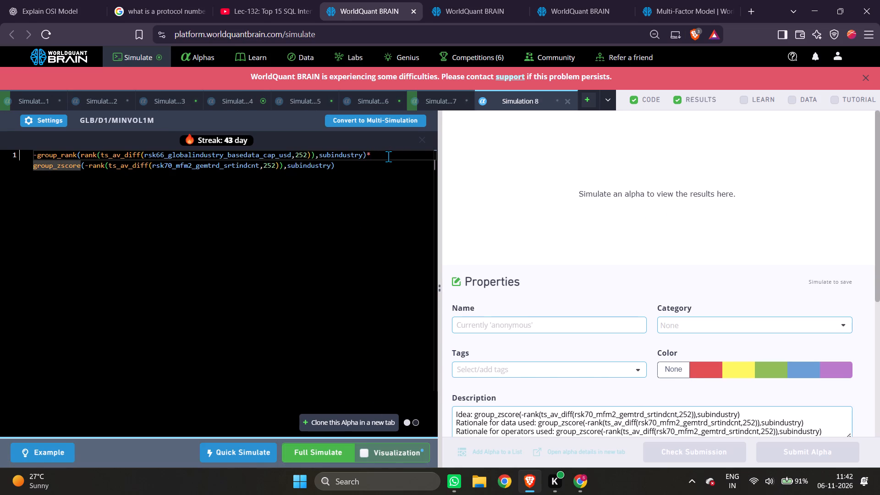
key(Left)
key(BackSpace)
key(minus)
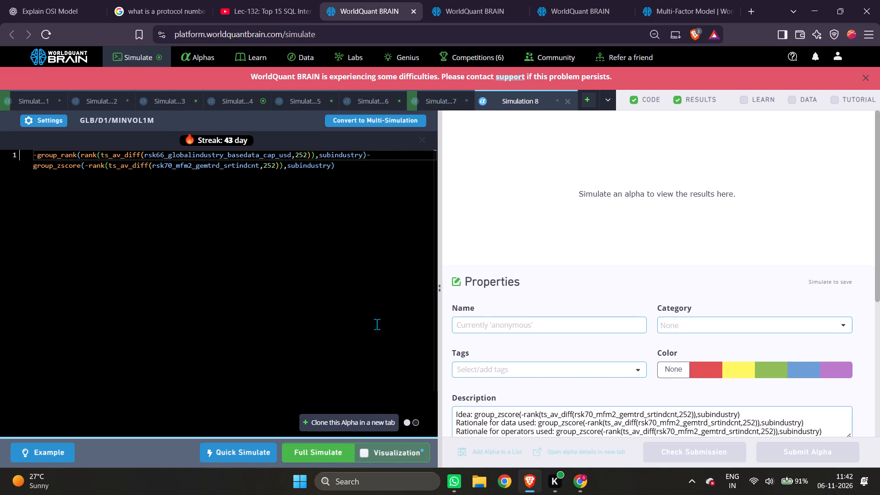
click(335, 452)
Clone the subtracted alpha, replace the - joining the two expressions with /, and run a full simulation.
click(329, 419)
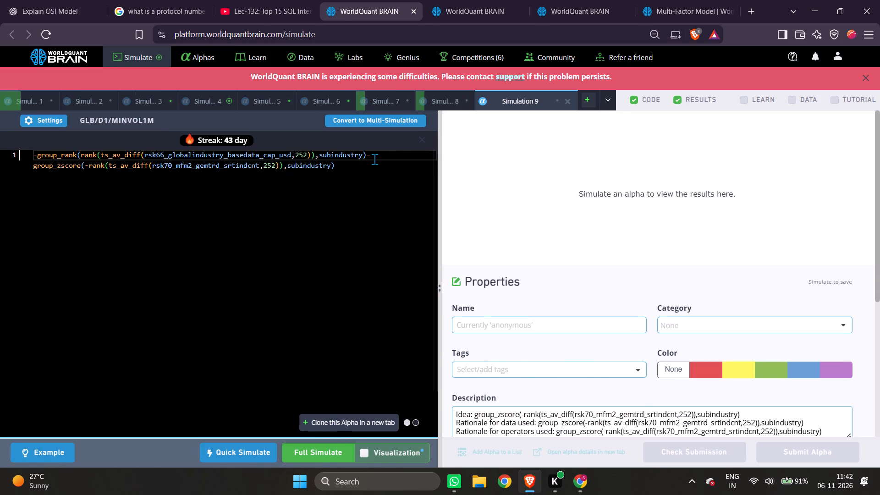
click(371, 153)
key(BackSpace)
key(slash)
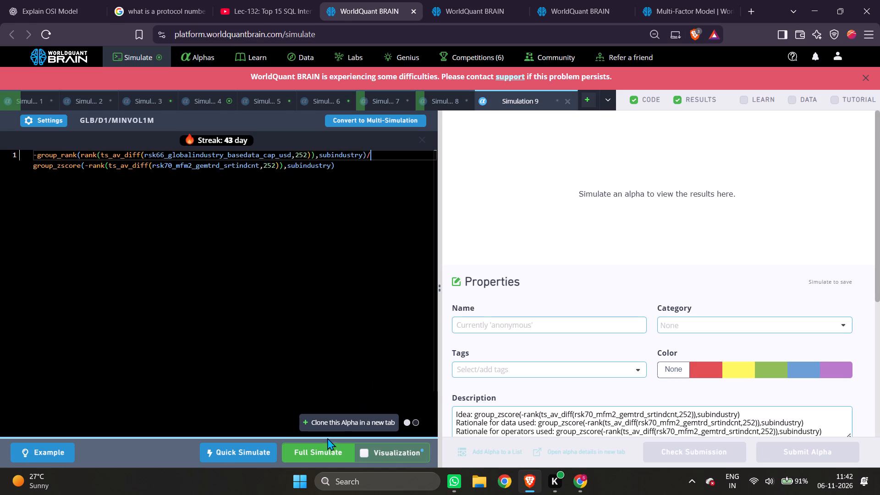
click(327, 445)
Add the Power Pool description template to the Simulation 4 alpha and fill Idea, data rationale and operator rationale with the copied -group_rank expression.
click(205, 103)
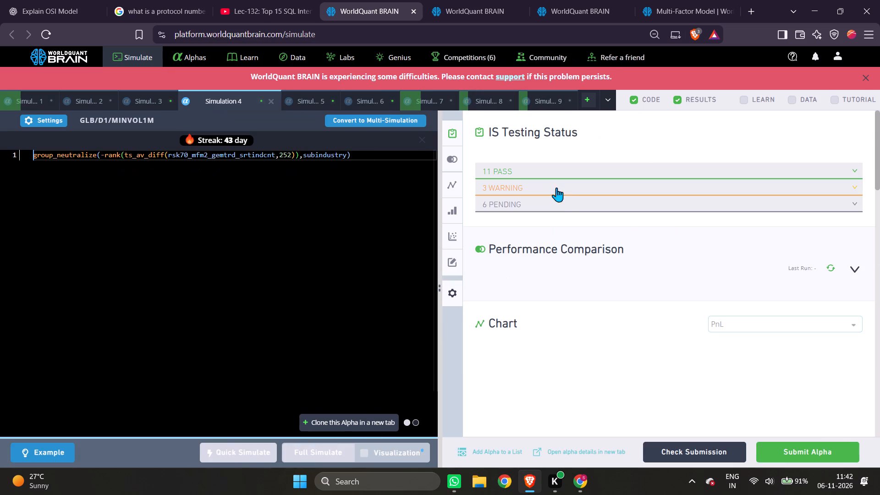
click(570, 164)
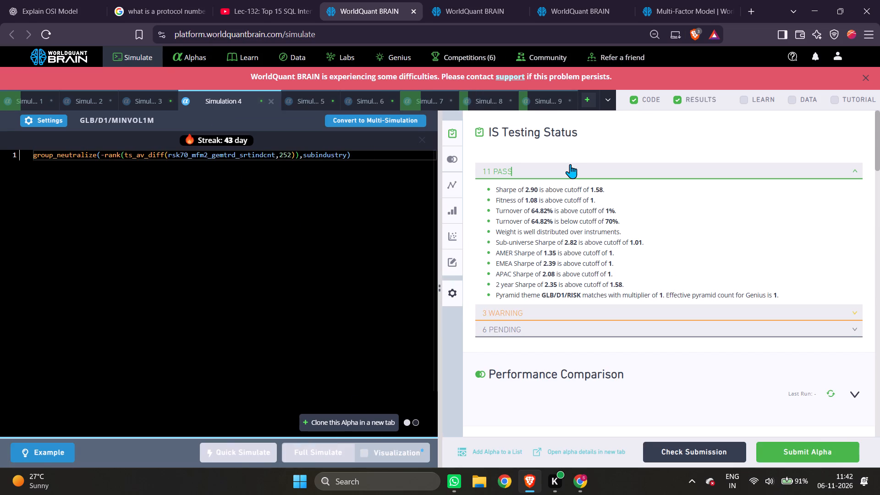
click(570, 164)
scroll(568, 332, down, 15)
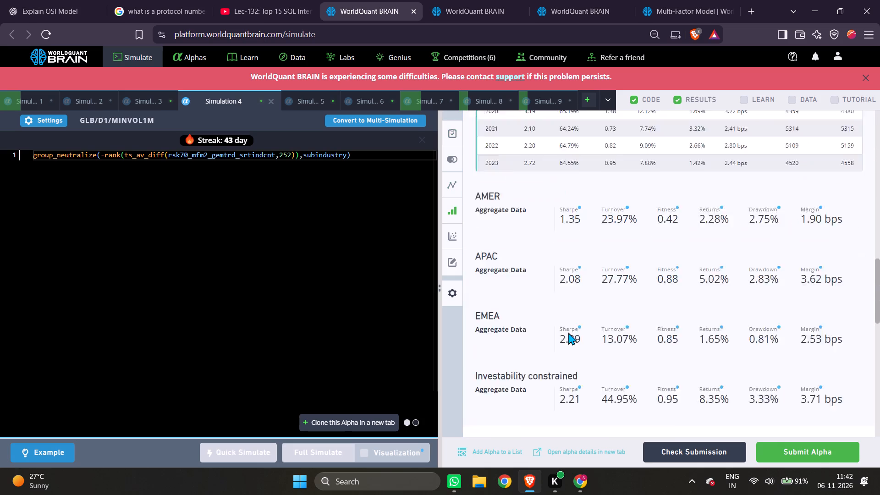
scroll(568, 332, down, 7)
scroll(779, 326, down, 4)
click(795, 239)
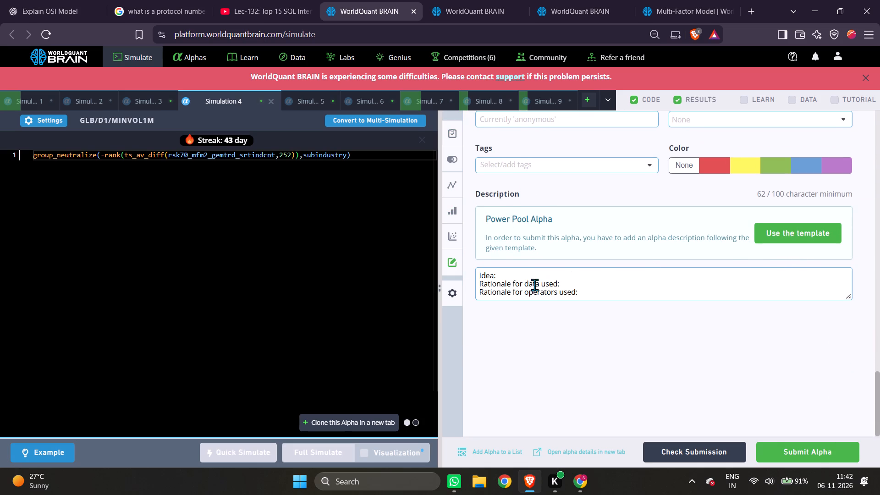
click(529, 281)
click(532, 275)
key(ctrl+v)
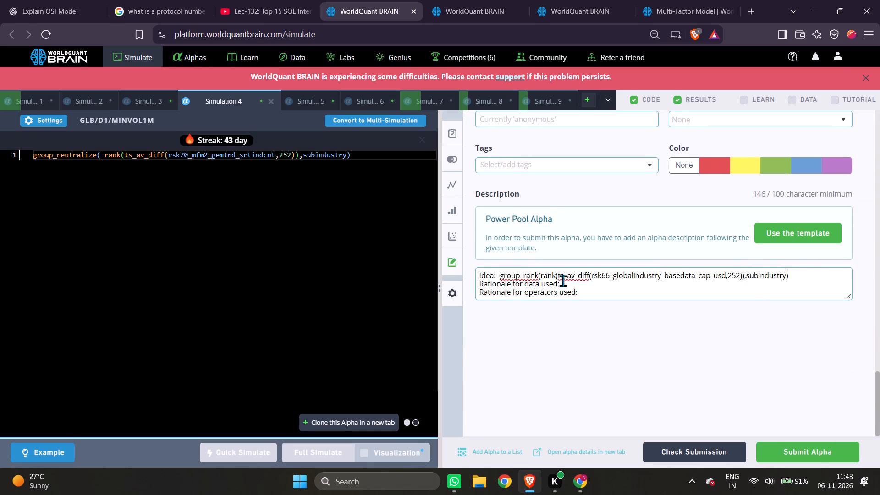
click(570, 283)
key(ctrl+v)
scroll(593, 292, down, 4)
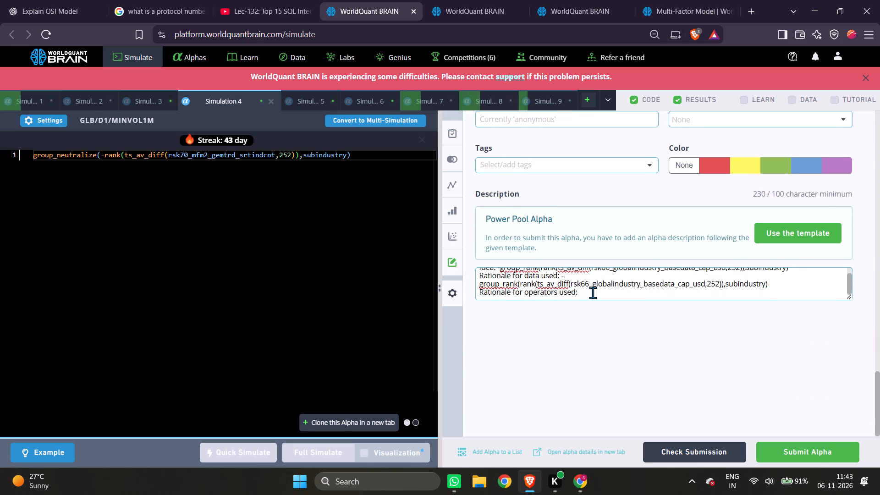
click(593, 292)
key(ctrl+v)
Run the submission check on the Simulation 4 alpha.
scroll(605, 227, up, 8)
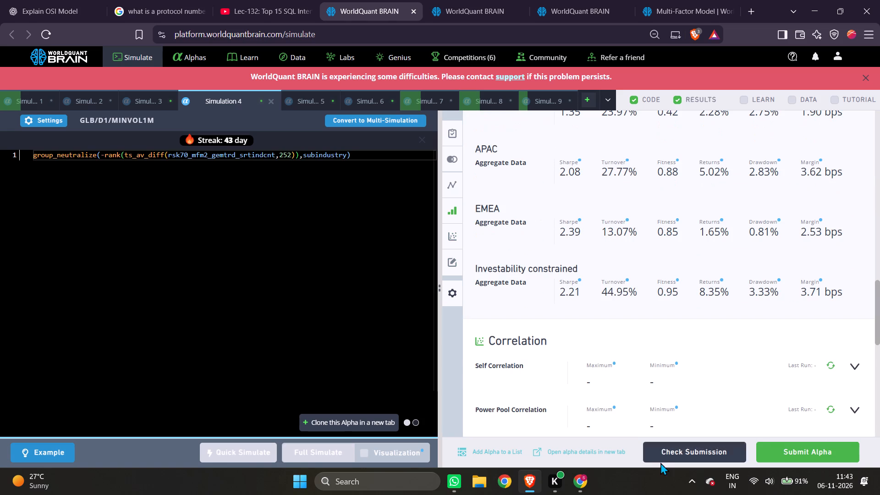
click(664, 456)
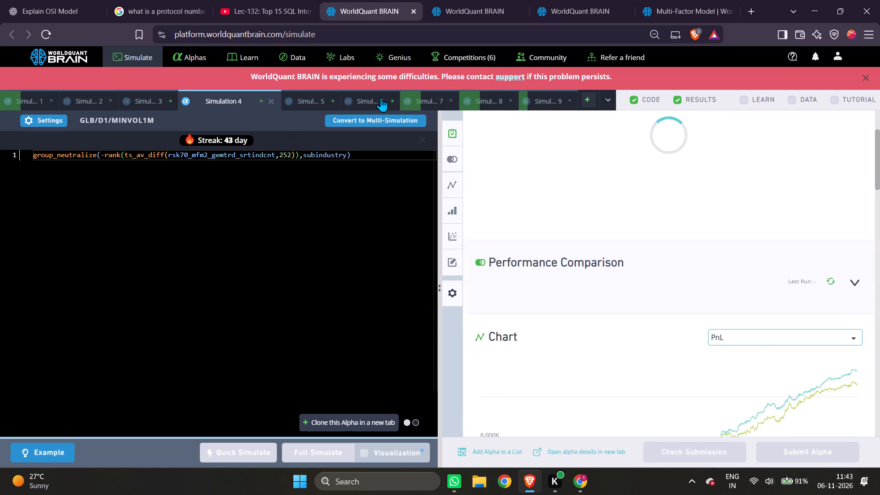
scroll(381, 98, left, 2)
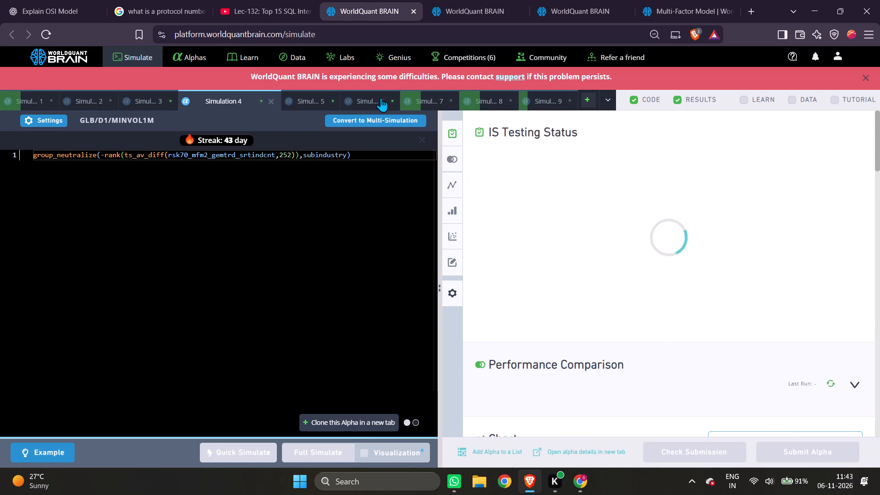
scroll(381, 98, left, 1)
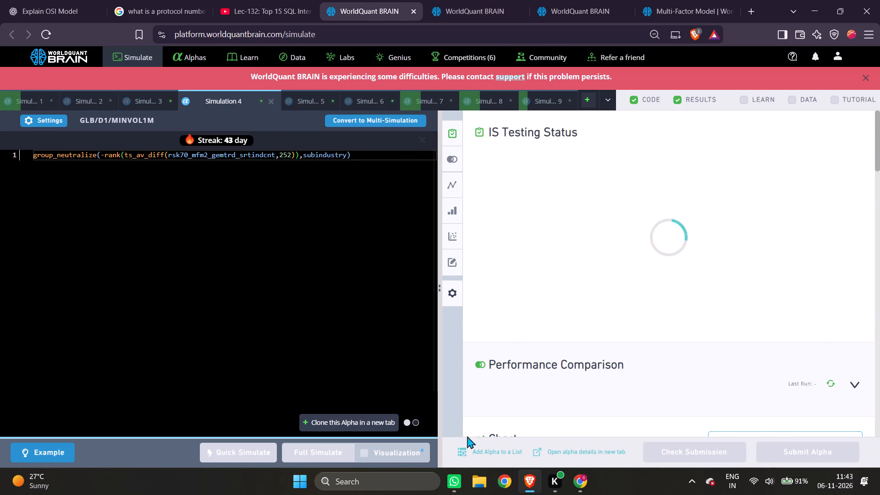
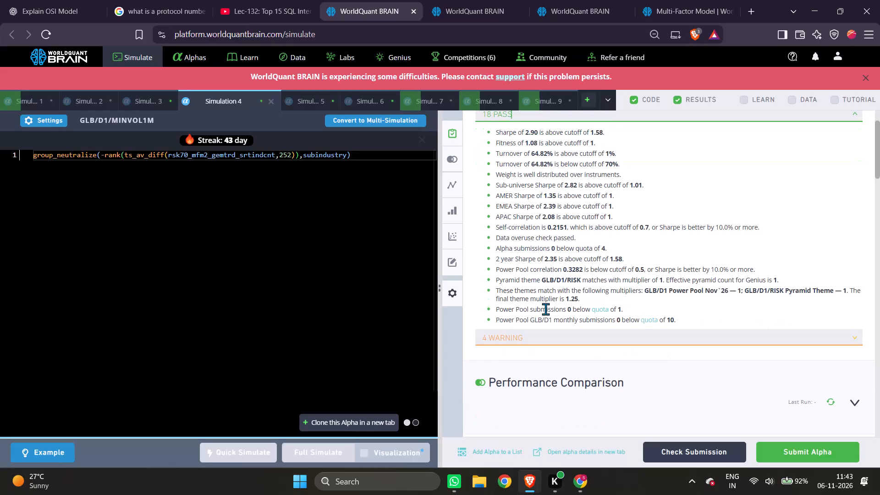
Expand the submission-test warnings of Simulation 4 and read through them.
click(540, 339)
scroll(364, 100, left, 1)
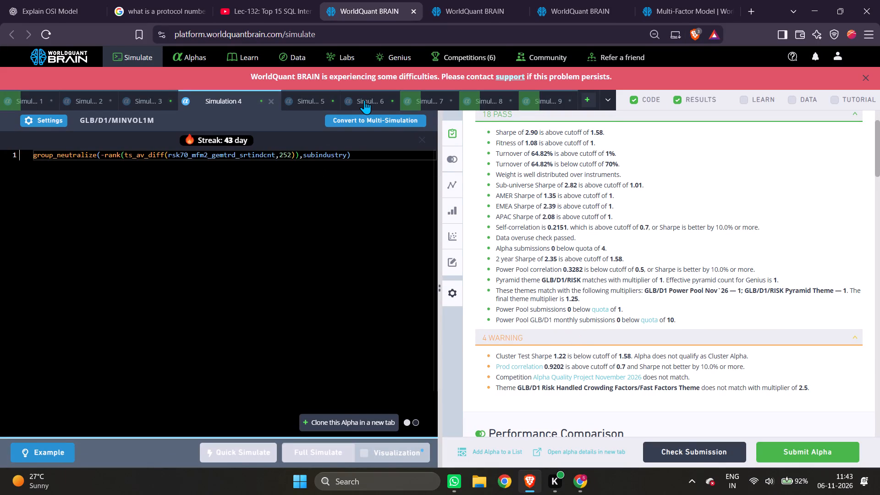
scroll(364, 100, left, 1)
scroll(364, 100, right, 1)
Open Simulation 2 to check its alpha code and simulation status.
click(95, 102)
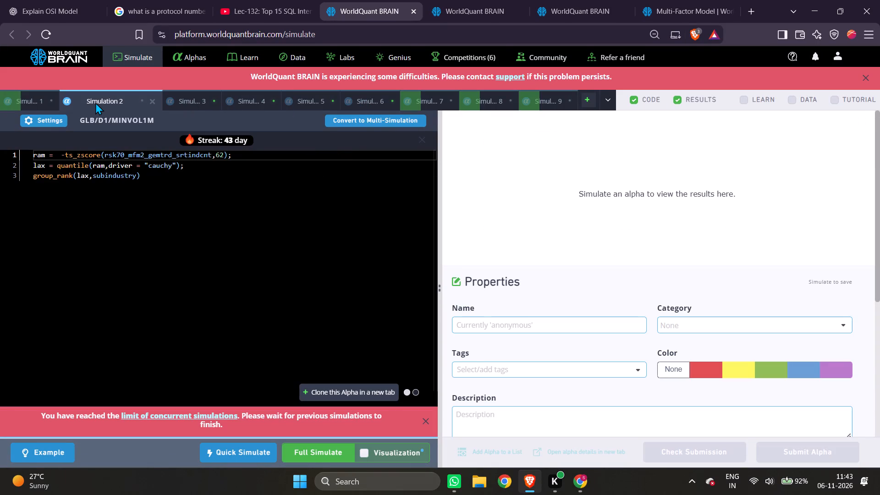
Switch to YouTube and play the Lec-132 Top 15 SQL Interview Questions video.
click(260, 0)
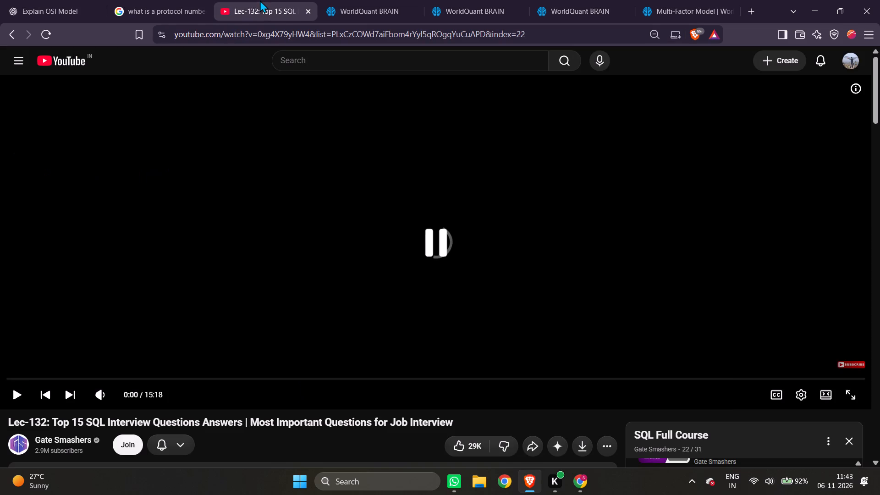
click(339, 177)
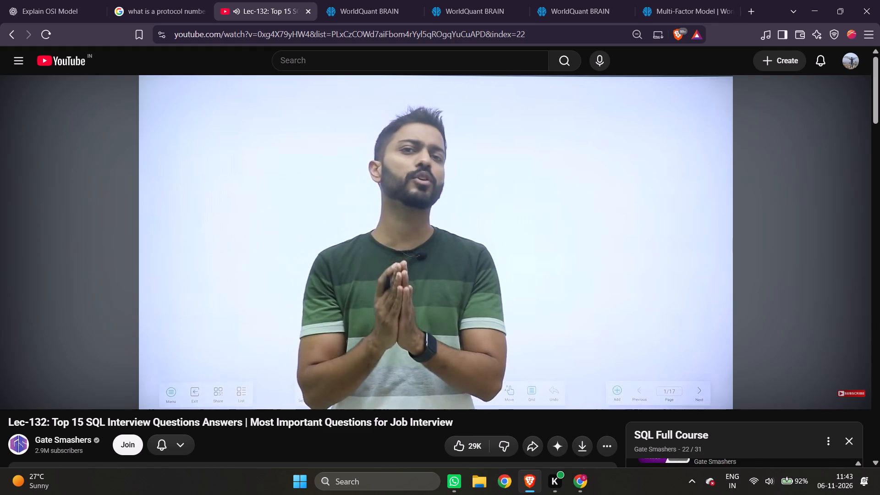
Look through the remaining lectures of the SQL Full Course playlist while the video plays.
scroll(417, 213, down, 1)
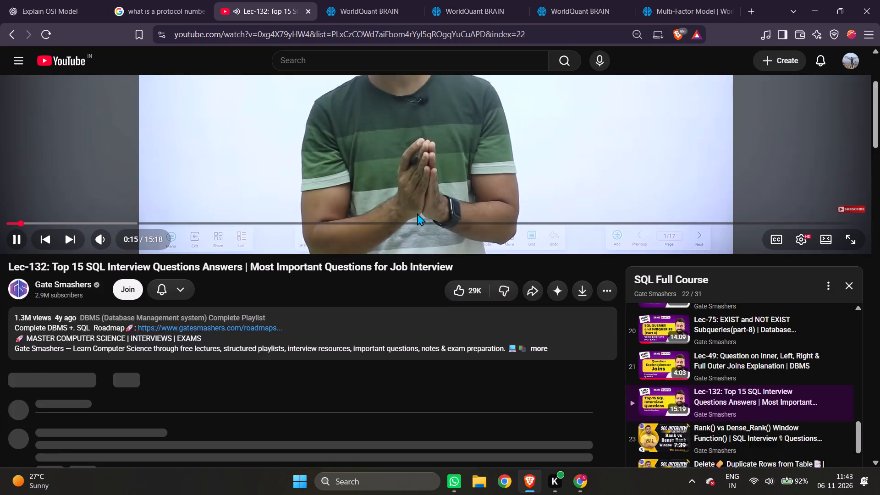
scroll(417, 213, down, 2)
scroll(742, 345, down, 1)
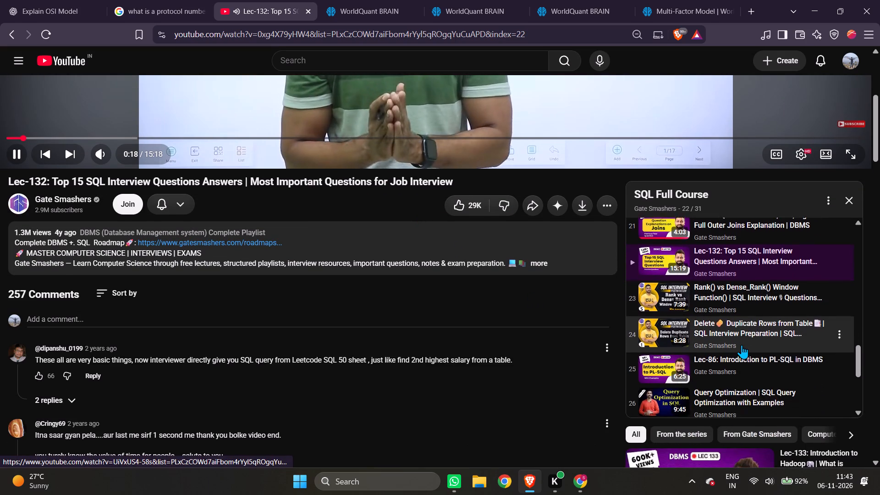
scroll(742, 345, down, 2)
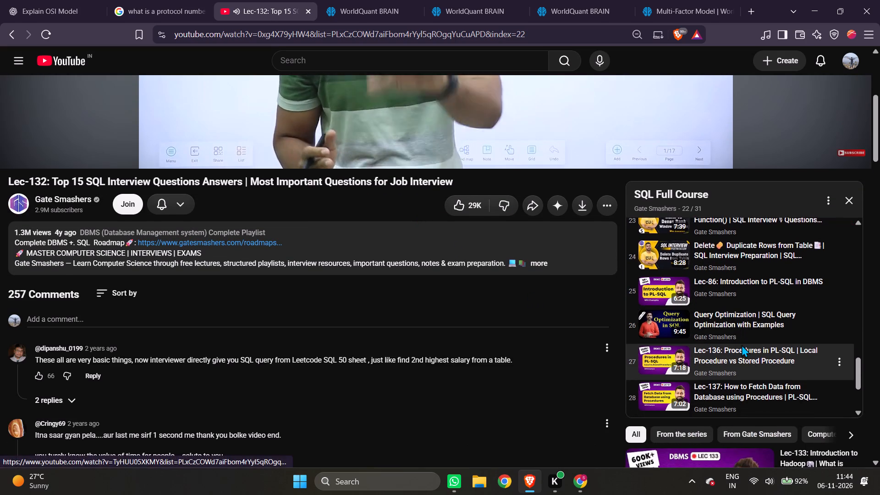
scroll(750, 304, up, 1)
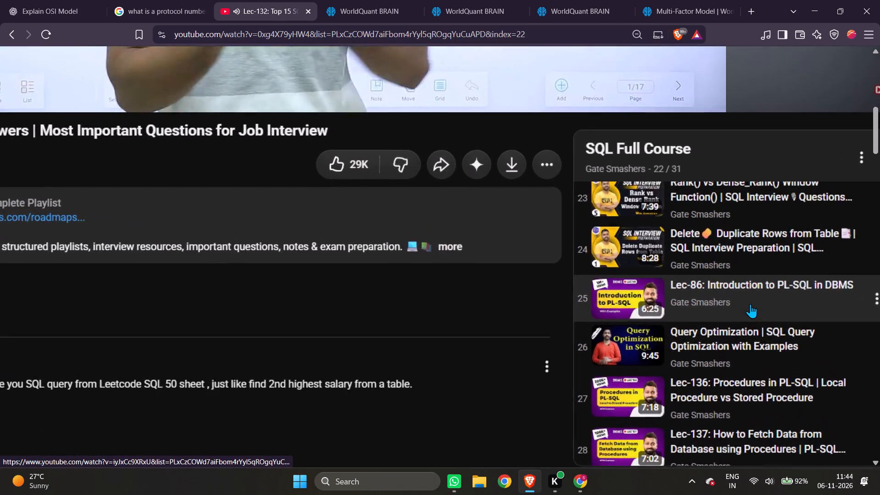
scroll(692, 355, down, 2)
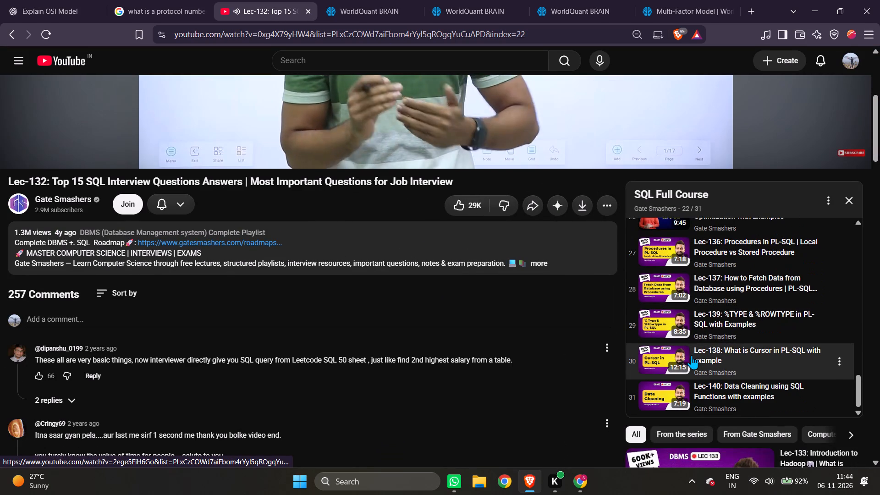
scroll(701, 323, up, 1)
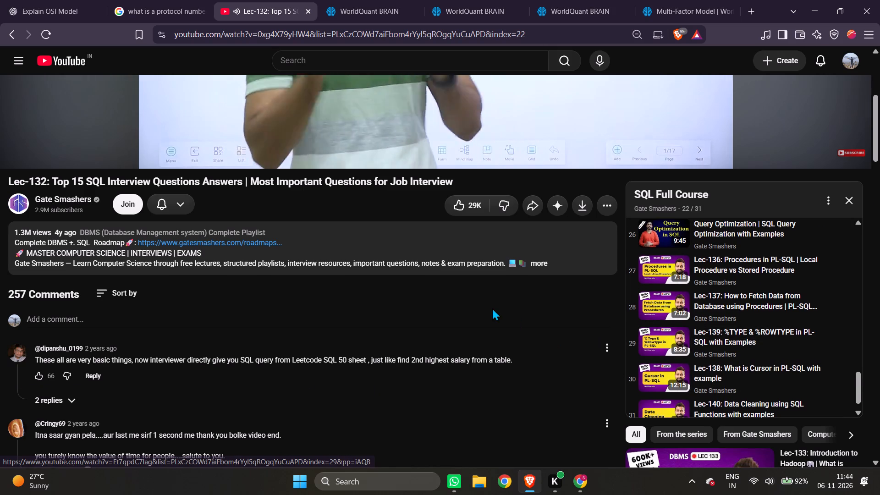
scroll(492, 308, up, 4)
Switch back to the WorldQuant BRAIN simulation page and open Simulation 3.
click(353, 0)
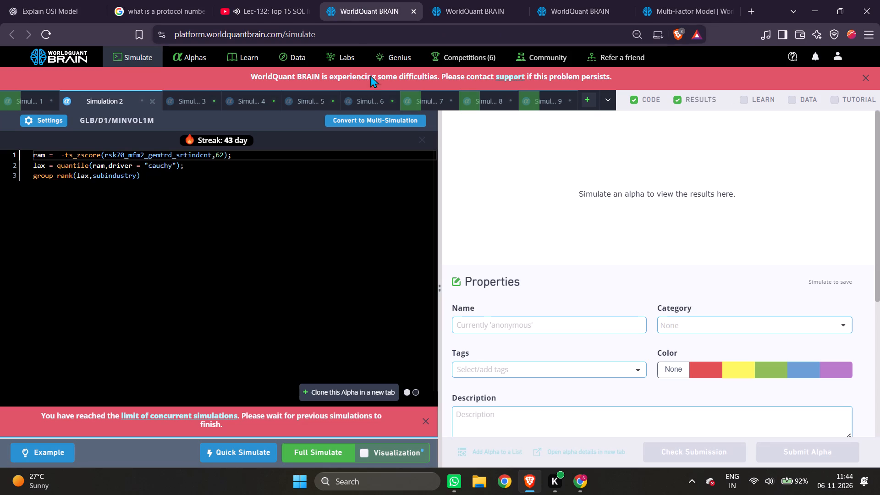
click(205, 98)
Return to the Lec-132 SQL interview questions video on YouTube.
click(245, 0)
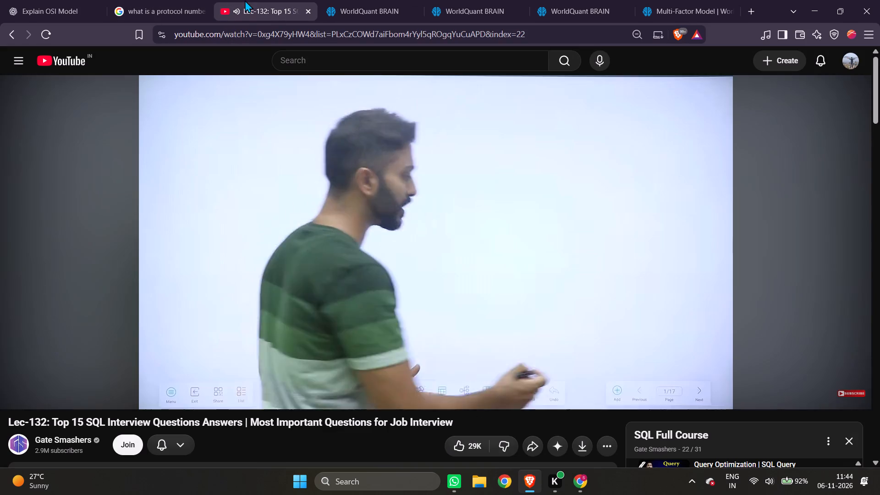
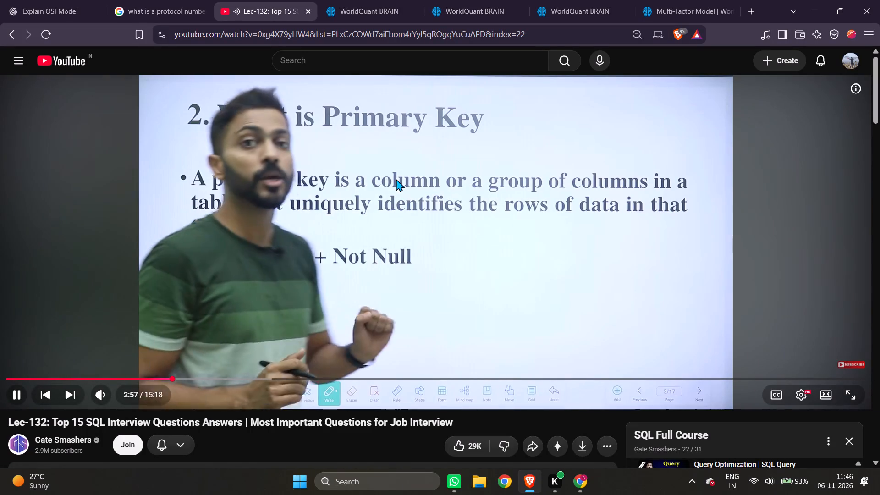
Switch to WorldQuant BRAIN, open Simulation 7 and expand its failed IS tests for review.
click(363, 12)
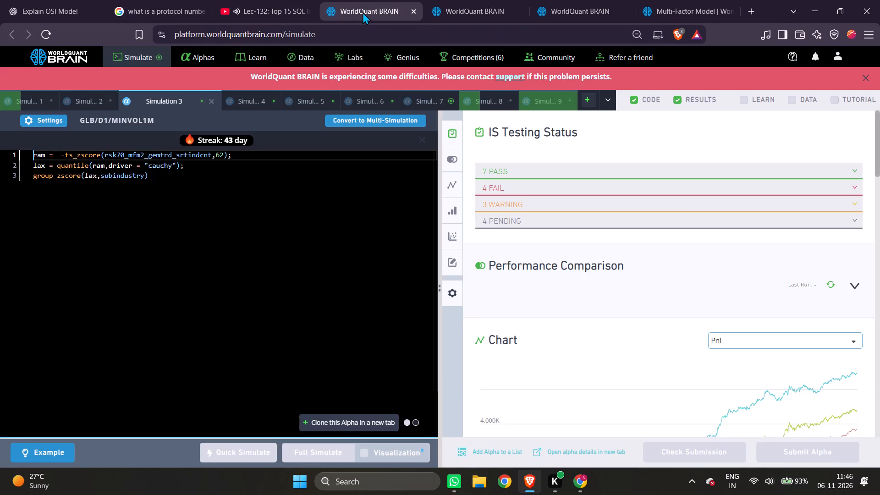
click(426, 95)
click(505, 180)
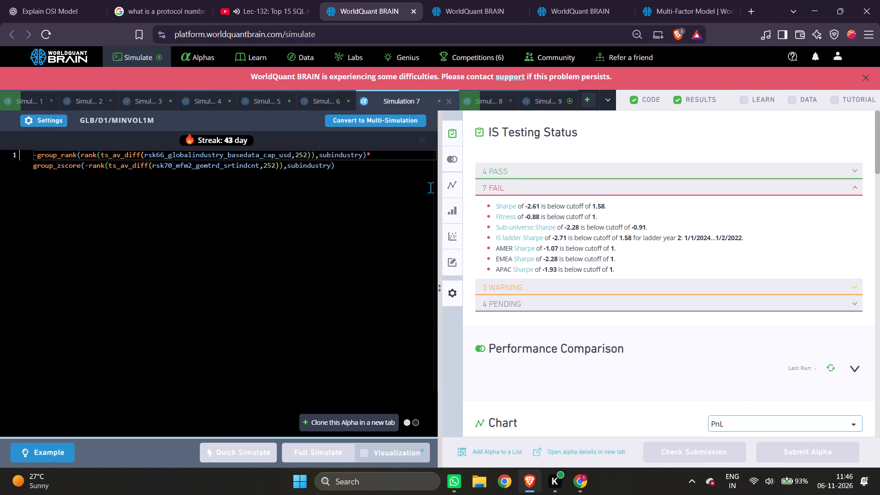
Remove the leading minus sign before group_rank in Simulation 7's expression and run a full simulation.
click(38, 155)
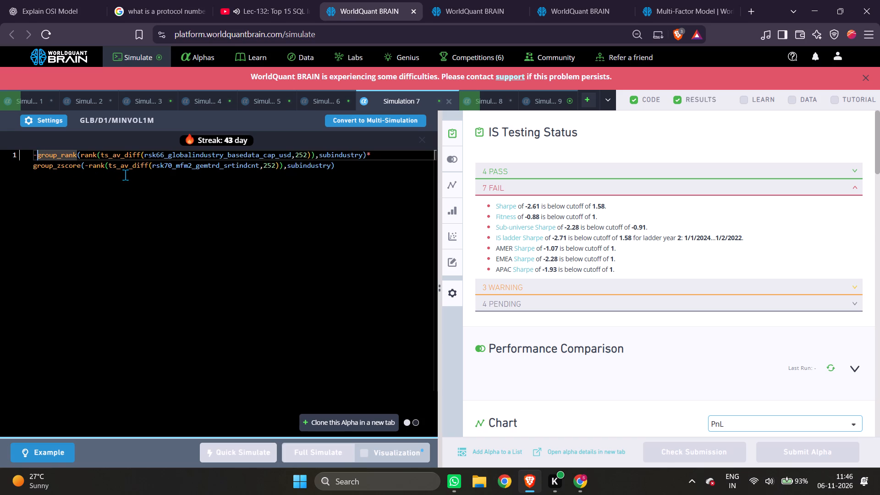
key(BackSpace)
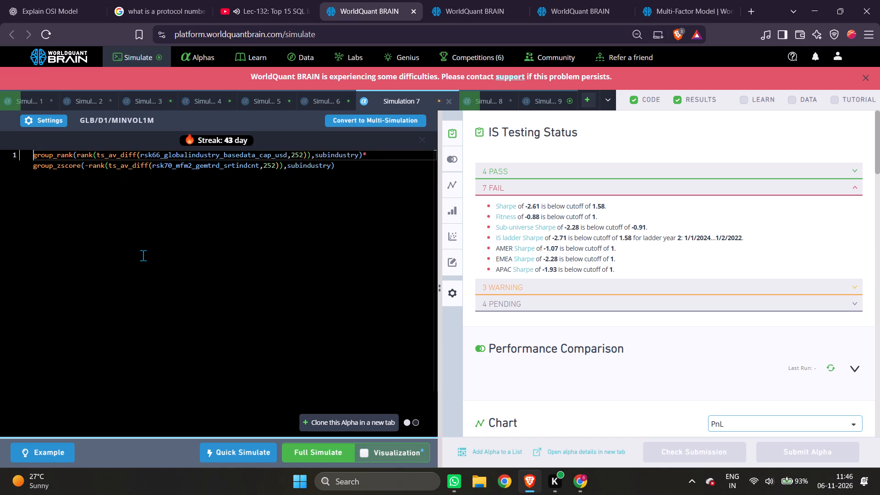
click(309, 457)
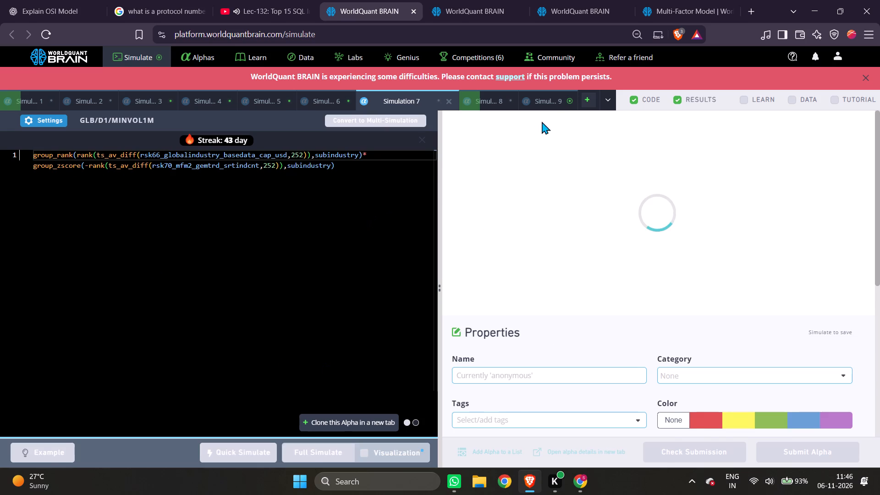
Open Simulation 9 and examine its failed and passed IS tests.
click(560, 101)
click(545, 187)
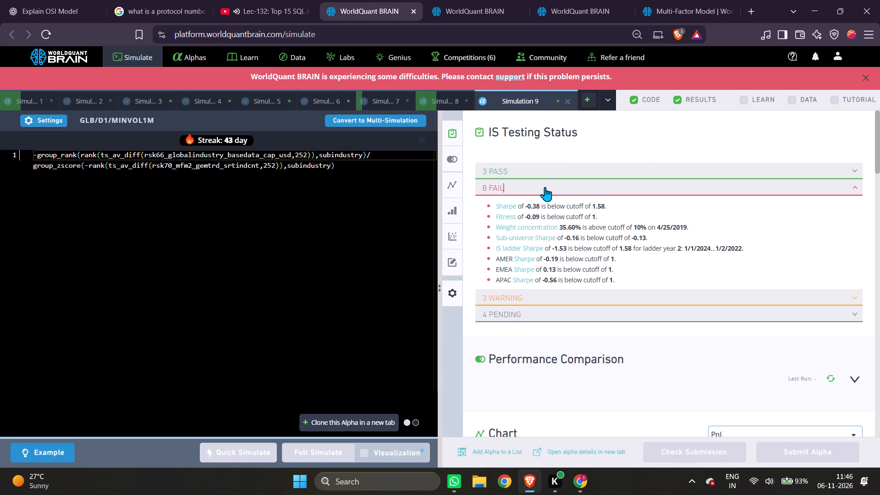
click(552, 170)
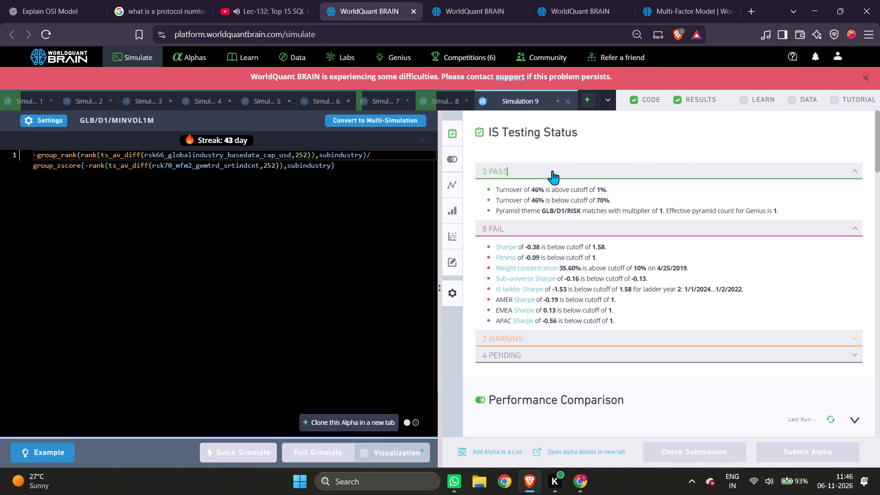
Open Simulation 6 and view its IS testing status, alternating with the SQL lecture on YouTube.
click(345, 92)
click(249, 0)
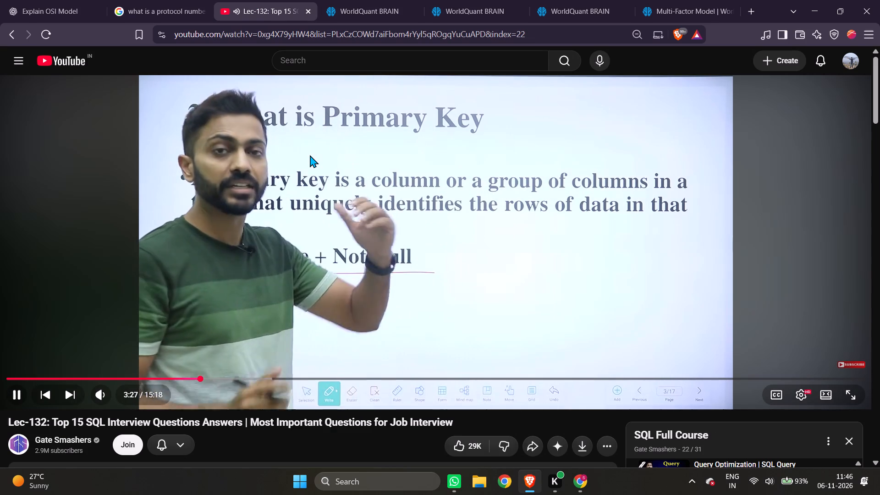
click(340, 0)
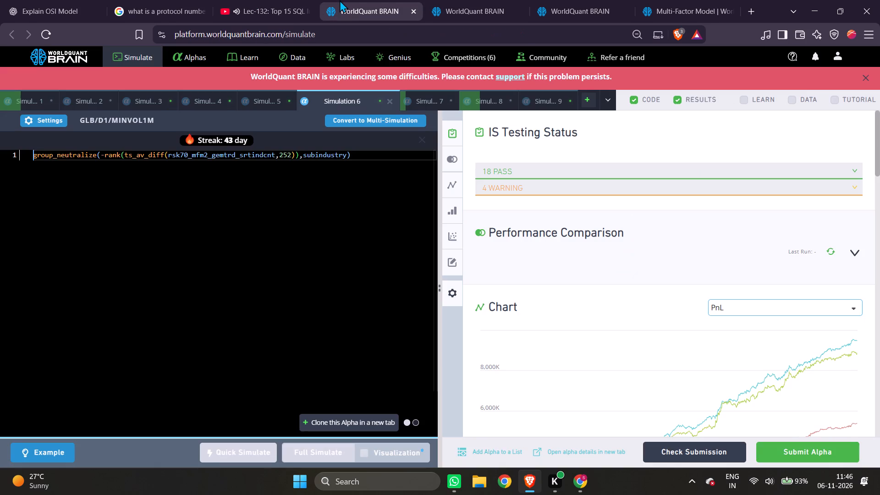
click(286, 0)
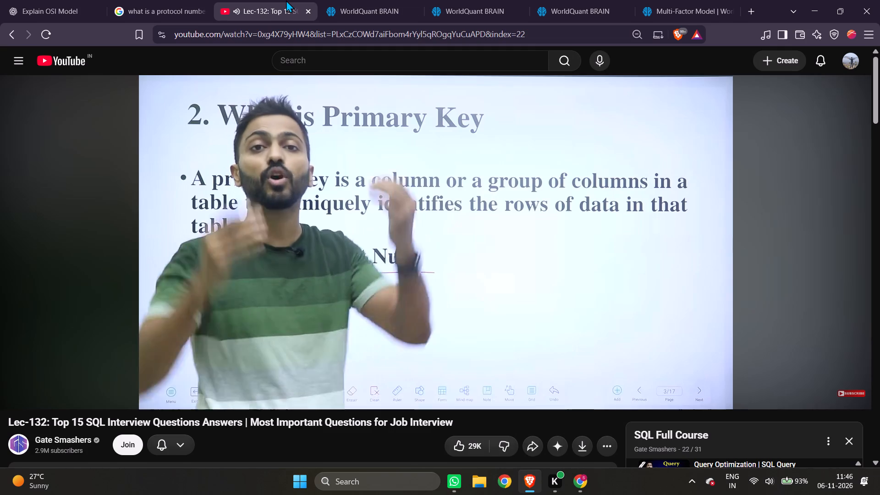
click(382, 0)
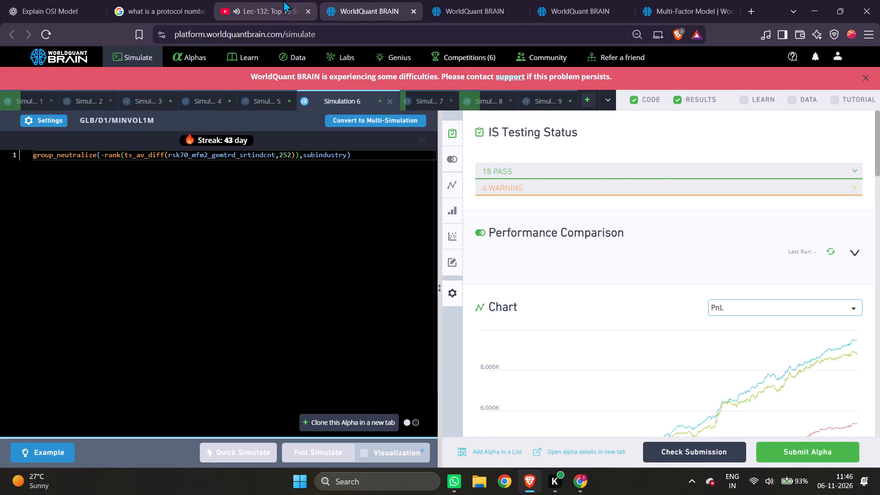
Return to the Lec-132 SQL interview questions video on YouTube and continue watching.
click(277, 0)
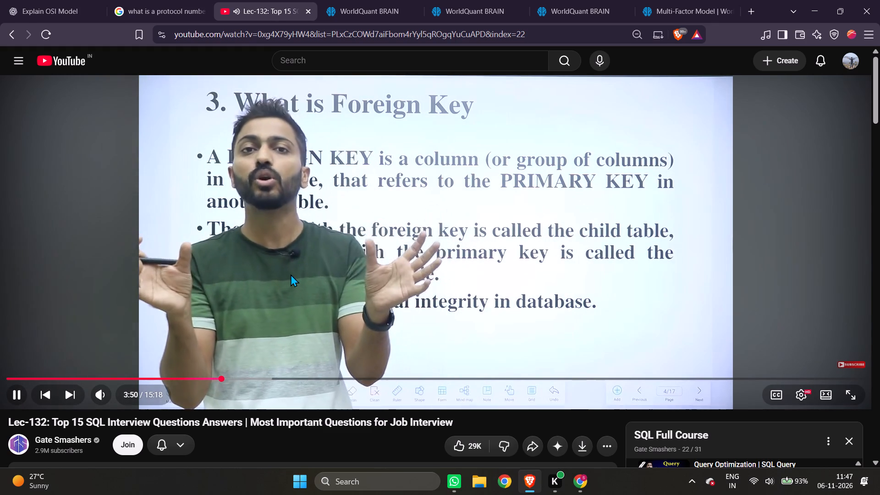
scroll(291, 274, up, 1)
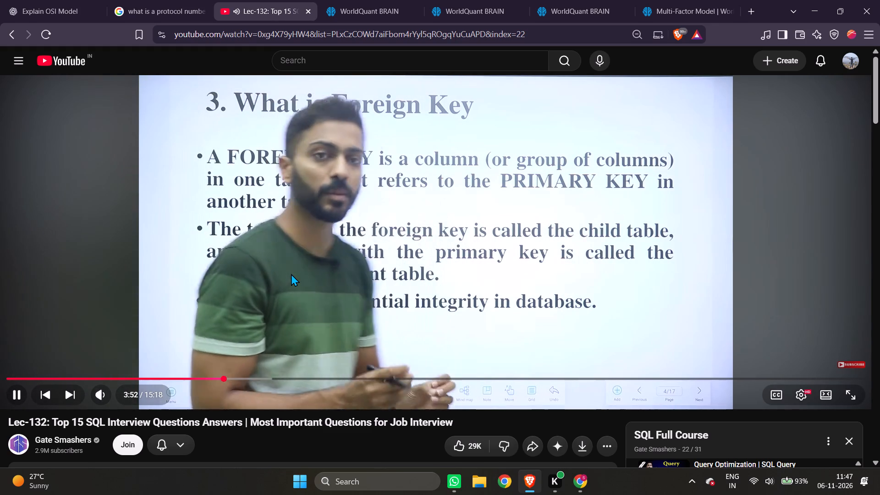
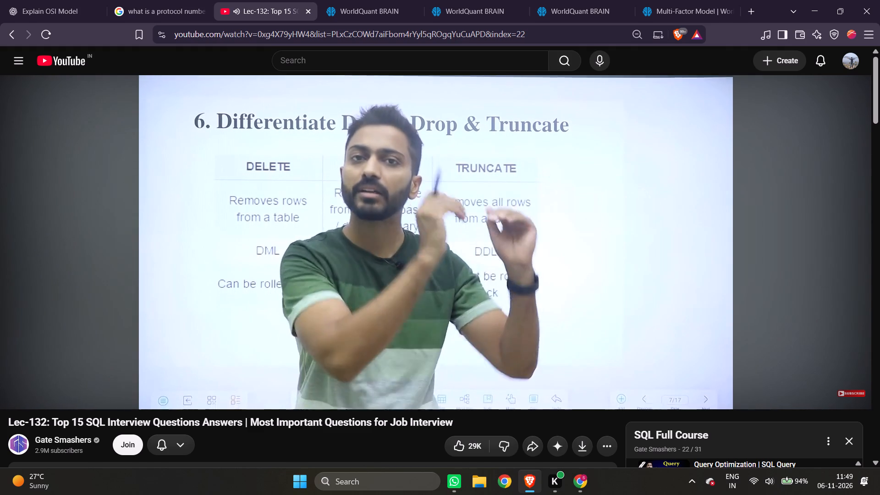
Pause the SQL lecture and check the progress of Simulations 7 and 8 in WorldQuant BRAIN.
click(364, 213)
click(346, 0)
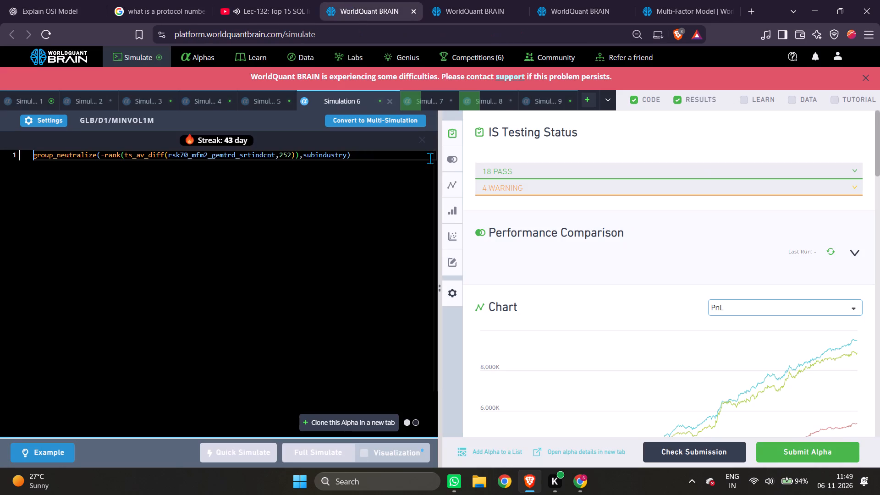
click(429, 100)
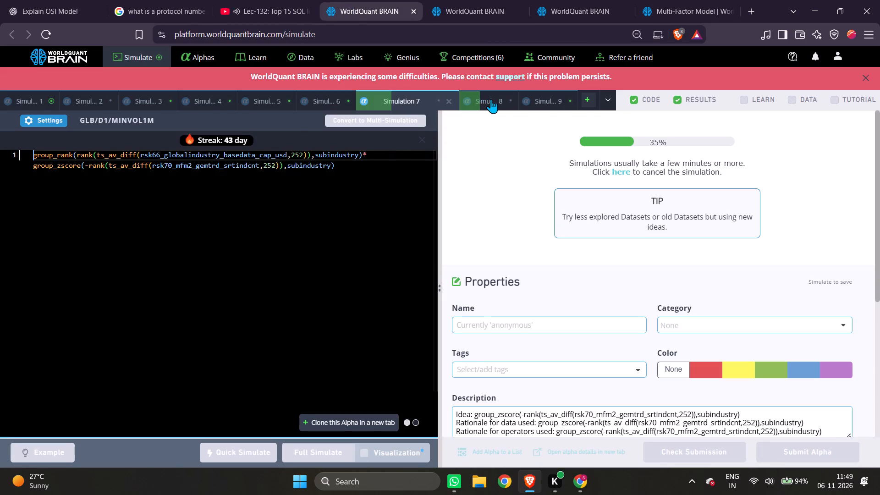
click(491, 99)
Review Simulation 9's failed IS tests and close that simulation.
click(540, 99)
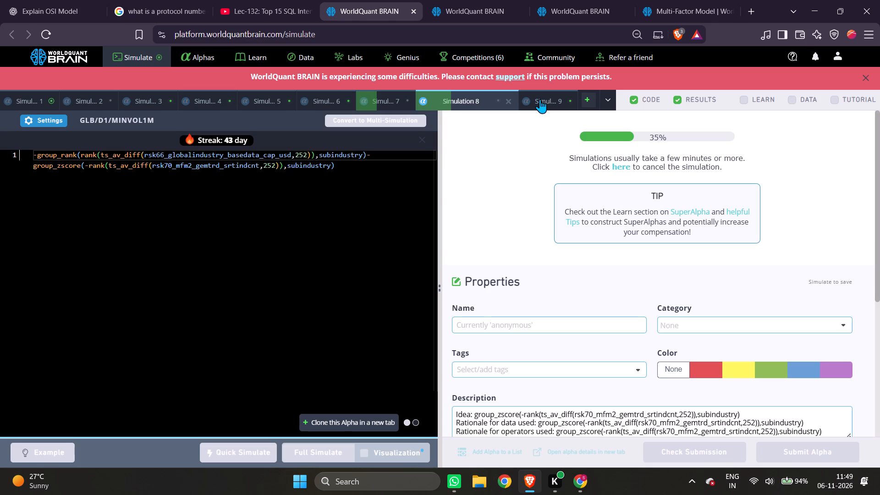
click(556, 185)
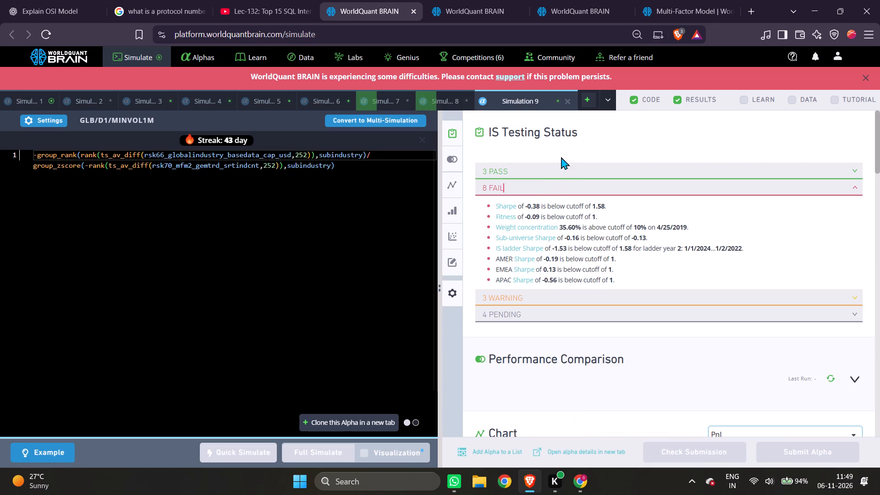
click(570, 102)
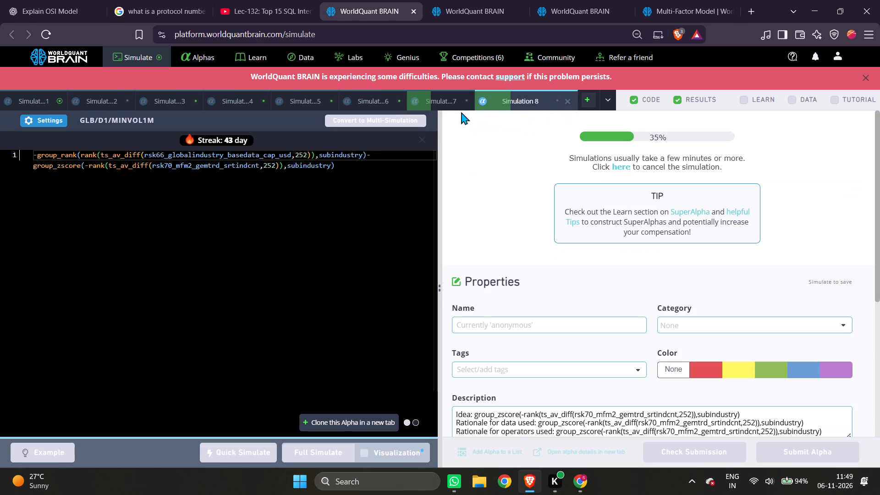
Review Simulation 1's passed and warning IS tests, then run its submission check and examine the updated testing status.
click(12, 101)
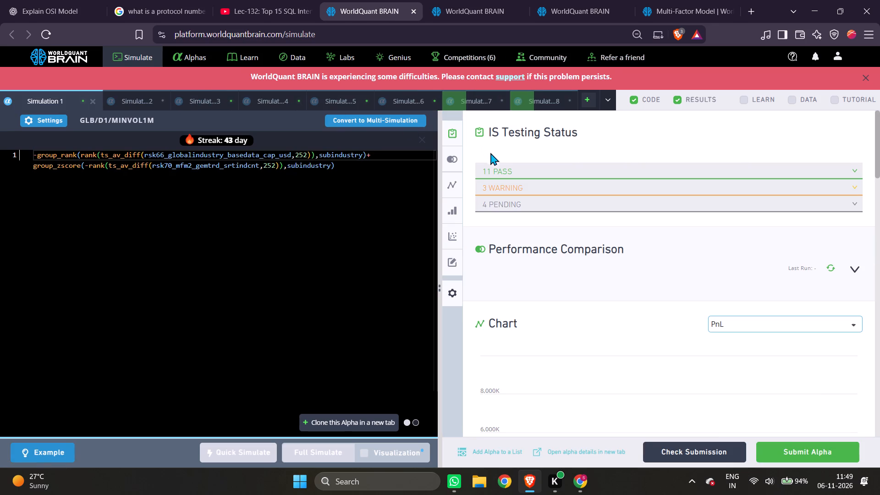
click(512, 187)
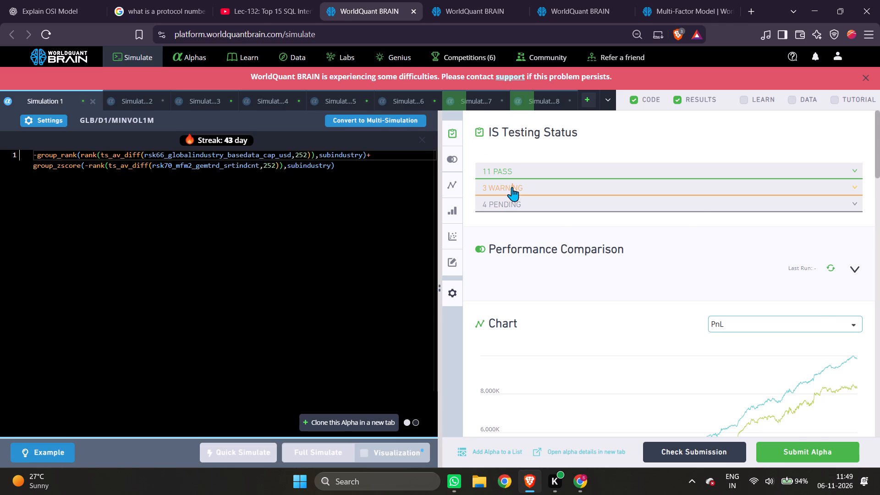
click(522, 165)
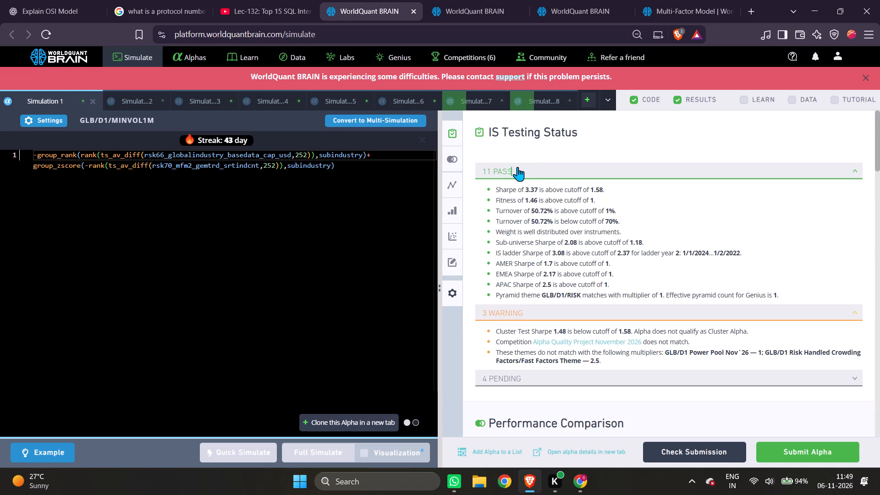
click(396, 179)
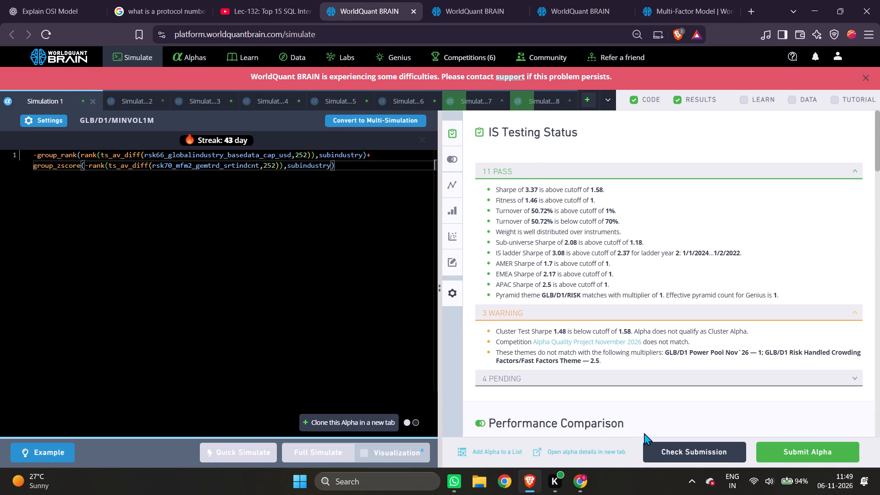
click(655, 450)
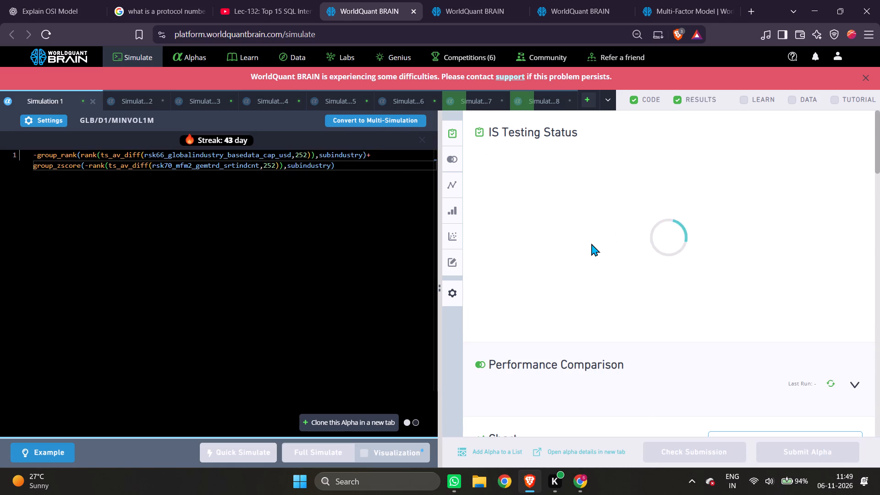
scroll(602, 226, down, 5)
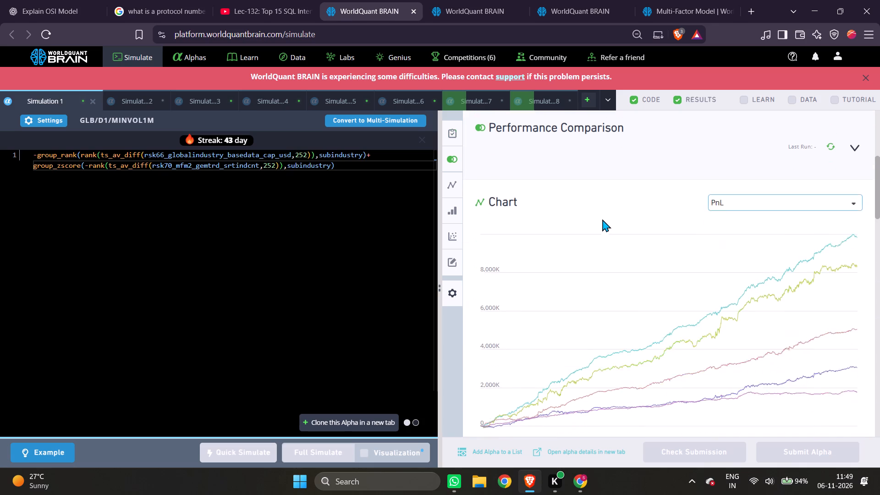
scroll(603, 217, up, 9)
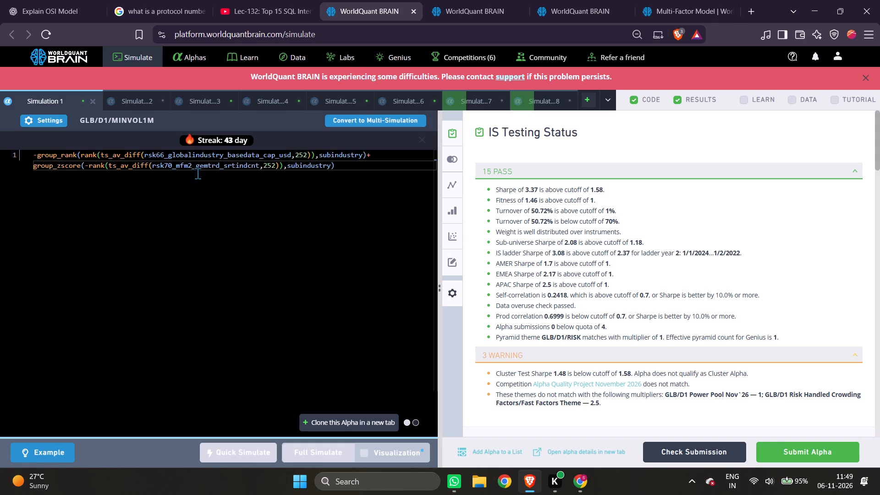
Clone Simulation 1's alpha into a new simulation, set its neutralization to Statistical, and run a full simulation.
click(55, 124)
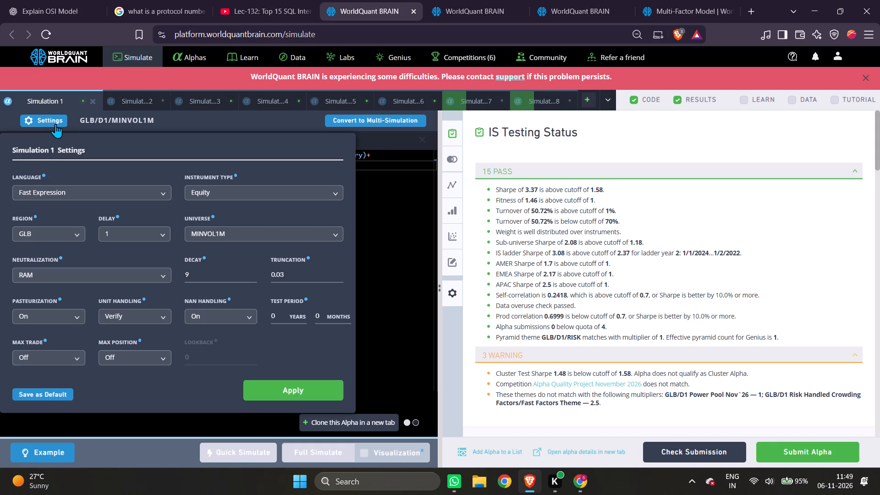
click(55, 124)
click(347, 421)
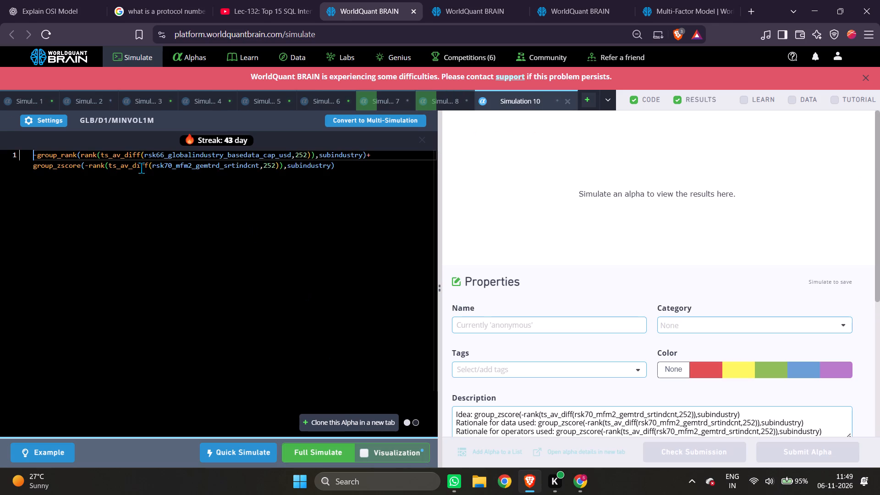
click(51, 122)
click(106, 276)
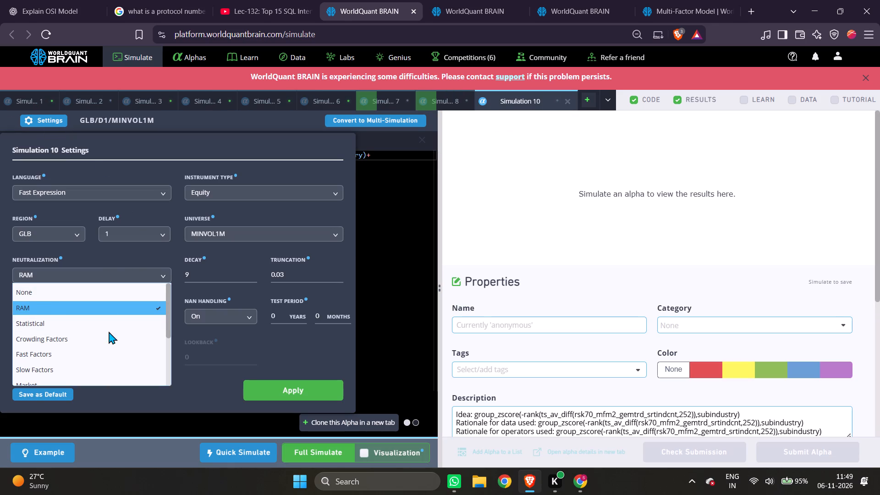
click(107, 326)
click(282, 393)
click(324, 458)
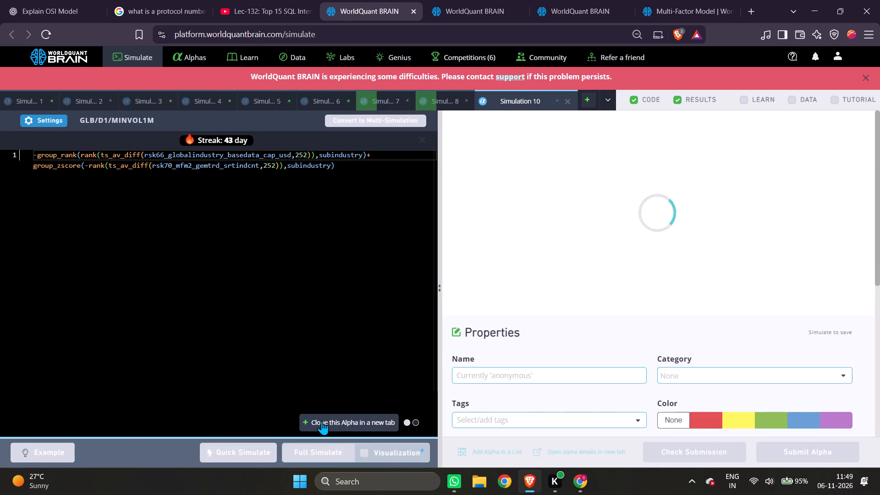
Clone Simulation 10's alpha into a new simulation, set its neutralization to Crowding Factors, and run a full simulation.
click(322, 420)
click(42, 119)
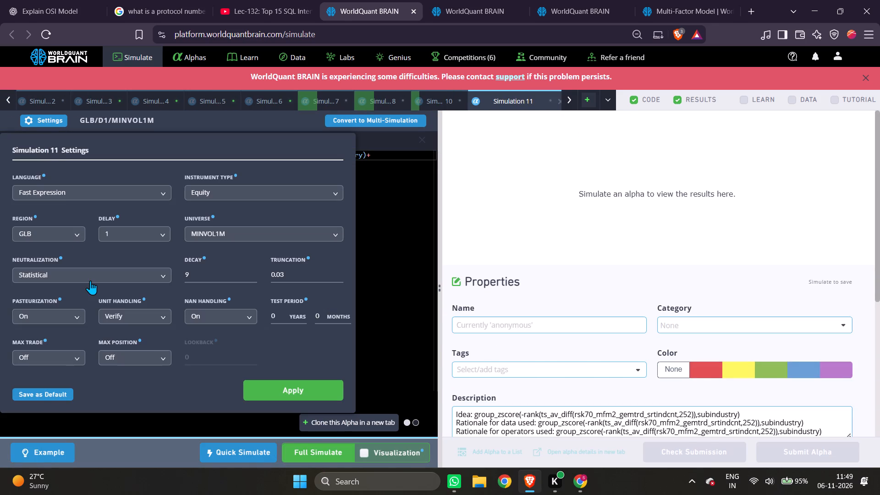
click(90, 280)
click(110, 341)
click(269, 393)
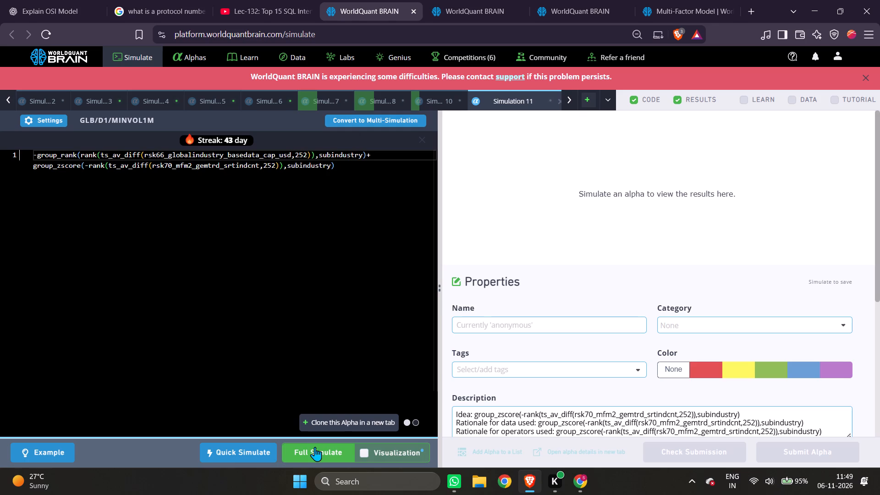
click(315, 447)
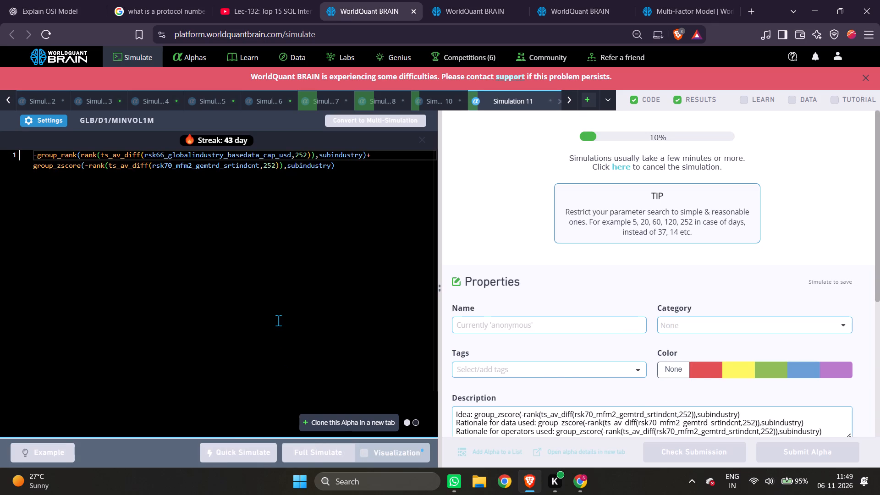
Return to the Lec-132 SQL interview questions video on YouTube and resume watching.
click(284, 0)
click(311, 157)
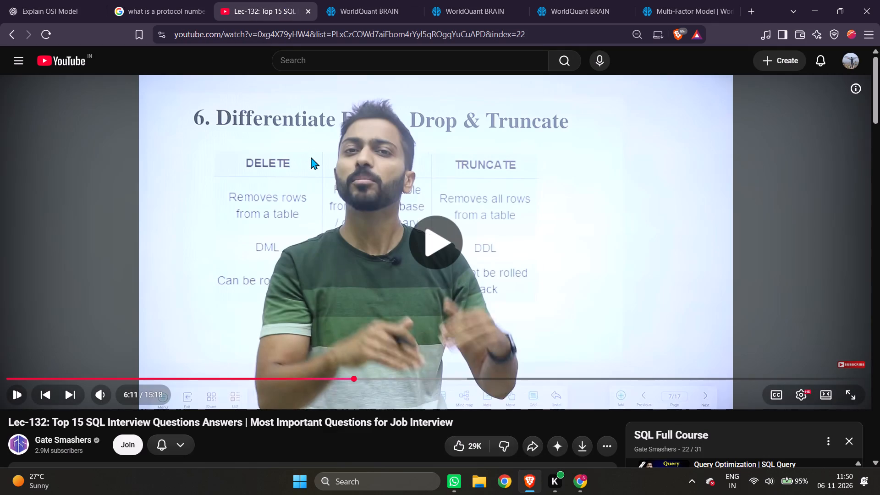
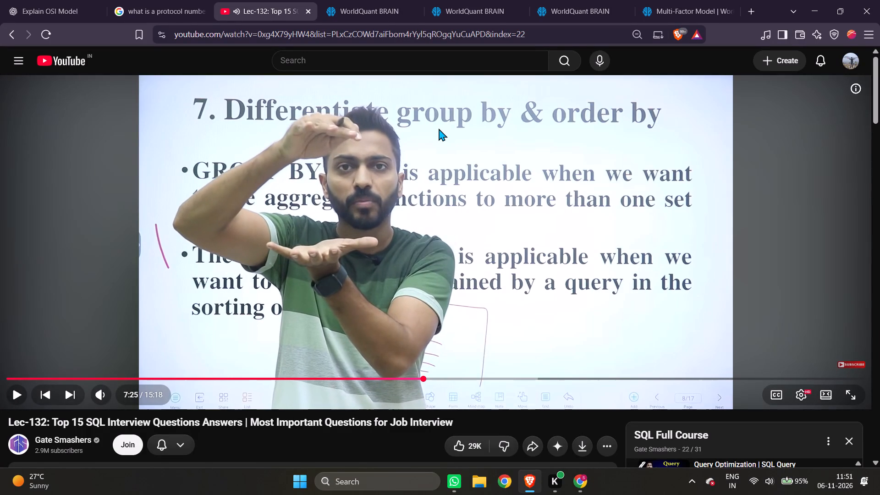
Resume playing the Lec-132 SQL interview questions video at the group by and order by question.
click(439, 128)
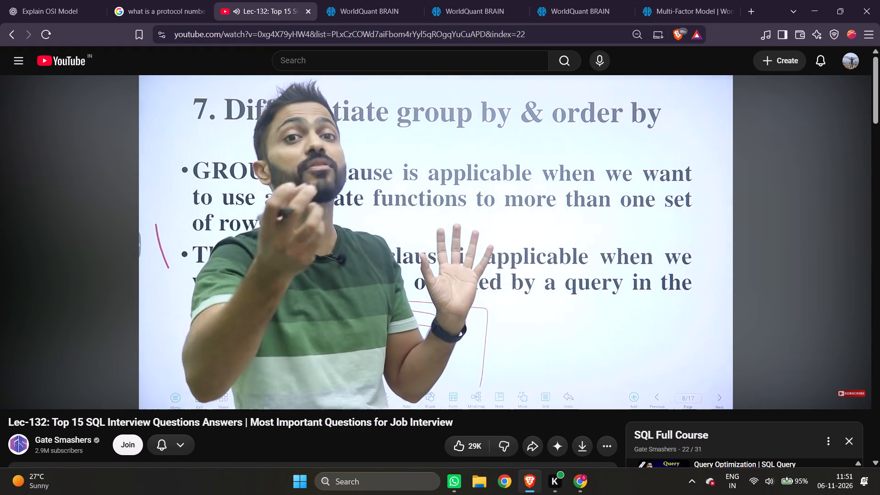
Open Simulation 7 in WorldQuant BRAIN, view its passed IS tests, and run its submission check.
click(404, 0)
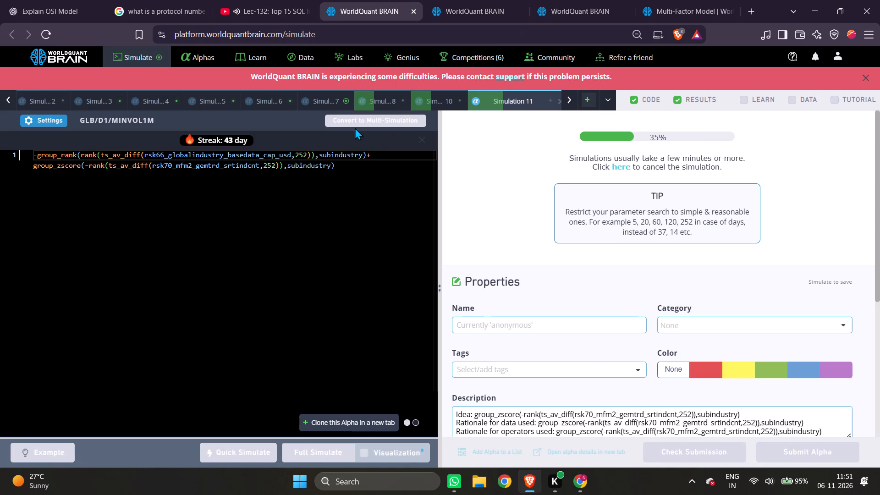
click(333, 102)
click(532, 168)
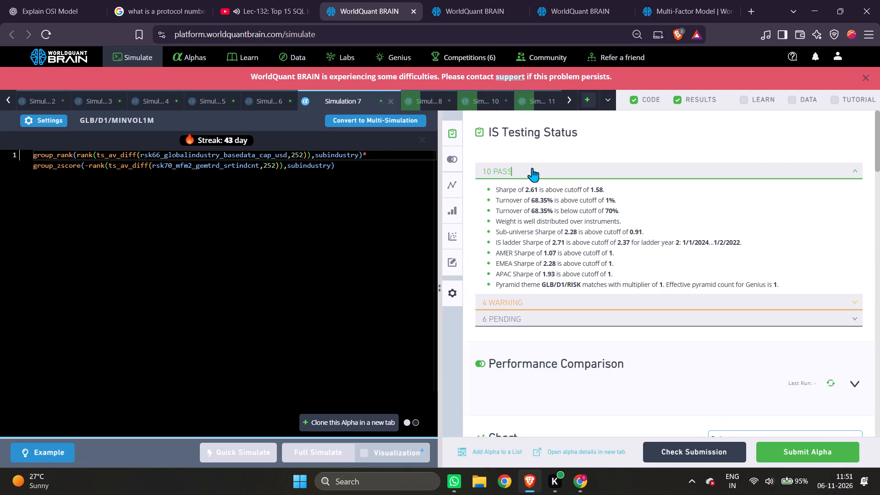
click(532, 168)
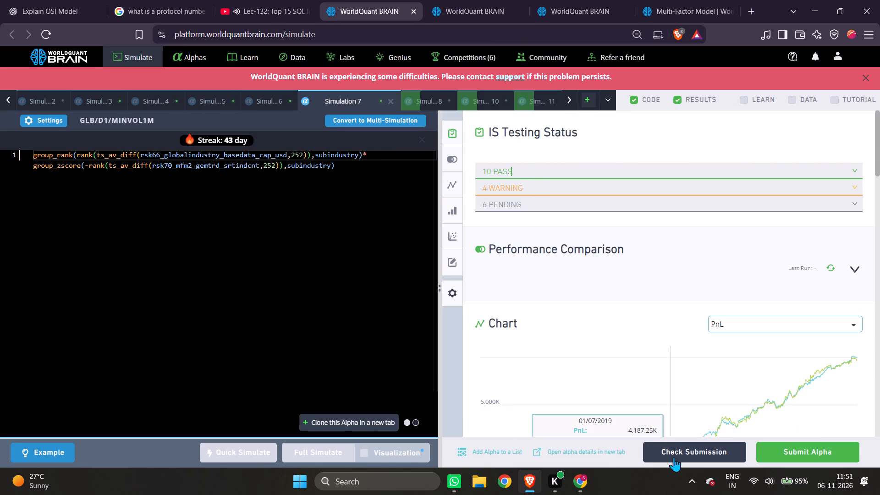
click(676, 458)
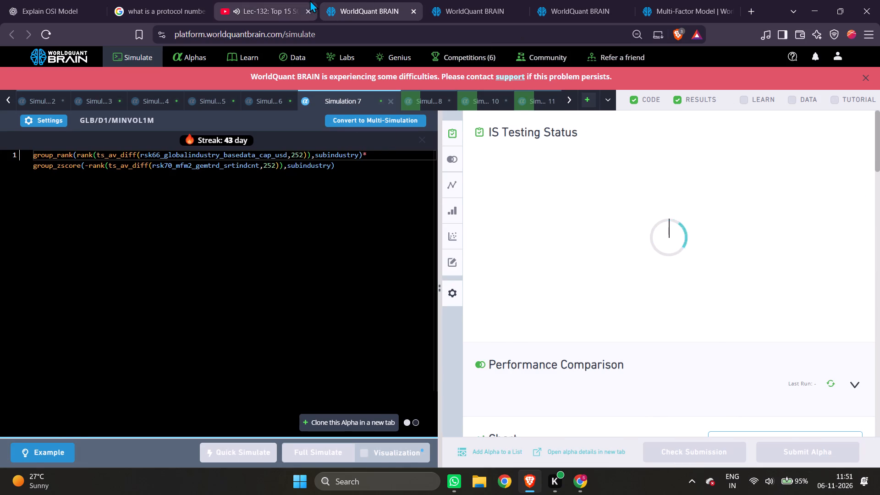
Switch to the Lec-132 YouTube video, watch up to the types of joins question, and pause it.
click(251, 0)
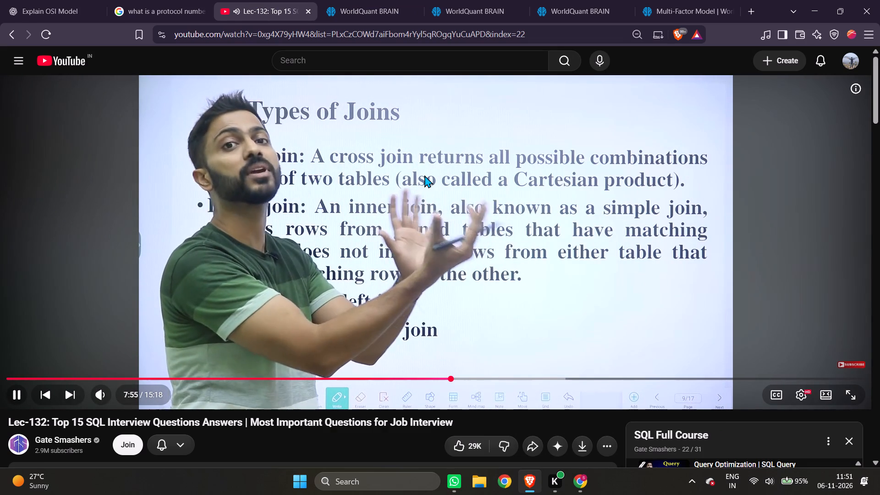
click(410, 184)
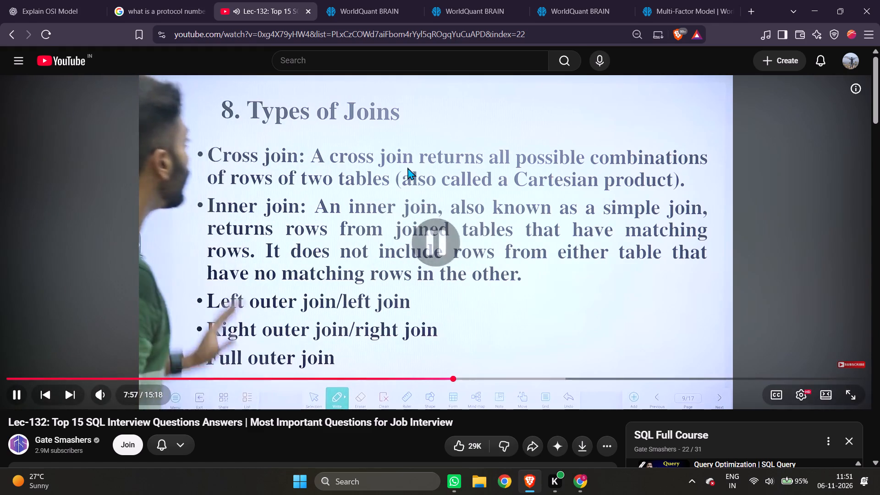
Return to Simulation 7 in WorldQuant BRAIN and examine its warning and passed IS tests after the submission check.
click(397, 1)
click(540, 186)
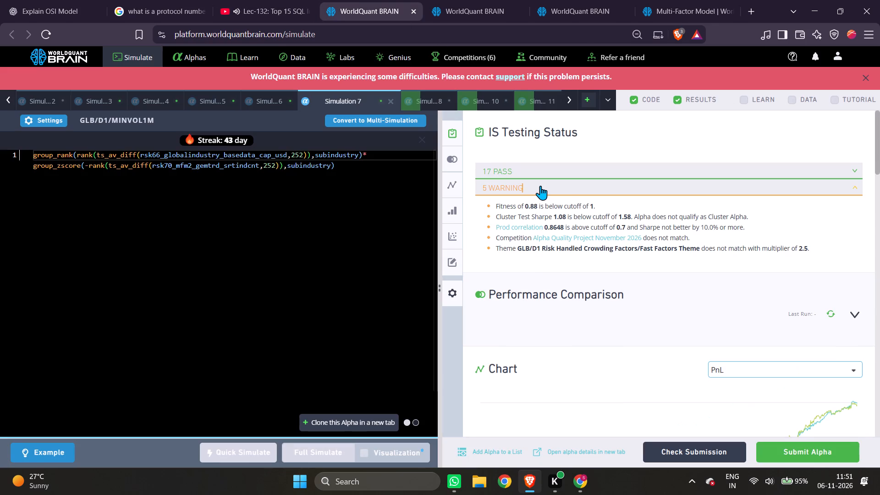
click(550, 165)
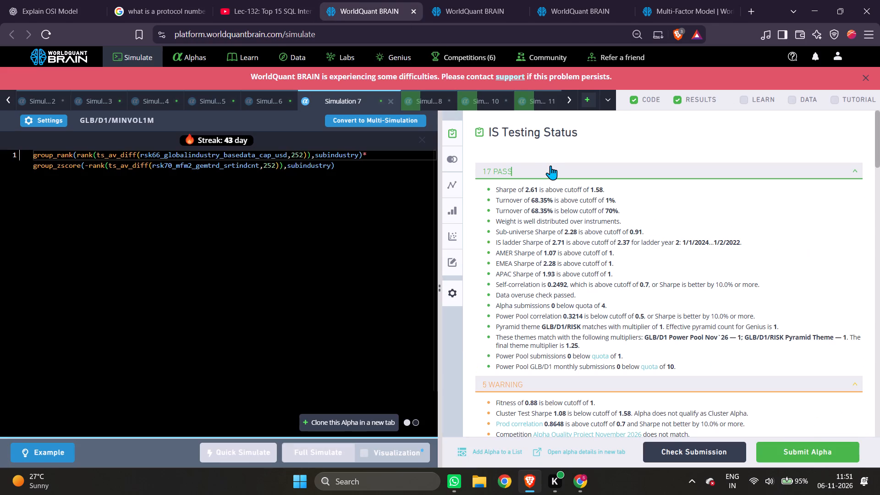
scroll(538, 209, down, 1)
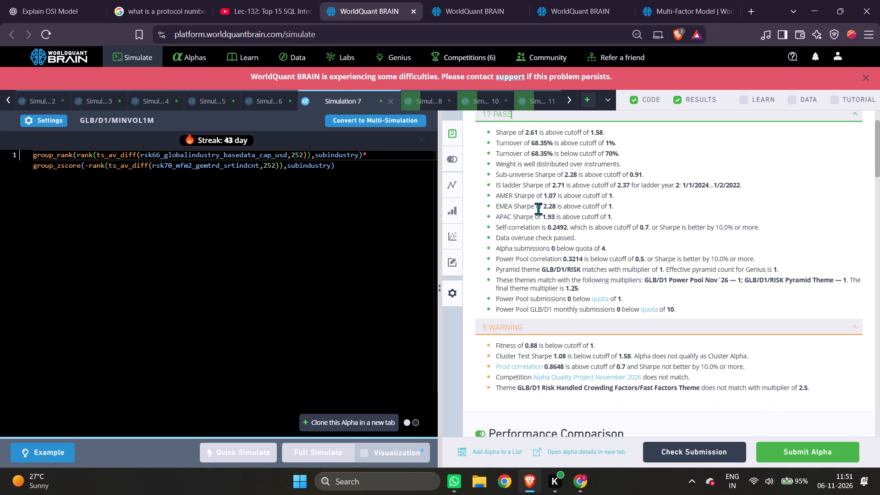
Close Simulation 7.
click(391, 98)
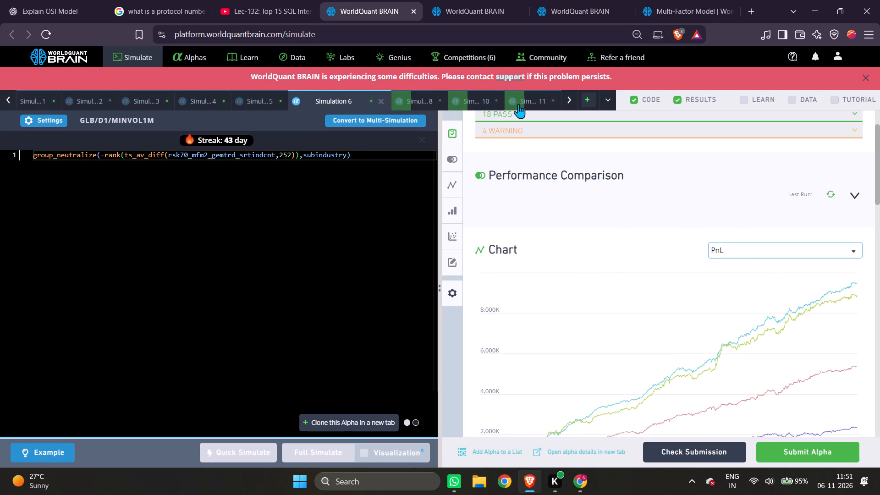
Clone Simulation 11's alpha into a new simulation, set its neutralization to Fast Factors, and run a full simulation.
click(430, 103)
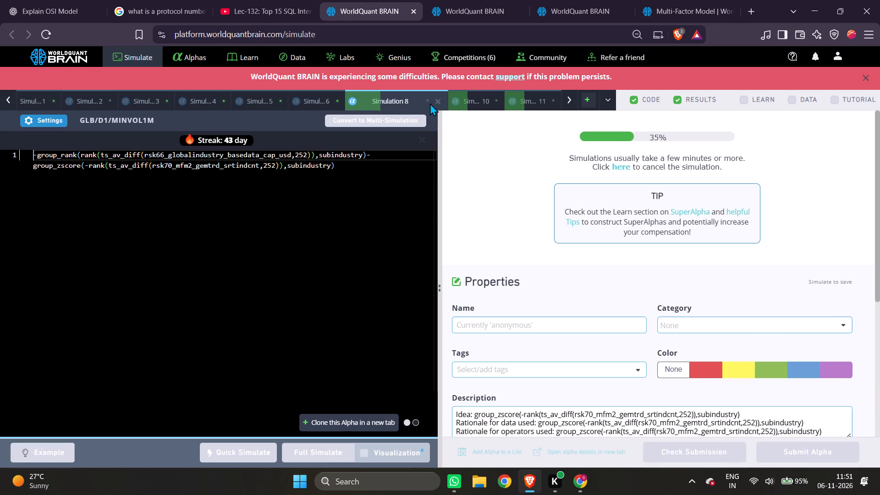
click(463, 94)
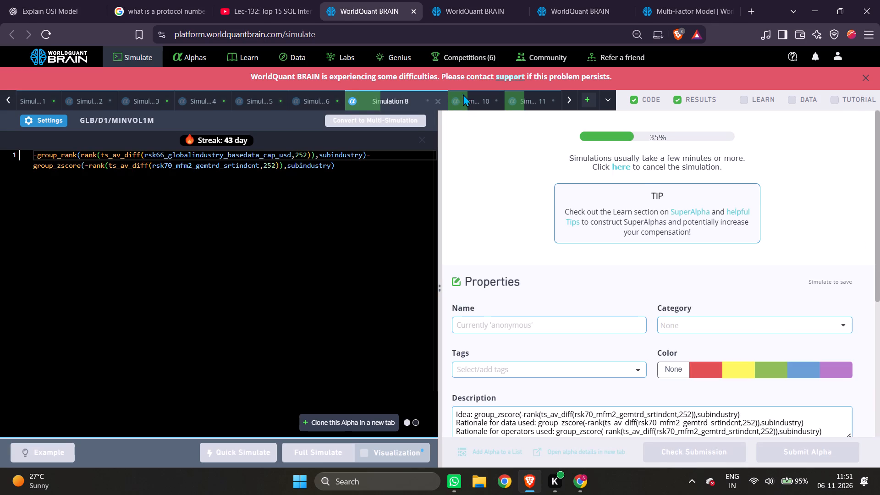
click(529, 95)
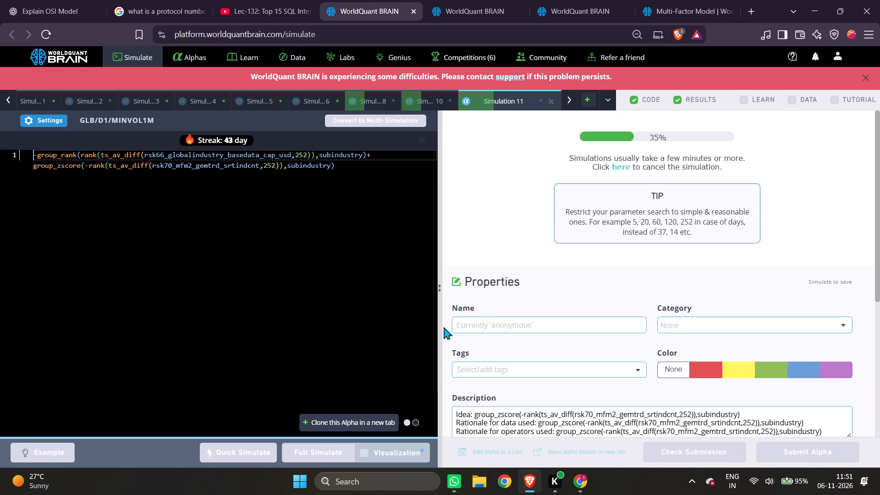
click(375, 418)
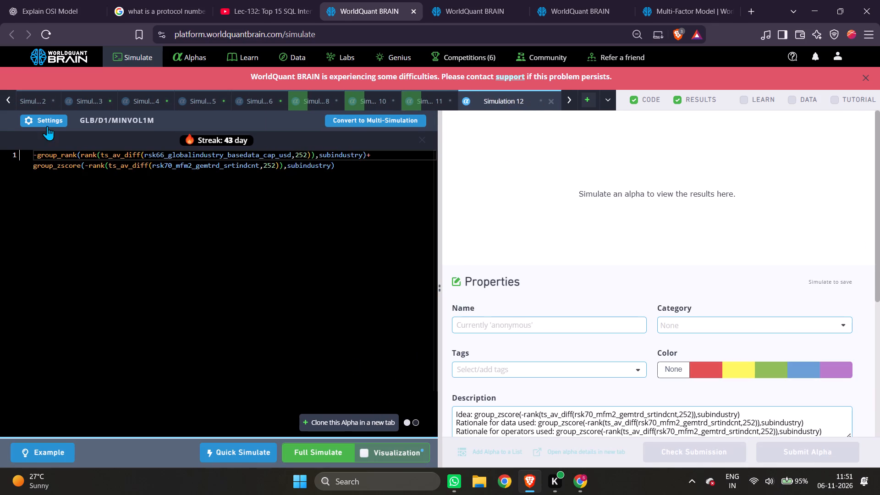
click(47, 126)
click(115, 274)
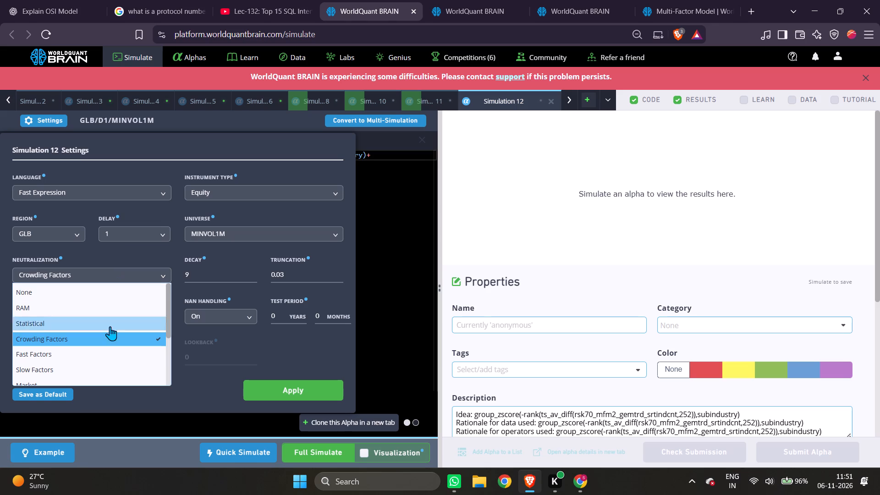
click(93, 351)
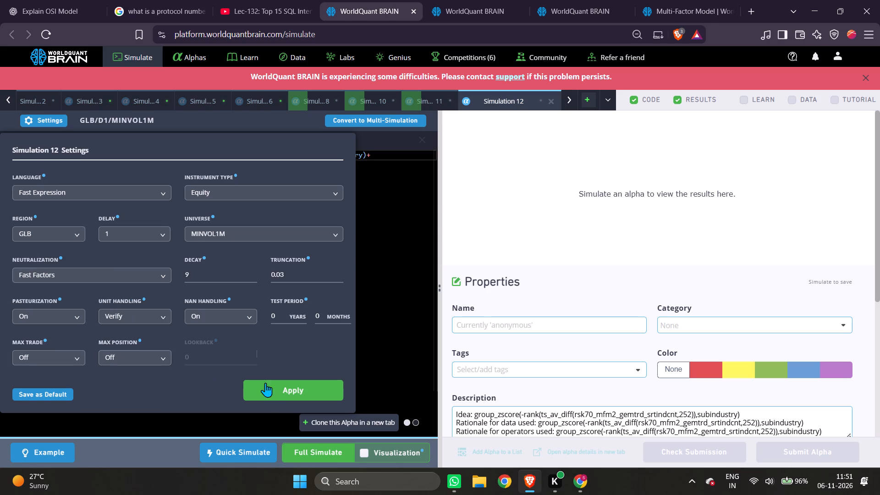
click(274, 390)
click(336, 446)
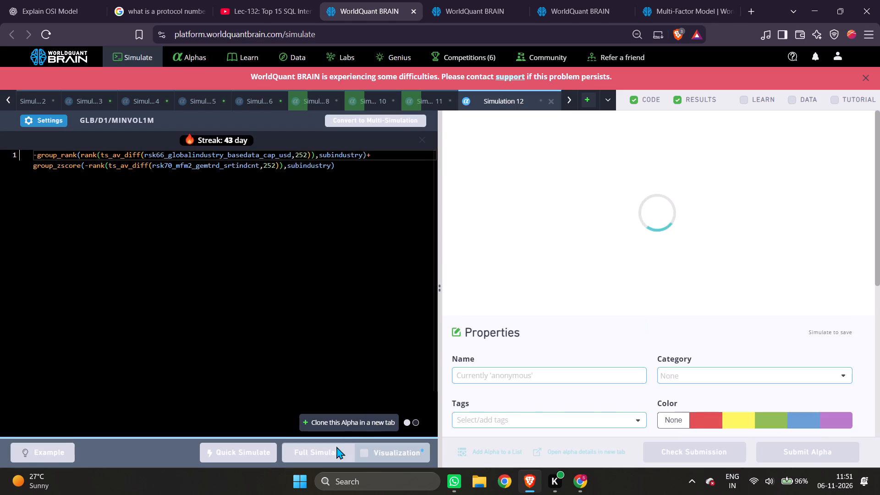
Return to the Lec-132 YouTube video and resume watching the types of joins question.
click(302, 0)
click(324, 185)
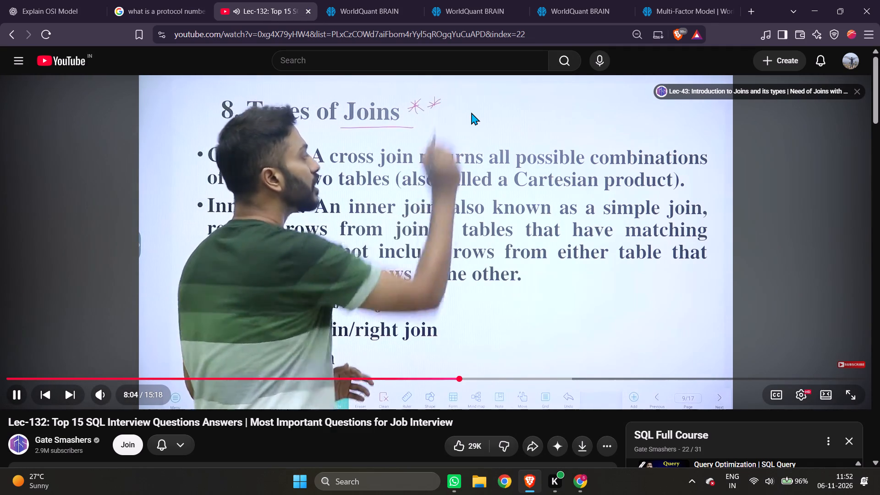
Look through the upcoming lectures in the SQL Full Course playlist, then pause the Lec-132 video.
scroll(471, 112, down, 5)
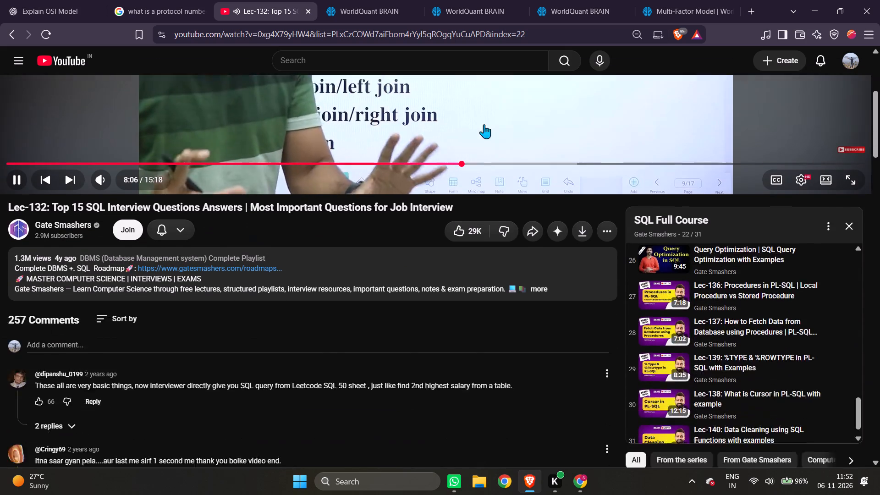
scroll(738, 269, up, 3)
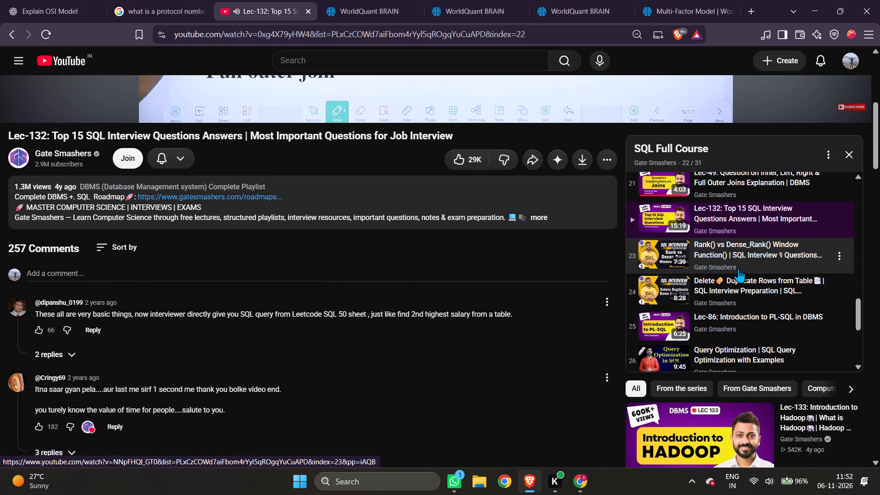
scroll(738, 269, down, 1)
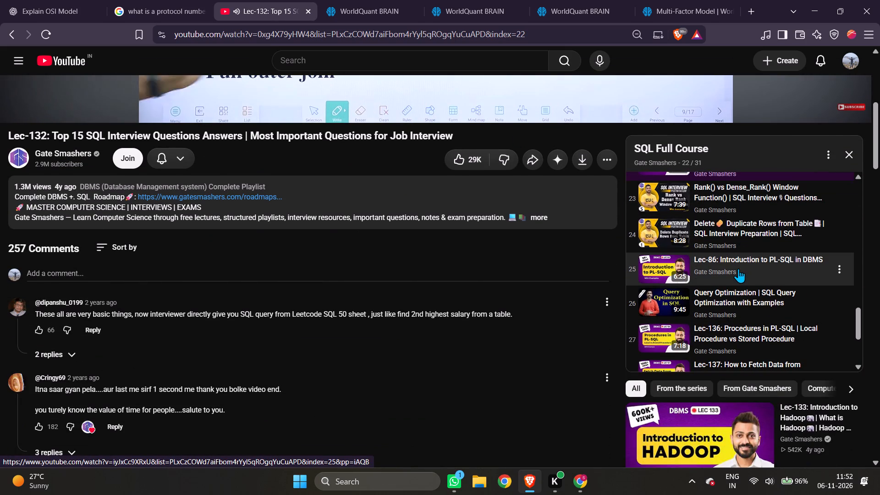
scroll(536, 271, up, 5)
click(518, 245)
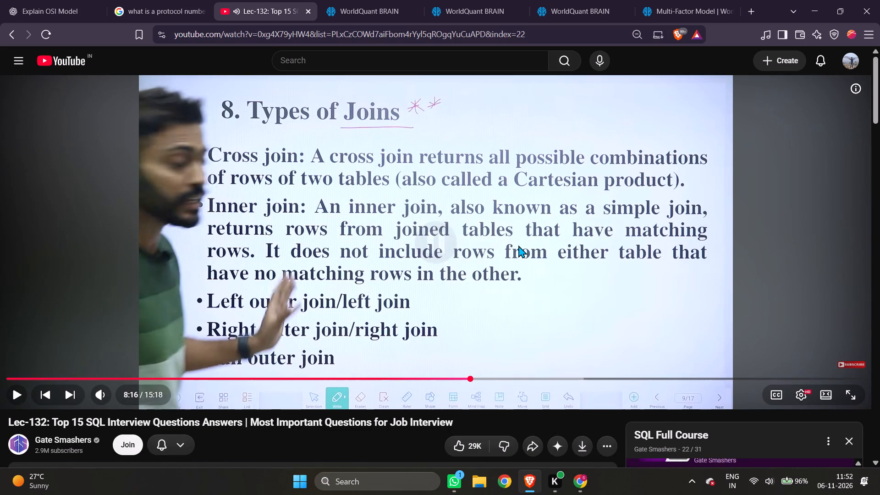
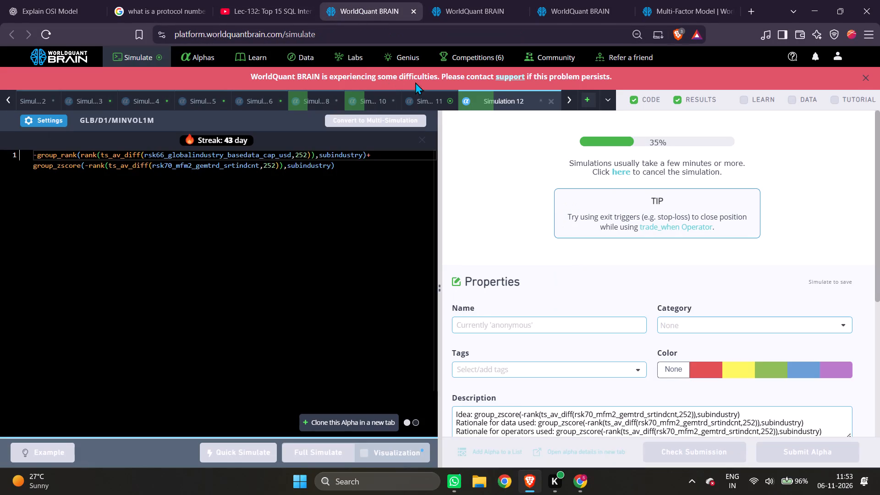
Open Simulation 11 and examine its failed and passed IS tests.
click(423, 96)
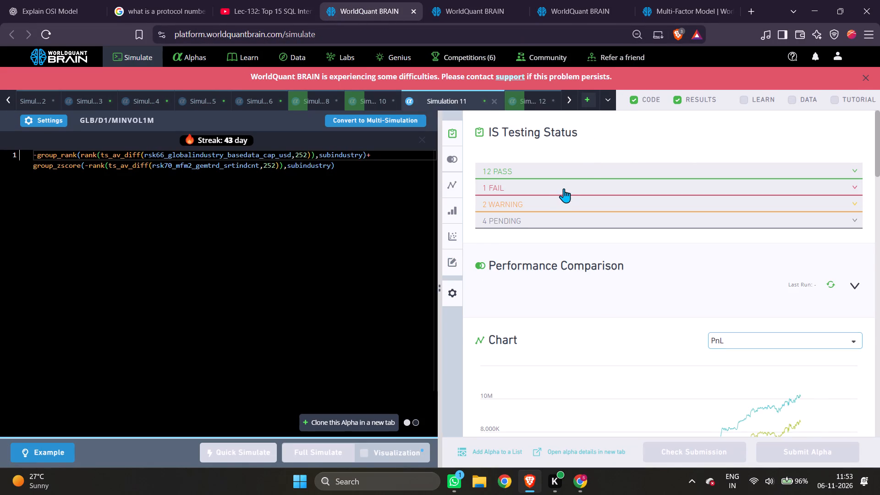
click(564, 188)
click(570, 173)
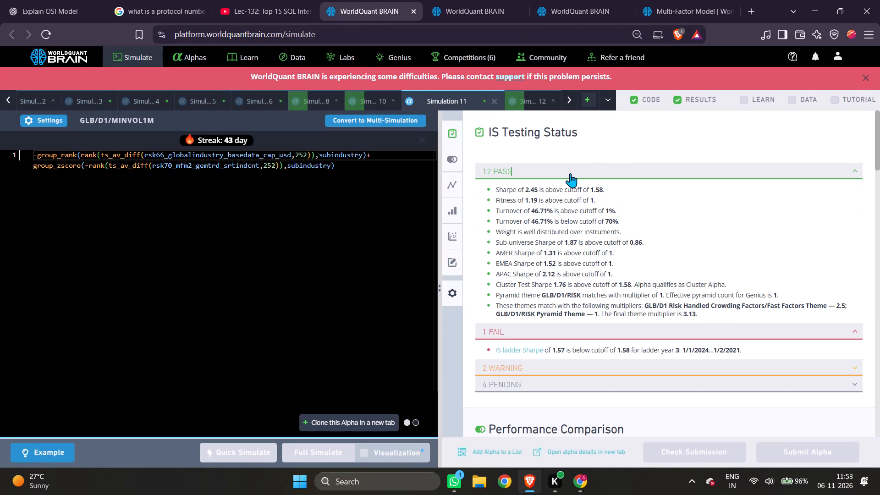
Clone Simulation 12's alpha into a new simulation, set its neutralization to Slow Factors, and run a full simulation.
click(543, 101)
click(374, 421)
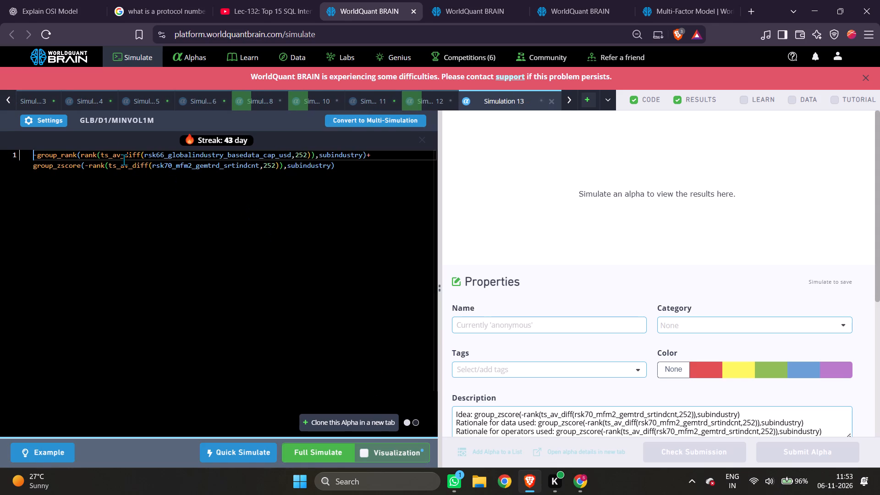
click(59, 123)
click(135, 274)
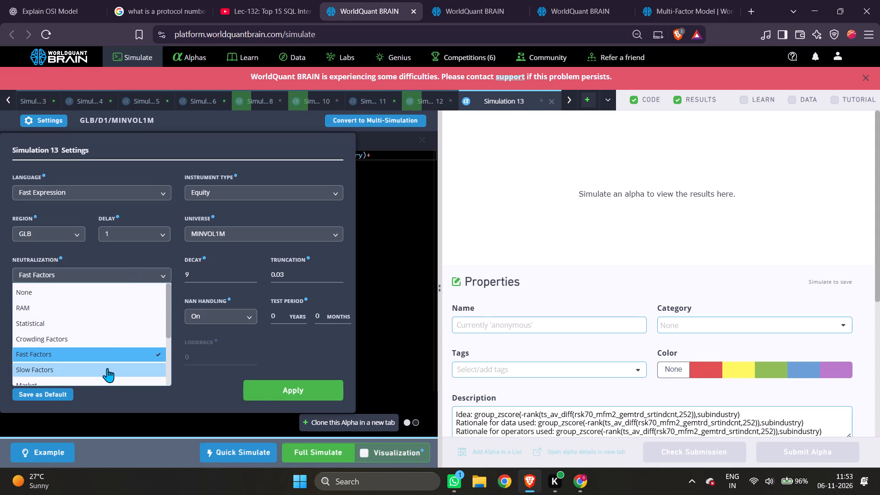
click(107, 368)
click(258, 390)
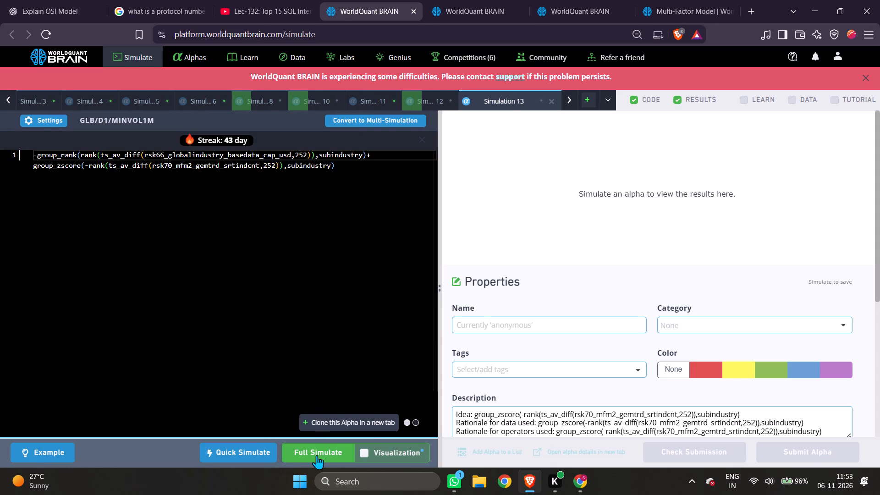
click(317, 456)
Go back to Simulation 11 and review its passed IS tests.
click(384, 99)
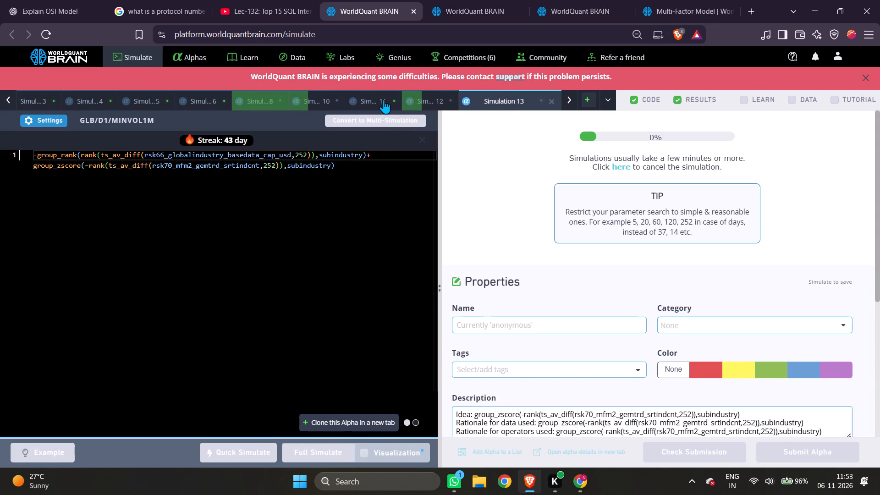
click(524, 172)
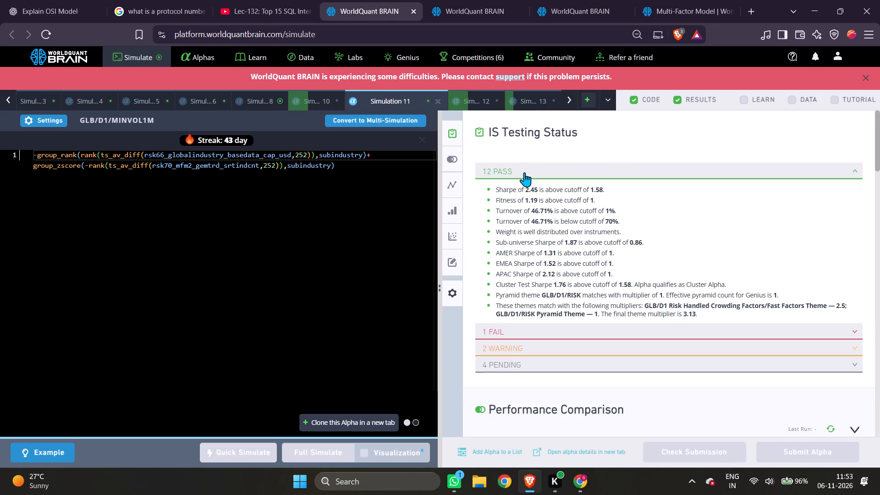
Review Simulation 8's passed and failed IS tests, and close that simulation.
click(266, 104)
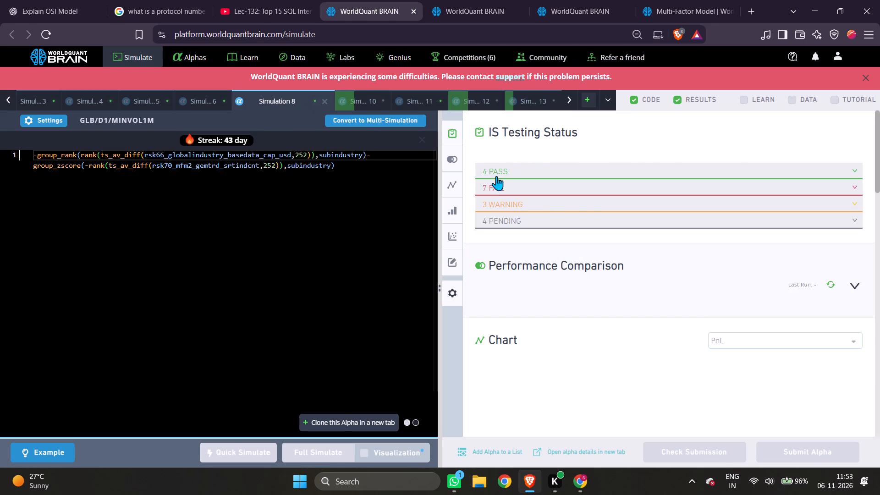
click(496, 176)
click(514, 176)
click(511, 184)
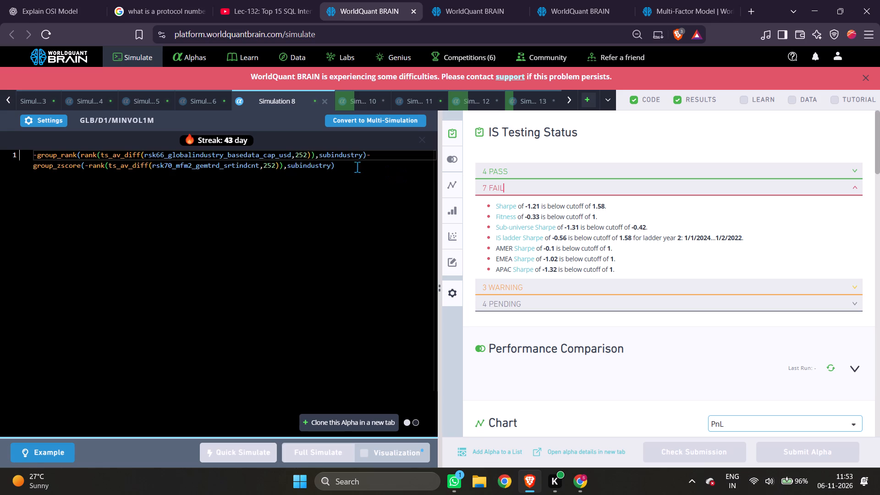
click(324, 102)
Recheck Simulation 11's failed and passed IS tests, and close that simulation.
click(420, 100)
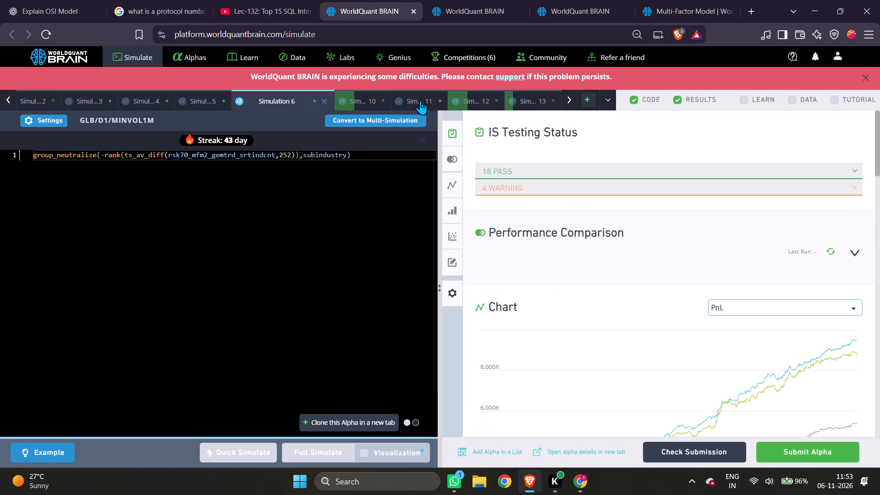
click(527, 186)
click(533, 160)
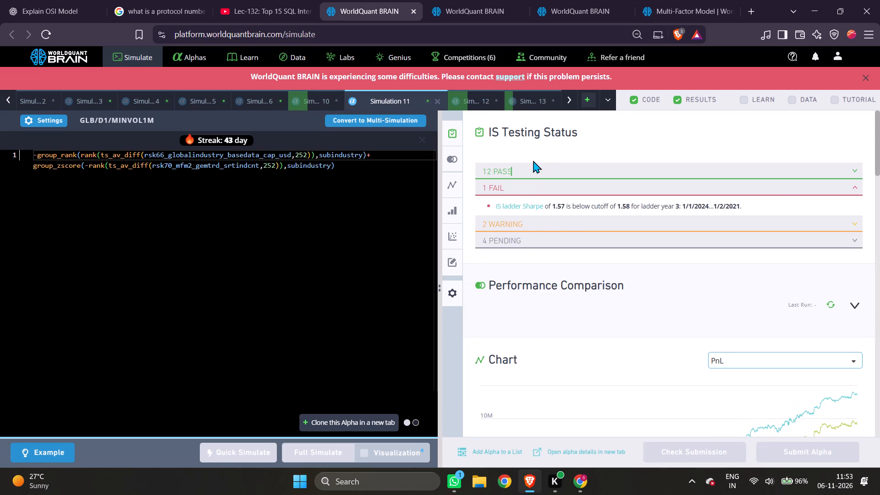
click(533, 164)
click(438, 107)
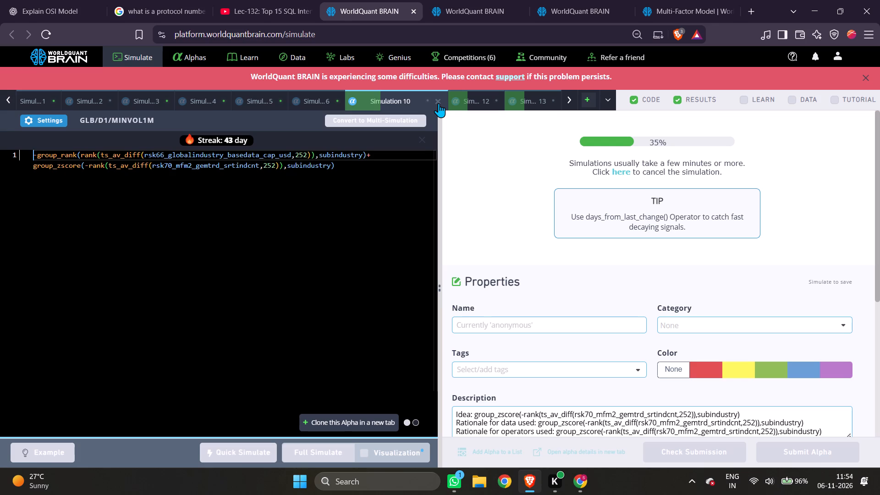
Switch to the Lec-132 YouTube video, resume it, and glance through its comments and the course playlist.
click(278, 0)
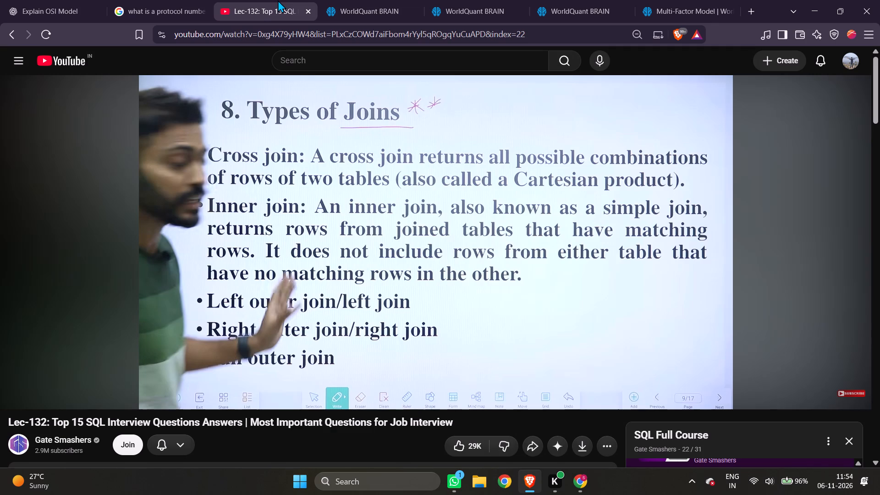
click(308, 220)
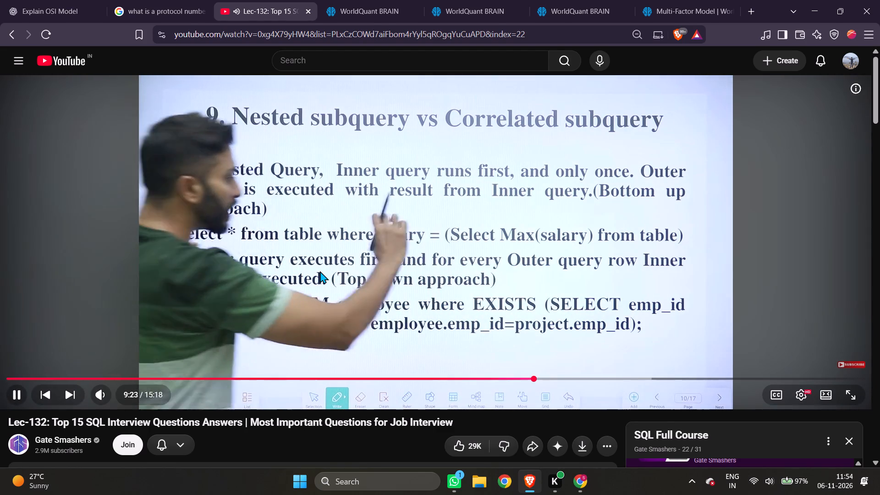
scroll(320, 271, down, 4)
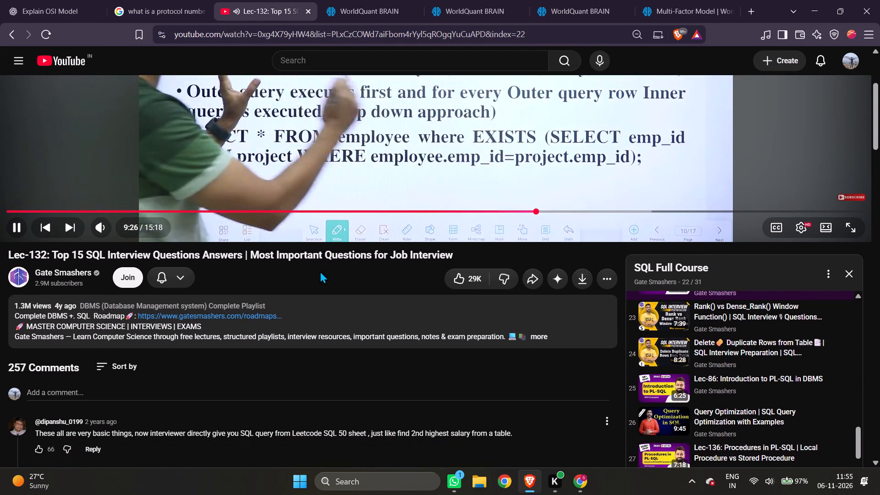
scroll(320, 271, down, 1)
scroll(696, 389, up, 1)
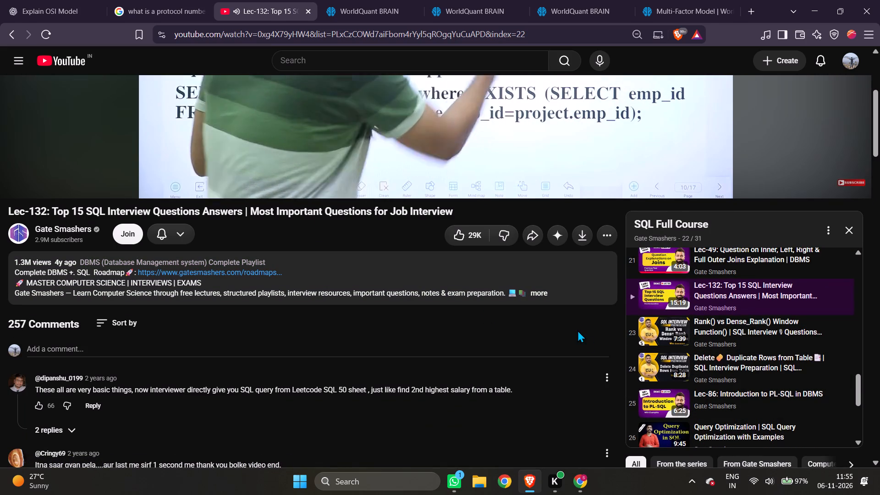
scroll(577, 330, up, 4)
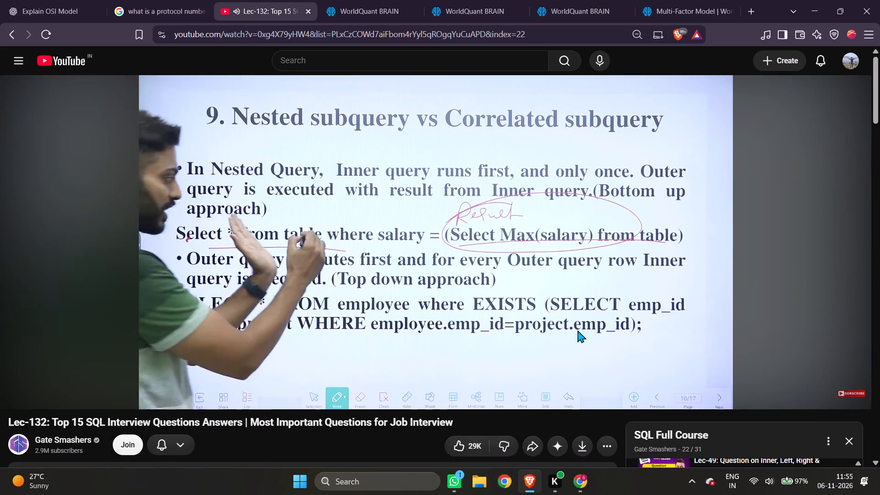
Pause and resume the nested versus correlated subquery explanation, and rewind the video 20 seconds to replay it.
click(534, 227)
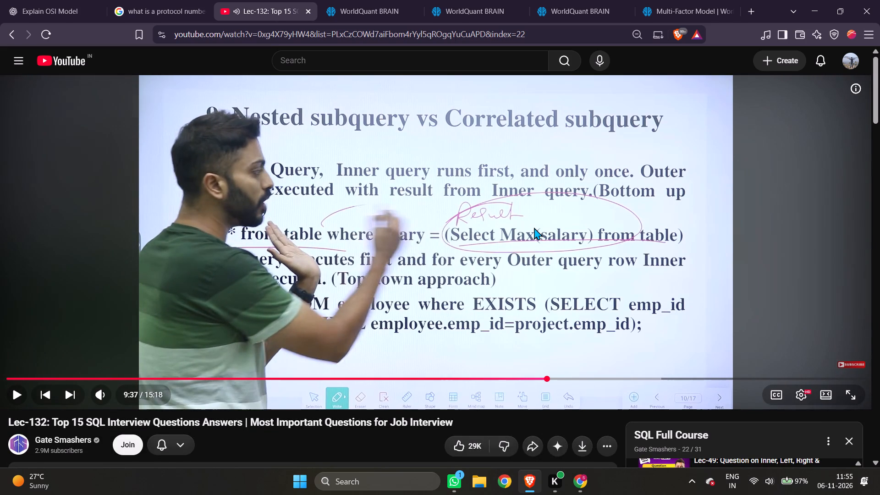
click(539, 179)
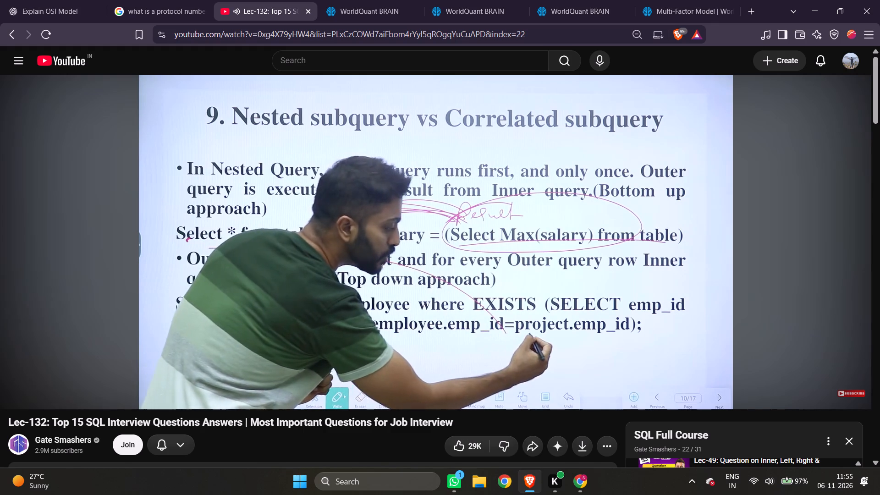
key(Left)
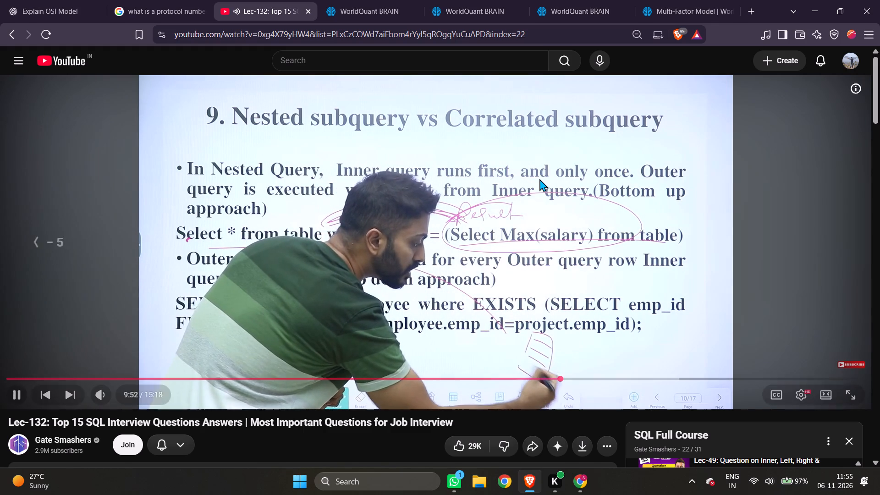
key(Left)
key(Left)
key(Left)
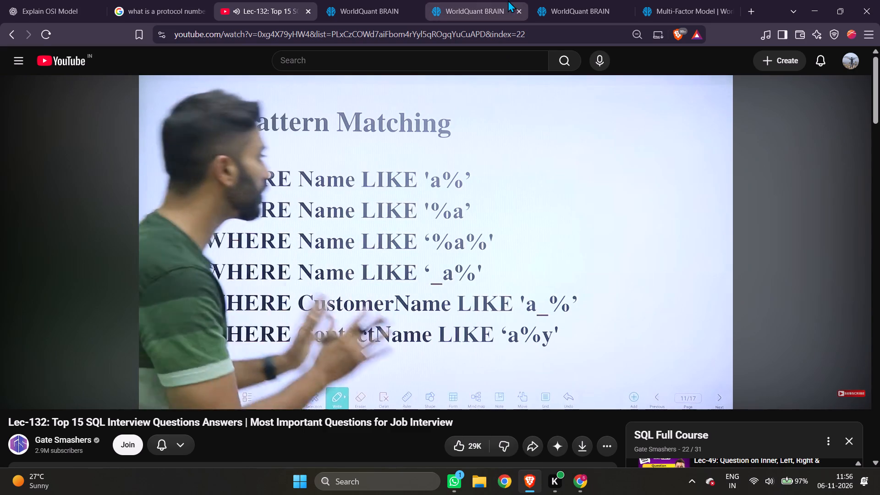
Switch to WorldQuant BRAIN and run the submission check on Simulation 10's alpha.
click(343, 0)
click(513, 171)
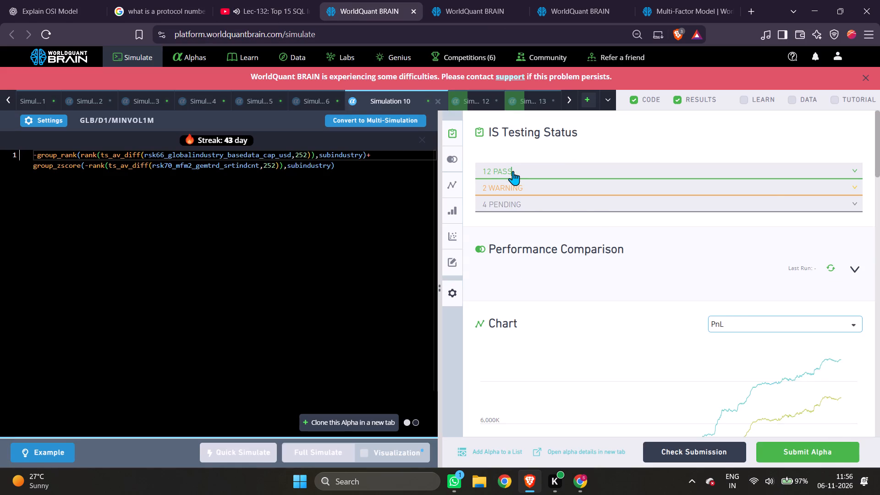
click(513, 171)
click(685, 456)
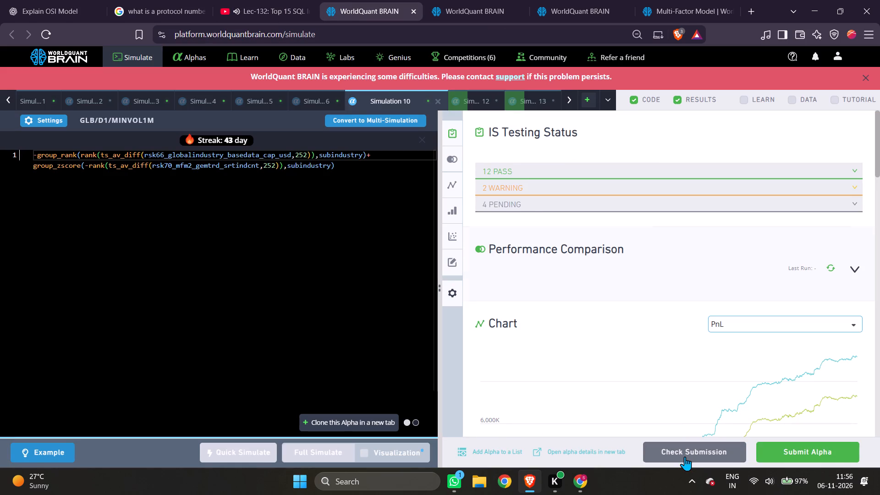
Return to the Lec-132 YouTube video and watch the pattern matching question during the submission check.
click(219, 0)
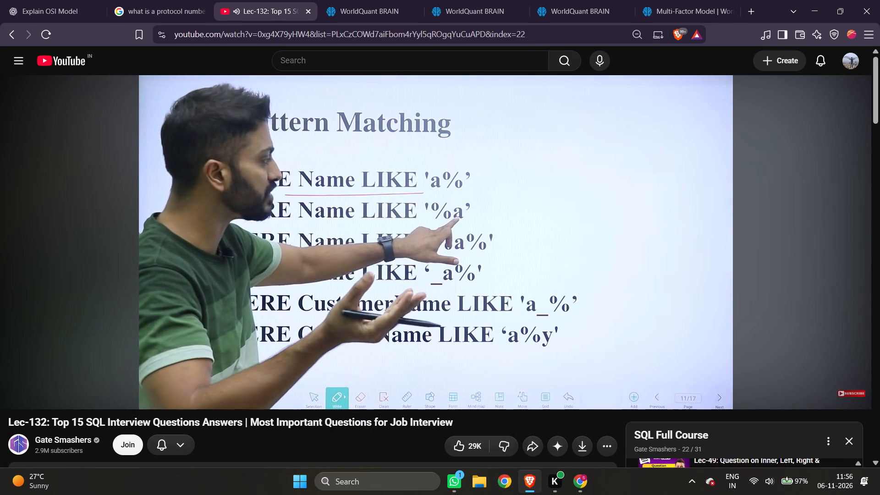
Return to WorldQuant BRAIN and examine Simulation 10's failed and passed tests from the submission check.
click(389, 0)
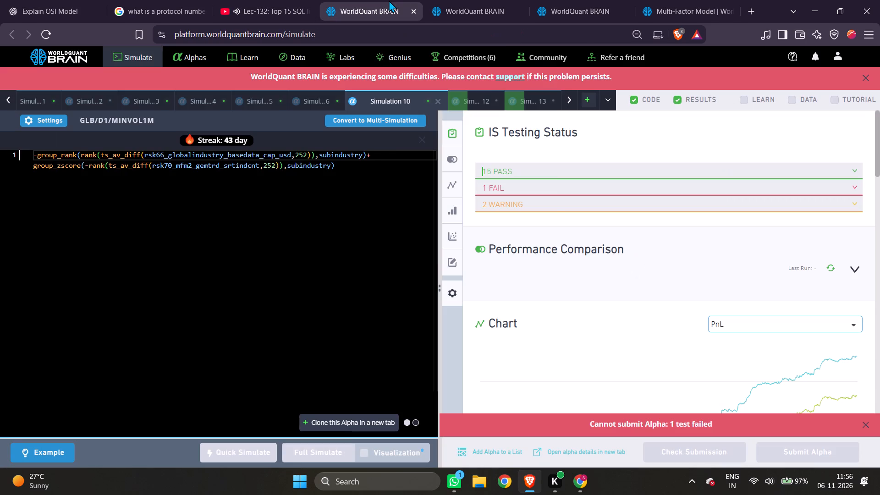
click(592, 187)
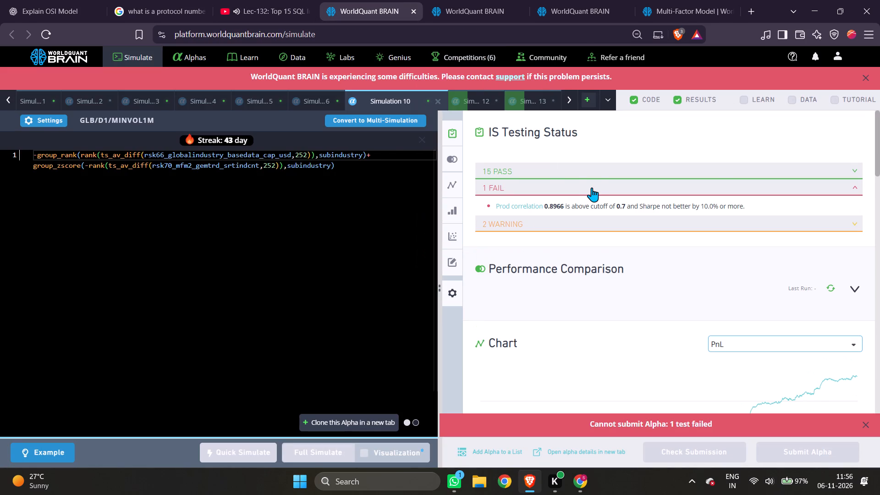
click(593, 170)
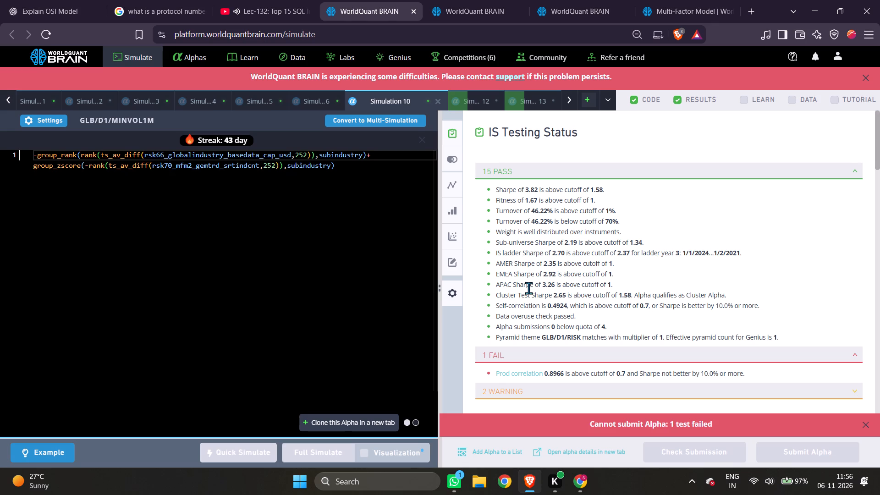
Clone Simulation 13's alpha into a new simulation, set its neutralization to Industry, and run a full simulation.
click(551, 97)
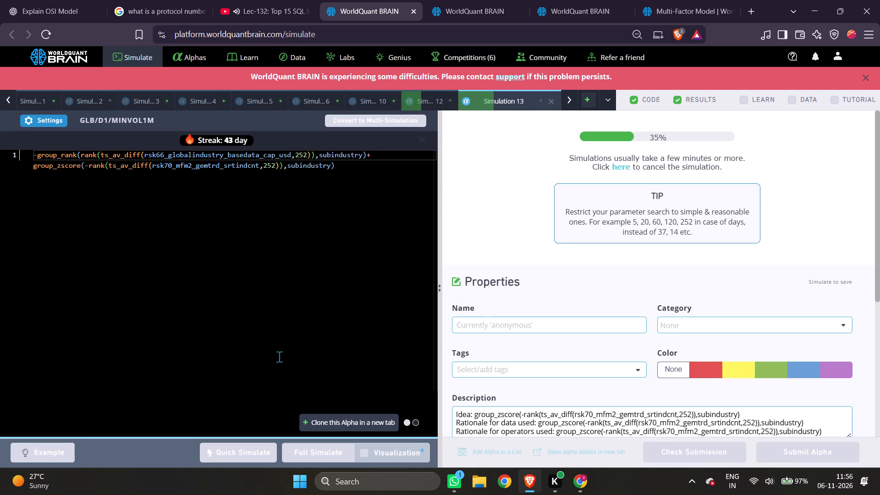
click(375, 426)
click(33, 123)
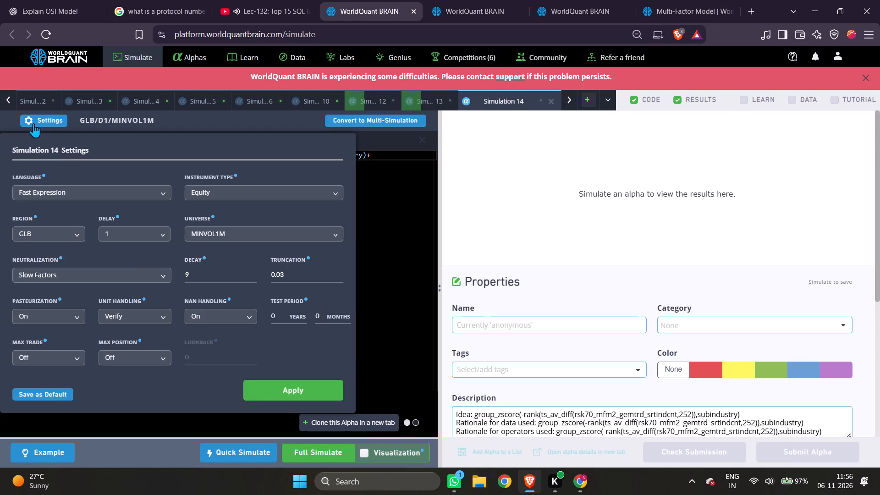
click(106, 276)
scroll(120, 330, down, 2)
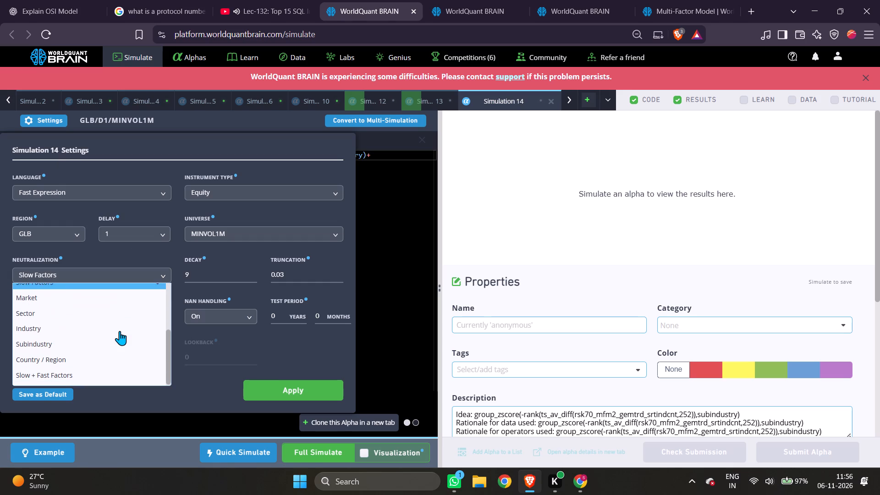
click(91, 331)
click(252, 392)
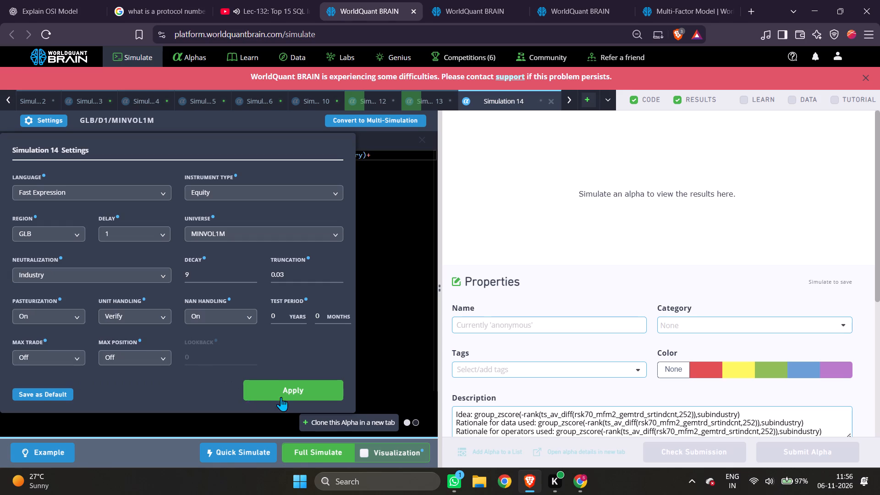
click(296, 451)
Clone Simulation 14's alpha into a new simulation, set its neutralization to Subindustry, and run a full simulation.
click(318, 424)
click(43, 114)
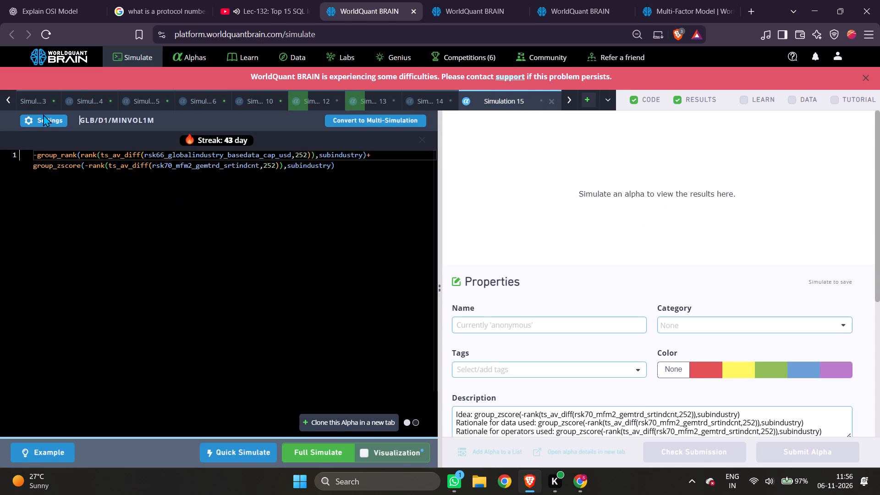
click(52, 121)
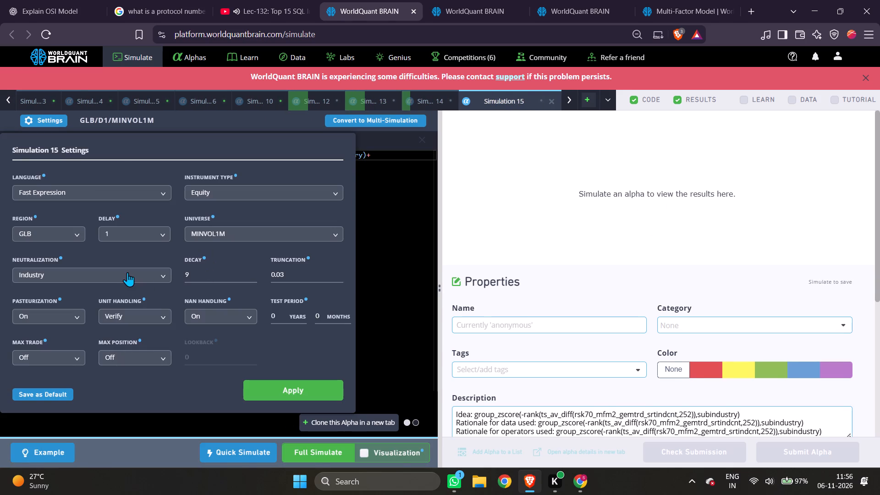
click(127, 272)
scroll(72, 345, down, 6)
click(72, 345)
click(272, 384)
click(309, 456)
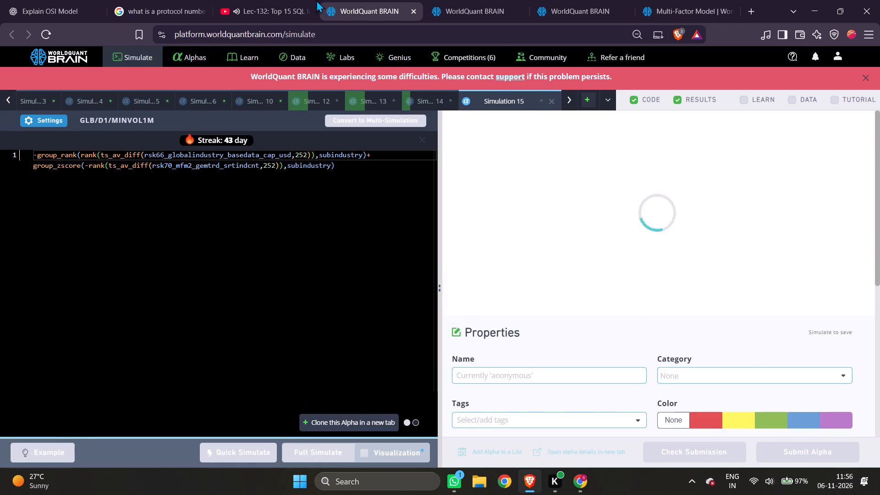
Switch to the Lec-132 YouTube video and watch the 2nd highest salary question, pausing it at the end.
click(241, 0)
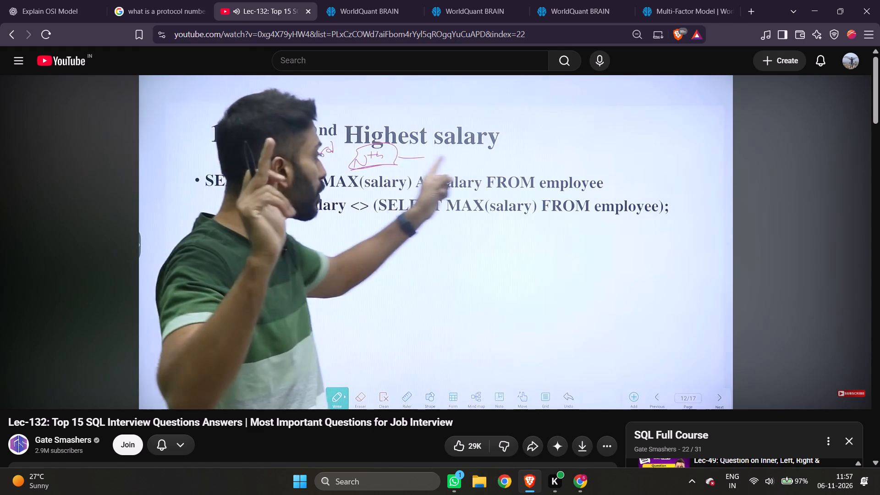
click(458, 156)
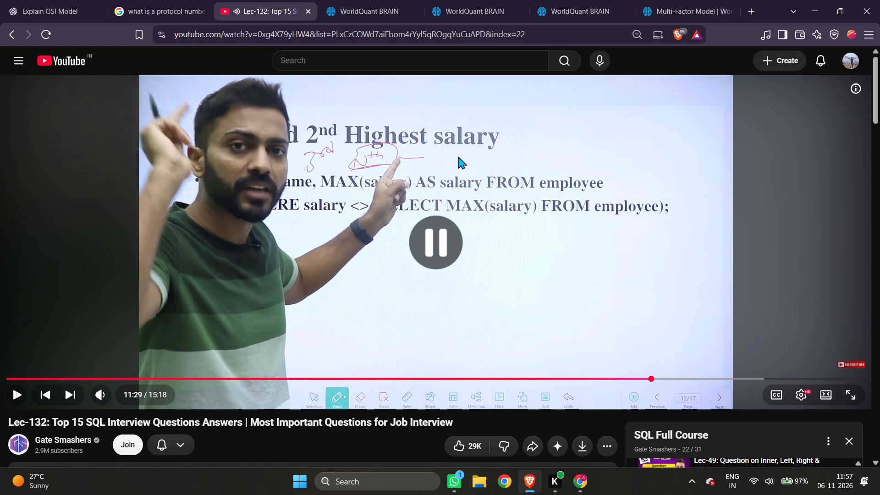
scroll(458, 156, up, 1)
click(458, 156)
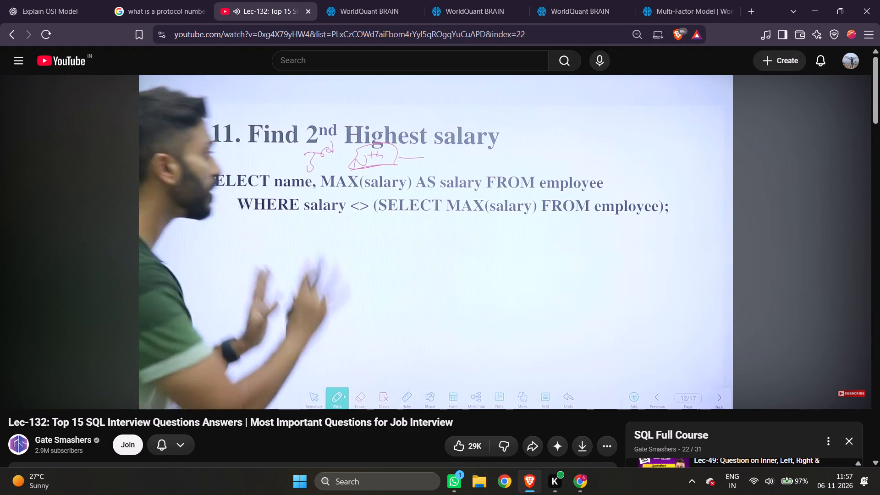
click(458, 156)
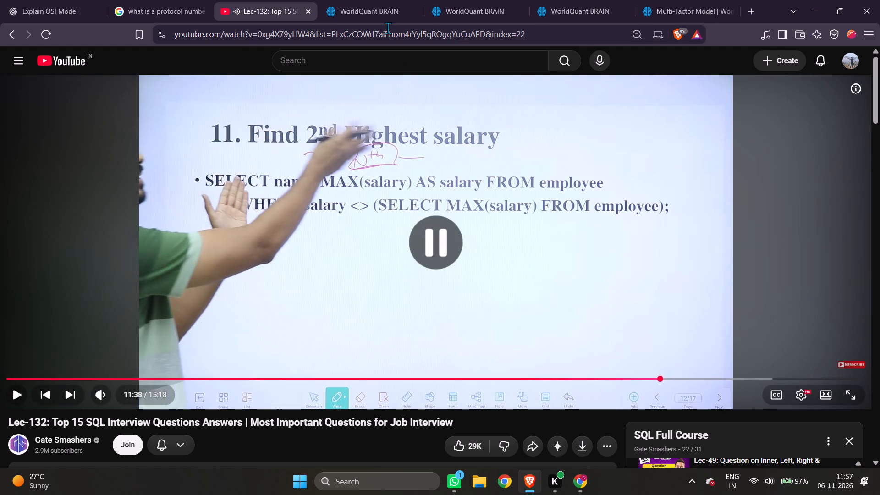
Return to WorldQuant BRAIN and open the user profile's performance metrics from the unsubmitted alphas page.
click(378, 0)
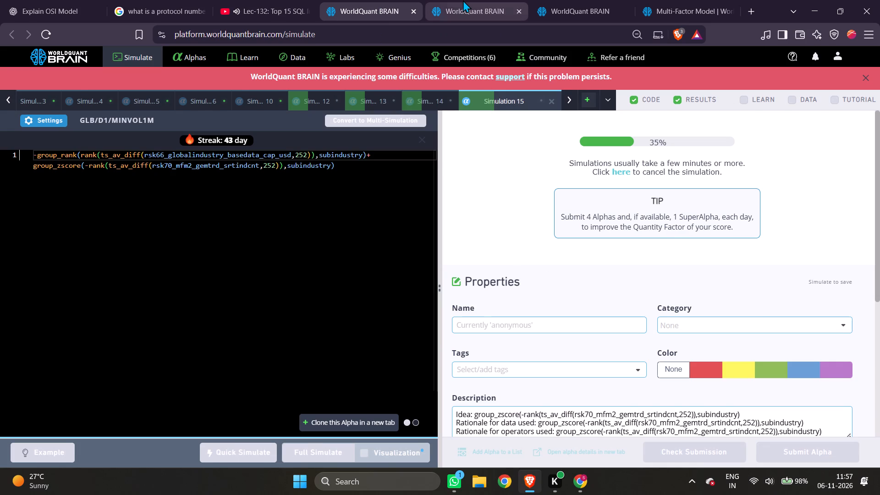
click(463, 0)
scroll(545, 174, up, 4)
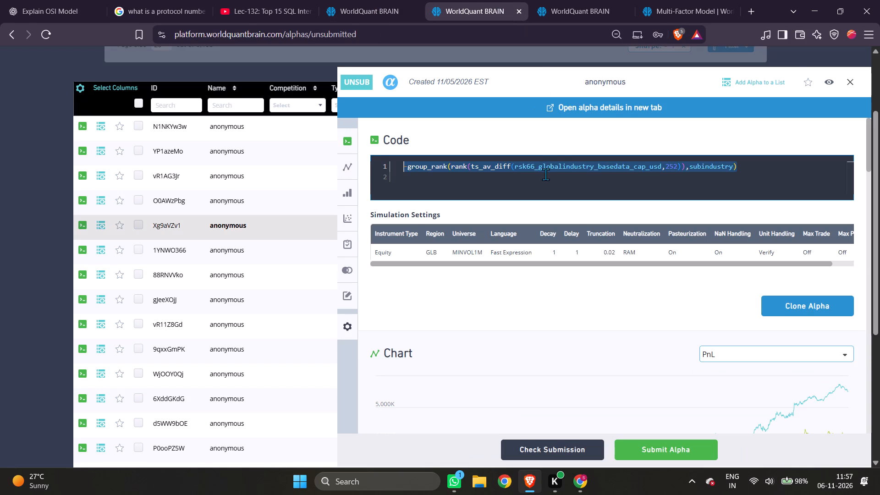
scroll(762, 99, up, 6)
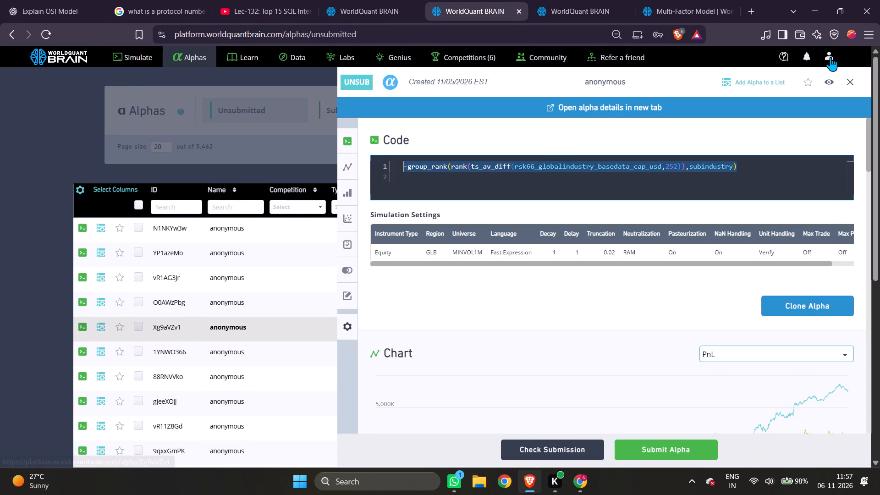
click(830, 57)
click(809, 71)
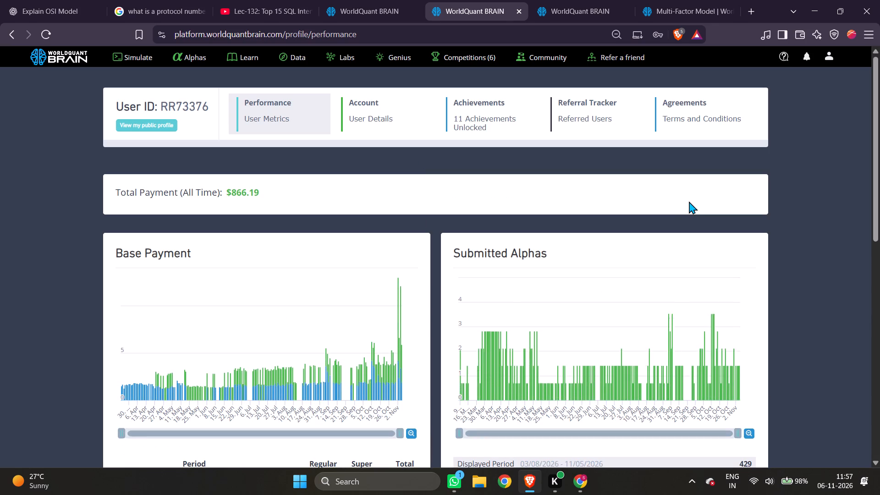
Examine the base payment, submitted alphas, simulated alphas and other payment sections of the performance metrics.
scroll(689, 201, down, 2)
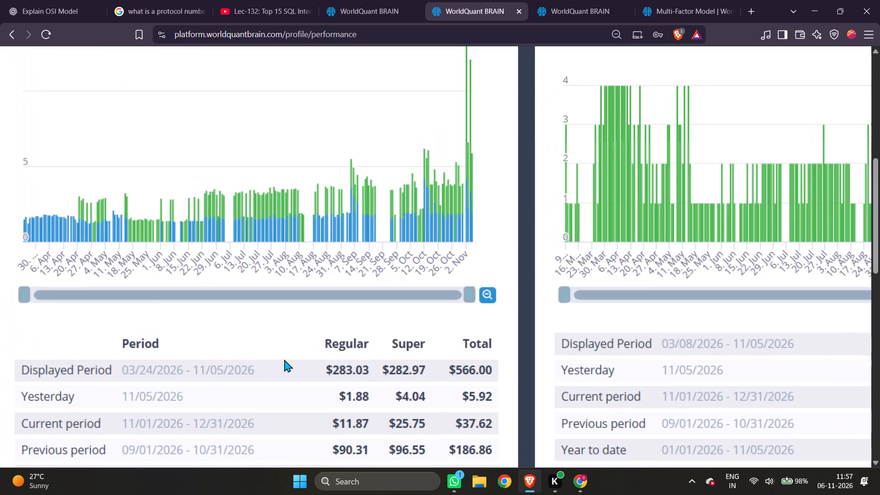
scroll(341, 390, right, 1)
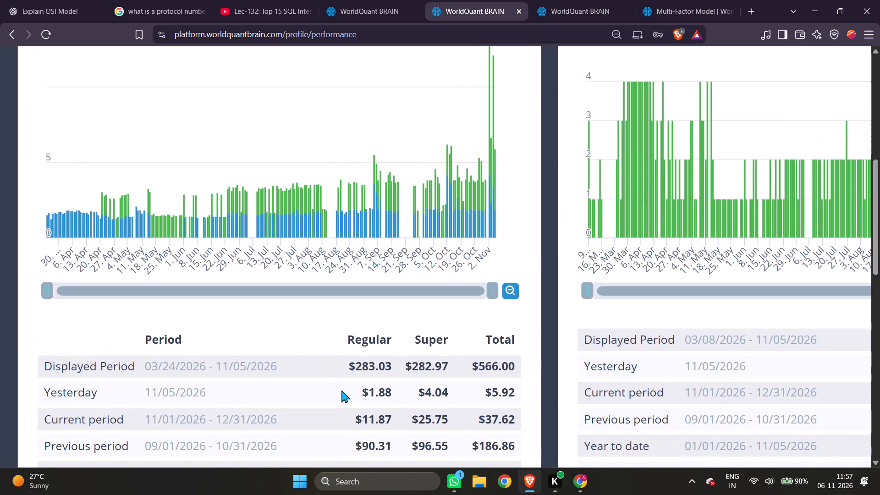
scroll(355, 409, down, 1)
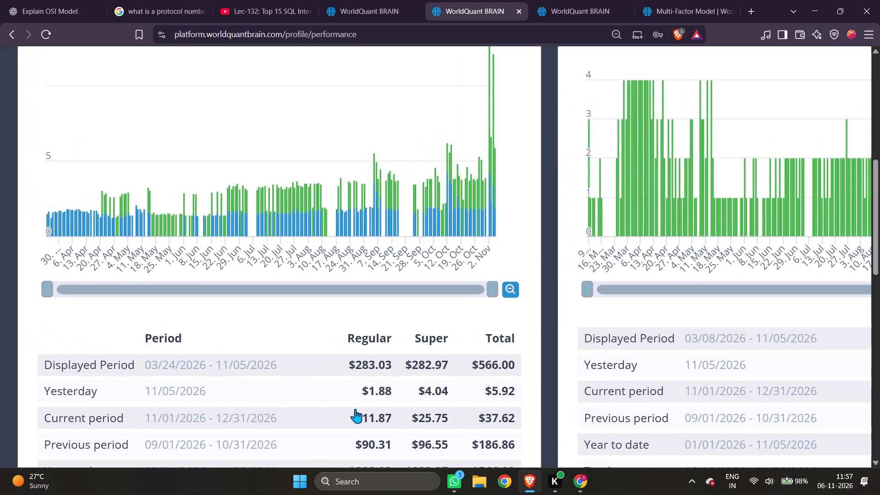
scroll(355, 409, down, 1)
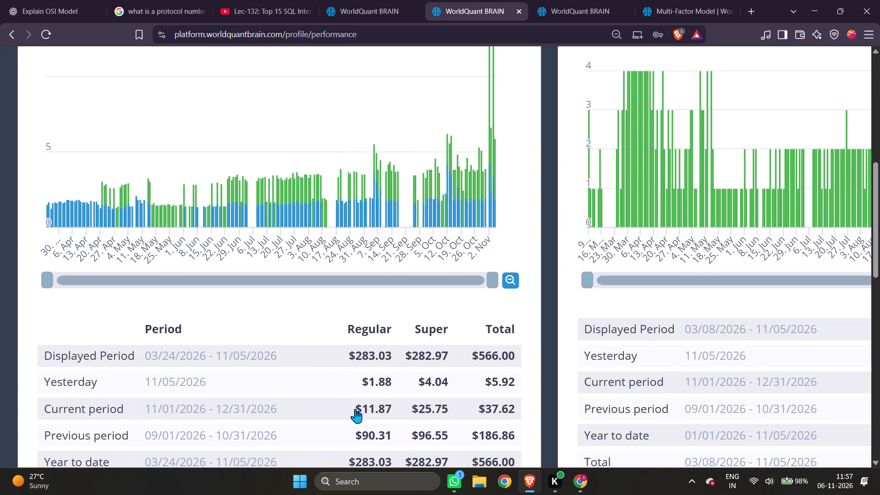
scroll(355, 409, down, 2)
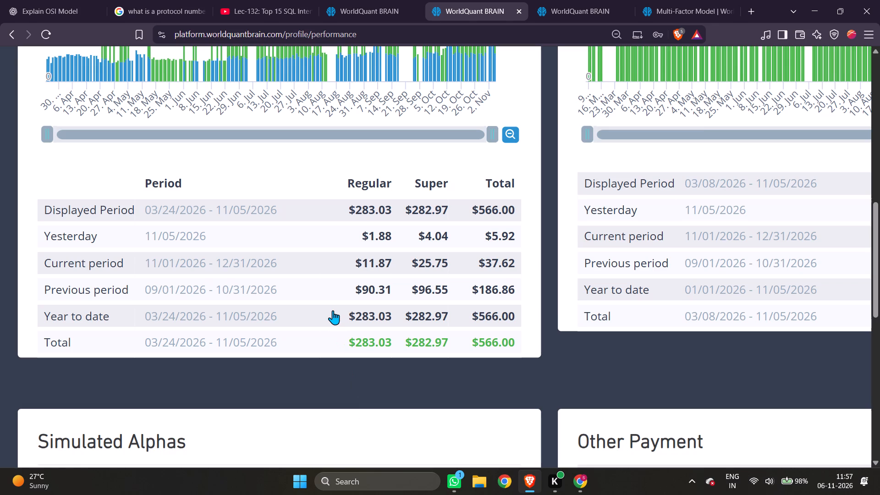
scroll(333, 310, up, 1)
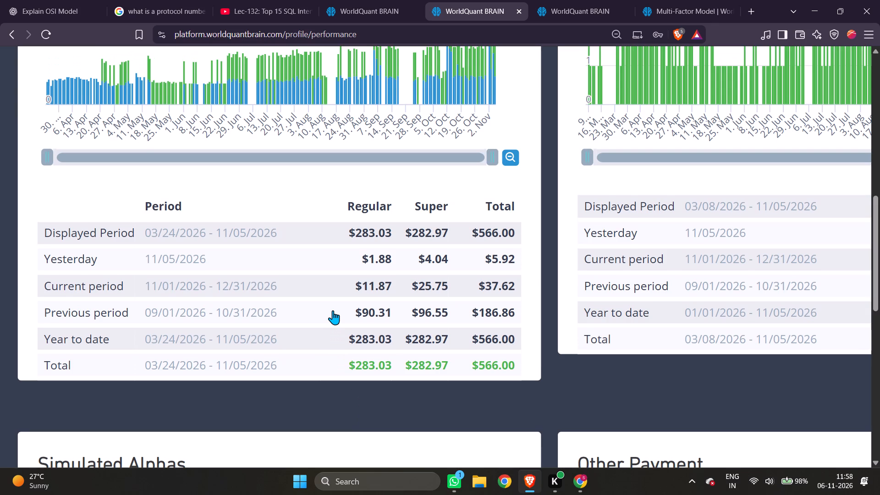
scroll(333, 310, up, 1)
scroll(333, 310, down, 2)
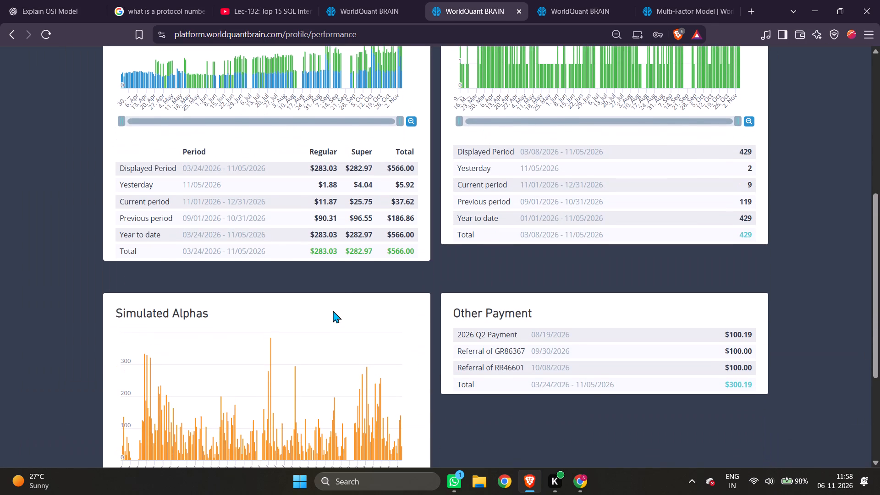
scroll(333, 310, up, 4)
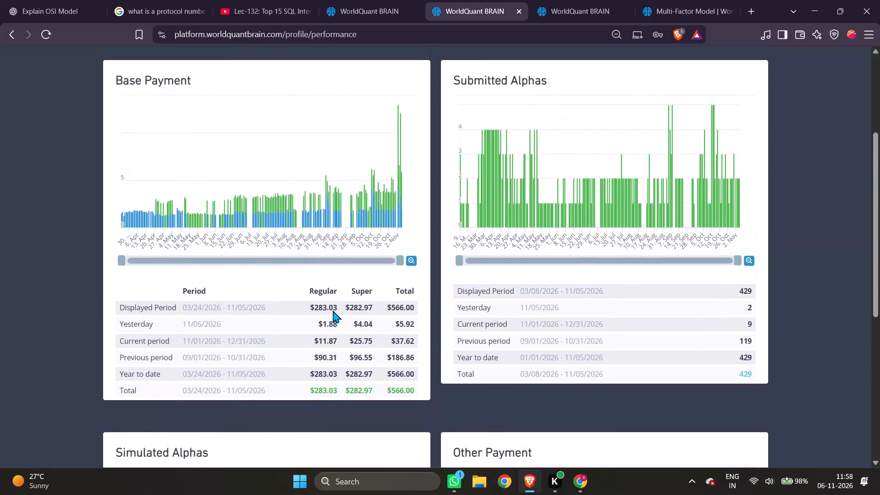
scroll(333, 310, up, 2)
scroll(318, 244, down, 1)
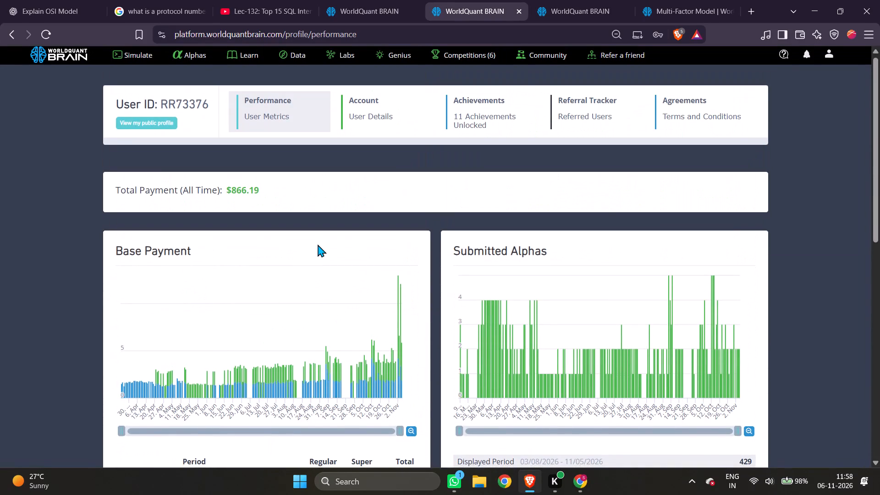
scroll(318, 244, down, 1)
Check Simulation 15's progress, and go back to the performance metrics to review the payment table and charts.
click(332, 0)
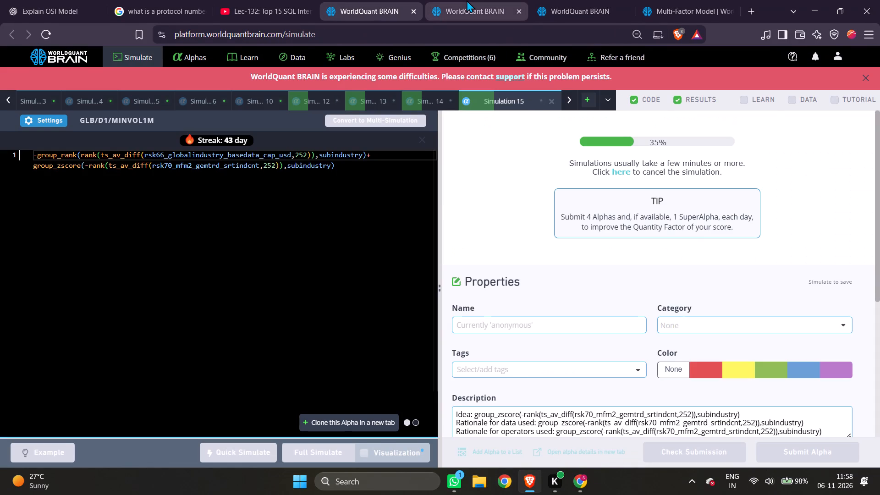
click(467, 0)
scroll(363, 265, down, 2)
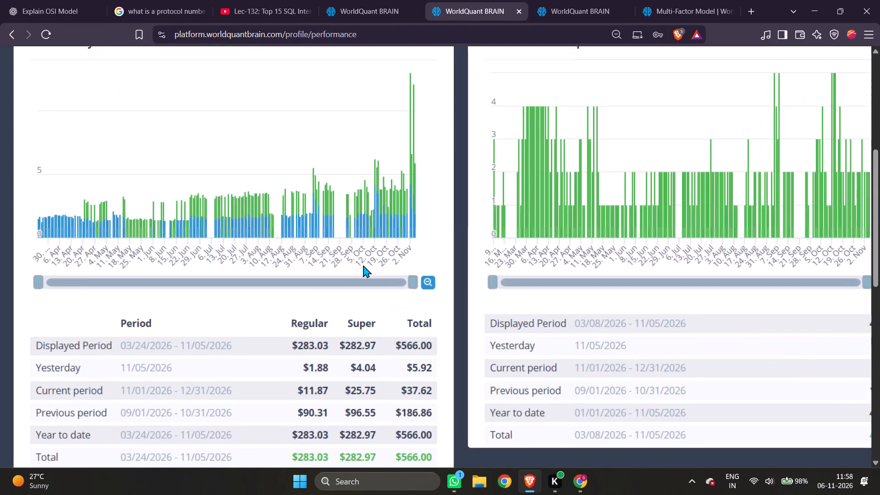
scroll(363, 265, down, 4)
scroll(363, 265, right, 1)
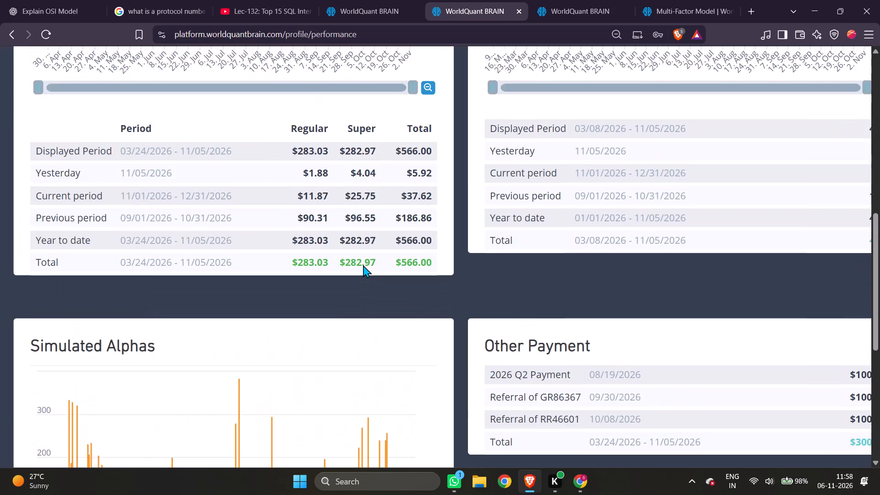
scroll(363, 265, up, 1)
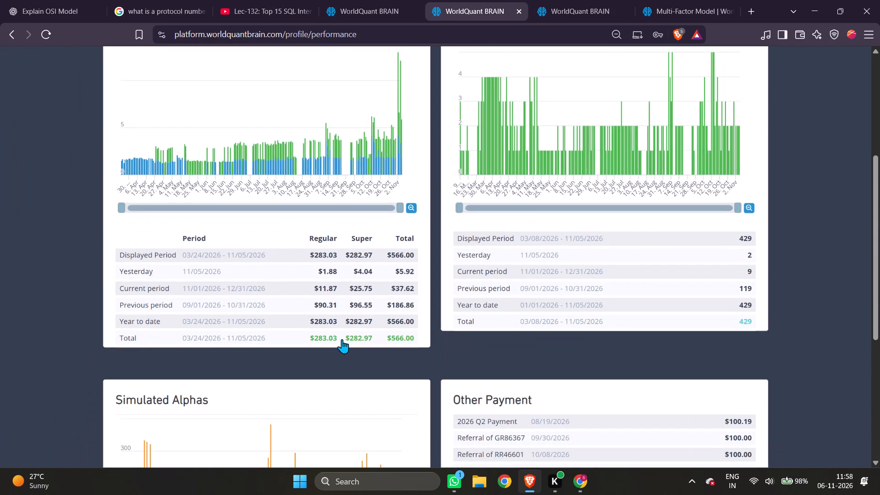
scroll(336, 343, up, 1)
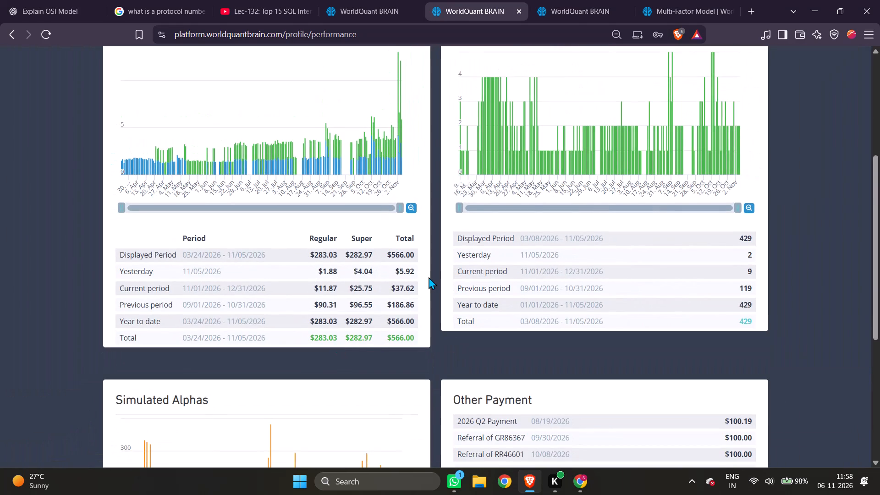
scroll(429, 277, up, 1)
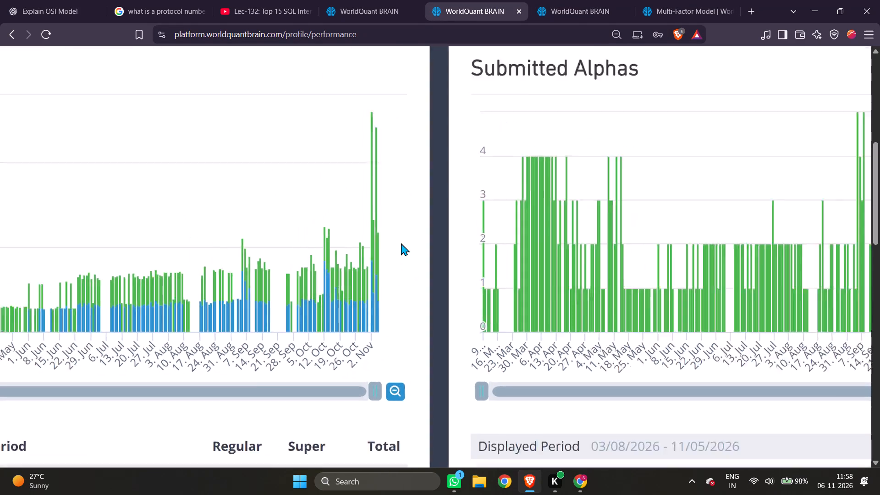
scroll(401, 333, down, 1)
scroll(401, 333, up, 1)
Return to Simulation 15 and examine its failed and passed tests in the IS Testing Status.
click(330, 0)
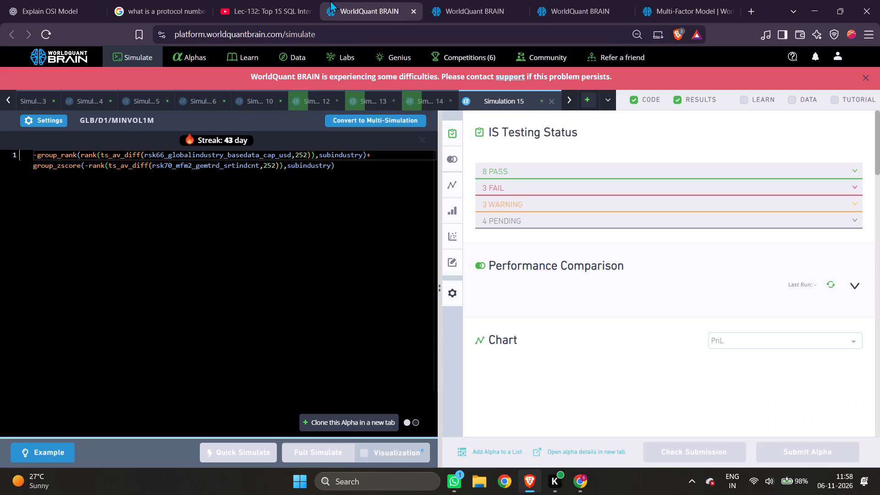
click(503, 194)
click(514, 166)
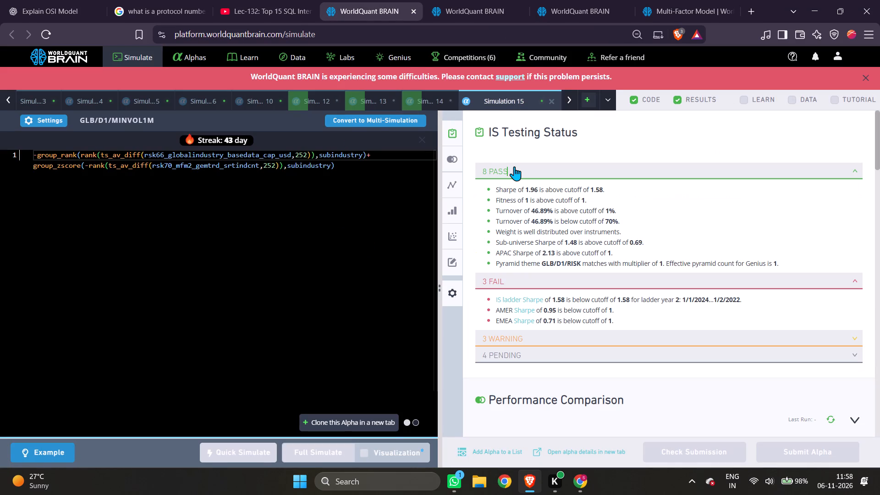
click(547, 94)
Clone Simulation 15's alpha into a new simulation, set its neutralization to Slow + Fast Factors, and run a full simulation.
click(371, 418)
click(43, 118)
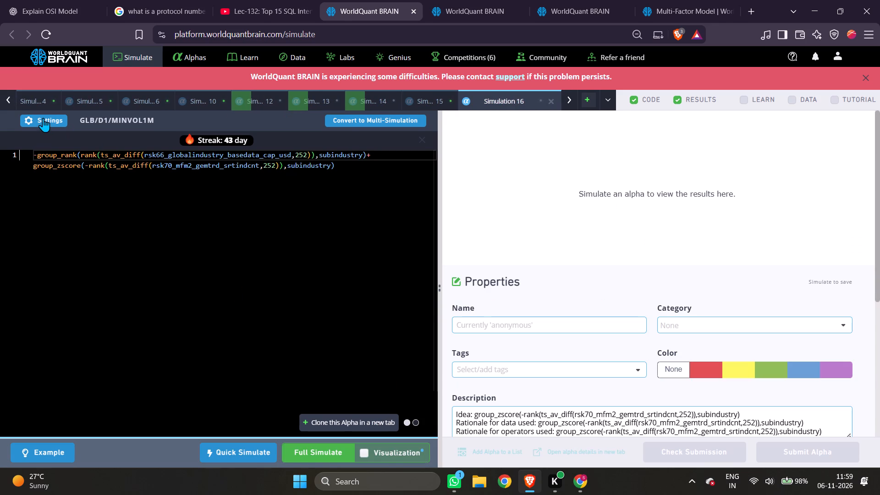
click(67, 277)
scroll(68, 342, down, 1)
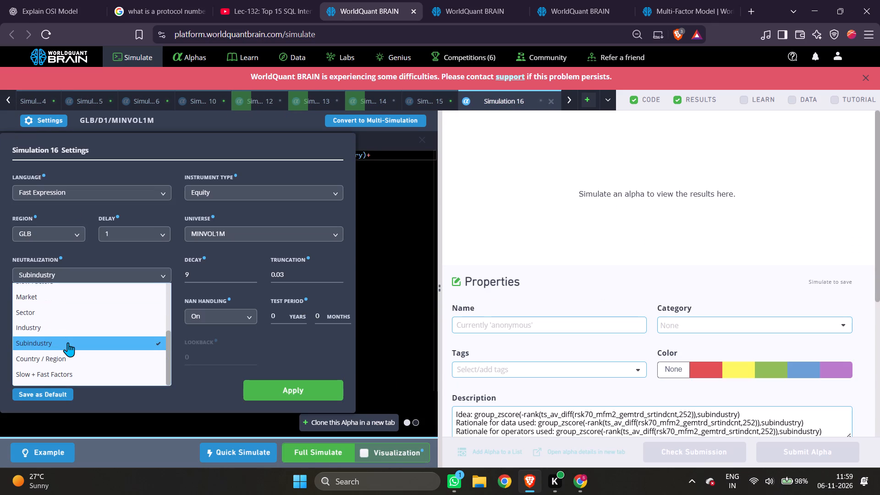
scroll(68, 342, down, 1)
click(77, 374)
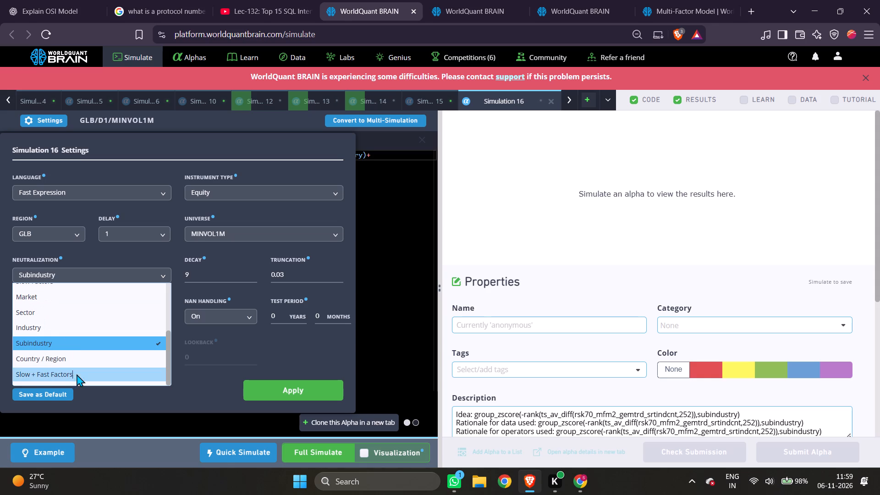
click(297, 380)
click(302, 387)
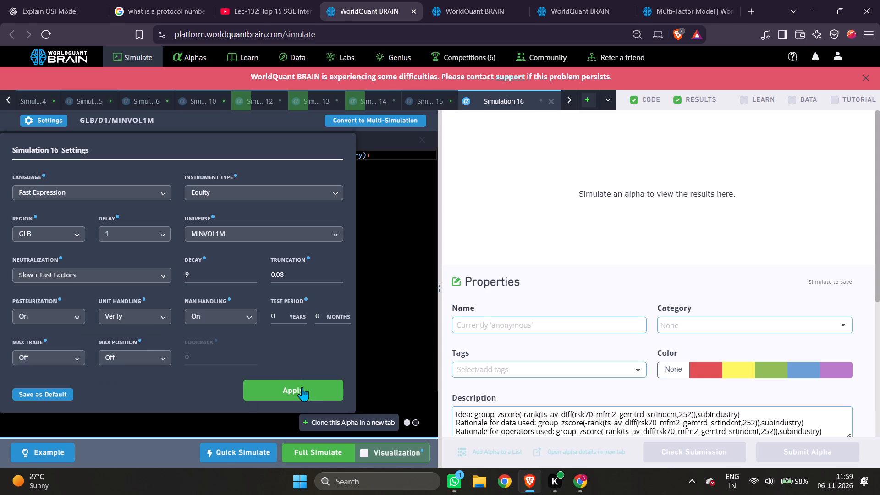
click(314, 449)
Resume the Lec-132 SQL interview lecture on YouTube, watch the 2nd highest salary question, and check Simulation 16's progress in WorldQuant BRAIN.
click(253, 9)
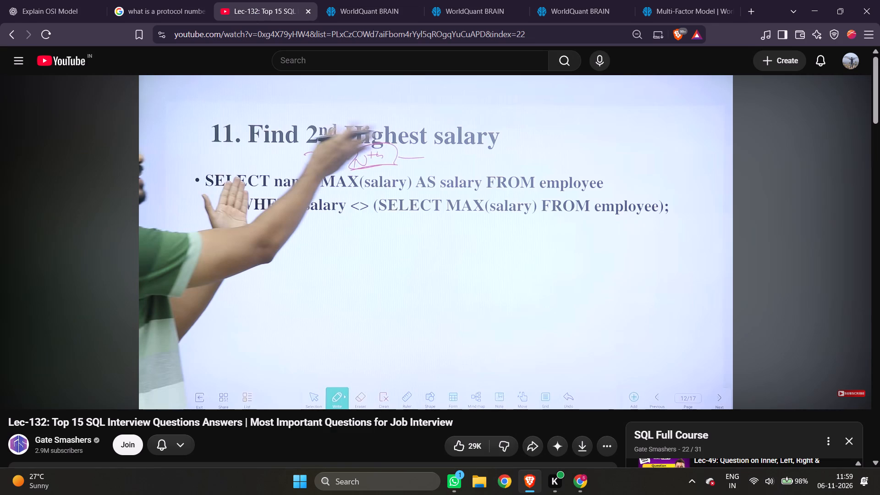
click(280, 159)
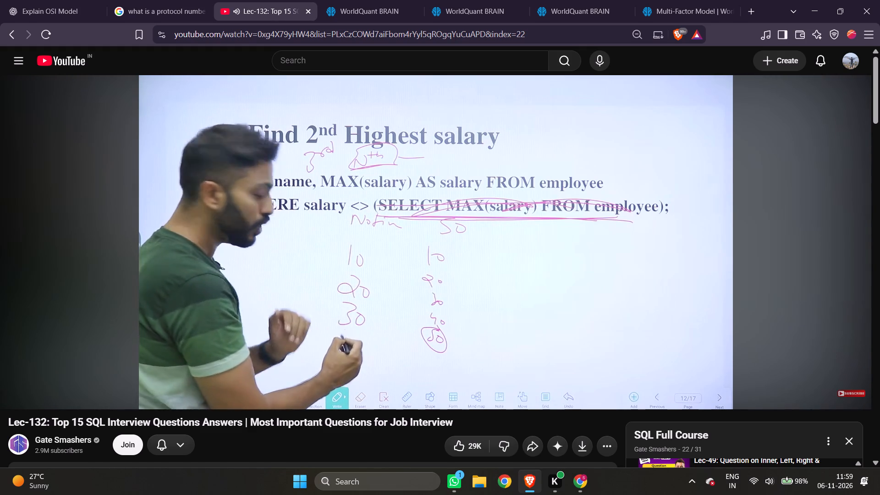
click(420, 0)
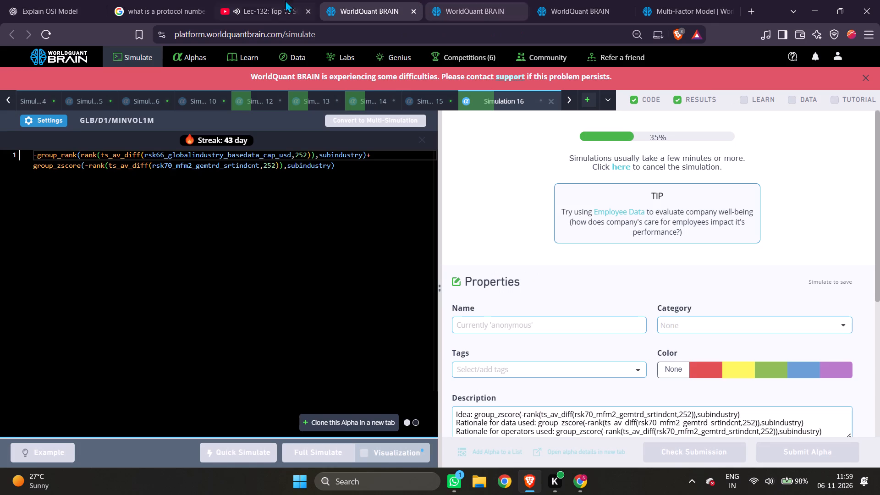
Return to the SQL lecture on YouTube, look over its comments and the SQL Full Course playlist, and continue watching.
click(243, 0)
click(343, 198)
scroll(343, 198, down, 2)
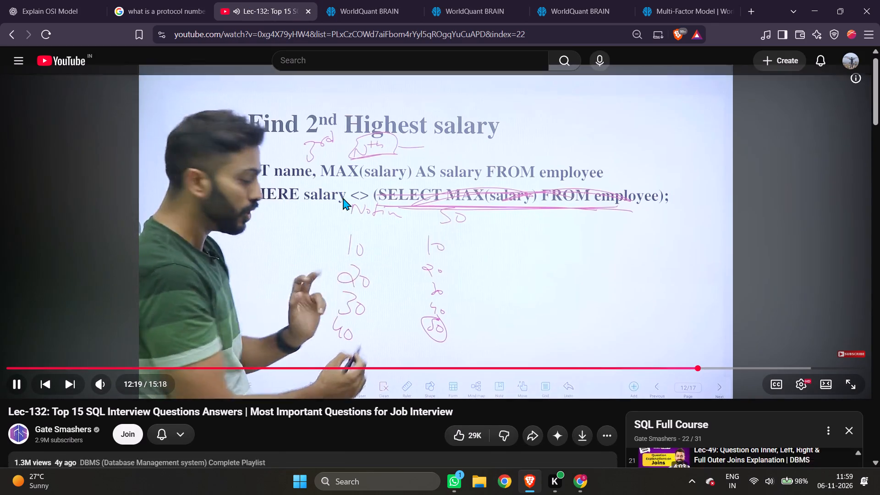
scroll(343, 198, down, 4)
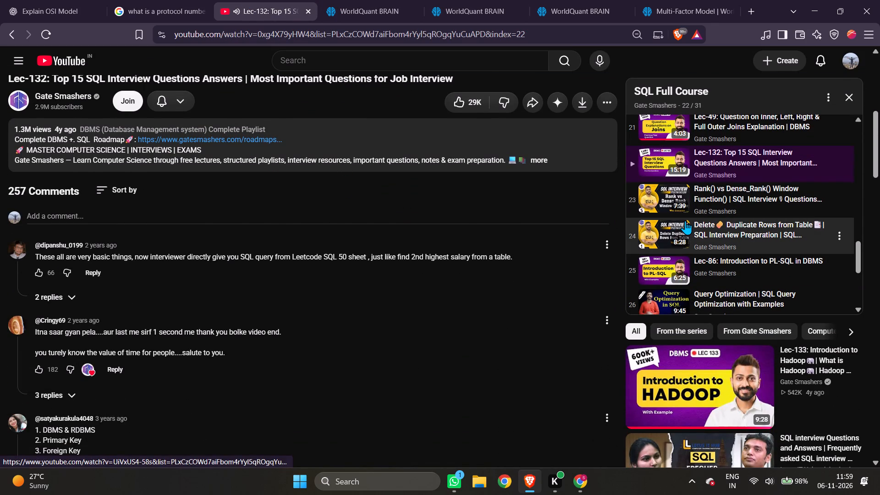
scroll(455, 209, up, 7)
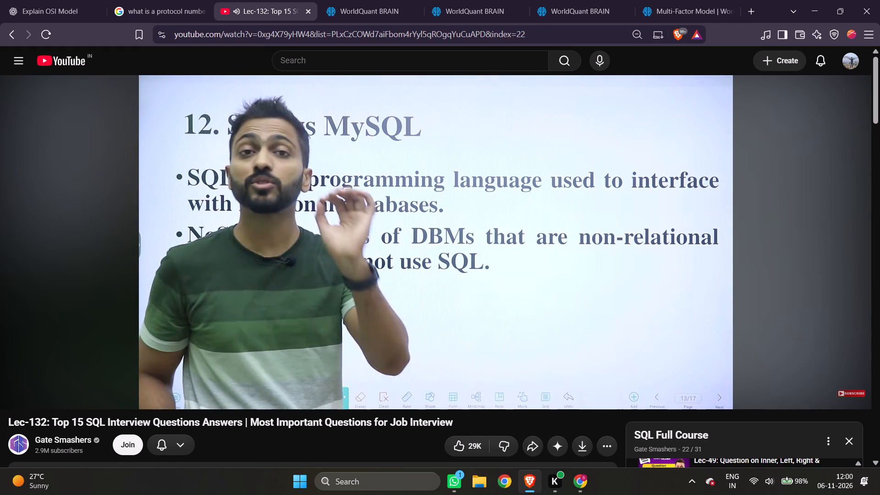
Check Simulation 16's progress in WorldQuant BRAIN again, and go back to the SQL lecture on YouTube.
click(397, 0)
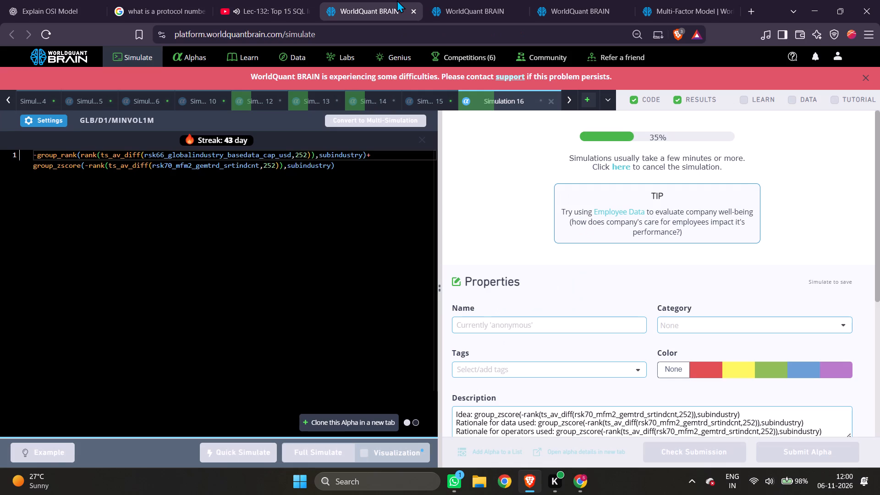
click(248, 0)
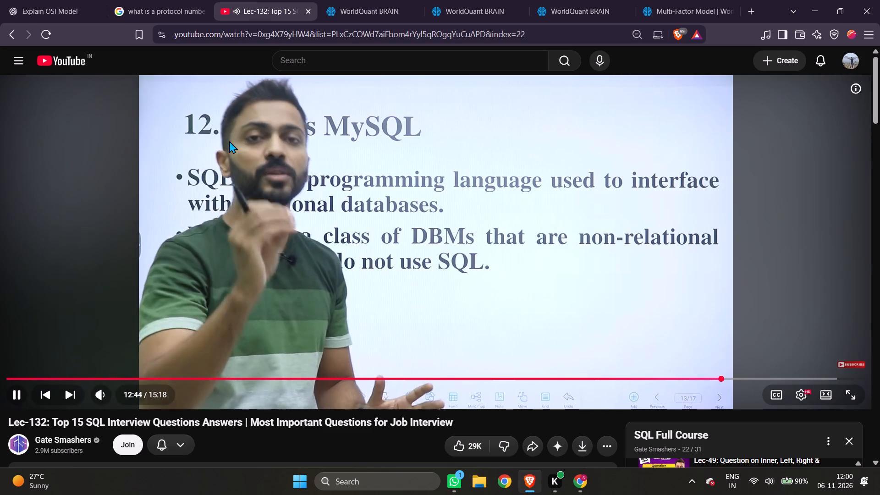
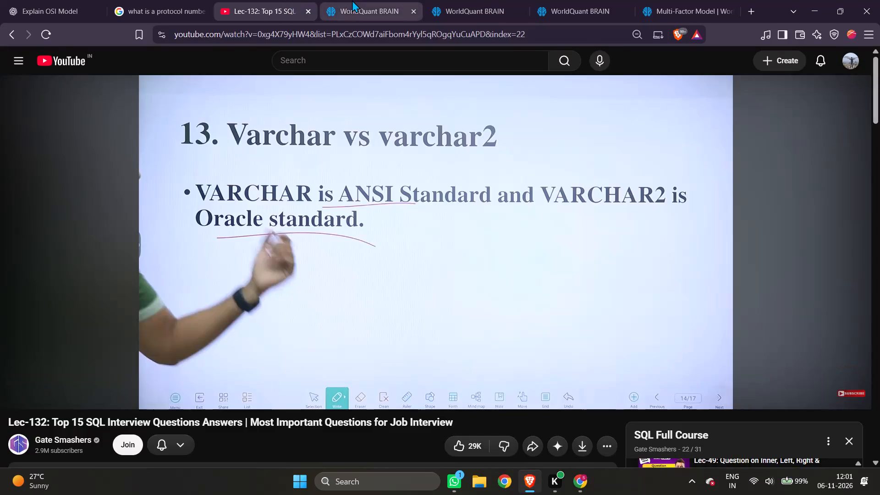
Switch to WorldQuant BRAIN, examine Simulation 14's passed and failed IS tests, and close that simulation.
click(352, 0)
click(376, 92)
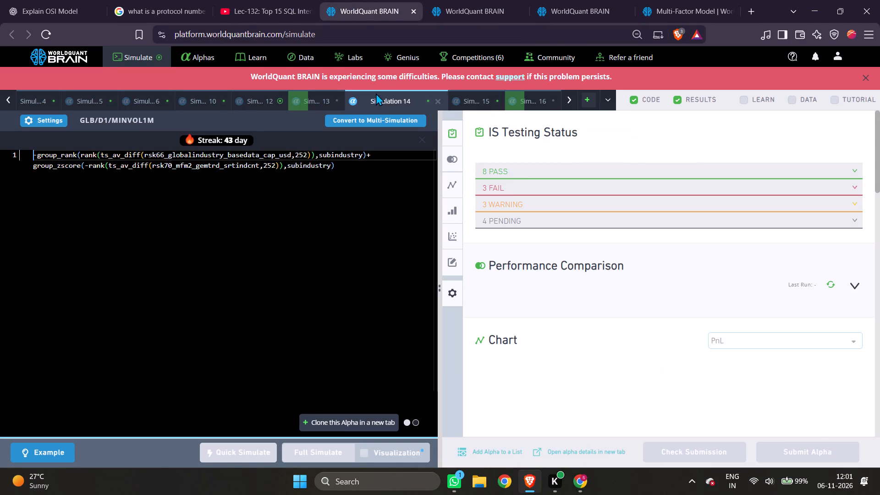
click(517, 186)
click(522, 171)
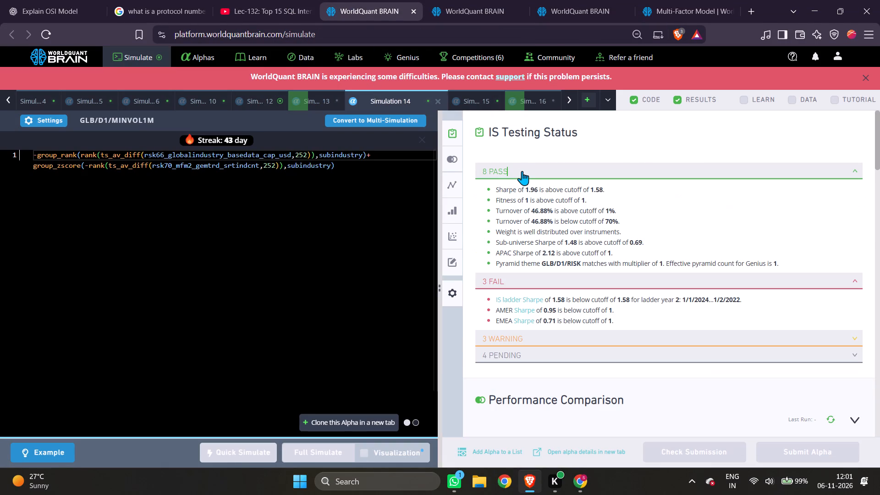
click(440, 93)
click(440, 97)
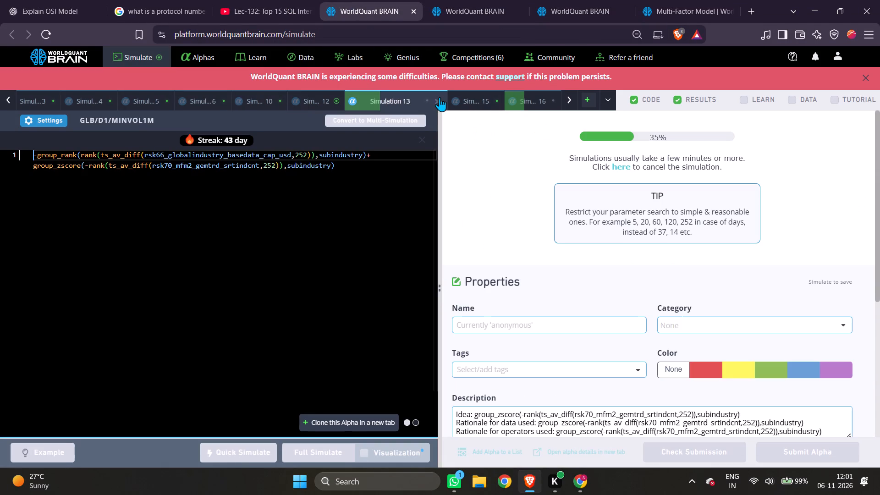
Open Simulation 15, glance at its IS testing status, and close that simulation.
click(486, 104)
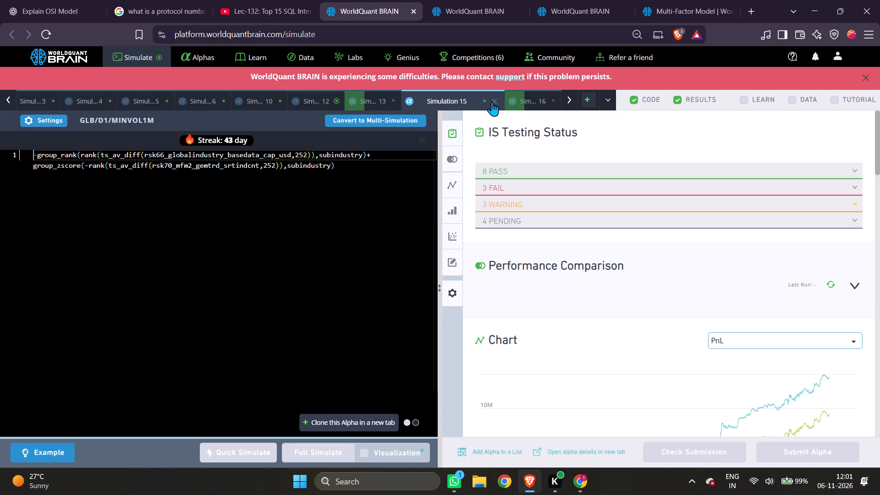
click(492, 102)
click(504, 295)
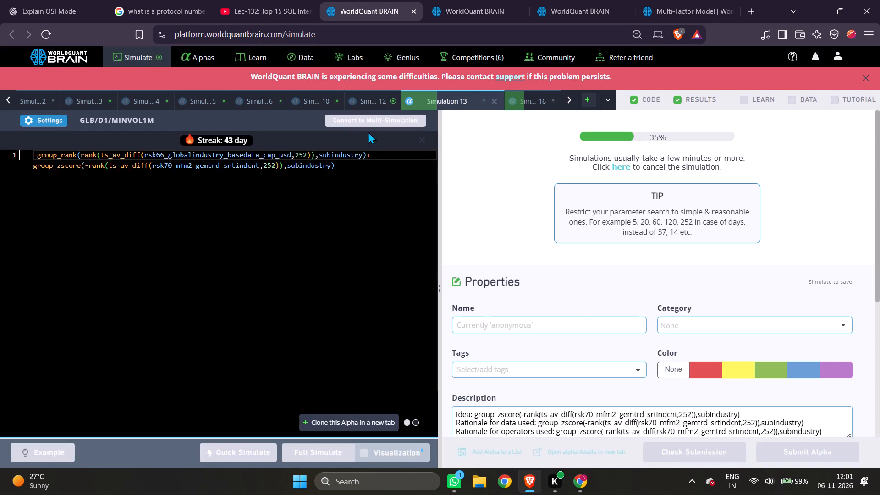
Open Simulation 12, look over its passed and failed IS tests, and close that simulation.
click(375, 95)
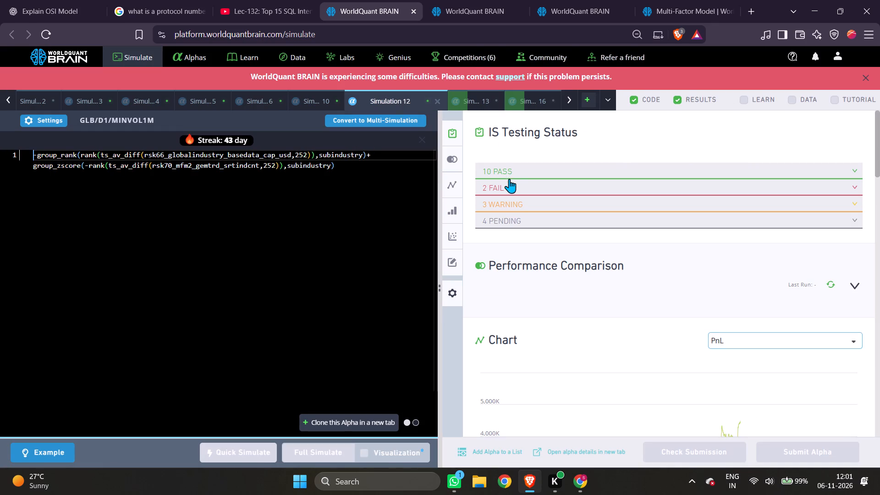
click(509, 179)
click(513, 172)
click(513, 172)
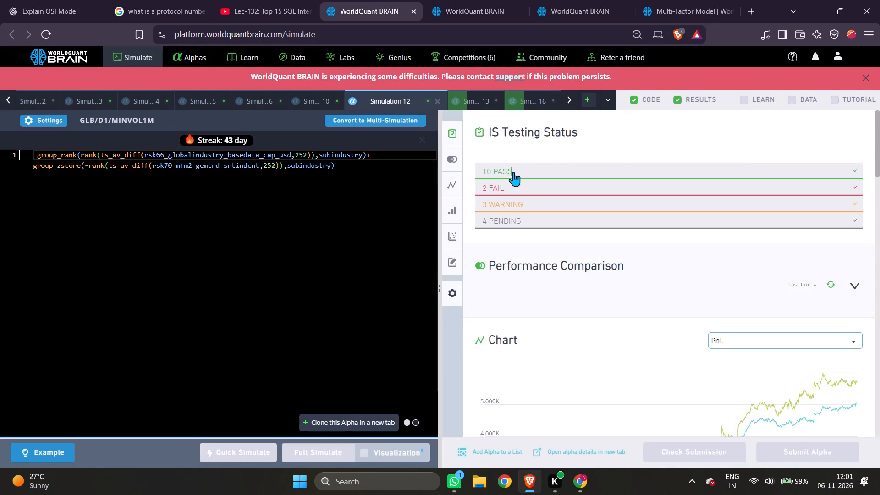
click(517, 193)
click(435, 101)
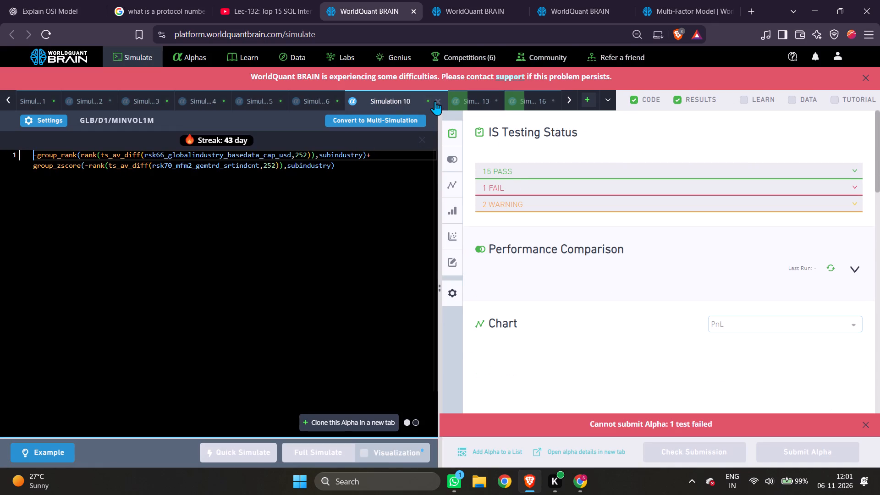
Close Simulation 10.
click(438, 98)
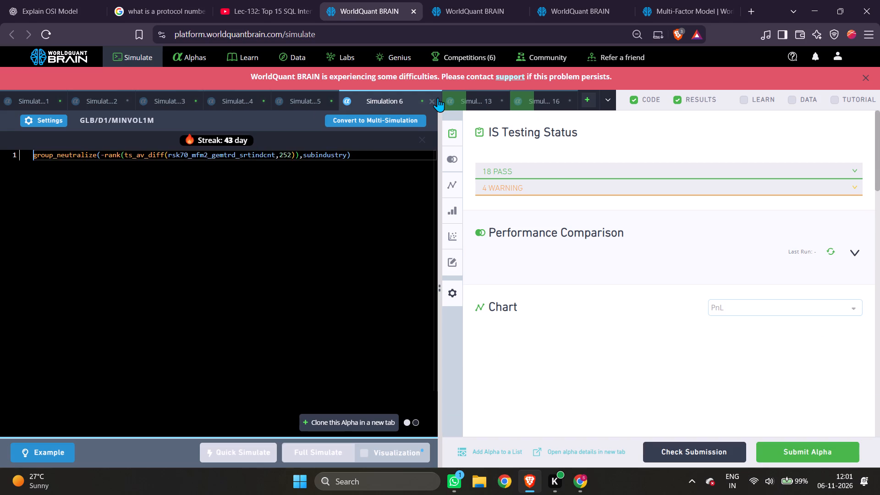
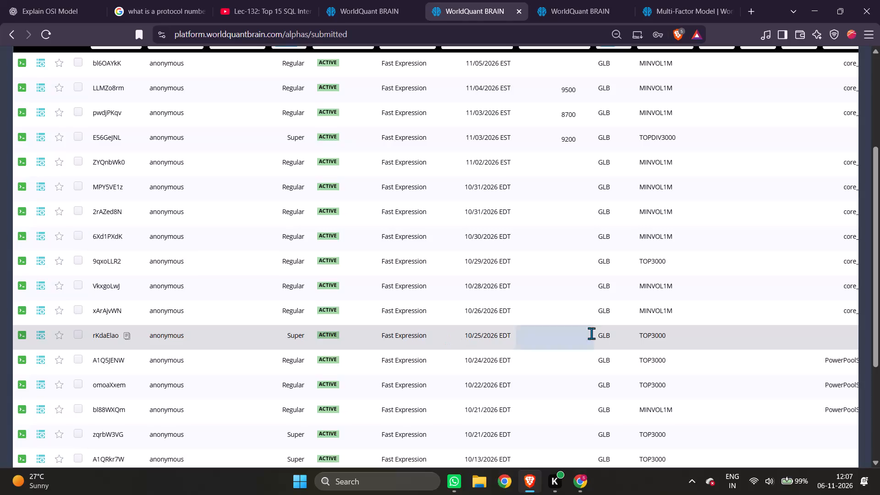
click(561, 333)
text(1200)
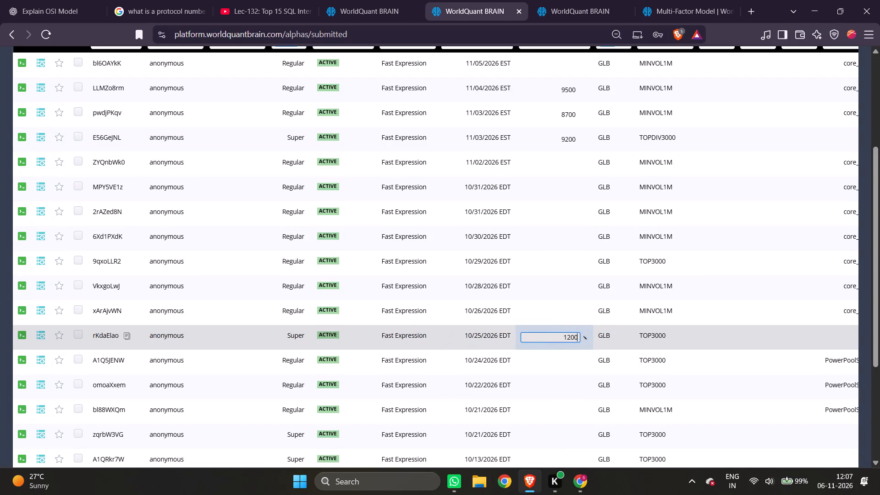
key(0)
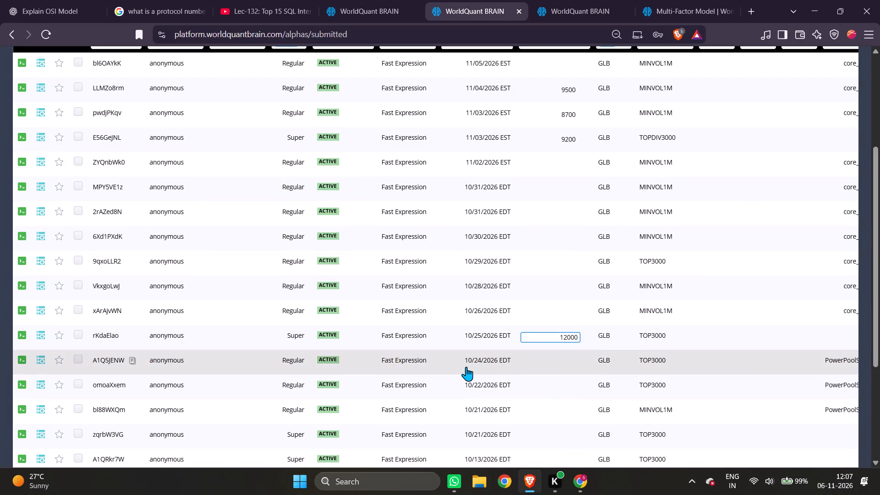
Set the Osmosis points of the Regular alpha A1Q5JENW, submitted 10/24, to 3.
click(560, 363)
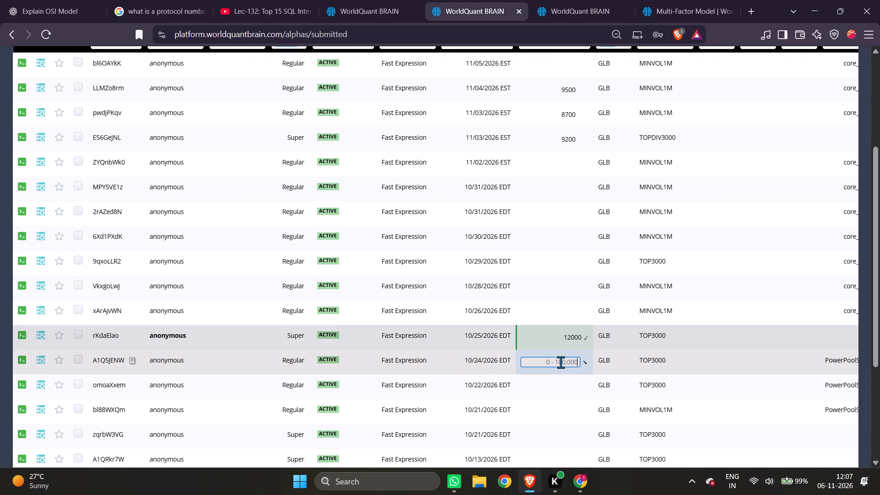
scroll(561, 362, up, 3)
scroll(454, 297, up, 3)
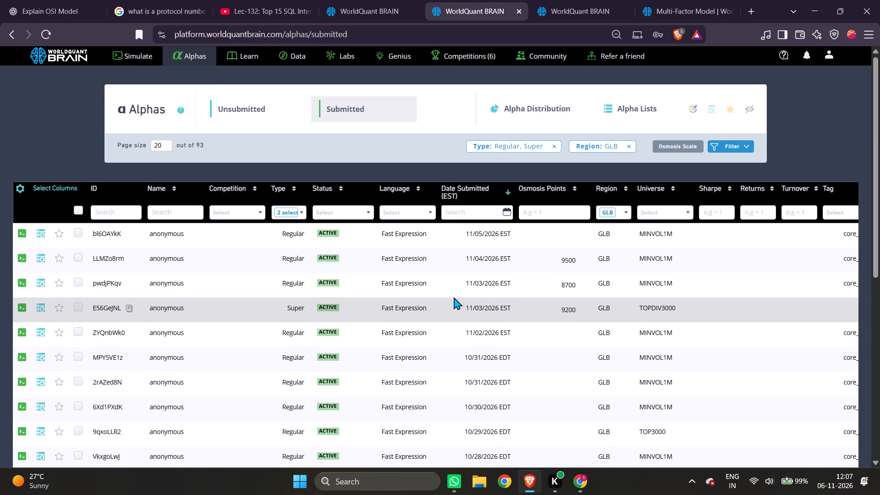
scroll(454, 297, down, 2)
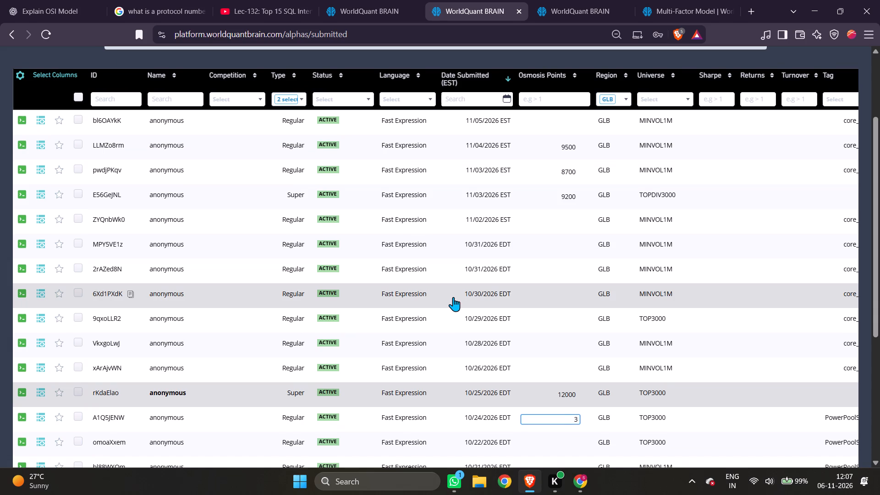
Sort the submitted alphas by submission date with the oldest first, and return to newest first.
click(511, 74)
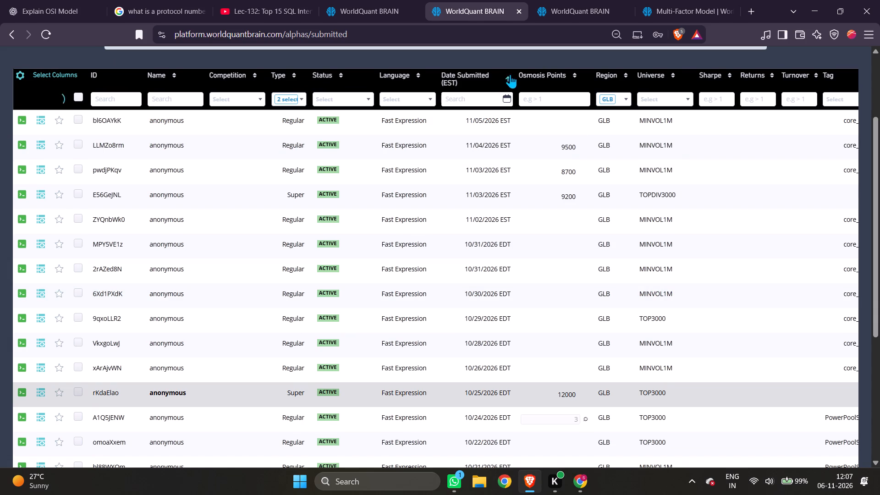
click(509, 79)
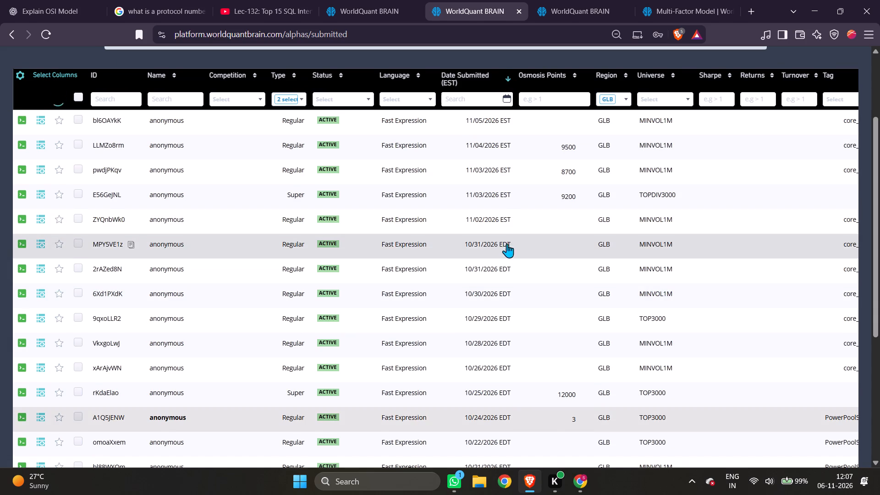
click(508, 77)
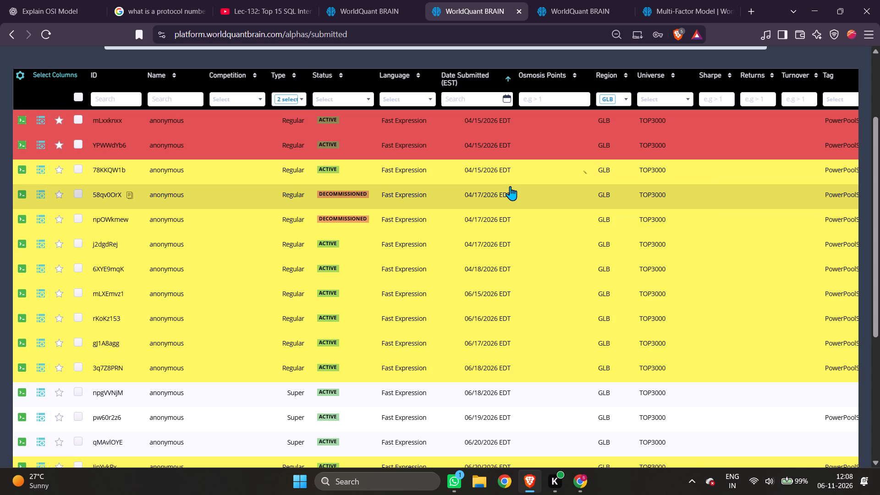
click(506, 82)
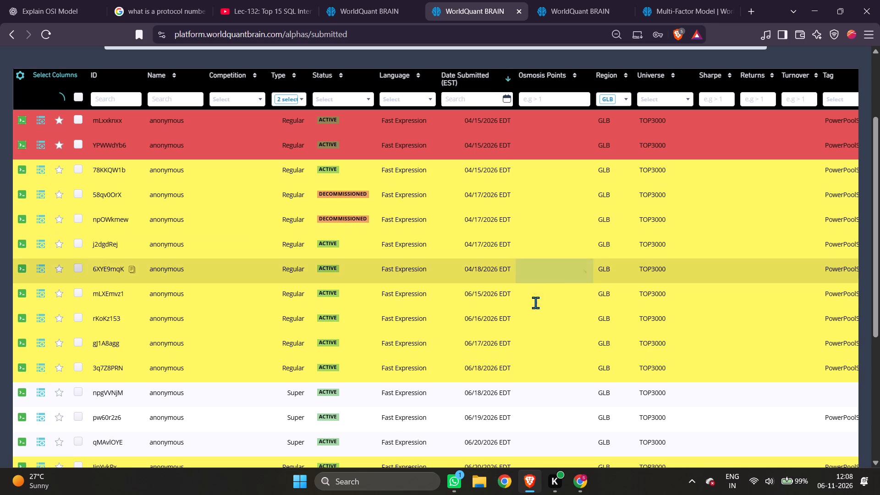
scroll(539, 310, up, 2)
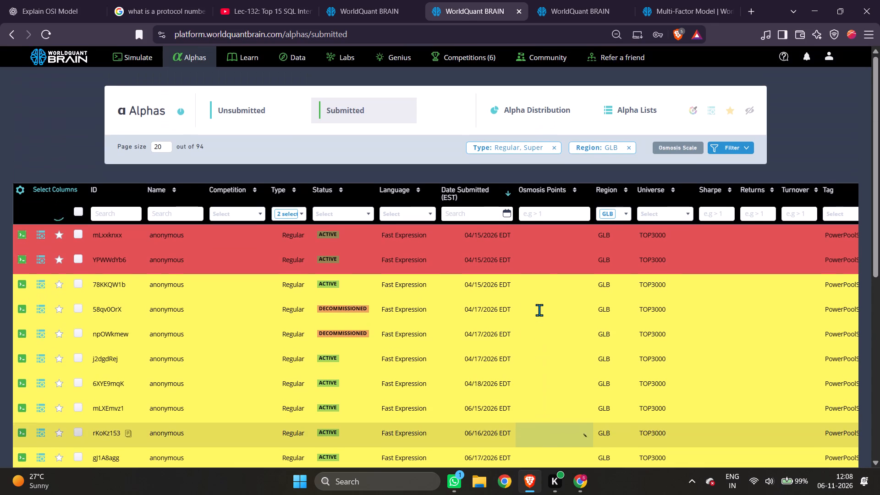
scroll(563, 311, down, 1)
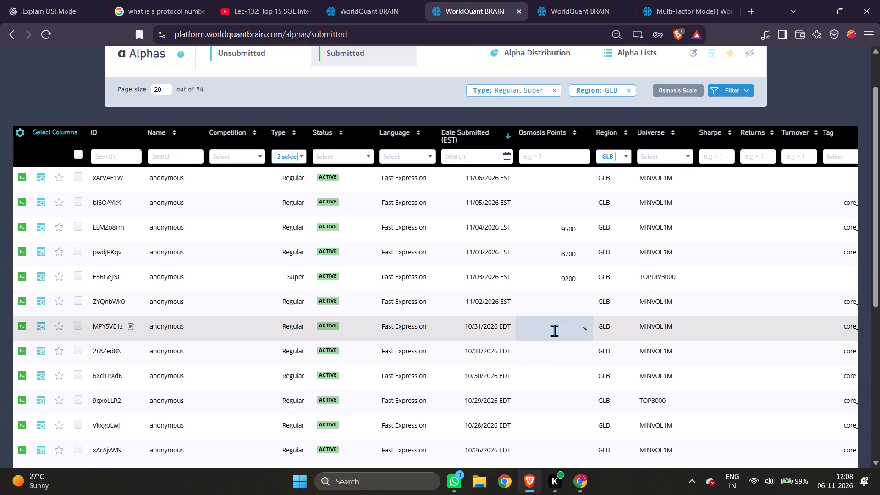
Reload the submitted alphas list with the type and region filters cleared.
click(564, 296)
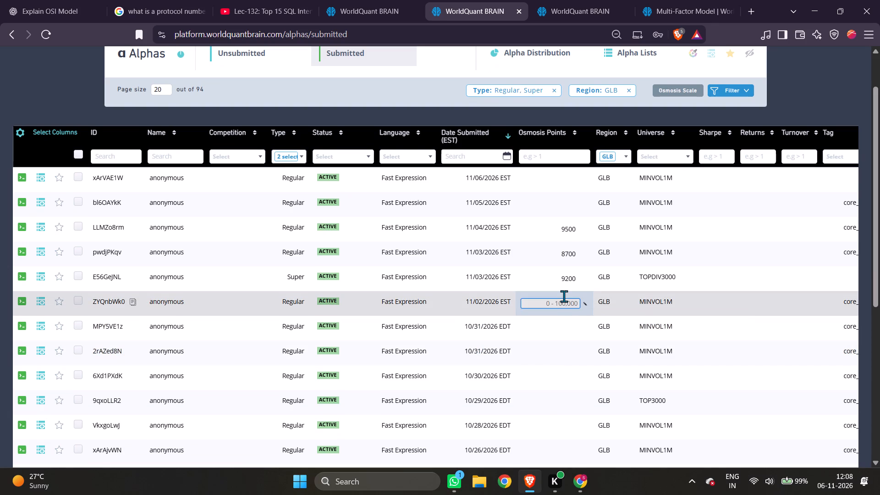
click(347, 0)
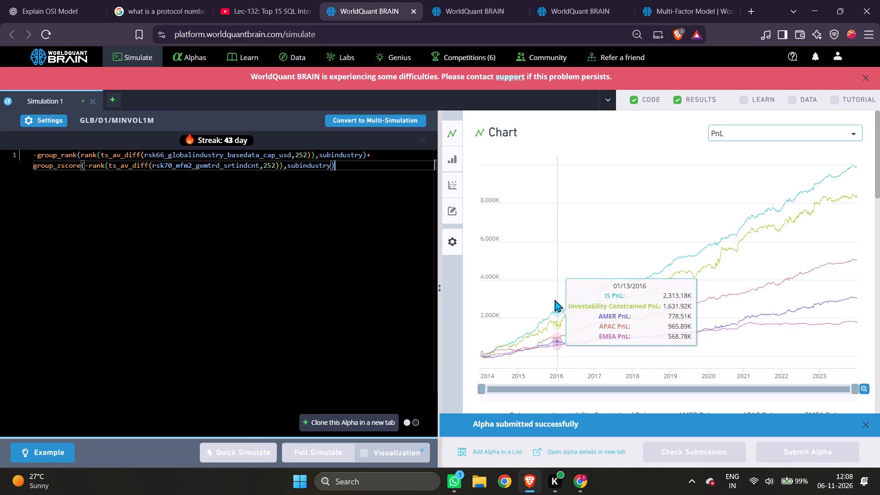
click(478, 16)
click(351, 49)
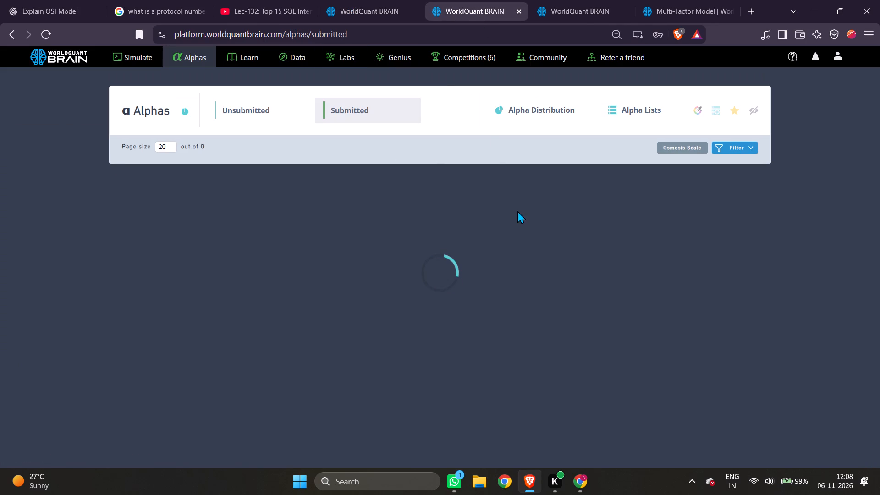
Set the Osmosis points of the GLB Regular alpha xArVAE1W to 9800.
scroll(514, 241, down, 2)
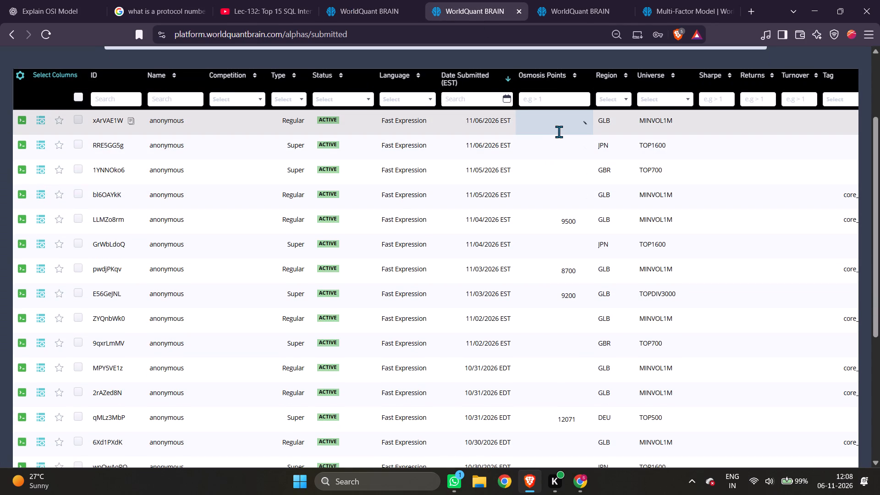
click(557, 125)
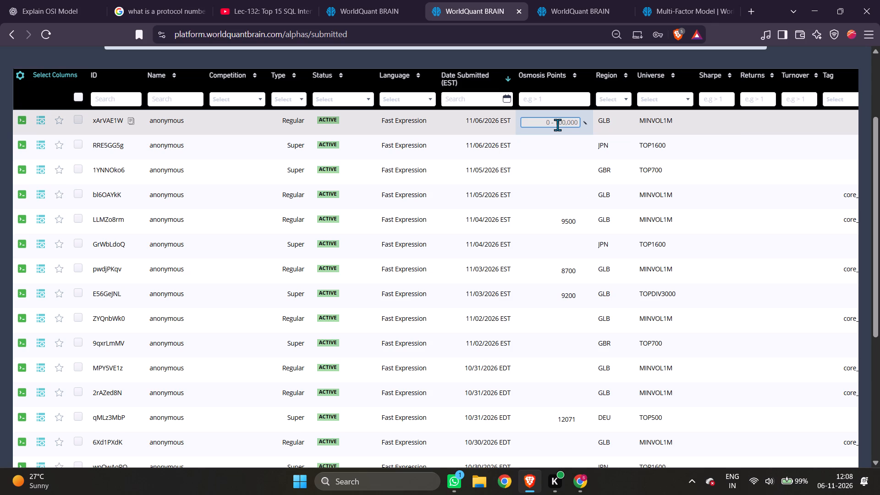
text(9800)
Set the Osmosis points of the JPN Super alpha RRE5GG5g to 11000.
click(565, 155)
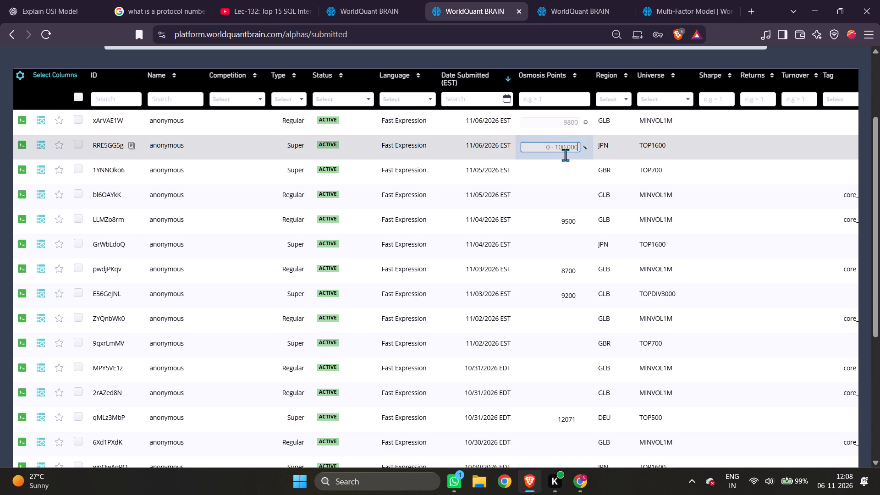
key(1)
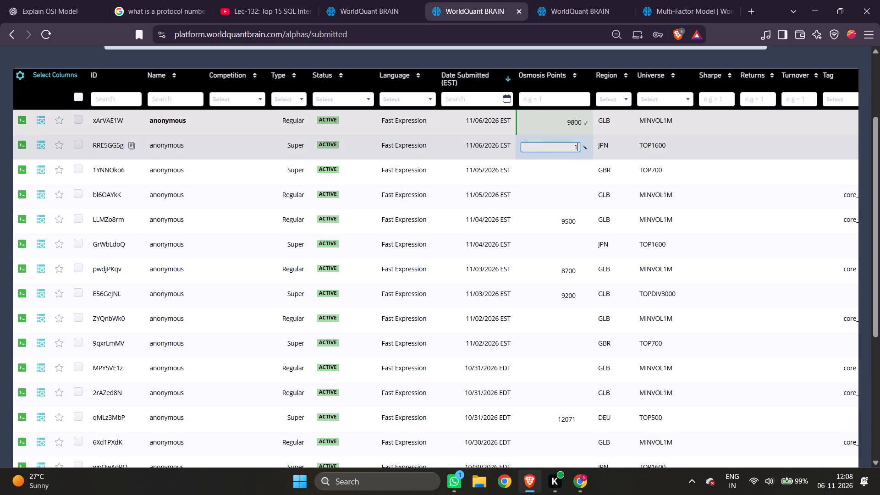
text(1000)
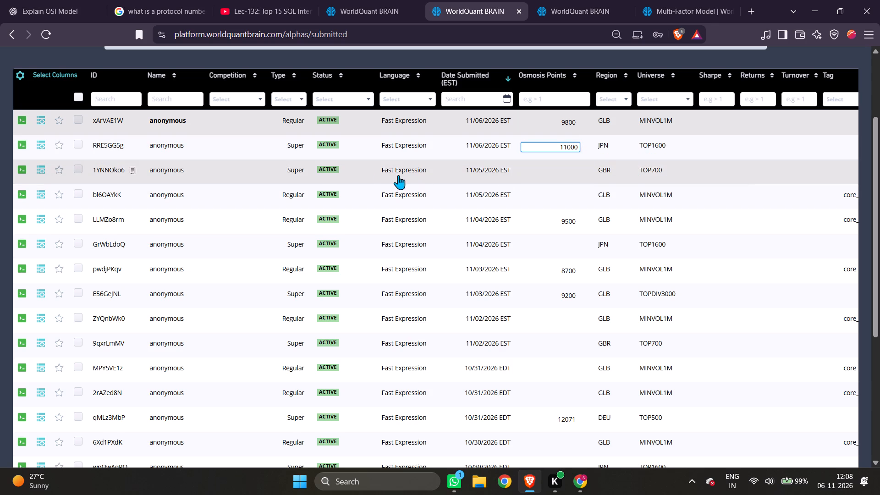
Set the Osmosis points of the JPN Super alpha GrWbLdoQ, submitted 11/04, to 12900.
click(561, 167)
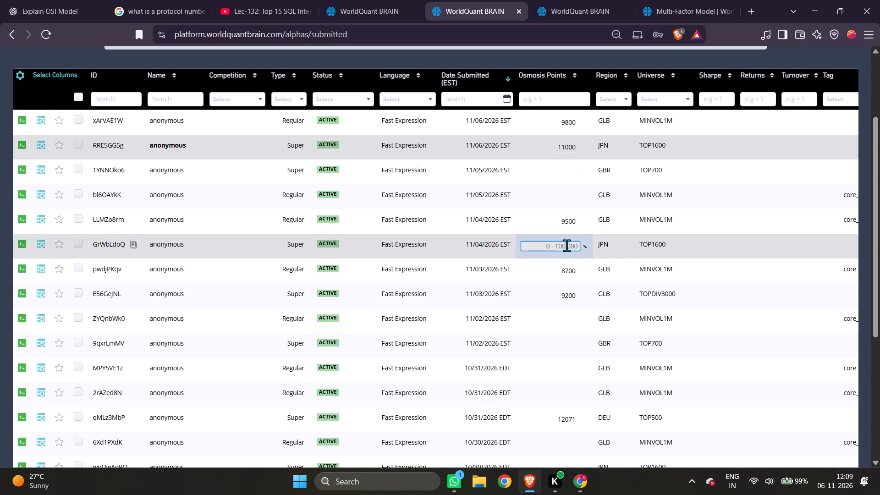
text(14)
key(BackSpace)
key(2)
text(900)
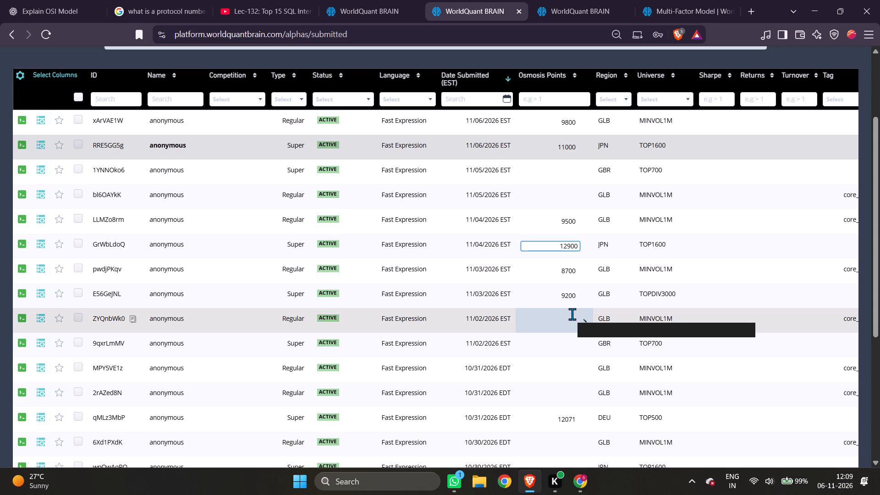
Open the details of GLB alpha ZYQnbWk0, look at its code and simulation settings, and close them.
click(572, 314)
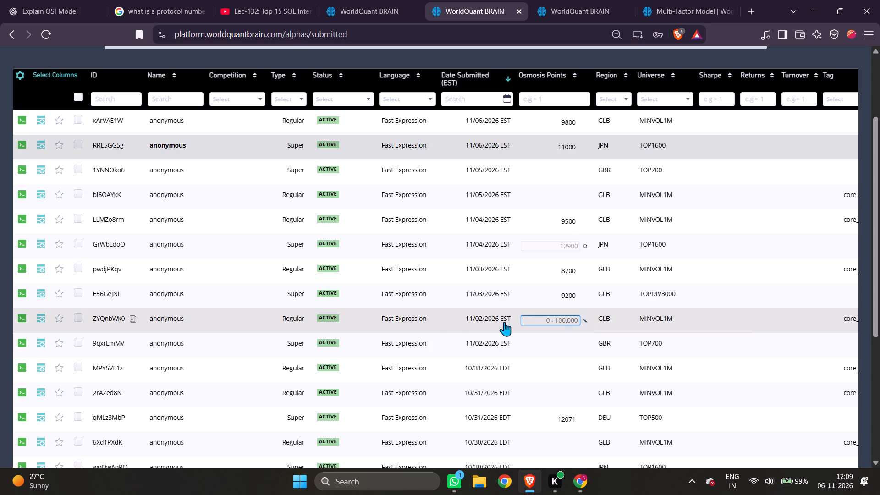
click(446, 320)
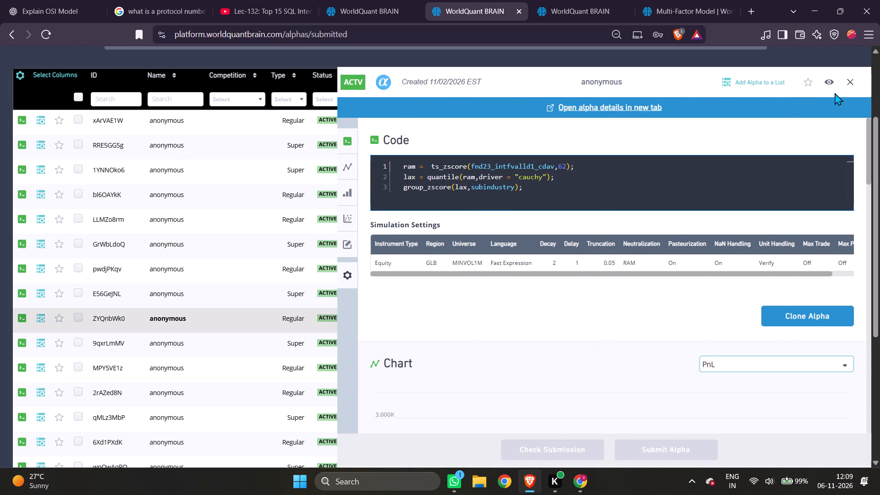
click(844, 84)
click(847, 81)
click(850, 80)
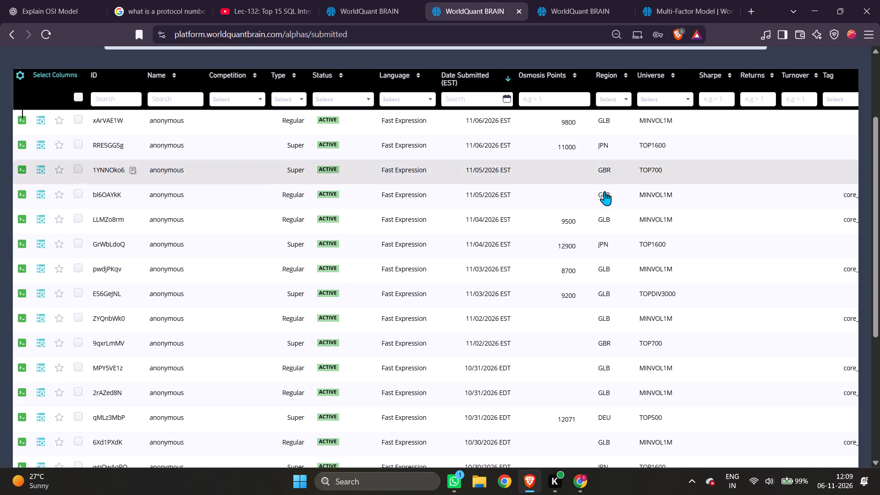
Open the details of GLB alpha 6Xd1PXdK, review its code and simulation settings, and close them.
scroll(565, 210, up, 1)
scroll(580, 272, down, 1)
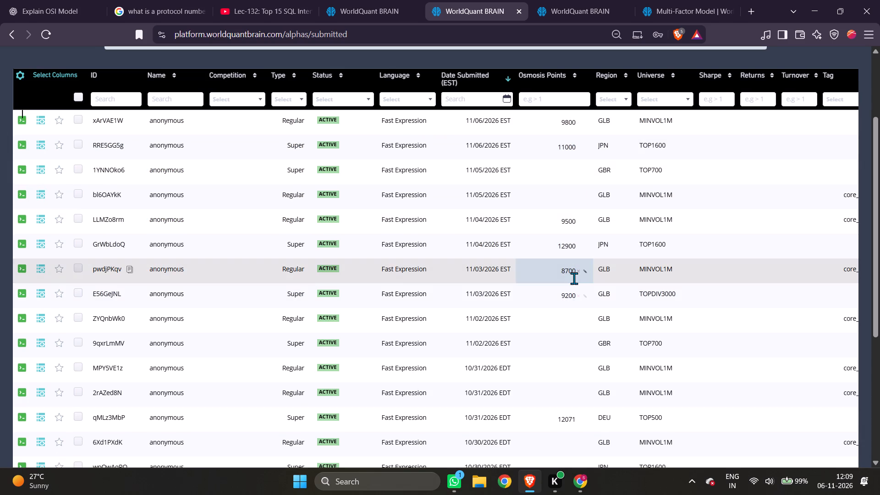
scroll(574, 306, down, 3)
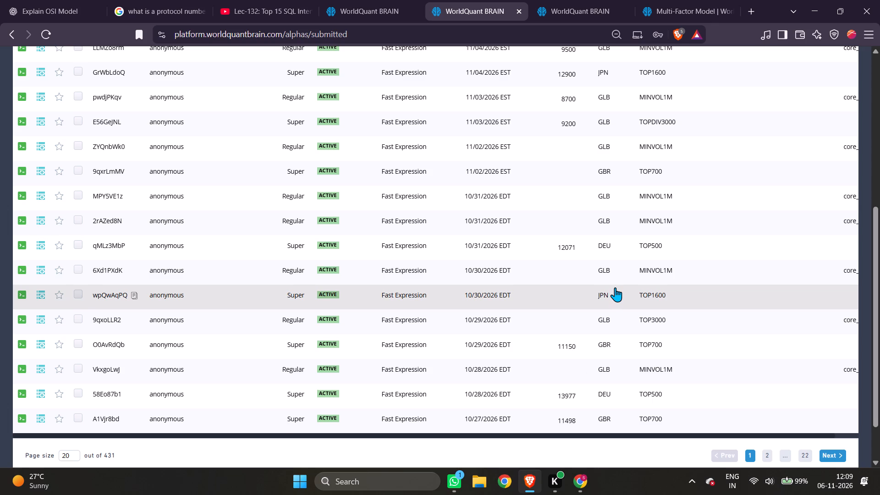
click(369, 272)
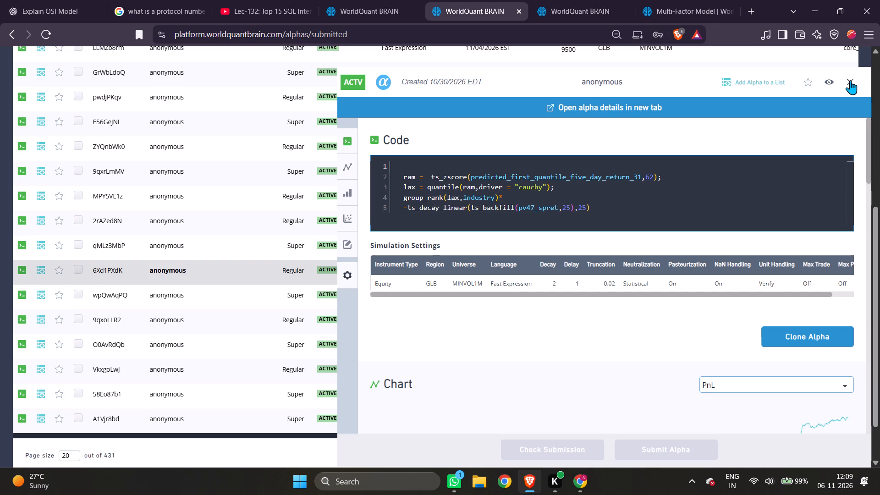
click(850, 80)
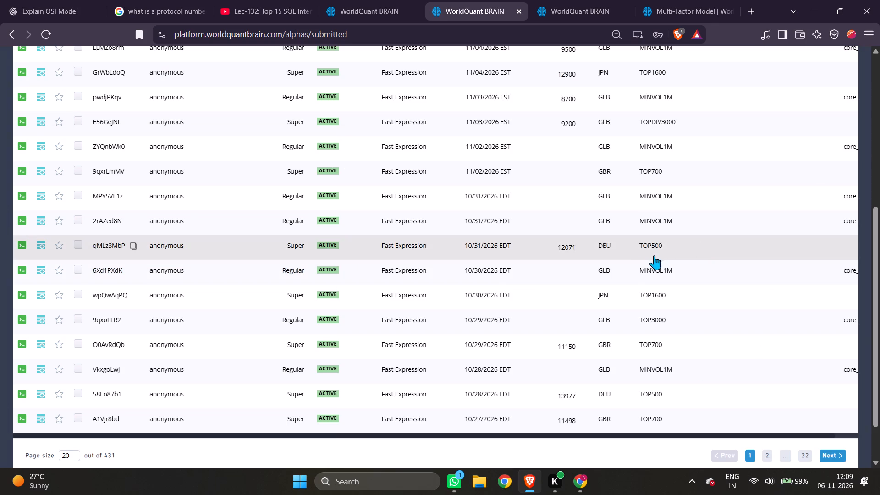
Set the Osmosis points of the GLB Regular alpha 6Xd1PXdK, submitted 10/30, to 9300.
click(557, 276)
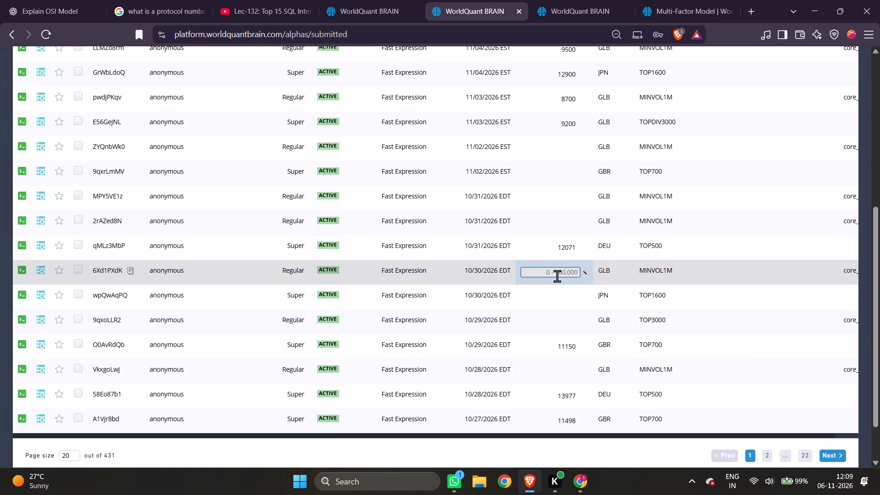
key(9)
text(300)
Set the Osmosis points of GLB alpha 6Xd1PXdK to 9303 and close its details.
scroll(557, 275, up, 3)
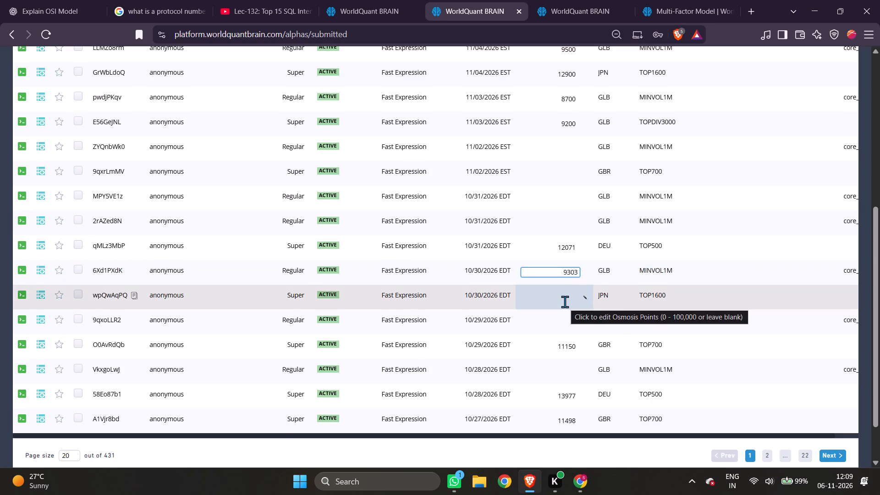
click(352, 317)
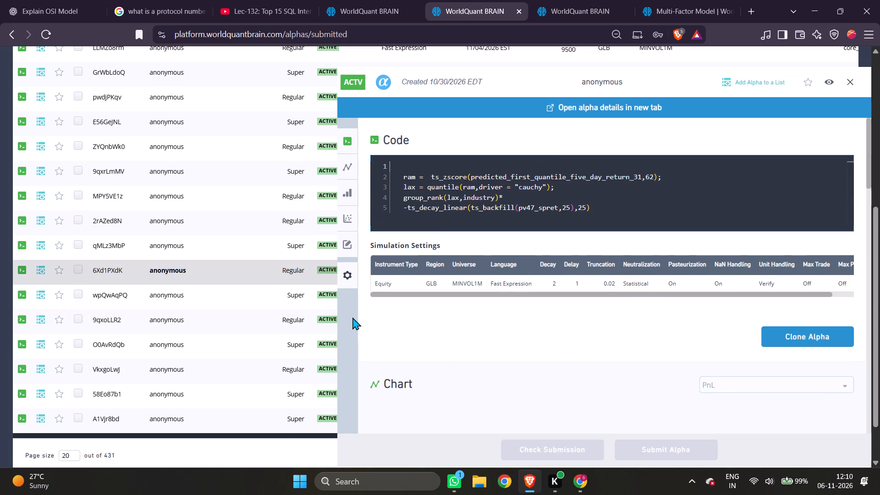
click(852, 84)
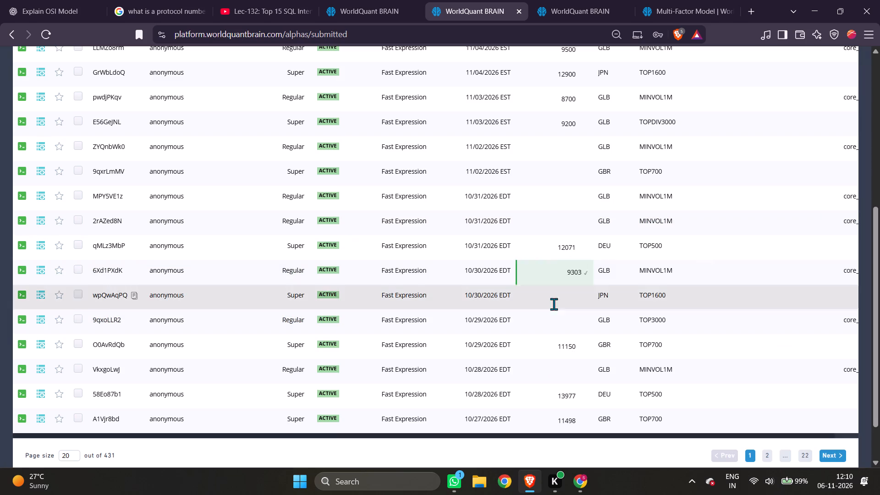
Open the details of GLB alpha VkxgoLwJ, look at its code and simulation settings, and close them.
click(370, 367)
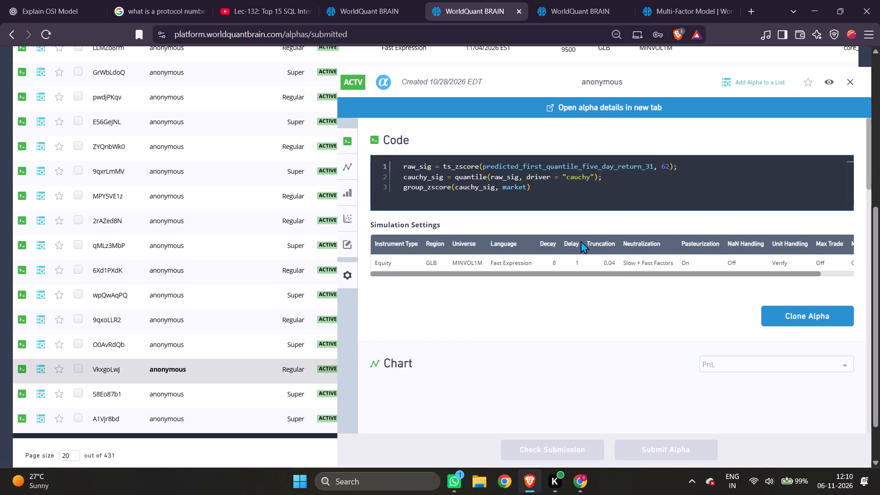
click(850, 81)
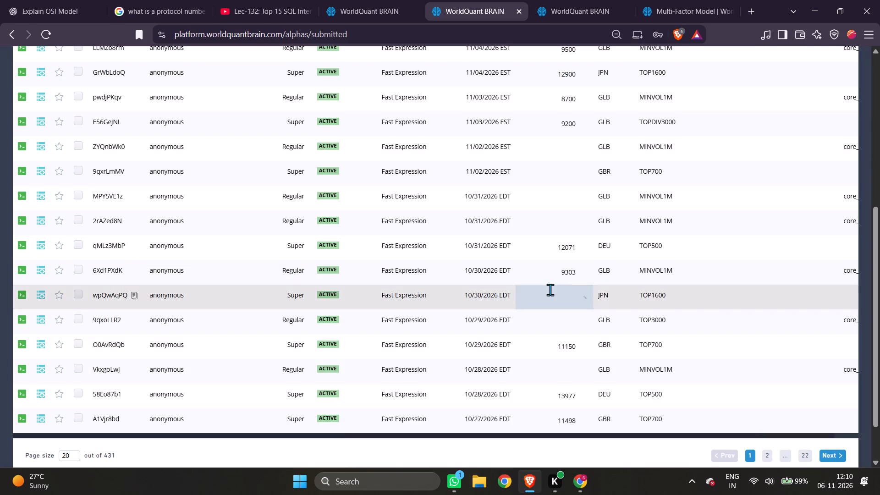
Look through the first page of submitted alphas to see which ones carry Osmosis points.
scroll(504, 293, down, 1)
scroll(504, 293, up, 4)
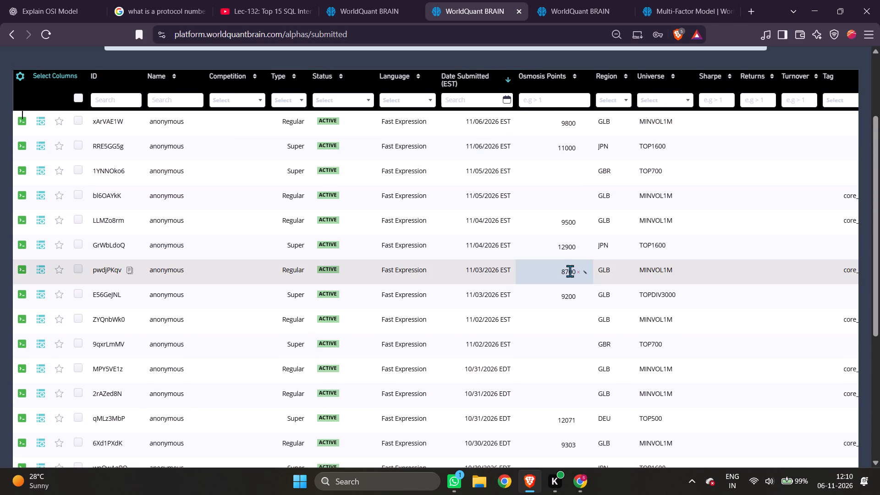
scroll(574, 403, down, 1)
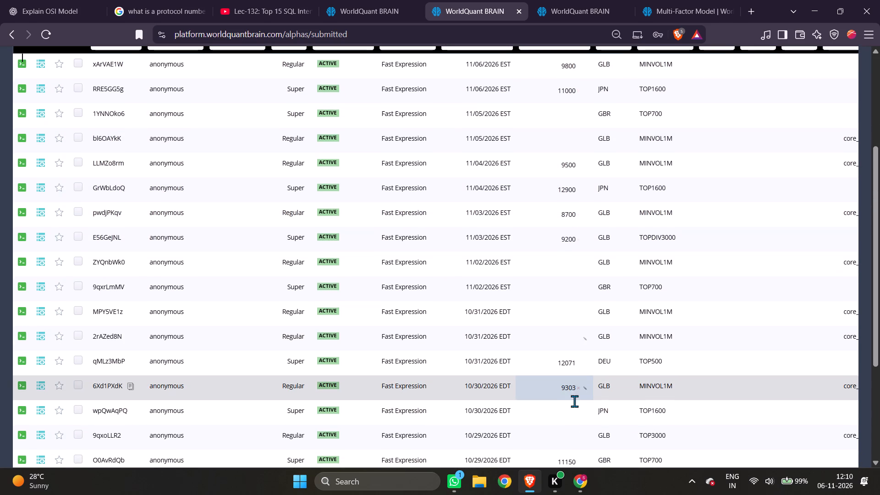
scroll(582, 394, down, 2)
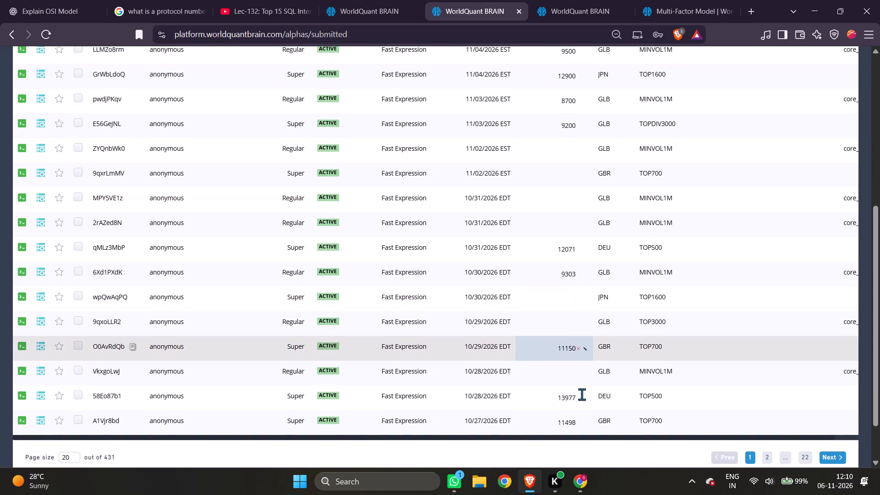
scroll(592, 304, up, 3)
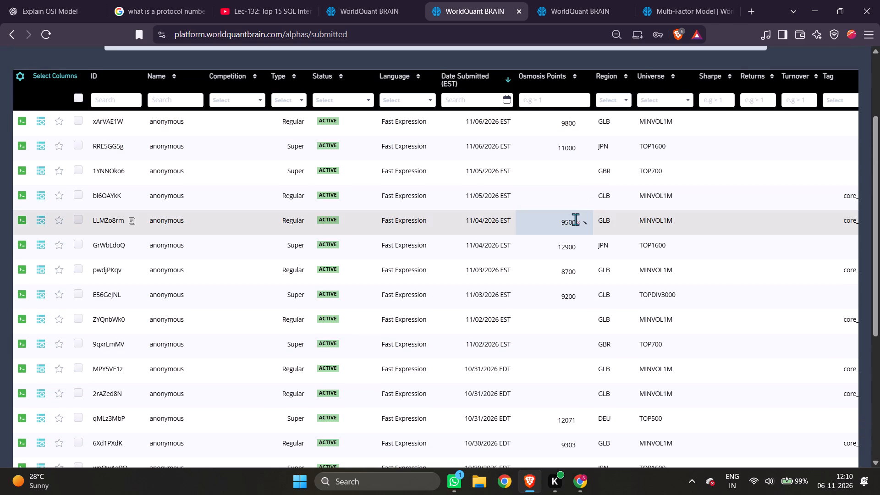
scroll(575, 304, down, 2)
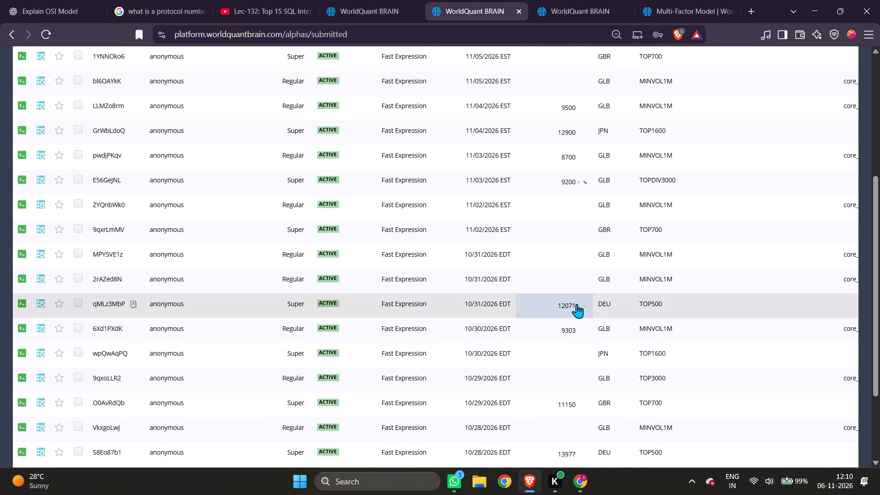
scroll(577, 319, down, 2)
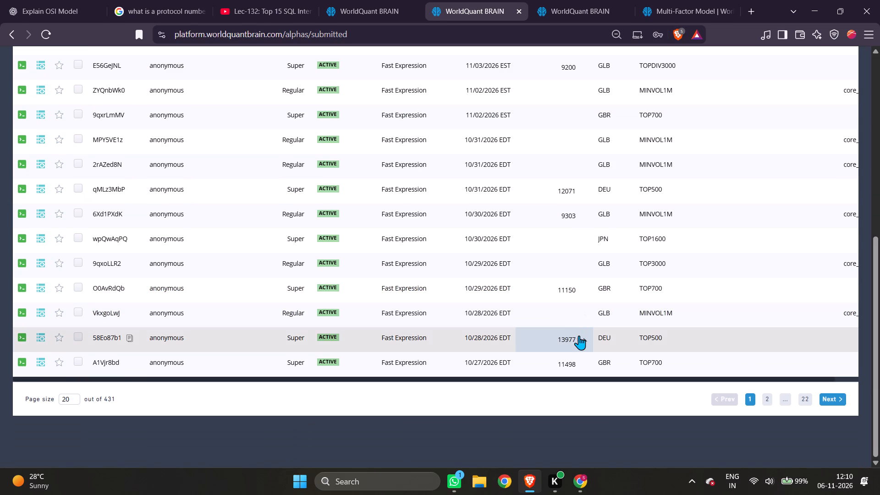
Clear the Osmosis points of the GBR Super alpha A1Vjr8bd, submitted 10/27.
click(571, 359)
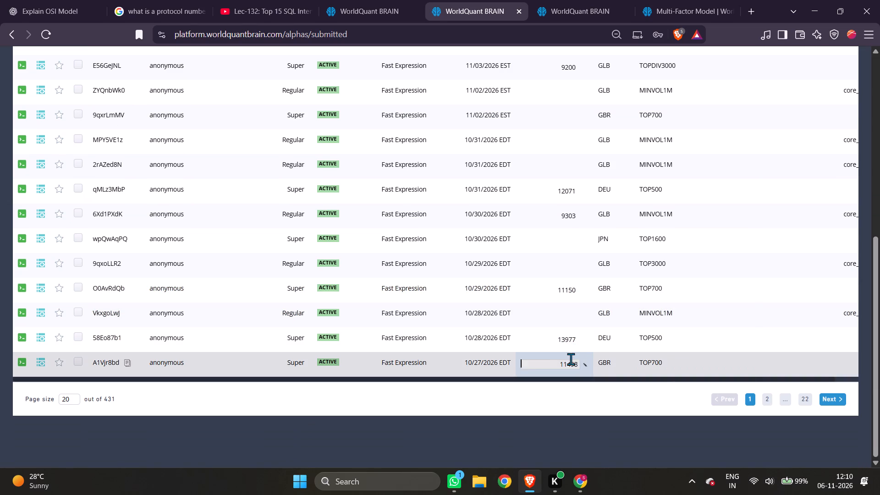
key(space)
click(566, 320)
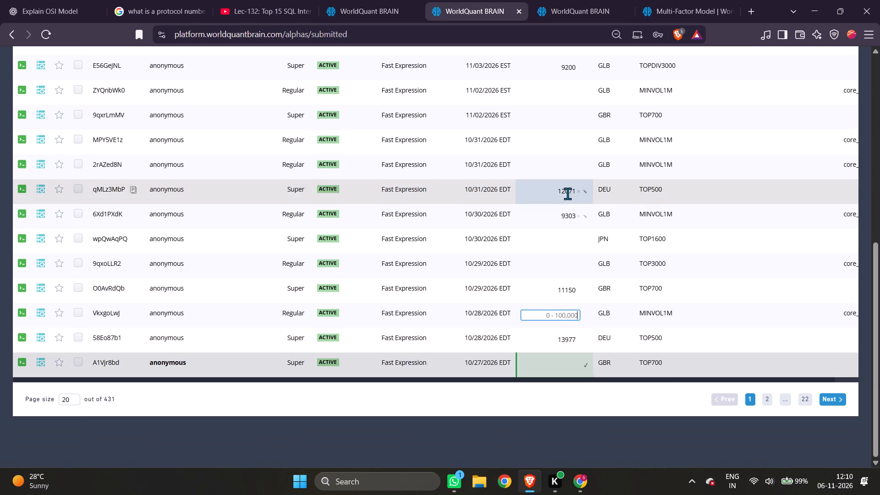
Clear the Osmosis points of the JPN Super alpha RRE5GG5g and the GLB Regular alpha LLMZo8rm.
scroll(574, 148, up, 2)
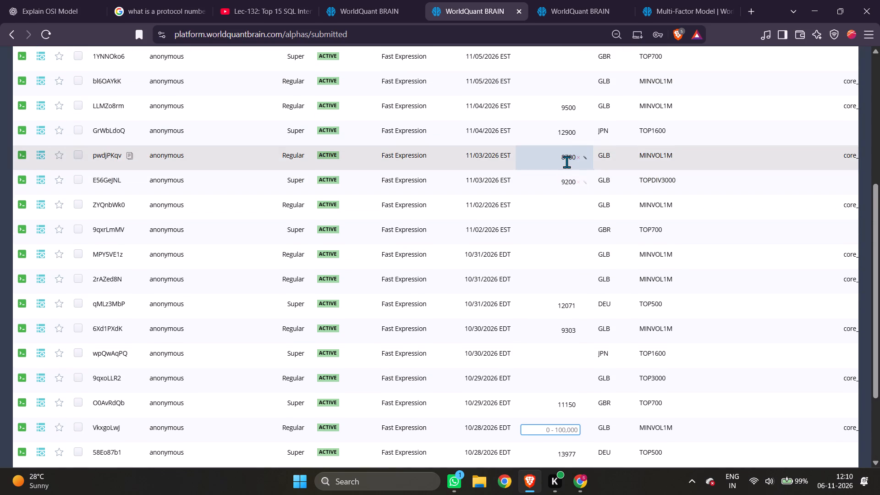
scroll(574, 110, up, 2)
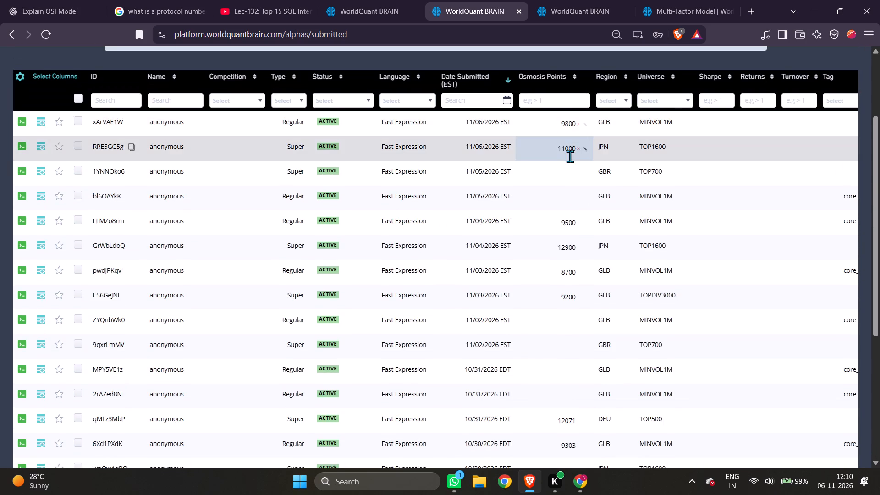
scroll(569, 157, up, 4)
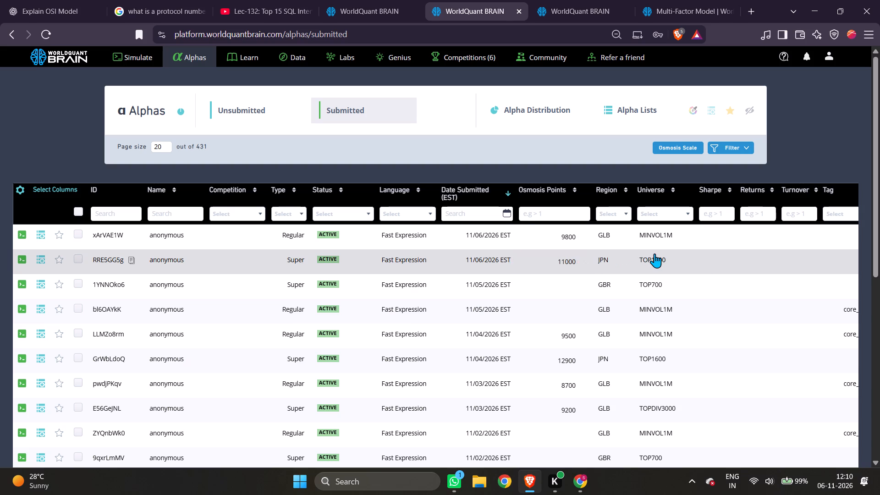
click(570, 259)
key(space)
click(575, 337)
key(space)
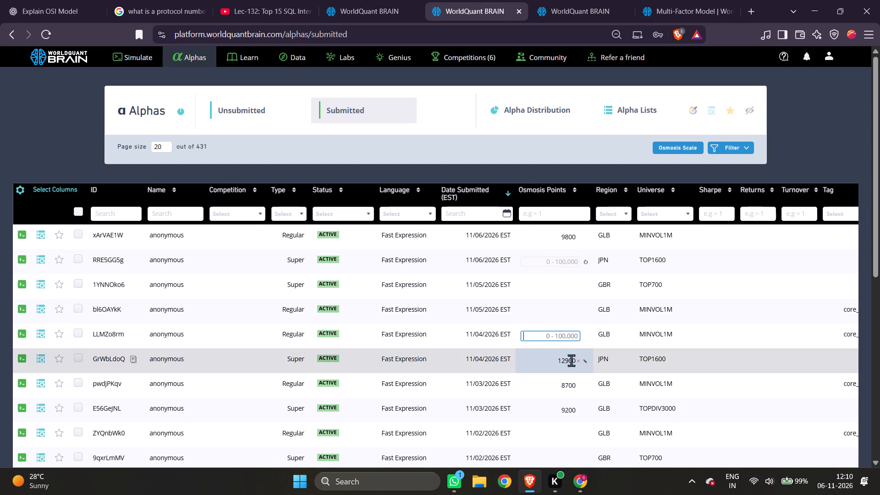
Clear the Osmosis points of JPN alpha GrWbLdoQ and try to clear those of GLB alpha pwdjPKqv.
scroll(624, 269, down, 4)
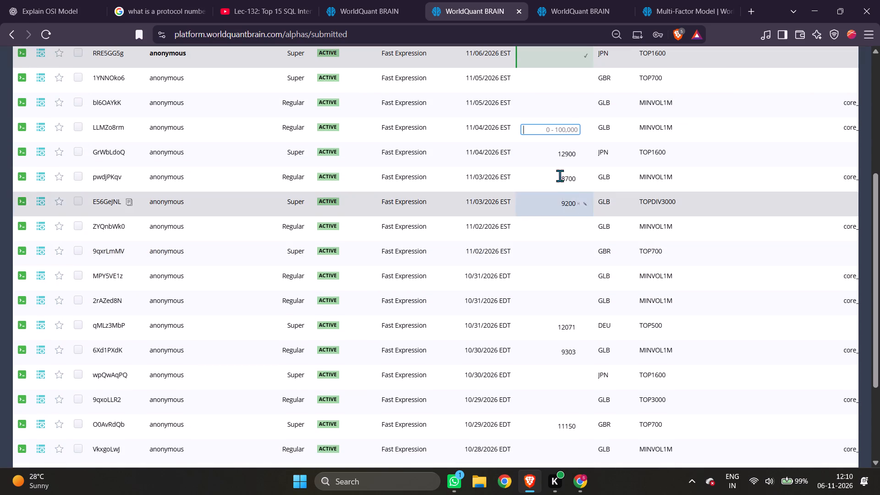
click(555, 158)
key(space)
click(569, 181)
key(space)
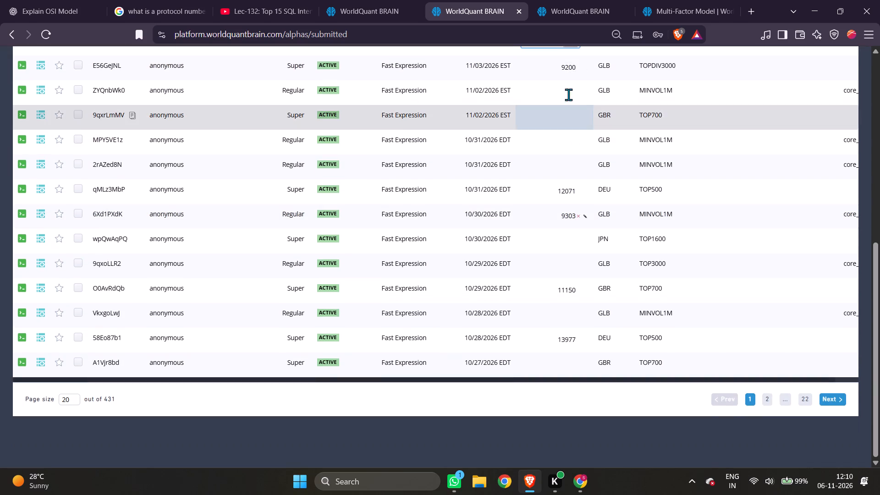
Clear the Osmosis points of the GLB Super alpha E56GeJNL and the DEU Super alpha qMLz3MbP.
click(569, 75)
key(space)
click(579, 187)
key(space)
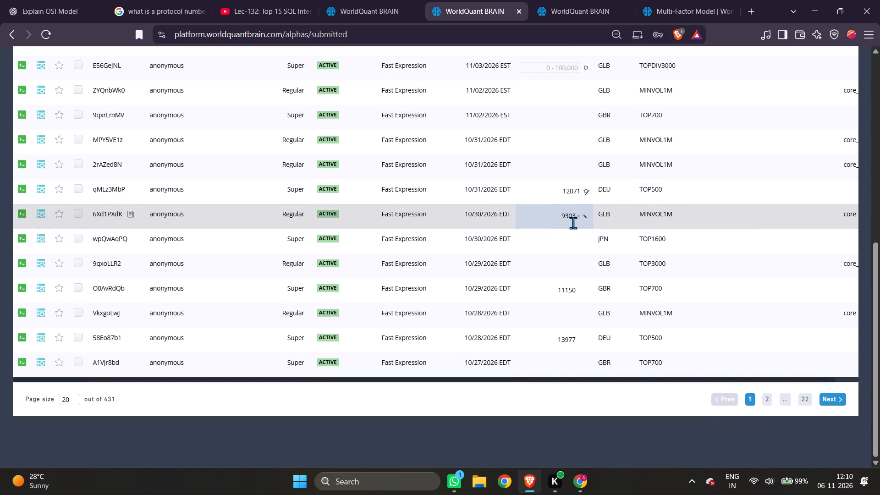
Try to clear the Osmosis points of GLB alpha 6Xd1PXdK, and clear those of Super alphas O0AvRdQb and 58Eo87b1.
click(572, 217)
key(space)
click(574, 283)
key(space)
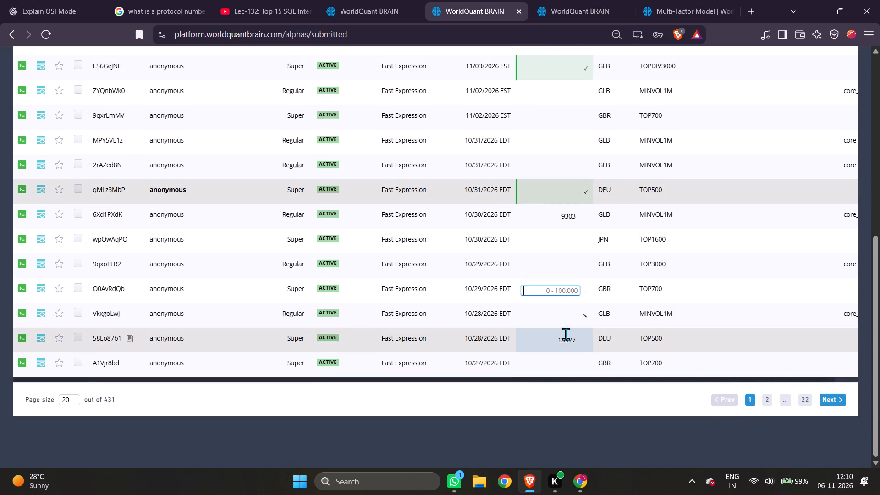
click(565, 337)
key(space)
Clear the Osmosis points of the GLB Regular alpha pwdjPKqv, submitted 11/03.
scroll(610, 243, up, 8)
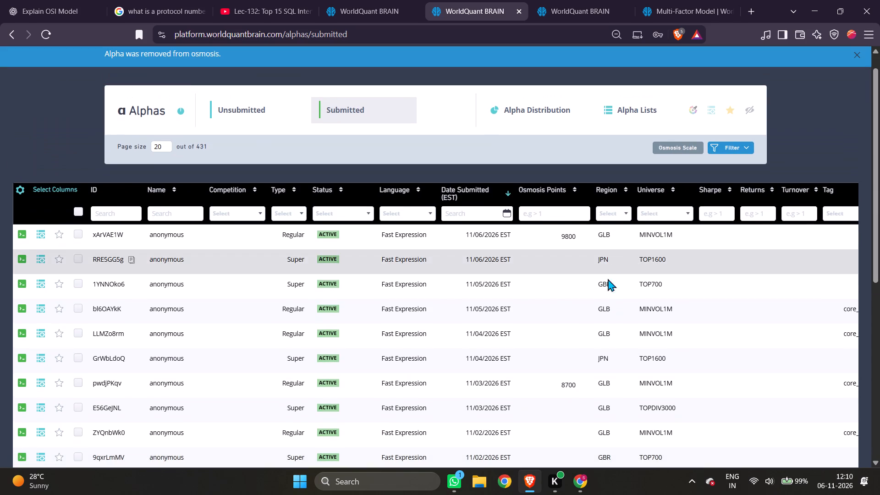
click(571, 377)
key(space)
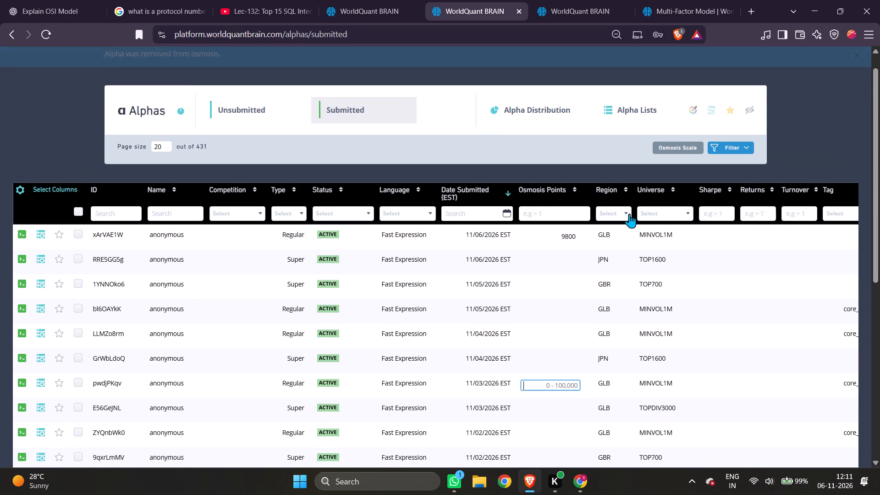
Filter the submitted alphas by the GLB region.
click(629, 214)
scroll(616, 299, down, 3)
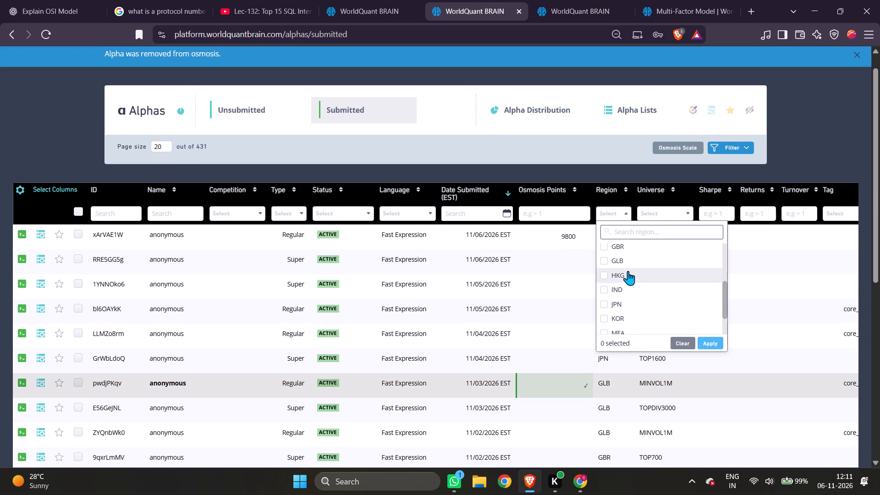
click(623, 259)
click(708, 343)
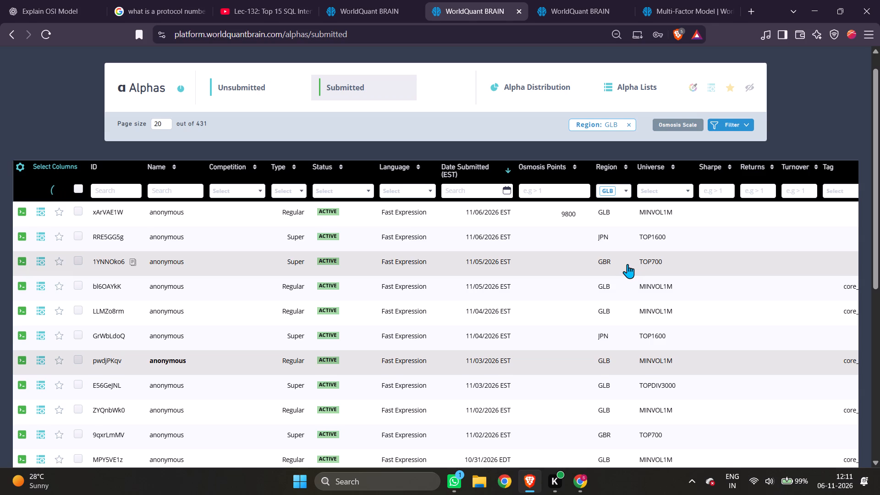
Examine pages 2 through 5 of the GLB submitted alphas for remaining Osmosis point assignments.
scroll(663, 236, down, 6)
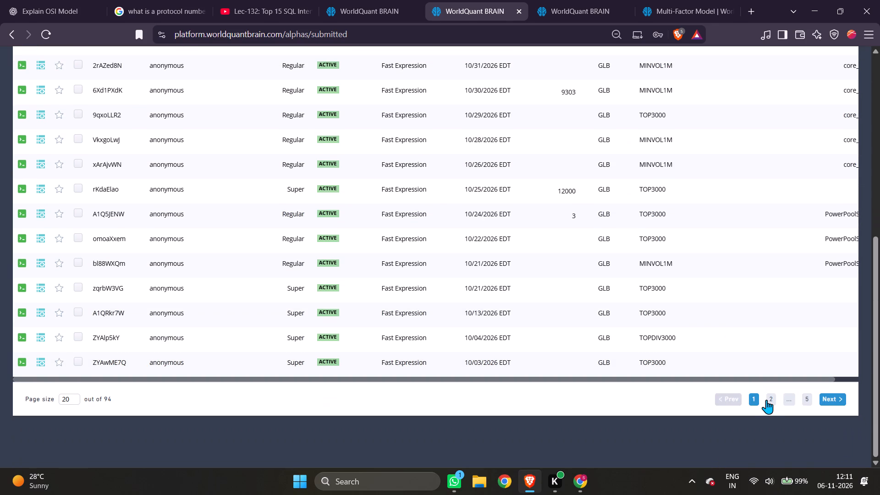
click(766, 399)
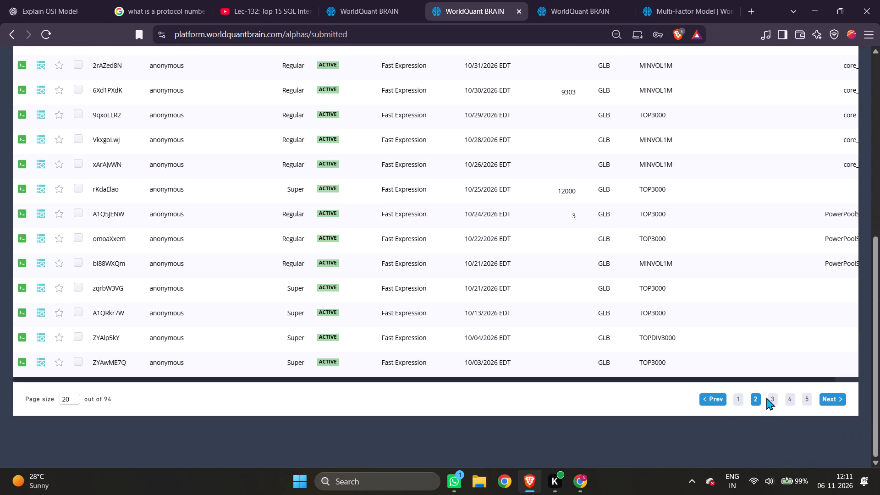
scroll(625, 250, up, 3)
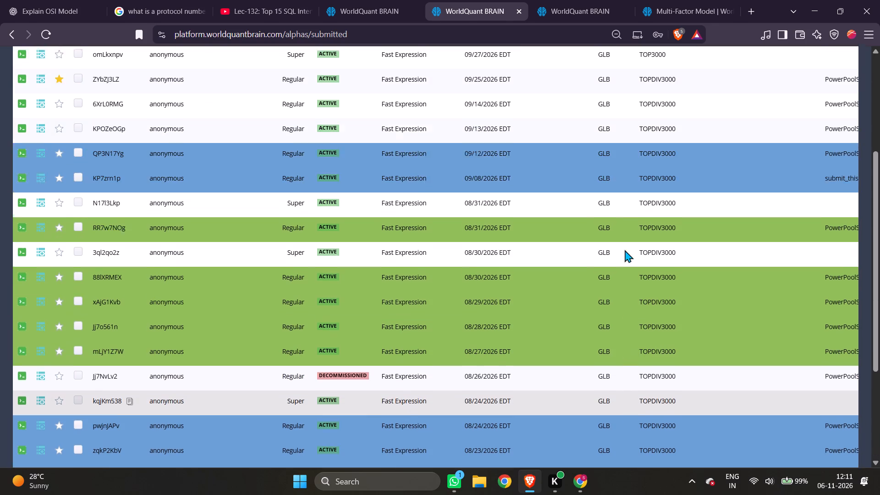
scroll(625, 250, up, 2)
scroll(625, 250, down, 6)
click(777, 399)
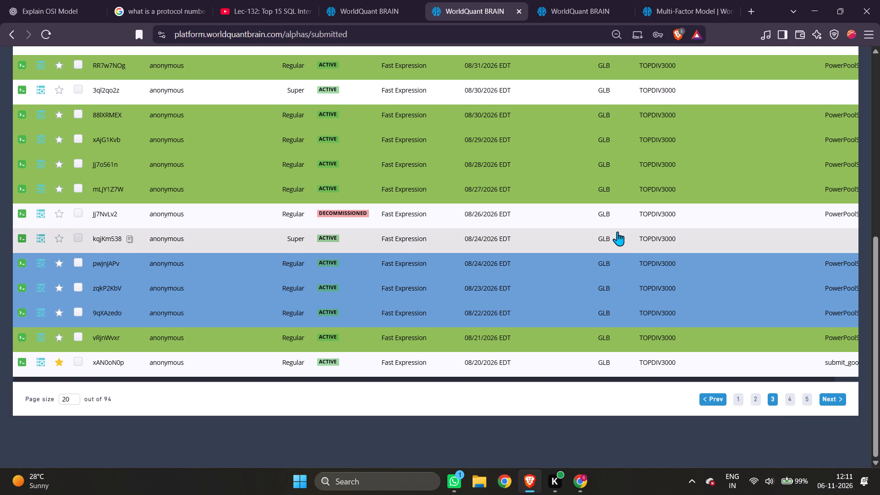
scroll(617, 231, up, 5)
scroll(617, 231, down, 5)
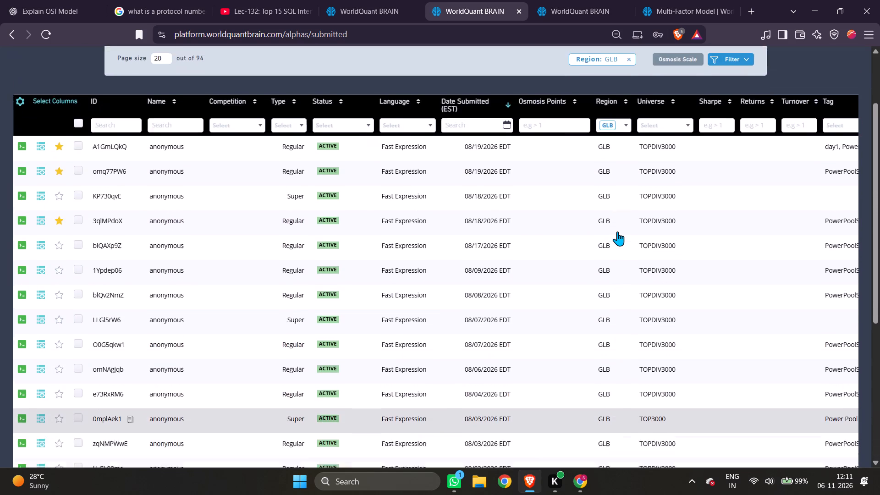
scroll(617, 231, down, 1)
click(786, 400)
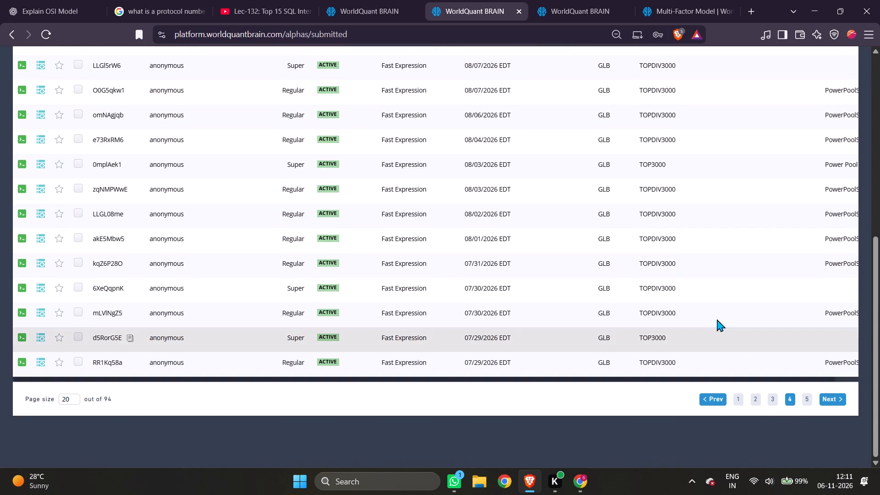
scroll(682, 262, up, 4)
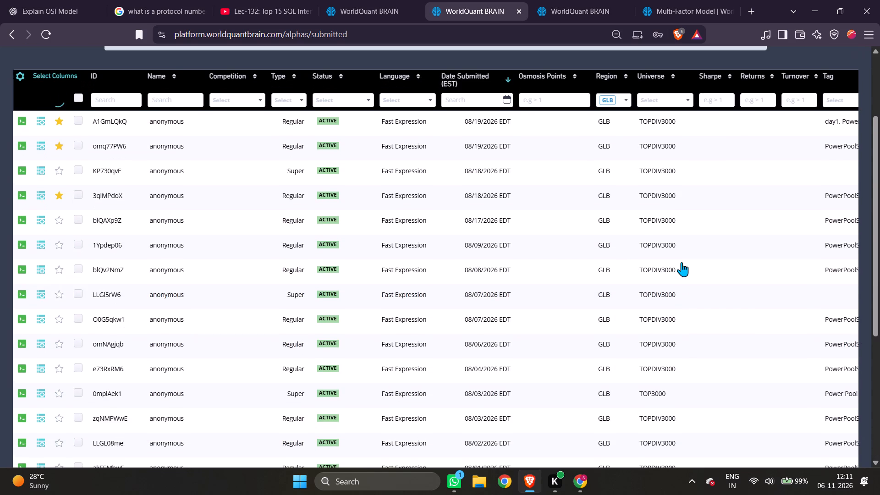
scroll(682, 262, down, 5)
click(807, 401)
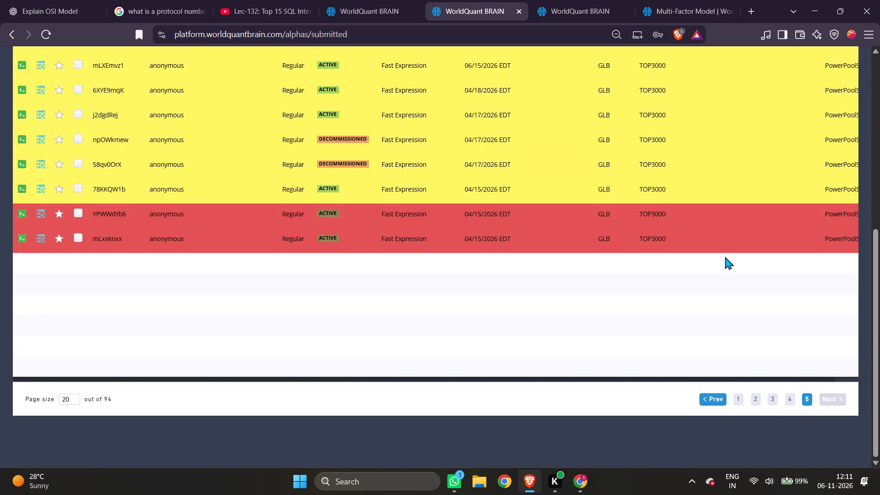
scroll(725, 257, up, 4)
scroll(725, 257, down, 6)
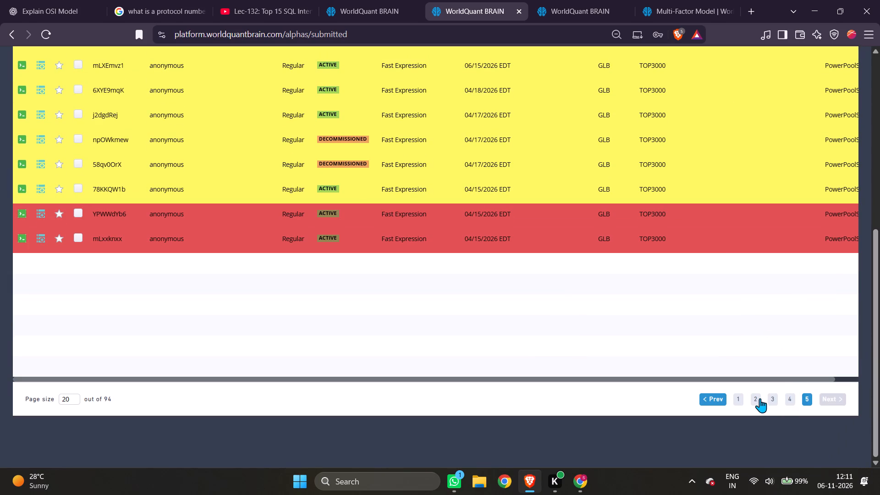
Recheck the Osmosis points on pages 2 and 1 of the GLB submitted alphas.
click(759, 398)
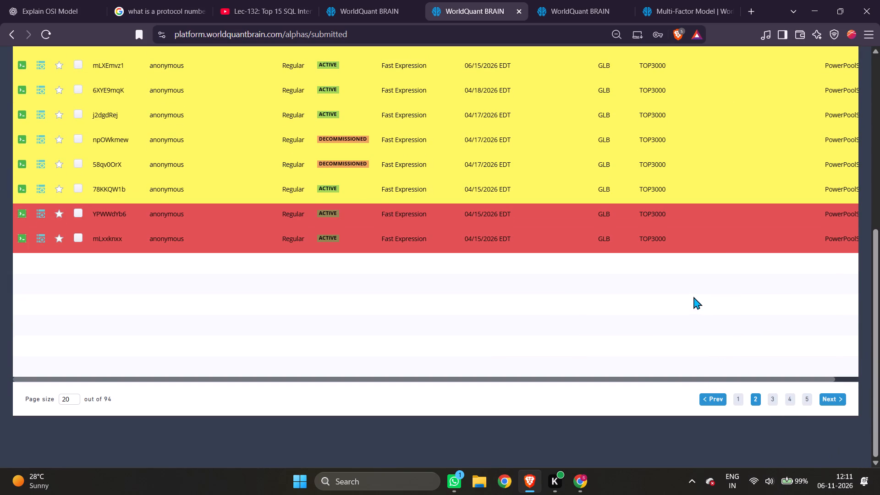
scroll(693, 296, up, 6)
scroll(693, 296, down, 7)
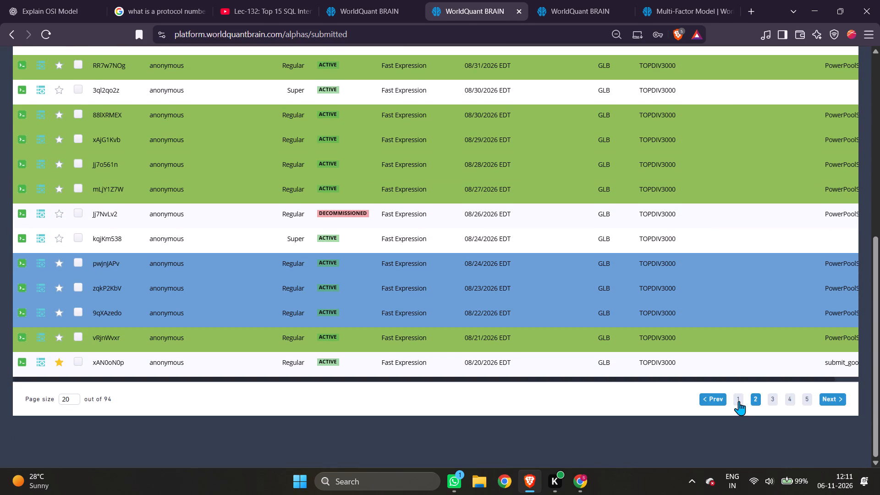
click(739, 401)
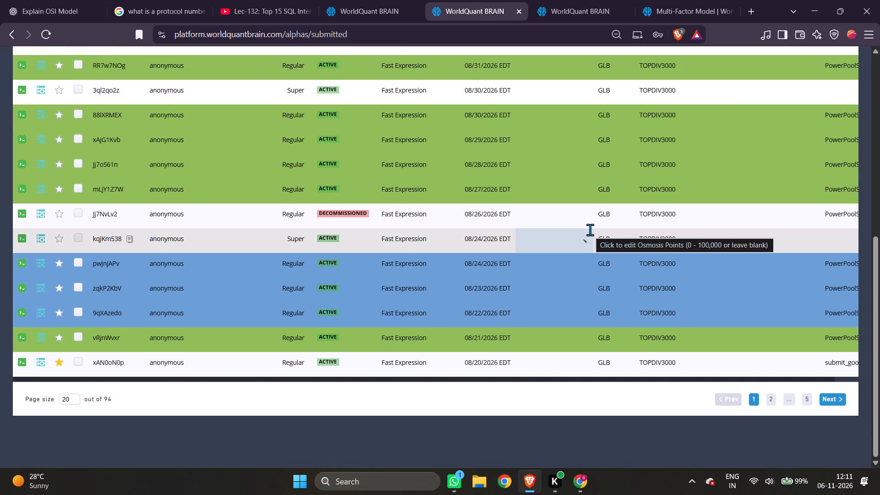
scroll(590, 230, up, 5)
scroll(590, 230, down, 5)
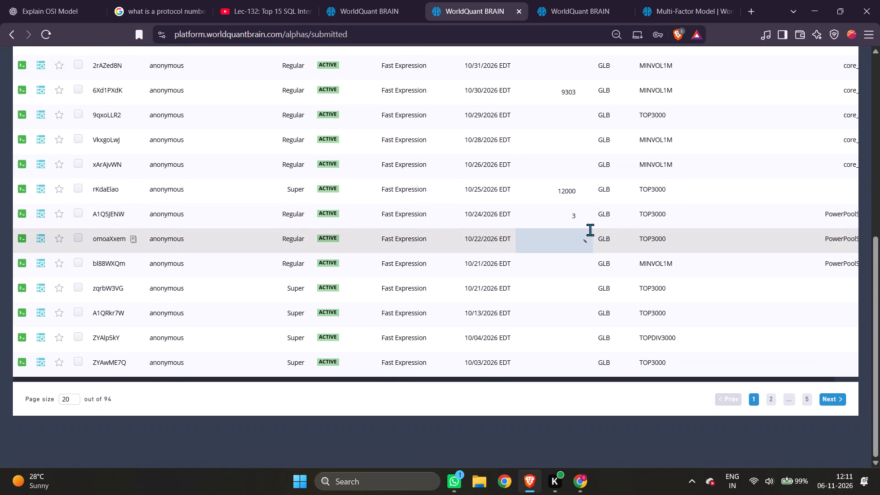
scroll(586, 216, up, 4)
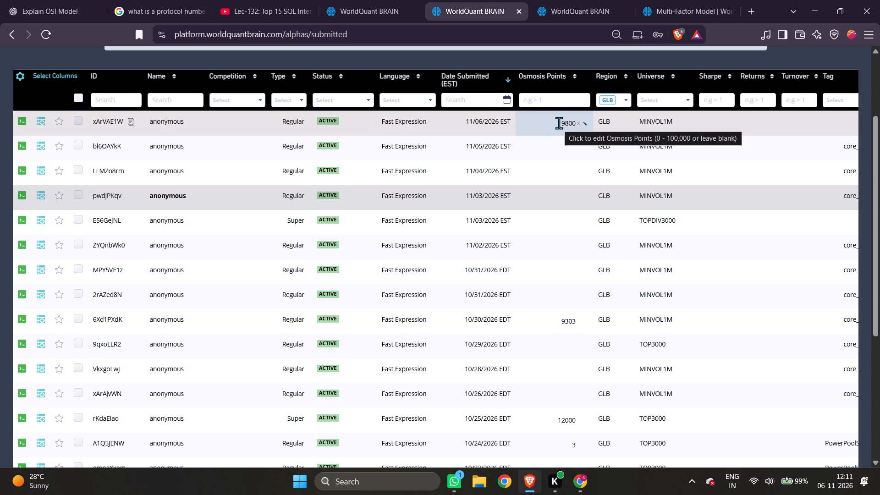
scroll(559, 123, up, 3)
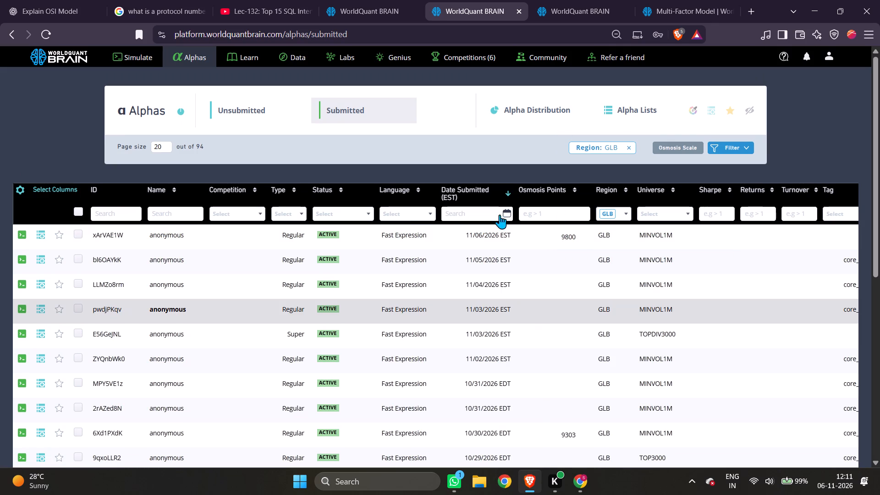
Filter the GLB submitted alphas by the types Regular and Super.
click(288, 217)
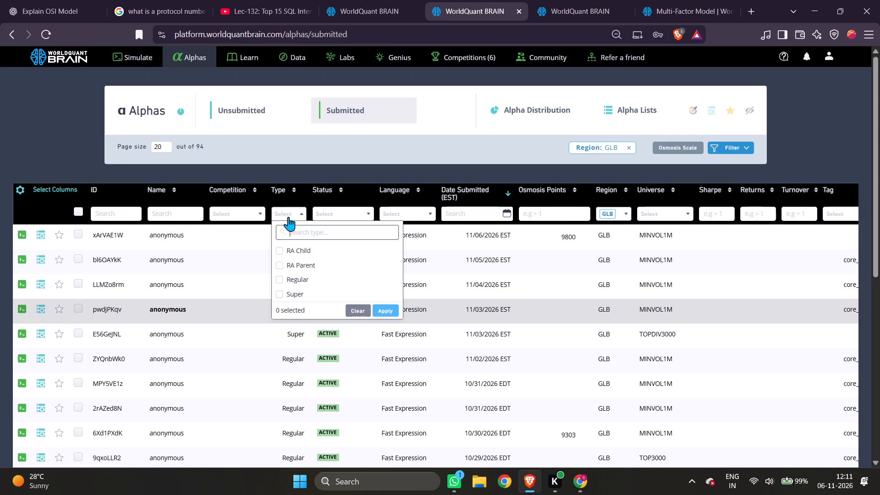
click(295, 264)
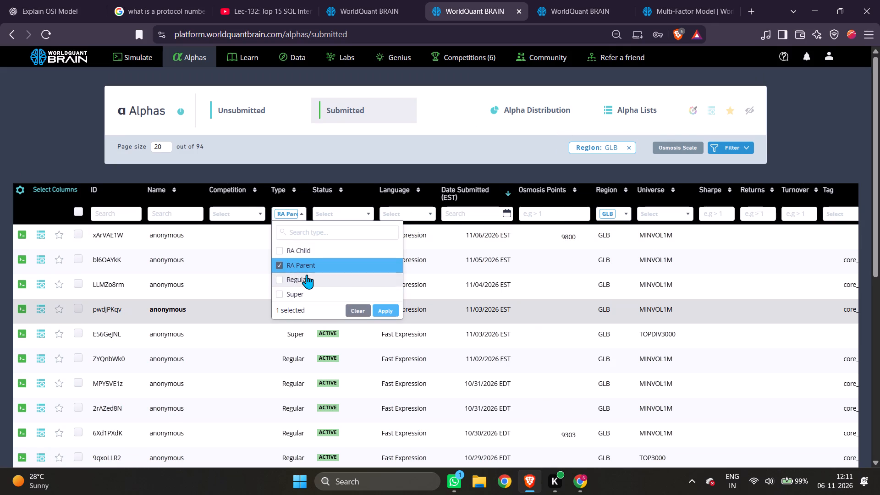
click(310, 265)
click(309, 275)
click(310, 282)
click(308, 289)
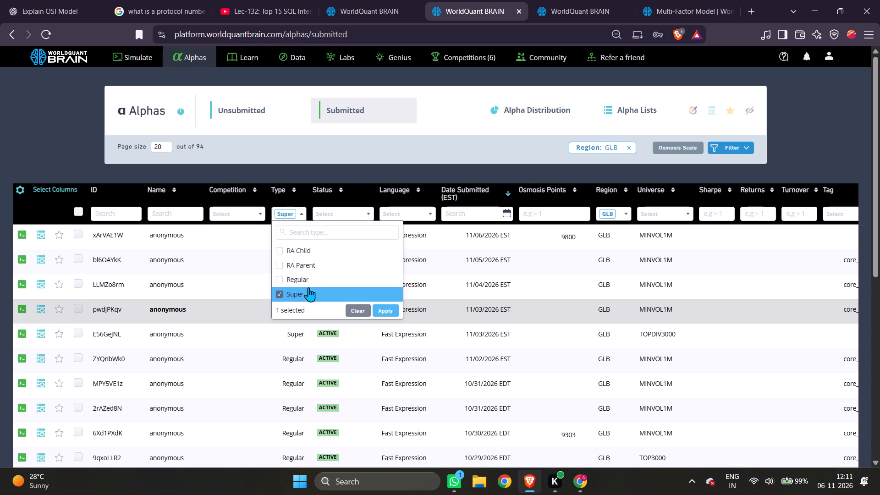
click(309, 280)
click(384, 311)
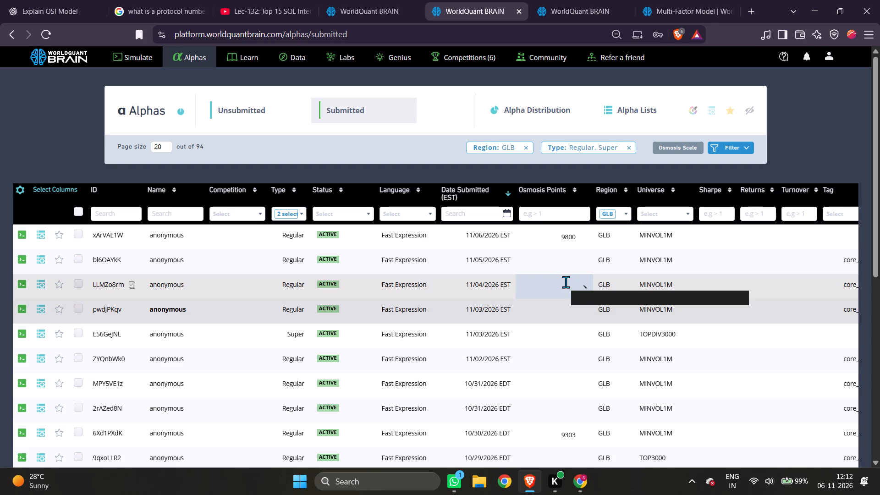
click(566, 282)
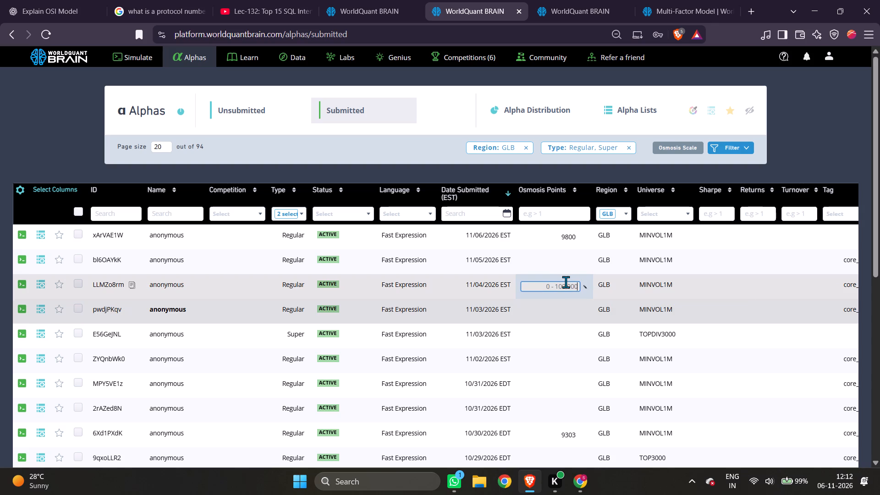
click(572, 312)
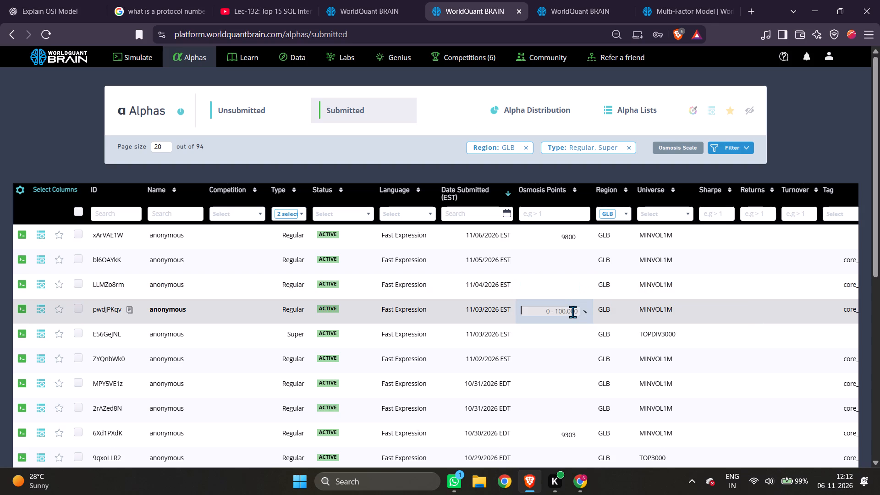
click(448, 310)
click(849, 78)
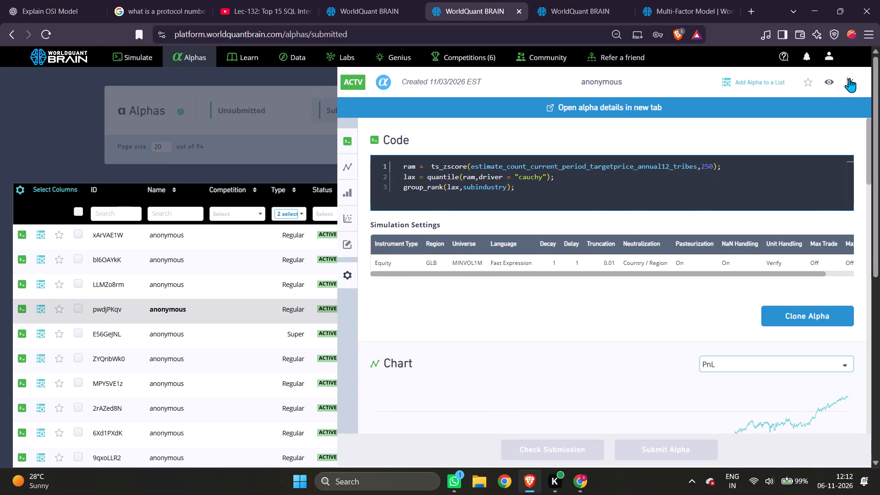
click(567, 317)
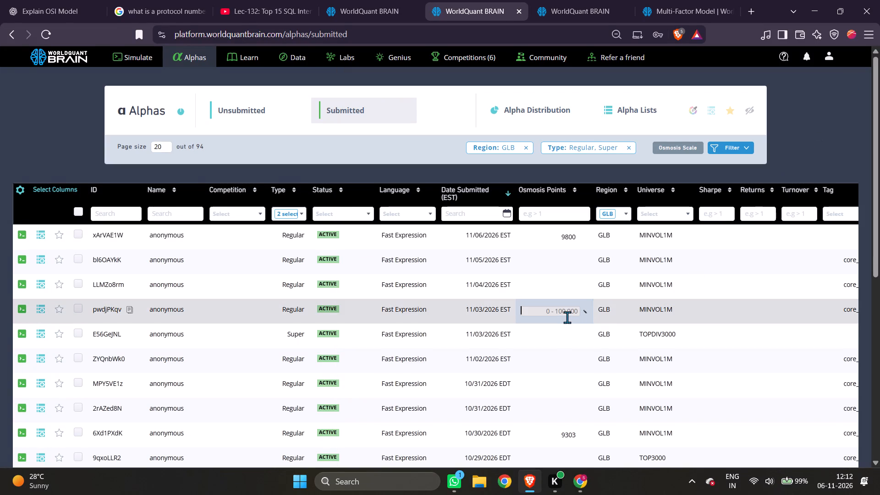
text(7800)
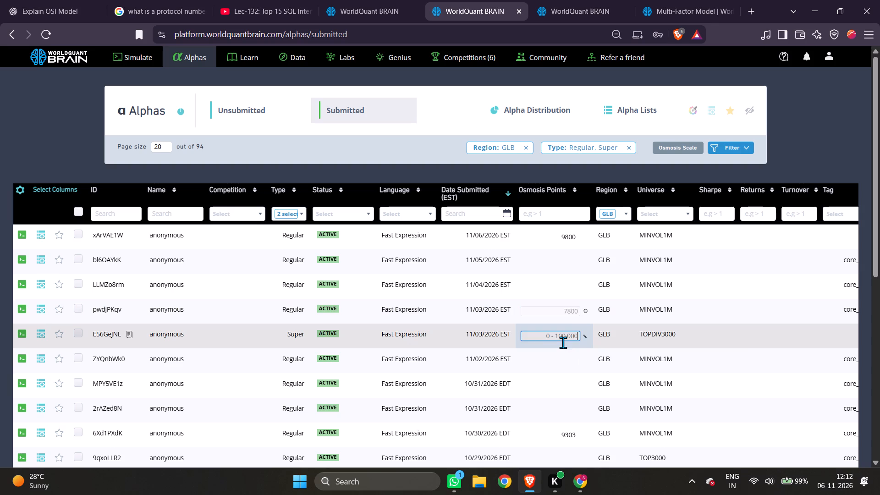
In the Multi-Factor Model browser tab, open the profile's Performance page and examine the daily base payments for the current period.
click(601, 0)
click(698, 0)
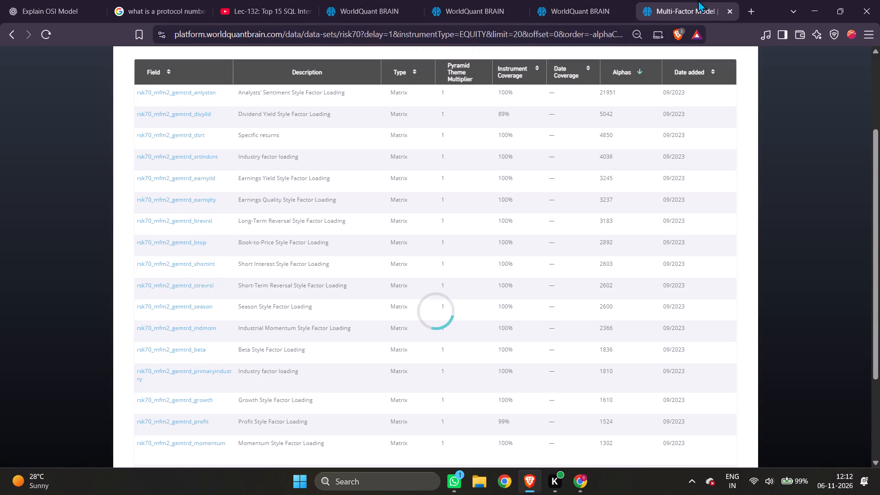
scroll(419, 117, up, 7)
click(829, 52)
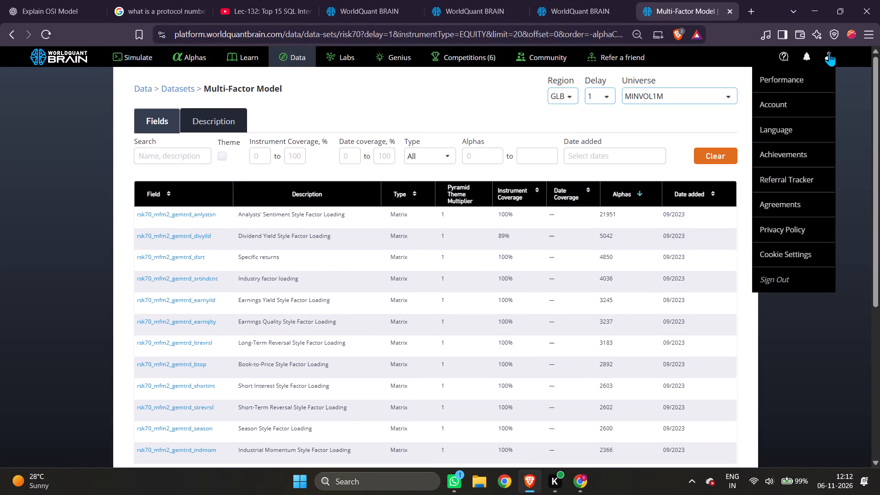
click(795, 78)
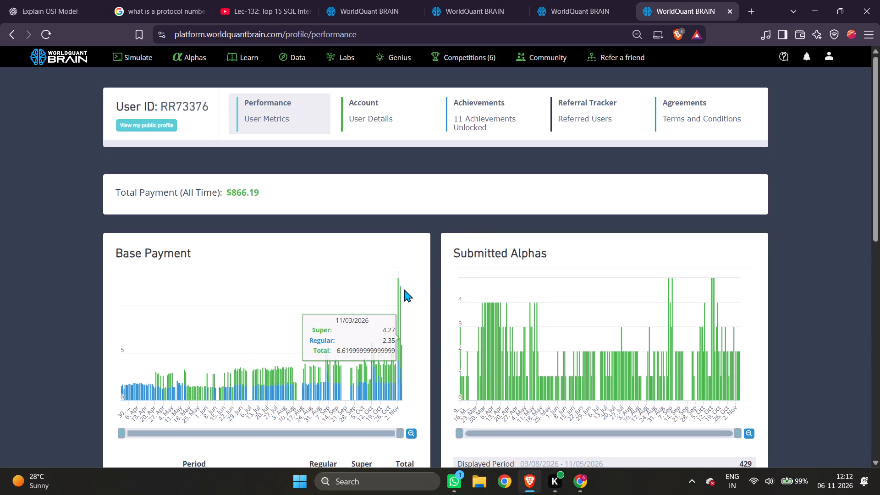
scroll(380, 444, down, 5)
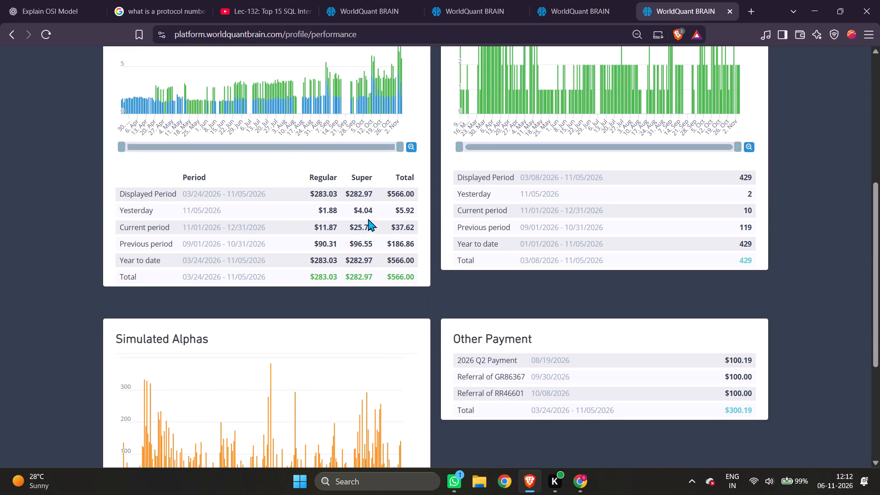
click(313, 231)
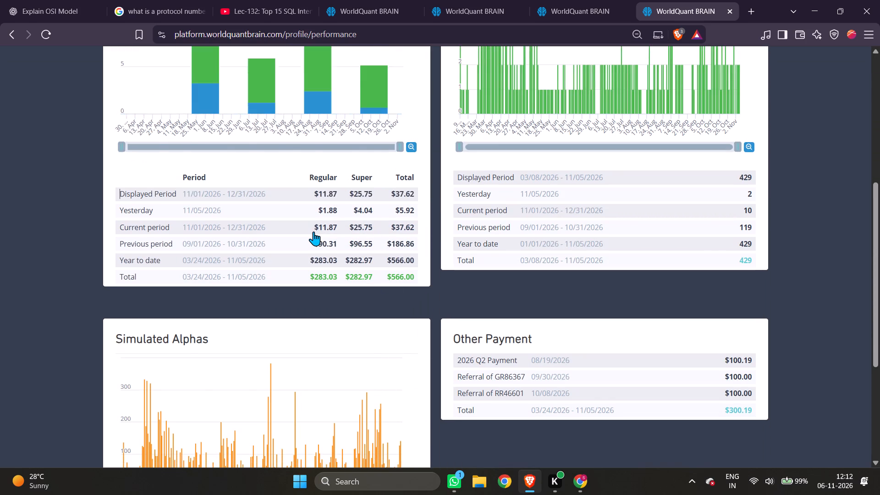
scroll(368, 109, up, 3)
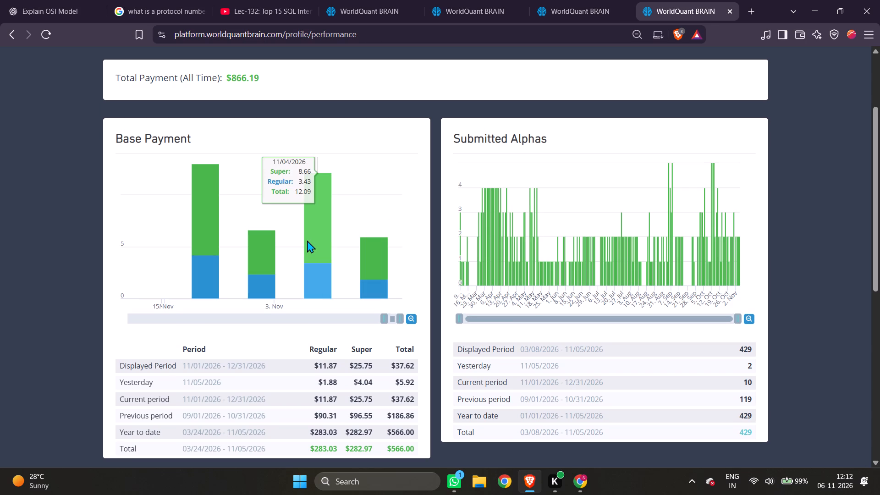
Return to the submitted alphas list and set the Osmosis points of GLB Regular alpha LLMZo8rm, submitted 11/04, to 8900.
click(464, 0)
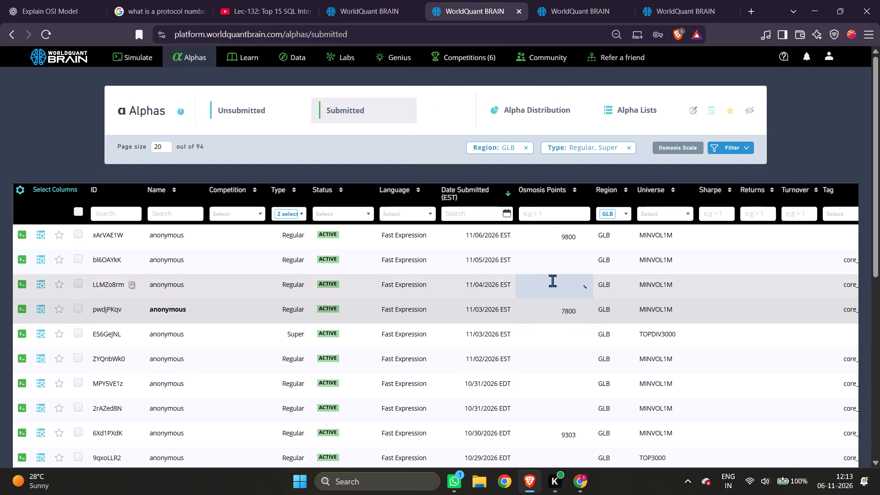
click(552, 280)
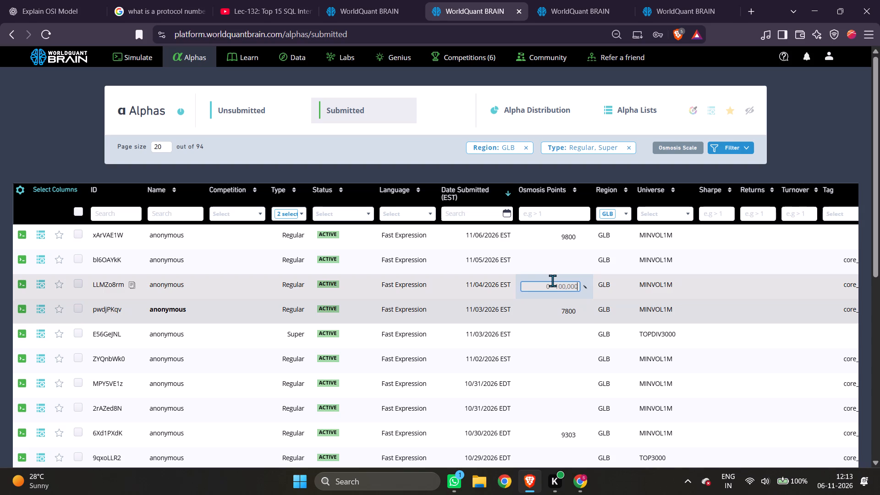
text(89)
text(00)
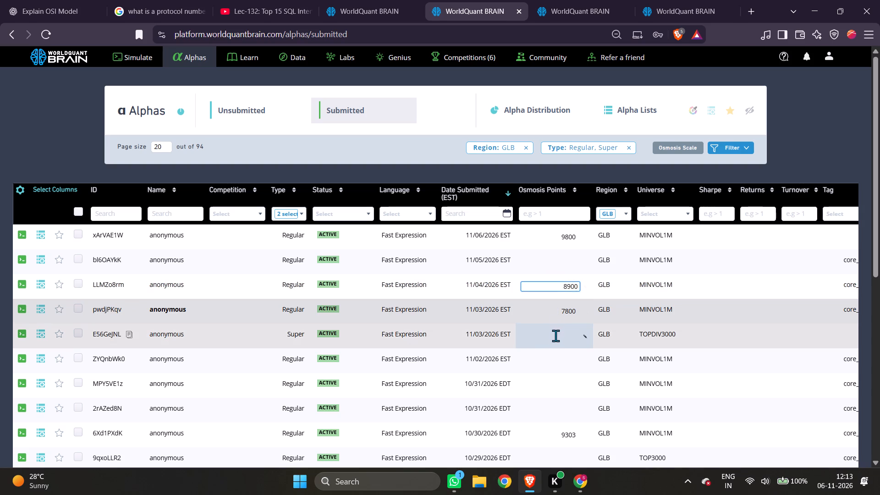
Recheck the daily base payments on the Performance page and return to the submitted alphas list.
click(558, 333)
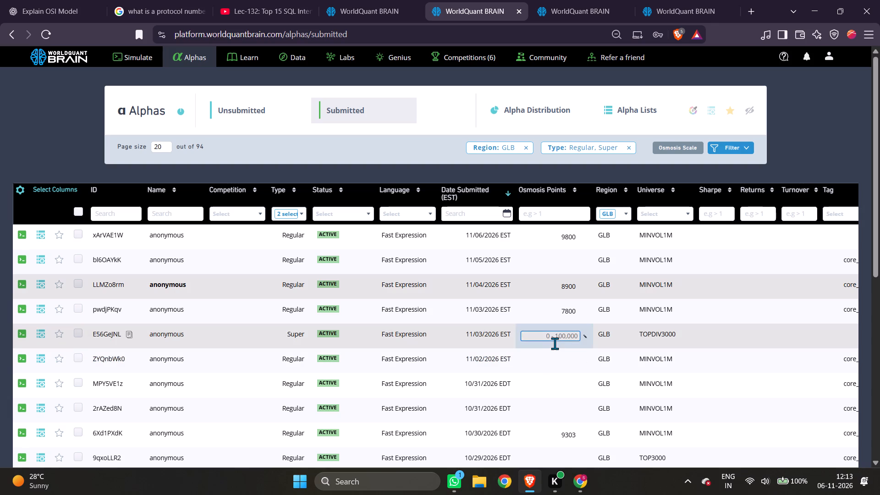
click(542, 0)
click(672, 0)
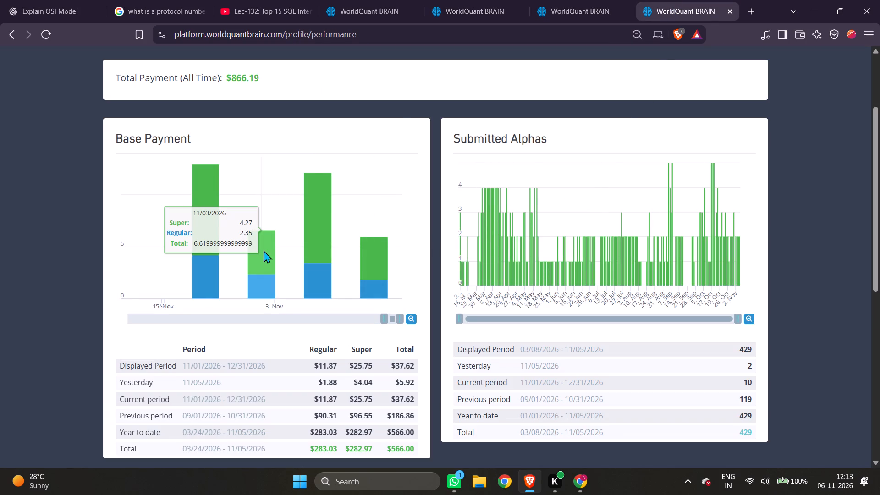
click(366, 0)
click(480, 0)
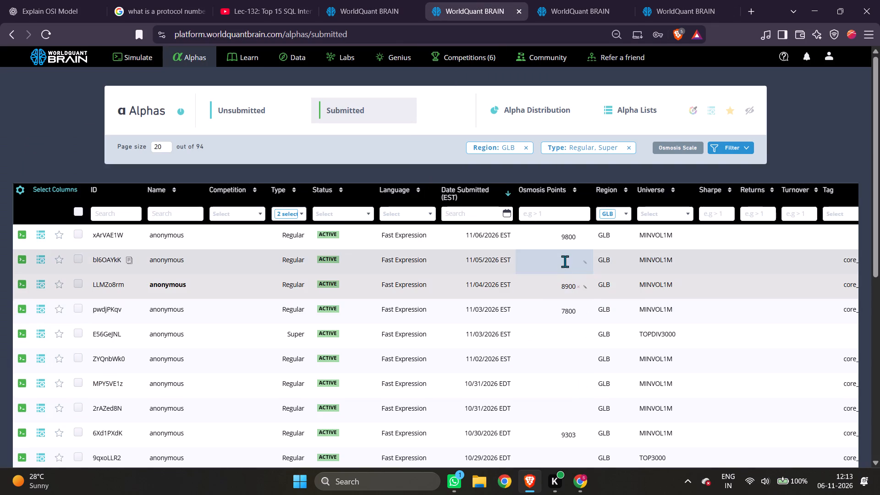
Clear the Osmosis points of the GLB Regular alpha A1Q5JENW, submitted 10/24, leaving the value blank.
scroll(567, 278, down, 3)
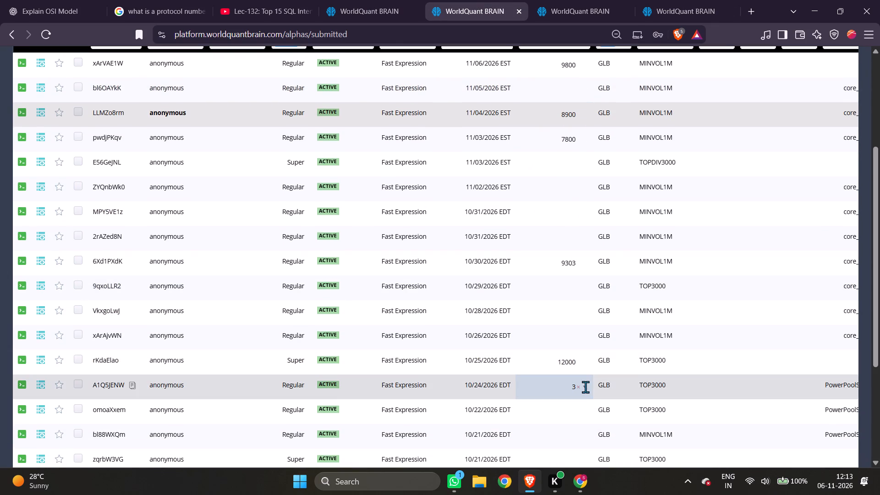
click(585, 387)
scroll(580, 407, down, 1)
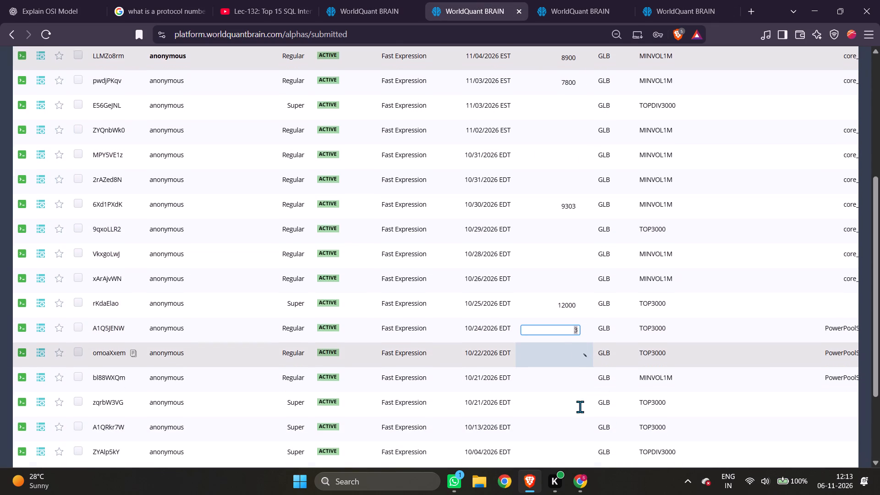
scroll(580, 407, down, 1)
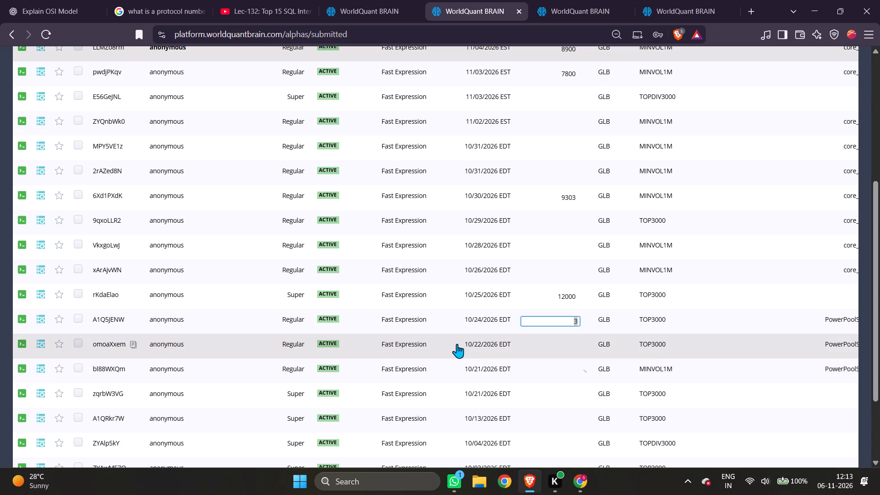
click(442, 320)
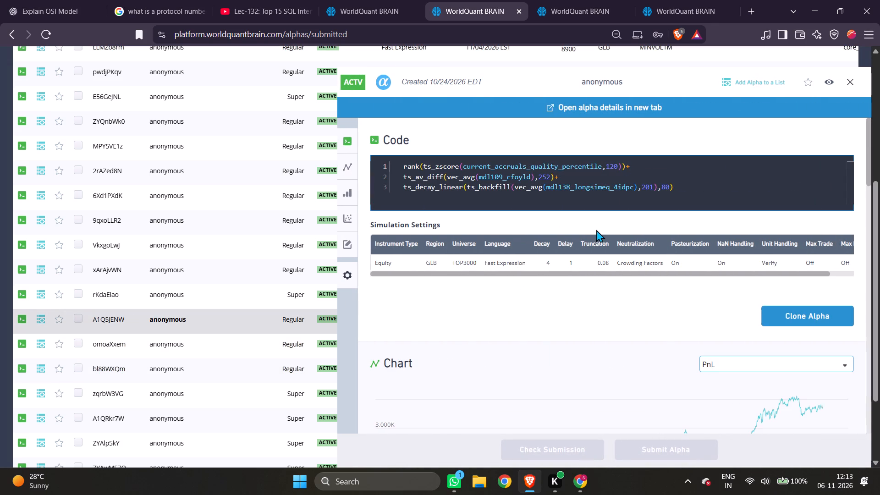
click(847, 80)
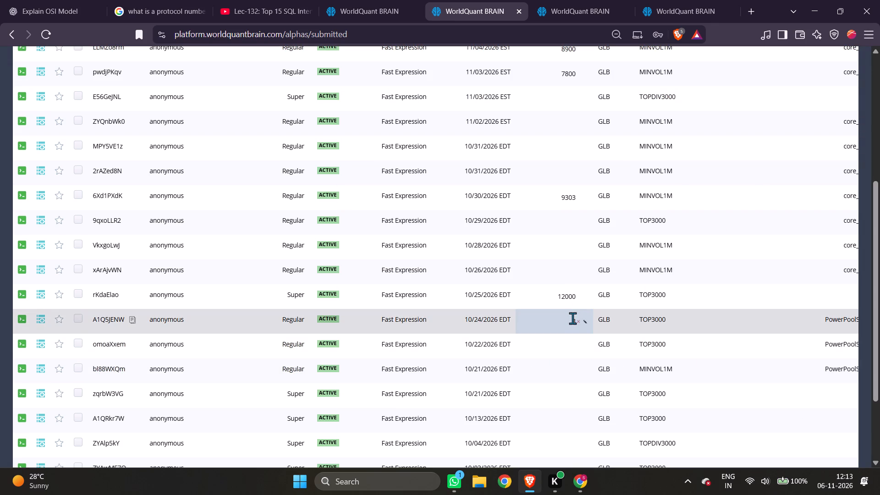
click(572, 318)
key(space)
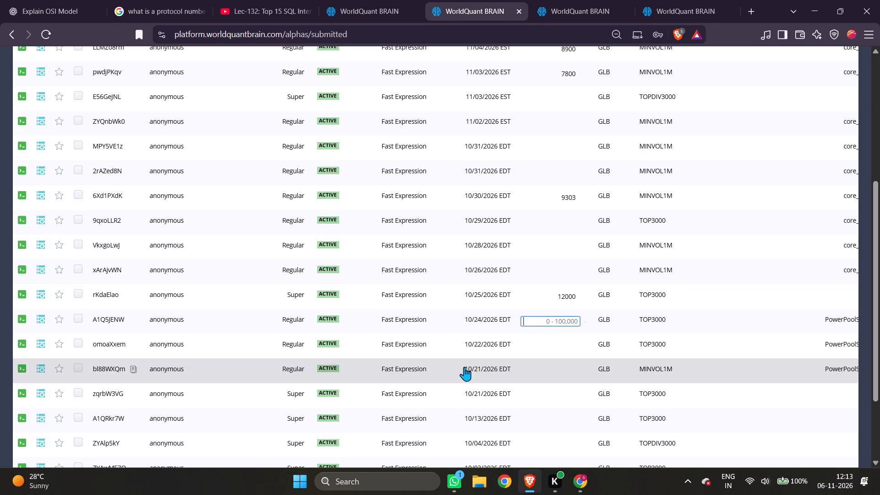
click(449, 352)
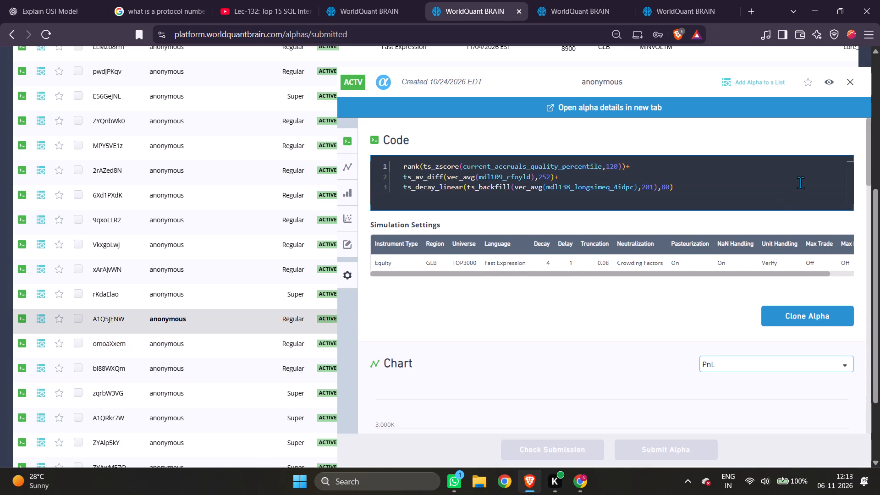
click(841, 79)
click(846, 76)
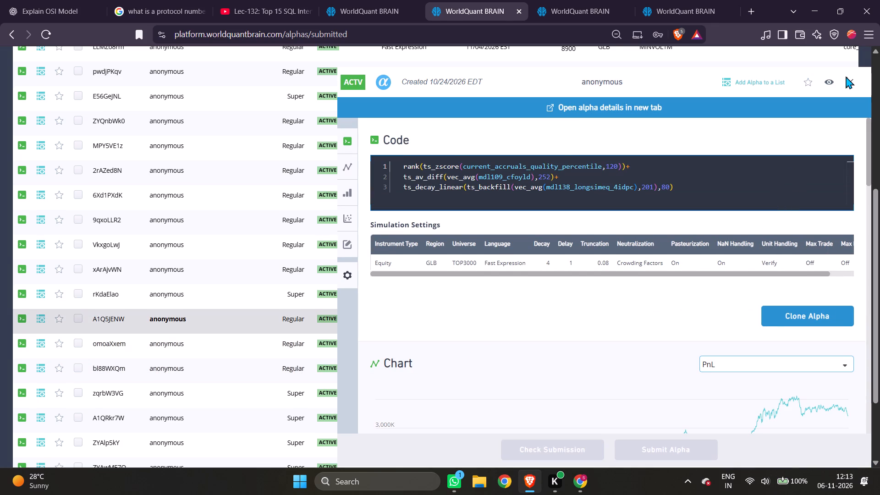
click(850, 78)
Examine the code and simulation settings of GLB alphas A1QRkr7W, ZYQnbWk0, 6Xd1PXdK and rKdaElao, closing each detail view.
scroll(565, 376, down, 2)
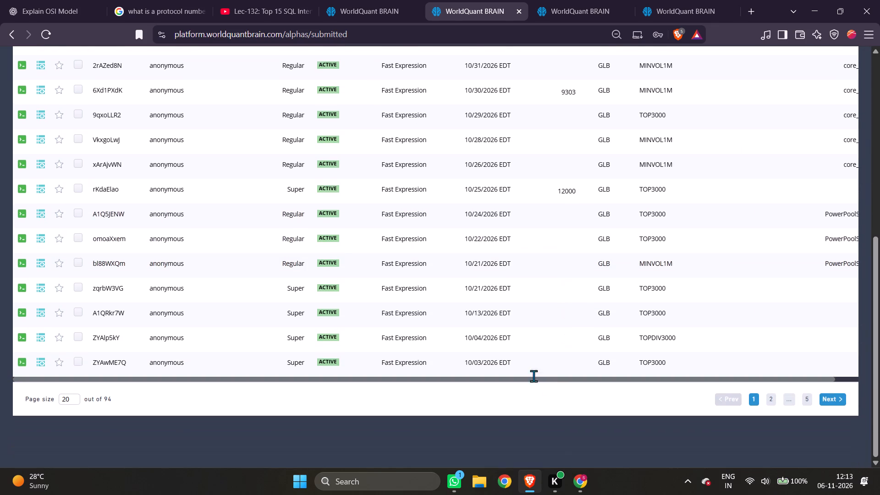
click(453, 313)
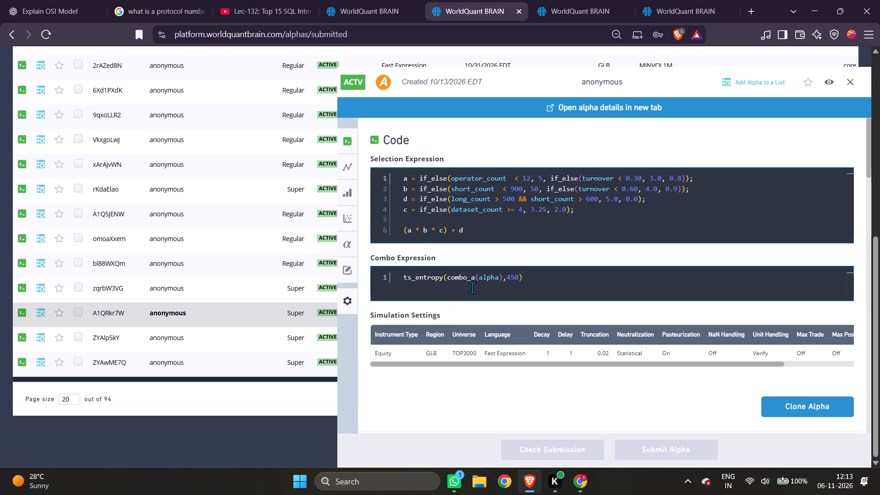
click(850, 80)
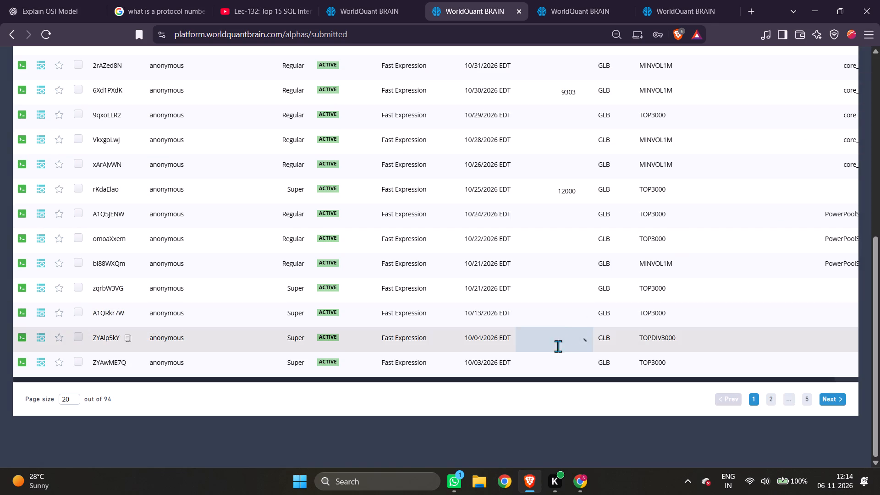
scroll(555, 337, up, 2)
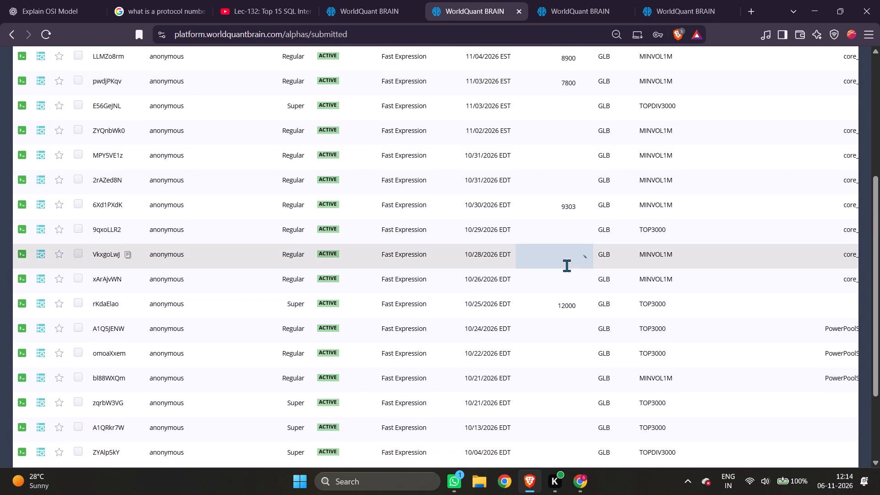
click(381, 125)
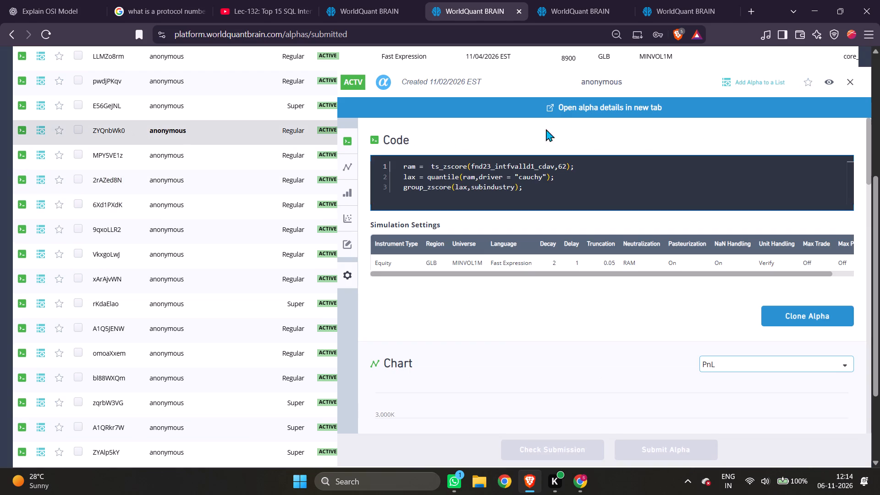
click(850, 82)
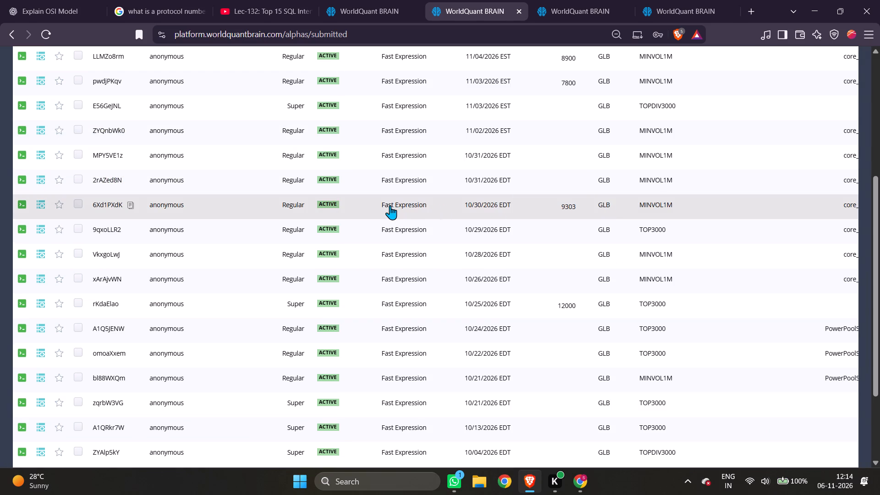
click(390, 205)
click(850, 82)
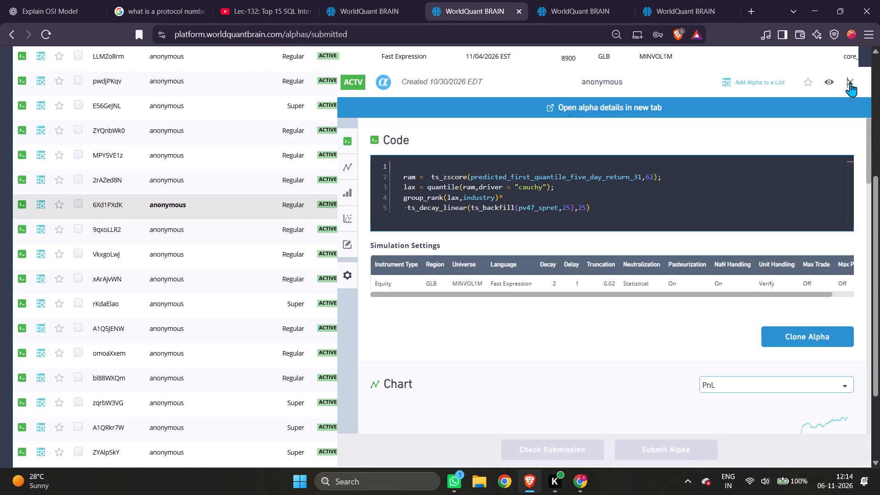
scroll(715, 197, up, 2)
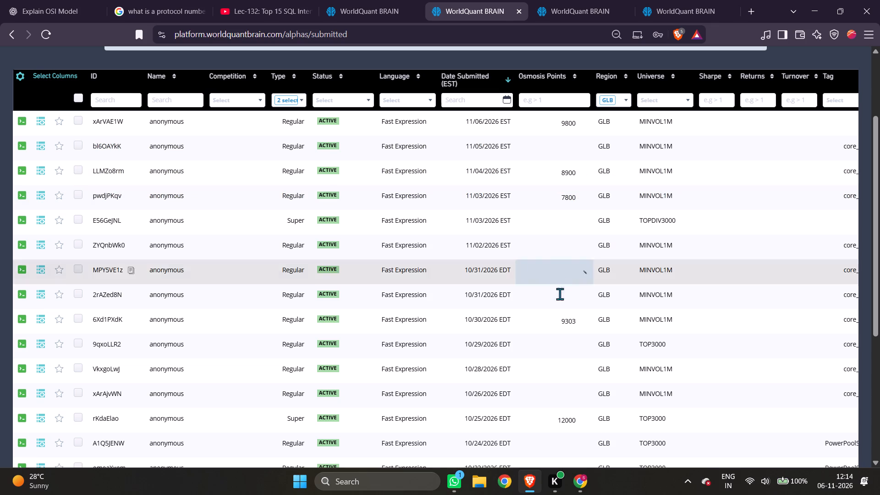
scroll(558, 319, down, 2)
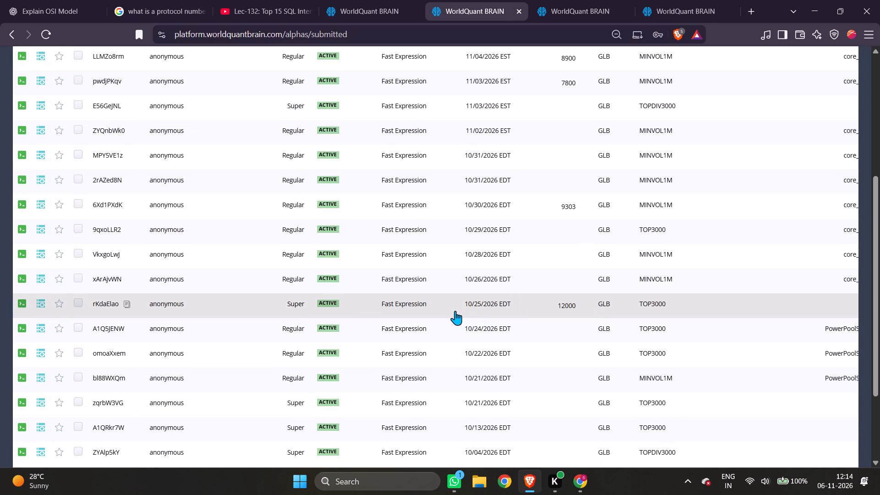
scroll(535, 269, up, 2)
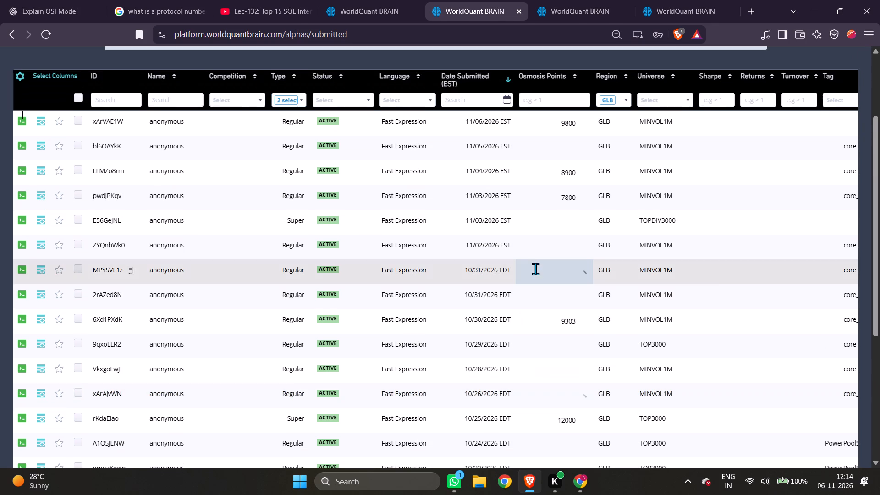
scroll(535, 269, down, 1)
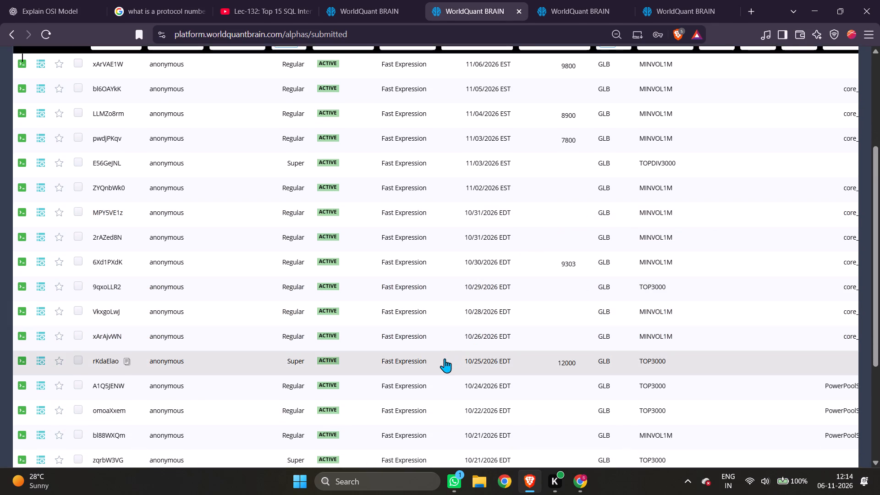
click(445, 358)
scroll(676, 191, down, 1)
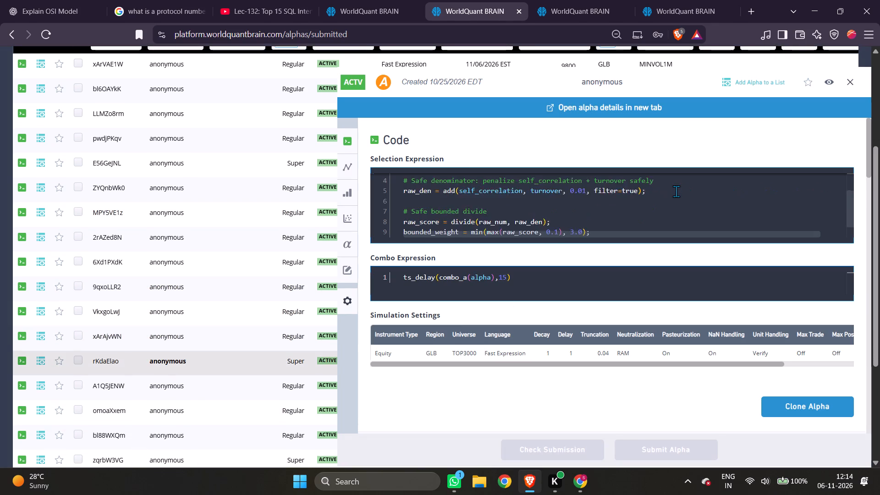
scroll(676, 191, down, 1)
click(851, 83)
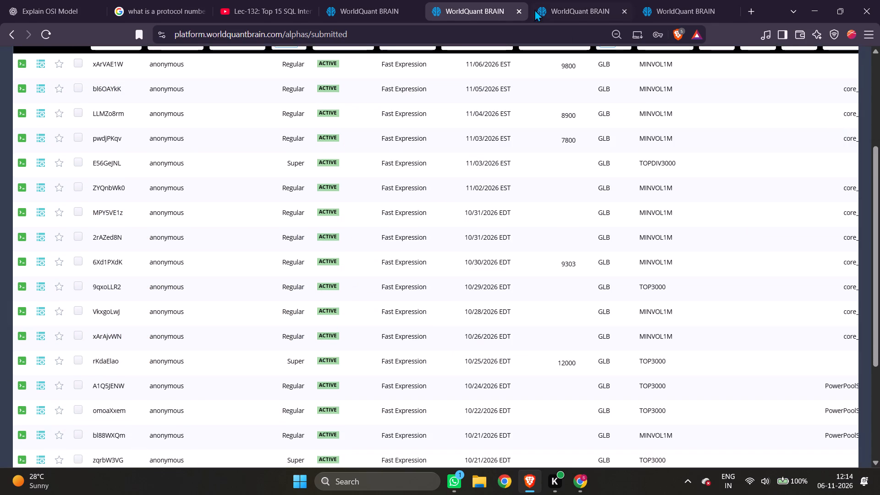
Consult the daily base payments on the Performance page, and set the Osmosis points of GLB Regular alpha ZYQnbWk0, submitted 11/02, to 8200.
click(396, 0)
click(672, 0)
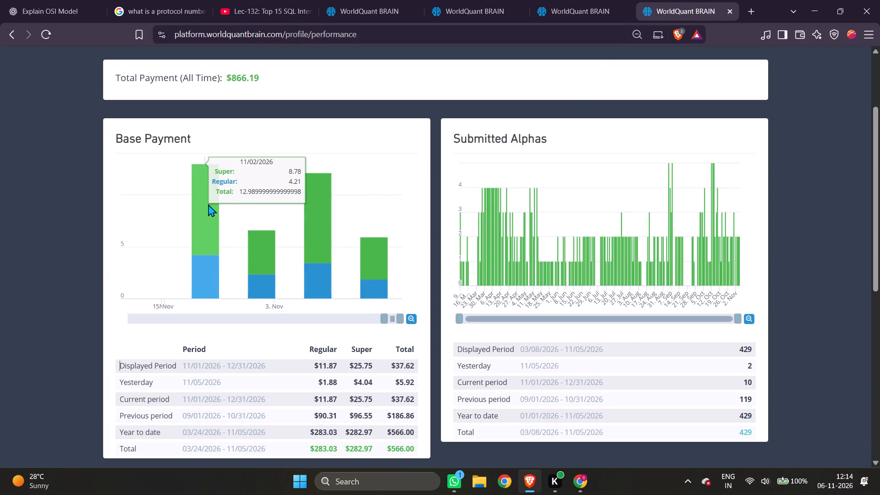
click(394, 0)
click(472, 0)
scroll(559, 258, up, 1)
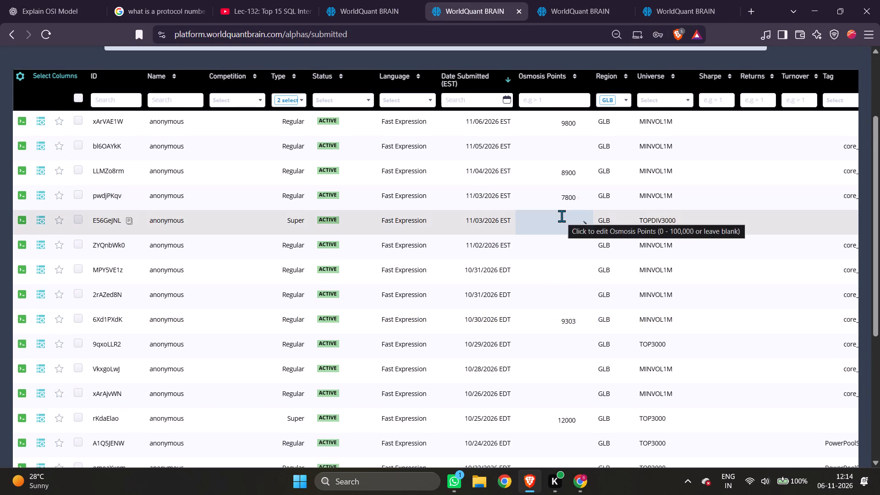
click(566, 244)
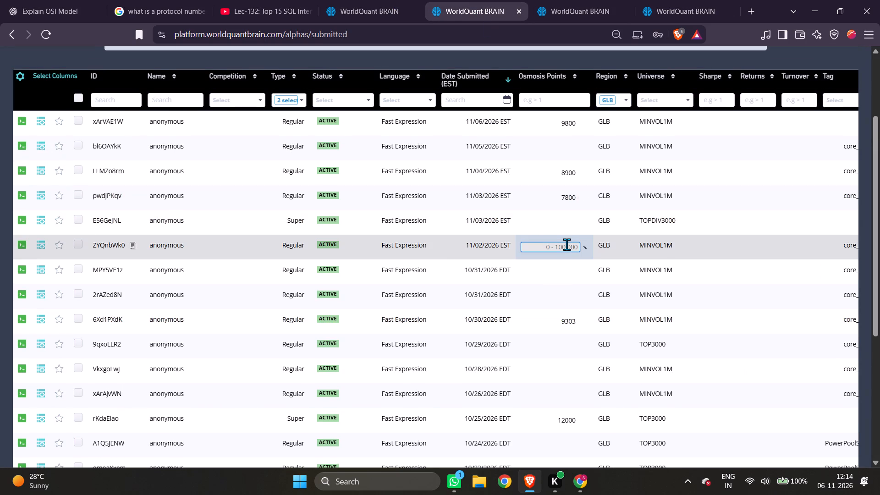
key(8)
text(200)
click(615, 99)
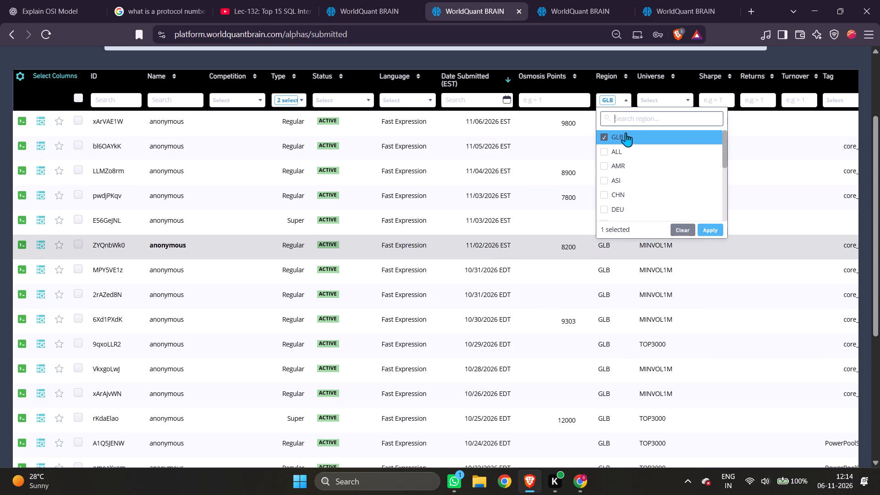
click(712, 231)
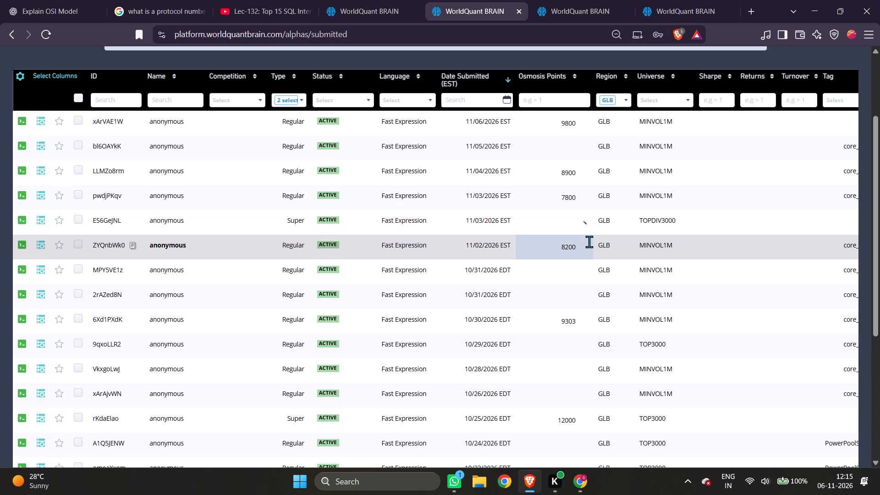
Set the Osmosis points of the GLB Super alpha E56GeJNL, submitted 11/03, to 8590.
scroll(596, 305, down, 1)
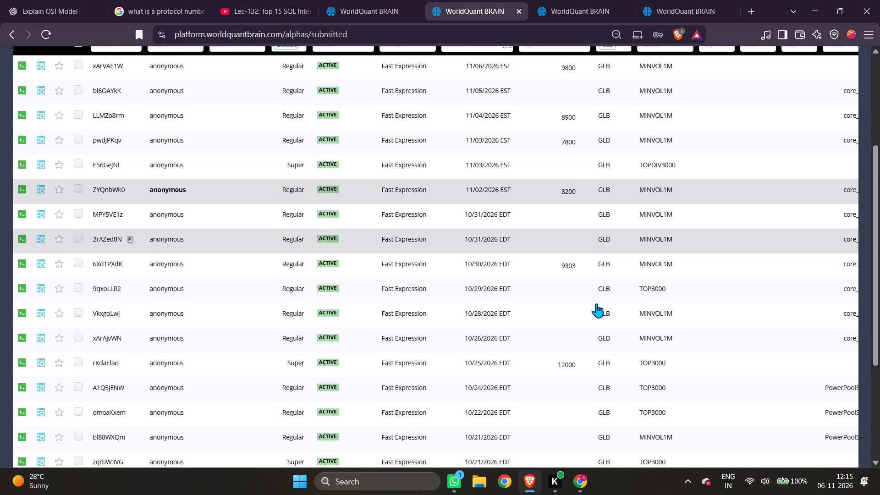
scroll(596, 303, down, 2)
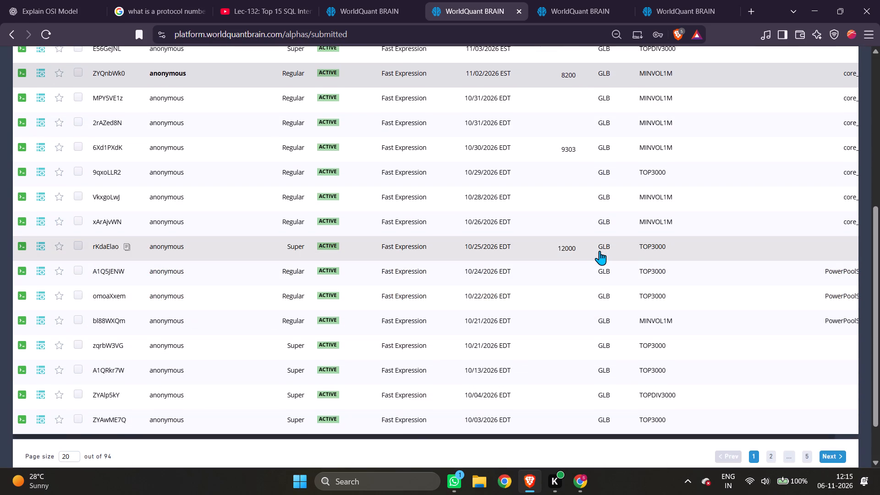
scroll(587, 216, up, 2)
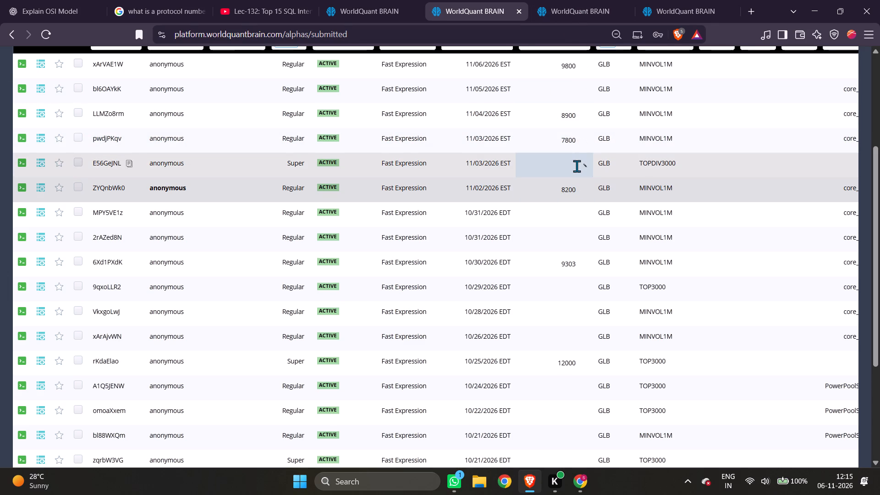
click(576, 166)
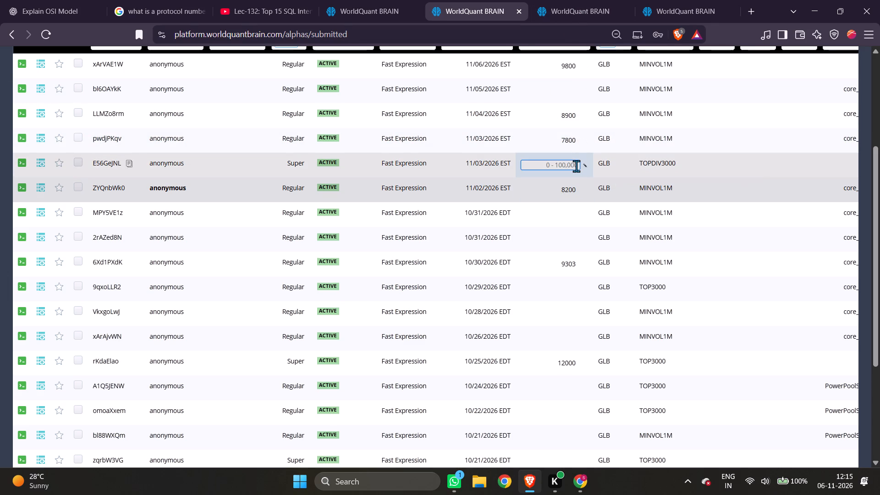
key(8)
key(BackSpace)
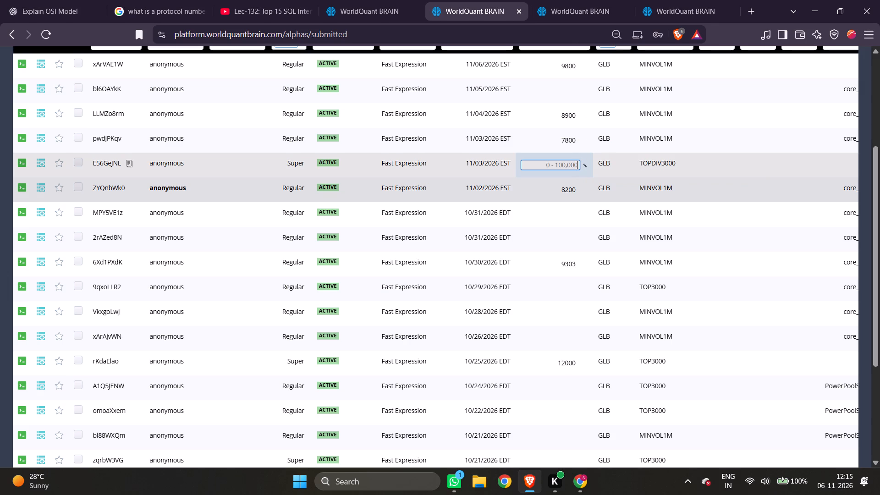
key(7)
key(BackSpace)
key(8)
key(5)
text(90)
click(573, 220)
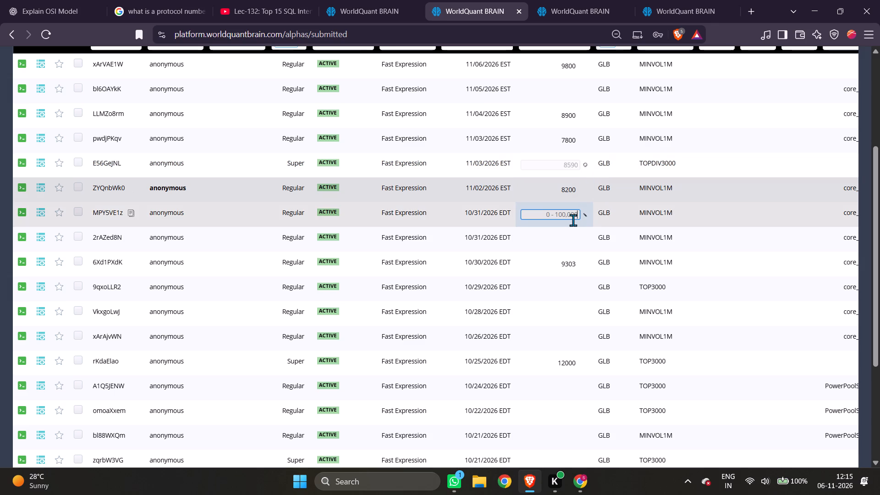
Set the Osmosis points of the GLB Super alpha A1QRkr7W, submitted 10/13, to 7300.
scroll(565, 301, down, 1)
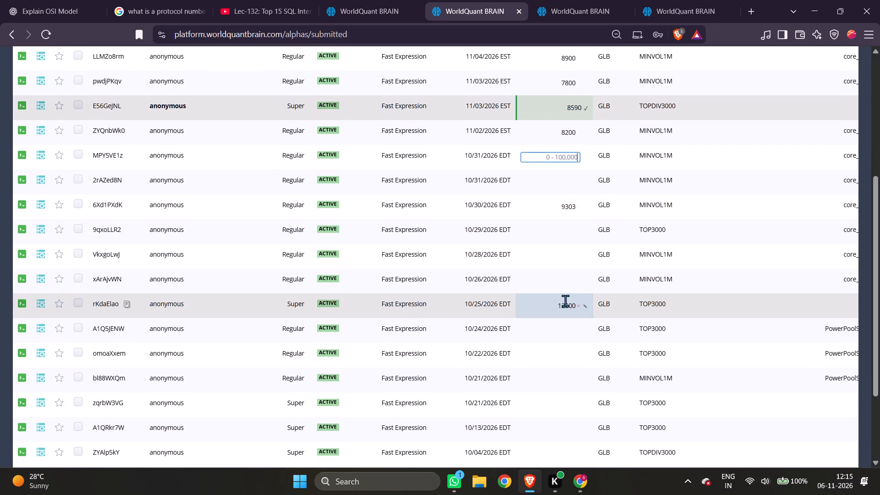
scroll(572, 330, down, 1)
click(570, 379)
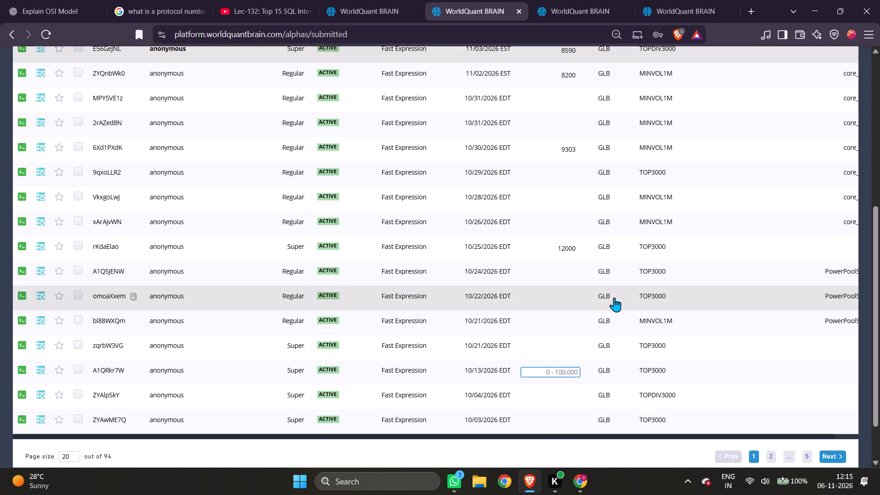
key(7)
text(300)
click(544, 349)
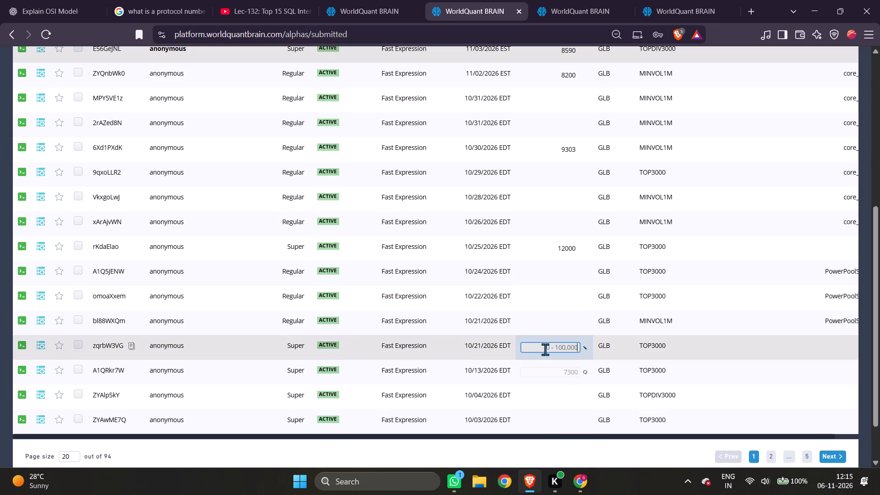
Examine the code and simulation settings of GLB Regular alphas bl88WXQm, omoaXxem, A1Q5JENW, xArAjvWN and VkxgoLwJ, closing each detail view.
scroll(595, 277, up, 4)
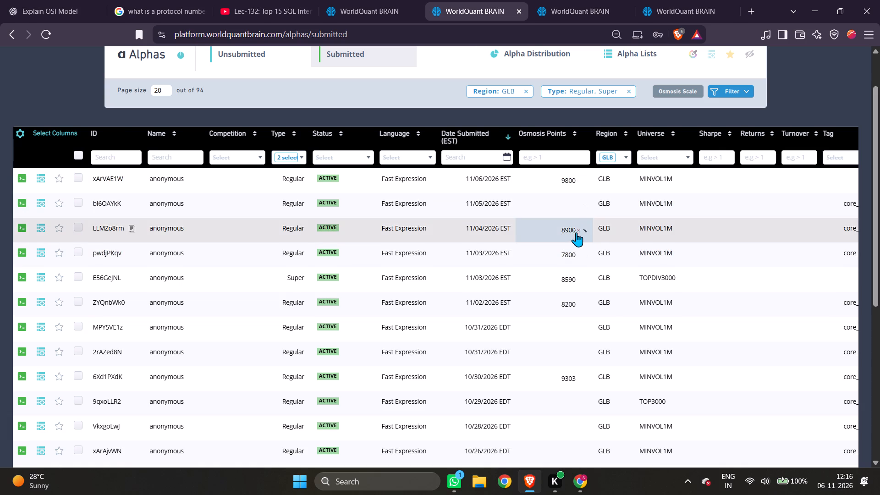
scroll(576, 307, down, 3)
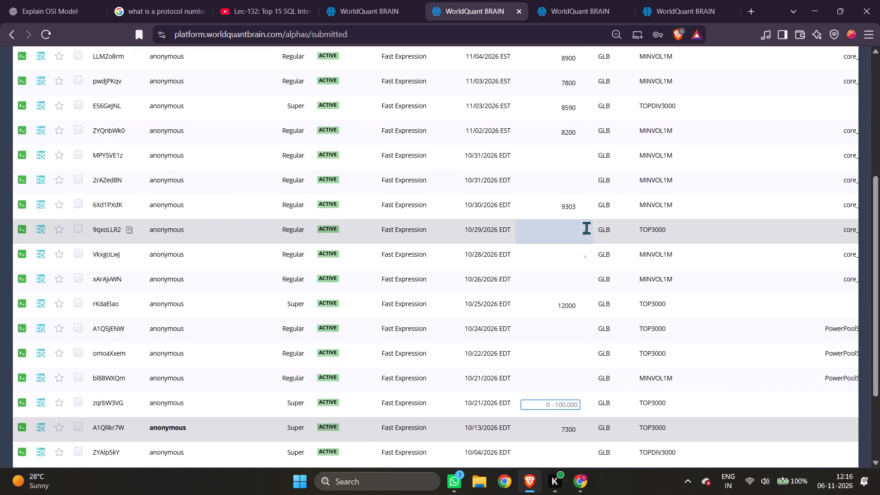
scroll(562, 413, down, 2)
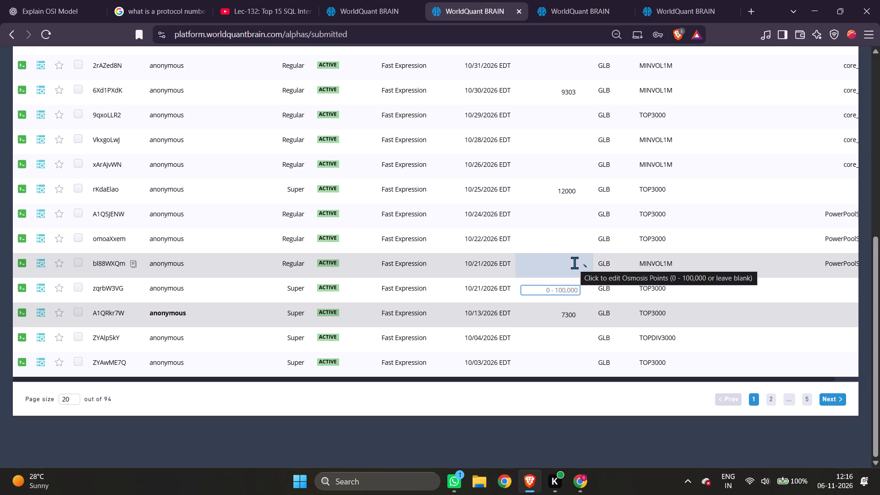
click(273, 261)
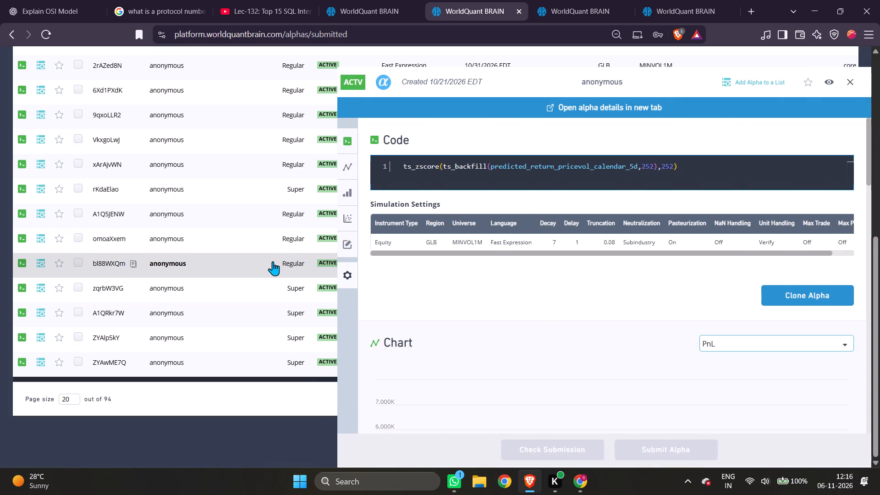
click(852, 84)
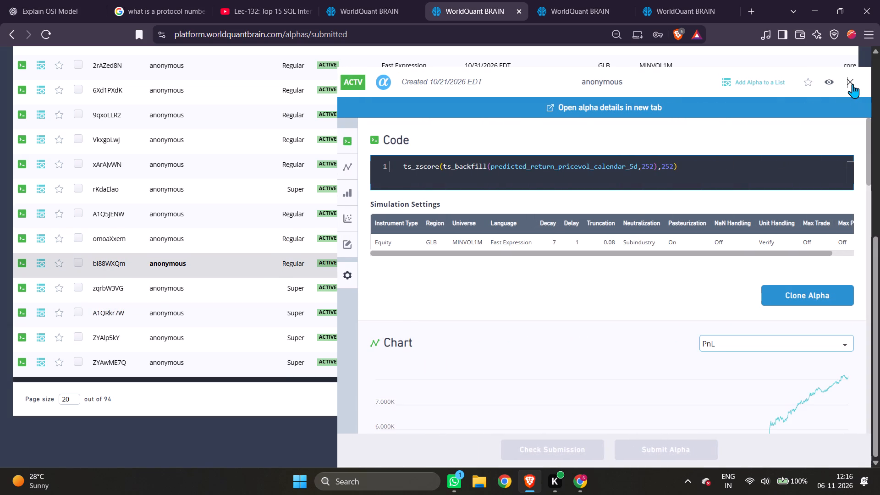
click(566, 269)
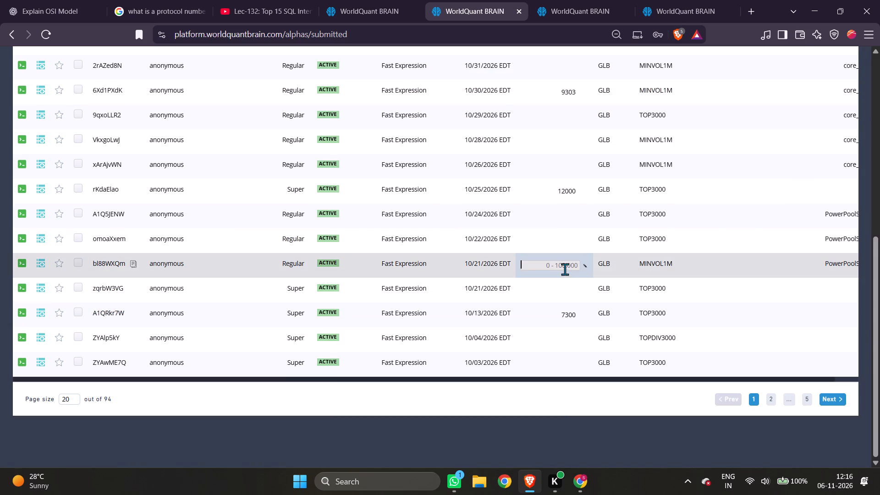
click(272, 234)
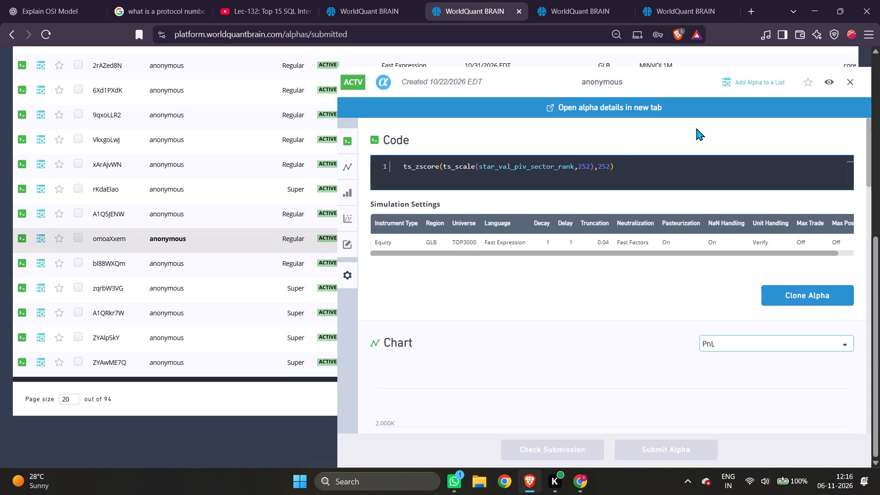
click(852, 82)
click(263, 214)
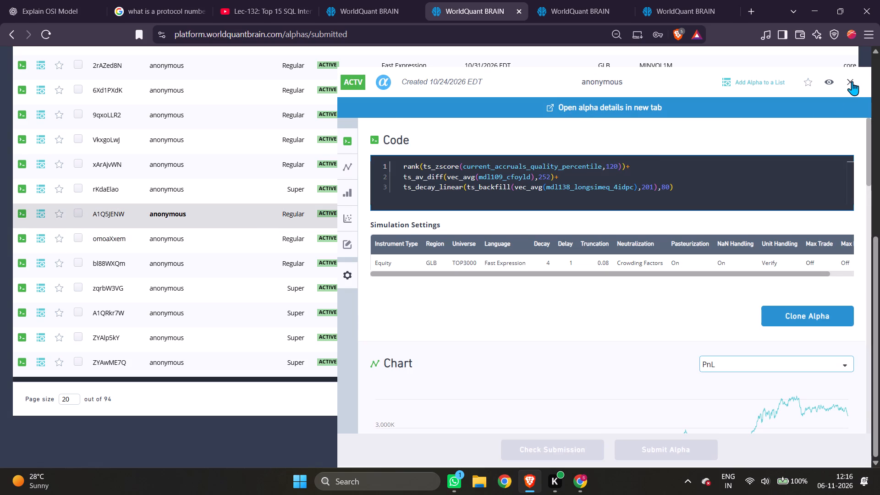
click(852, 81)
click(278, 154)
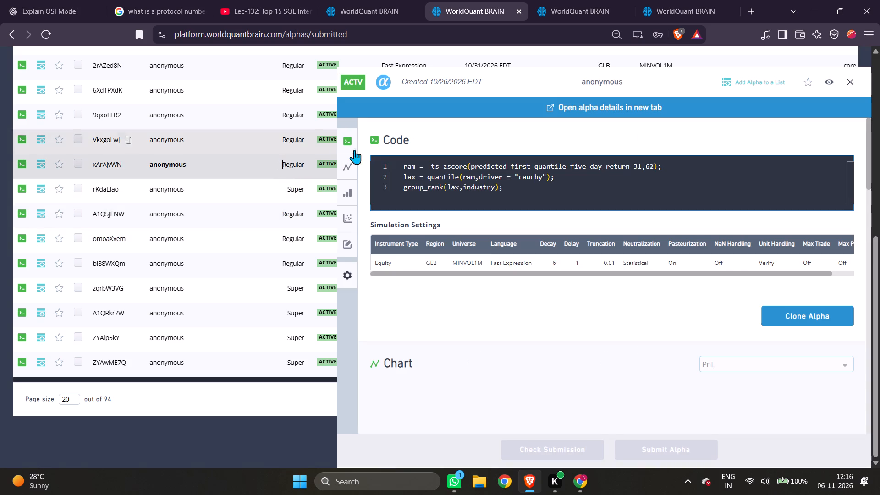
click(852, 82)
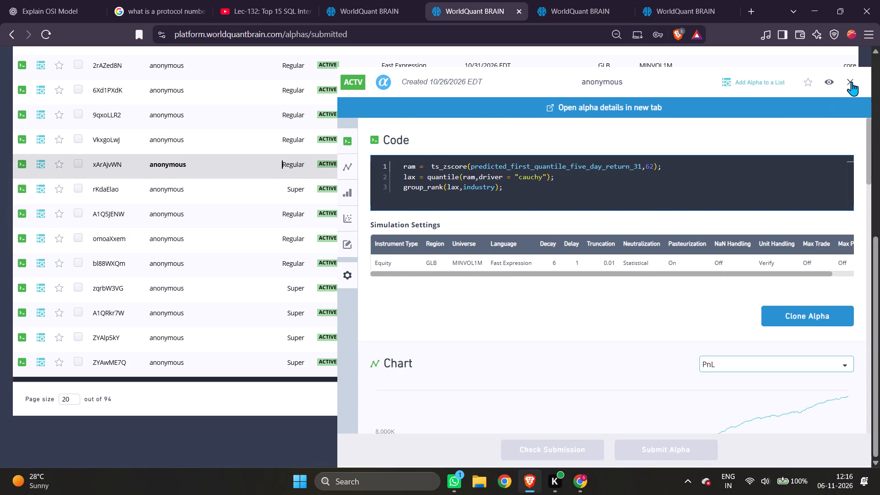
scroll(349, 272, up, 1)
click(276, 193)
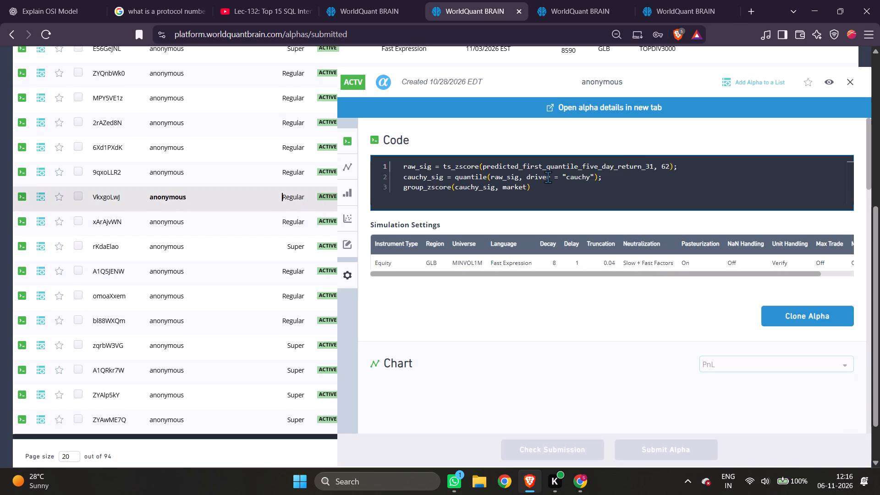
click(848, 84)
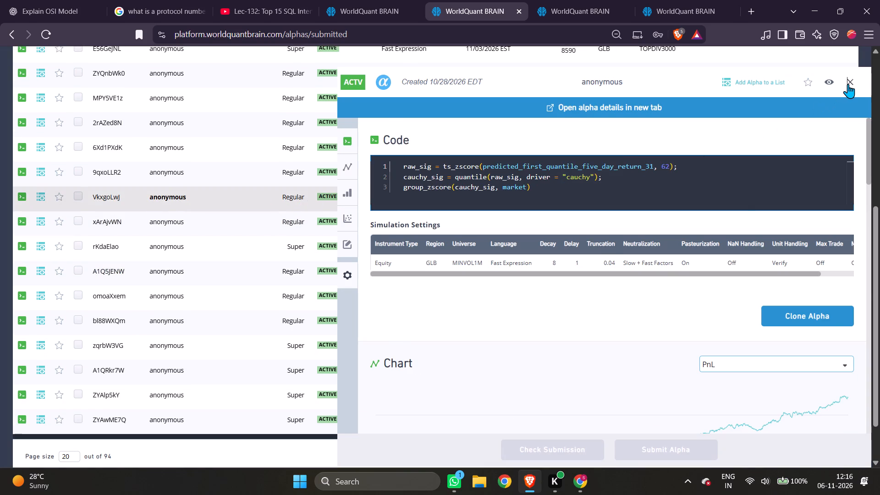
Examine the code and simulation settings of GLB Regular alphas MPY5VE1z, 2rAZed8N and omoaXxem, closing each detail view.
scroll(418, 381, up, 3)
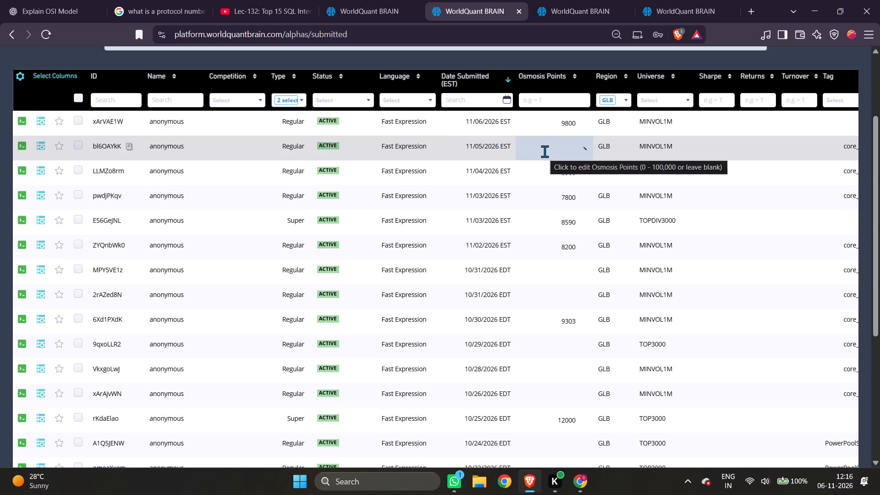
scroll(567, 251, down, 1)
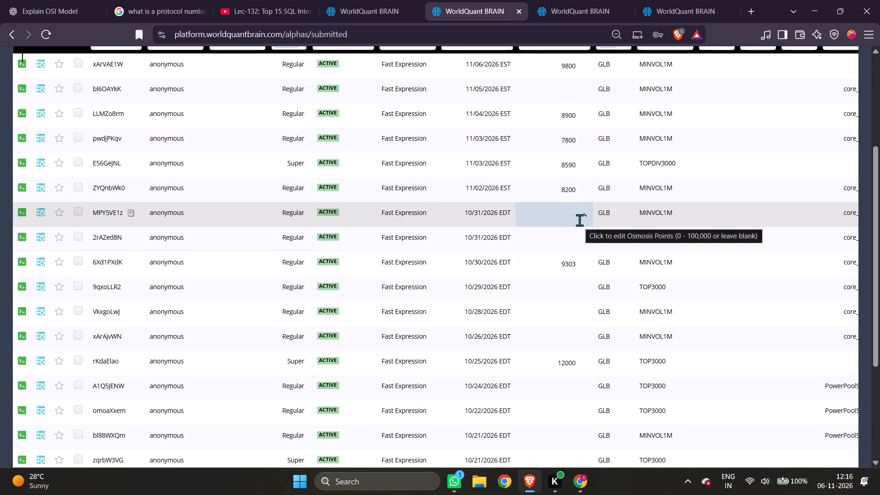
click(367, 219)
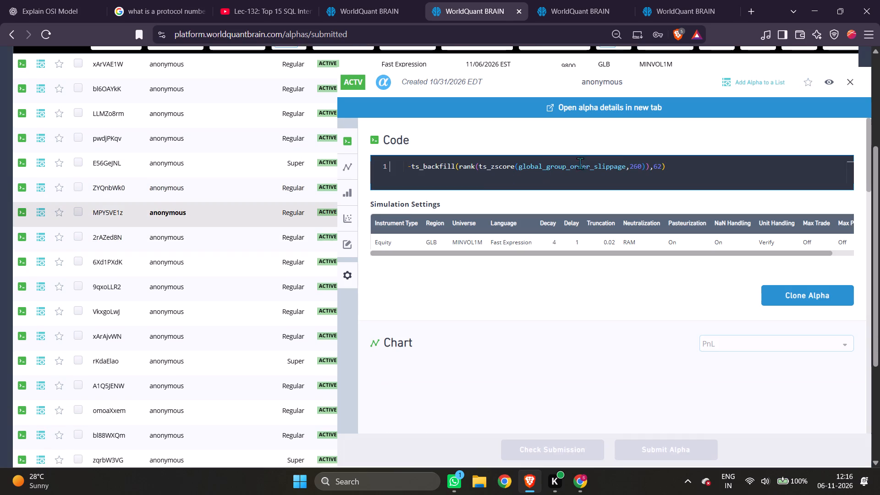
click(847, 78)
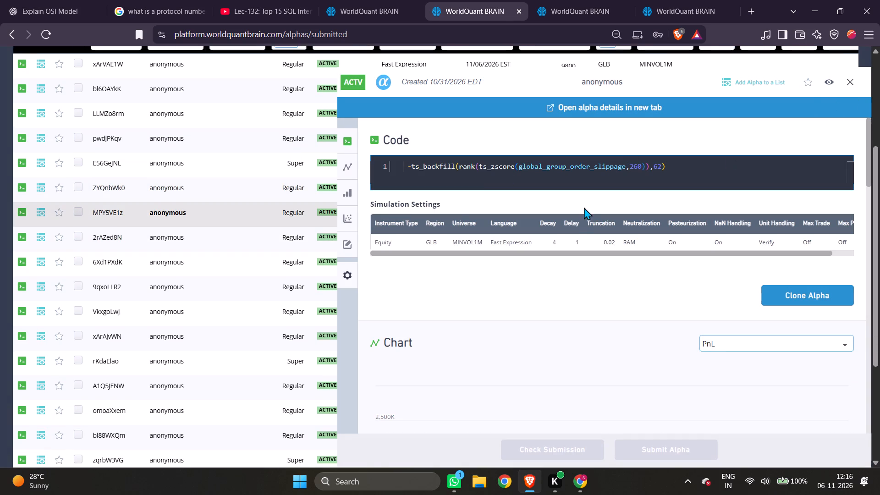
click(853, 80)
click(301, 237)
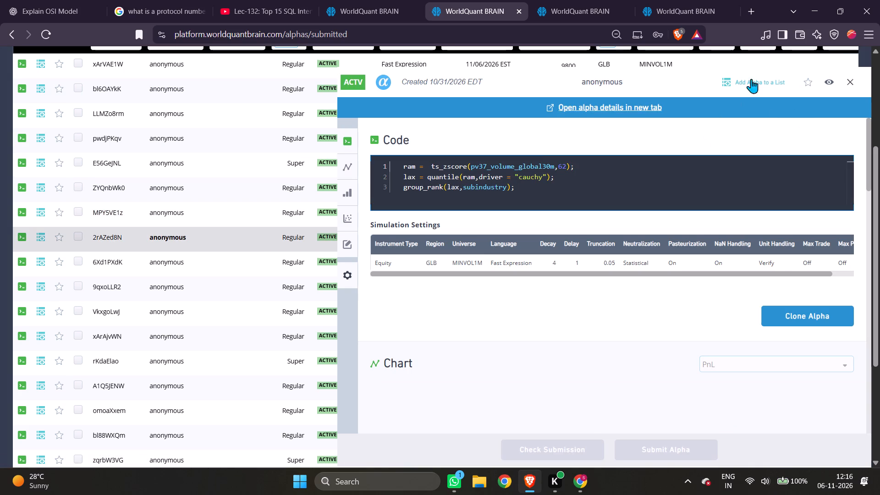
click(848, 81)
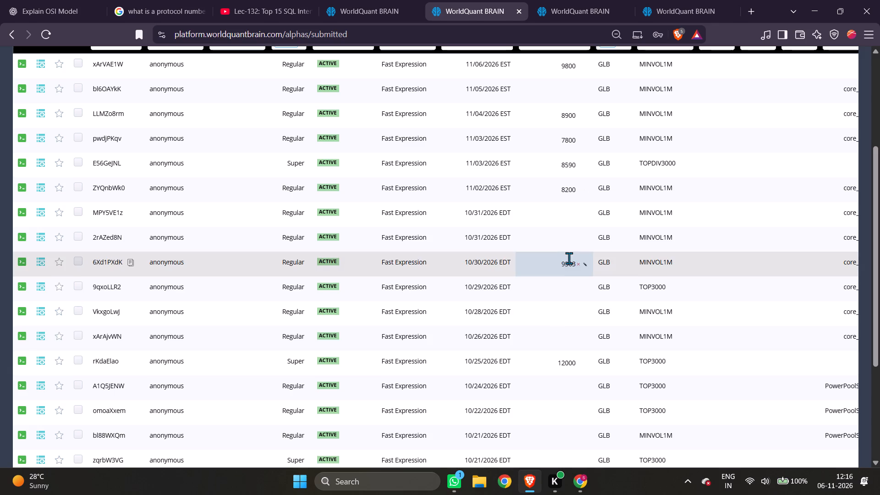
scroll(560, 360, down, 2)
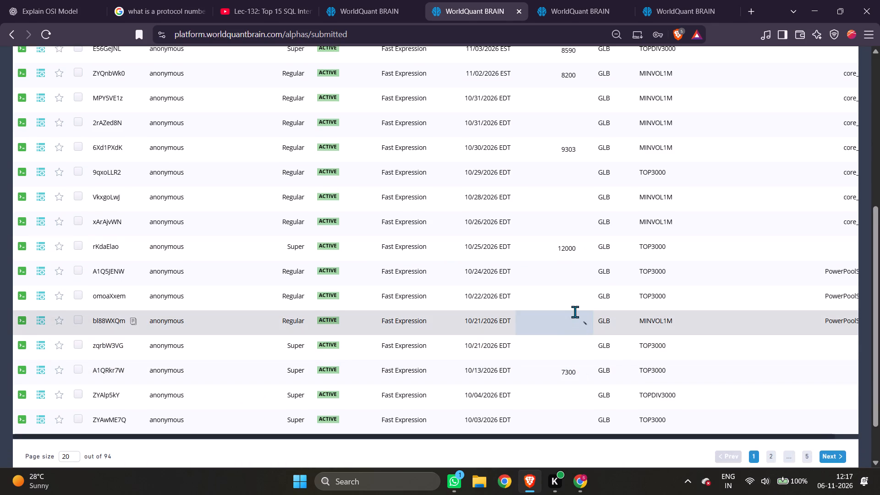
click(353, 289)
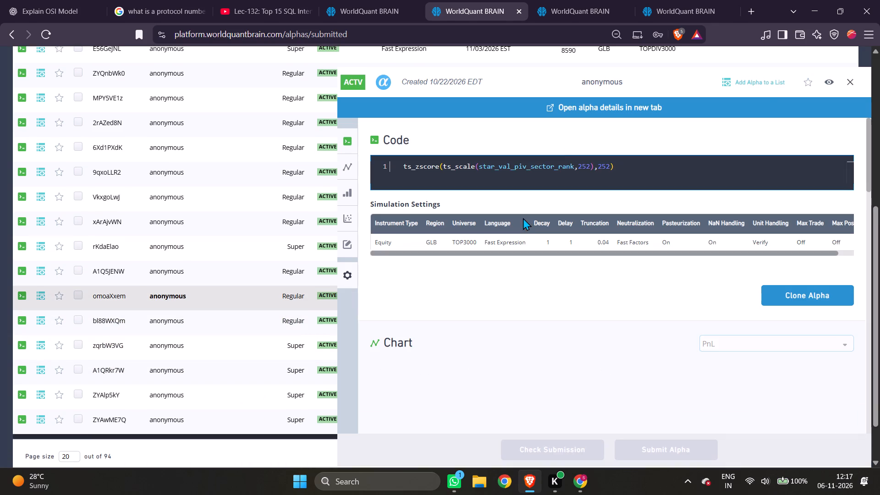
click(848, 78)
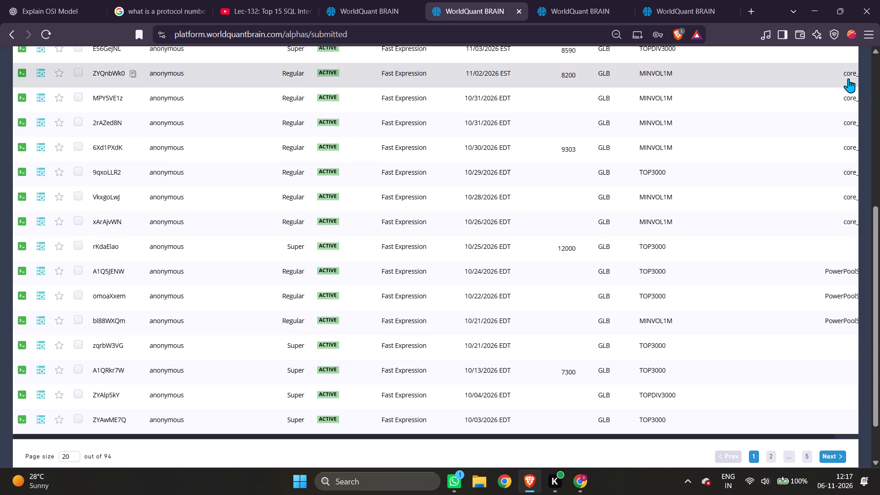
Recheck the code of GLB Regular alphas MPY5VE1z and 2rAZed8N, and set the Osmosis points of 2rAZed8N to 8500.
scroll(487, 215, up, 4)
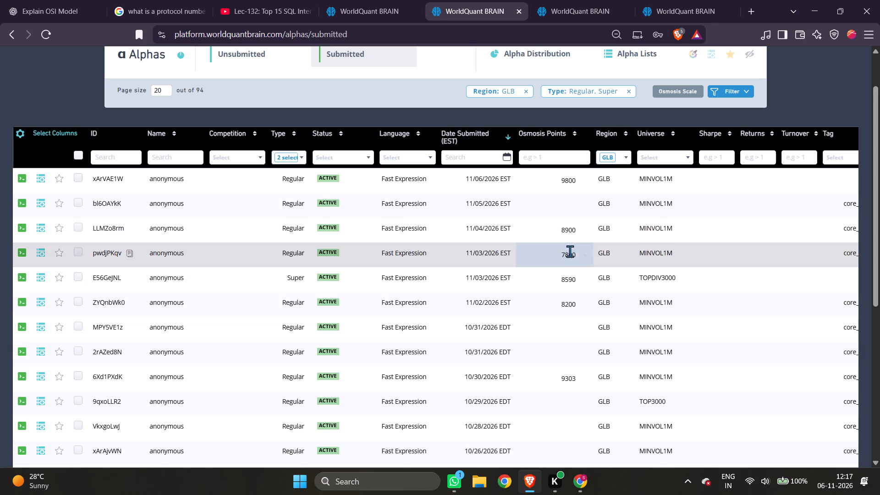
scroll(580, 260, down, 1)
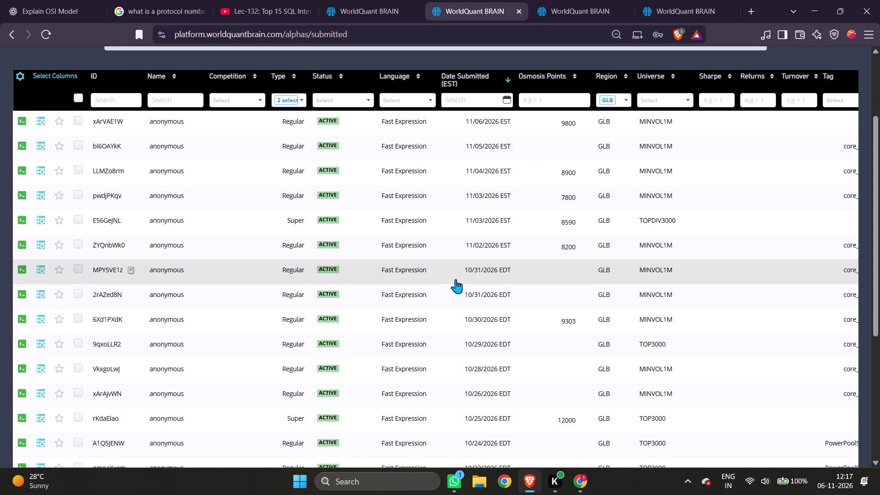
scroll(622, 258, down, 1)
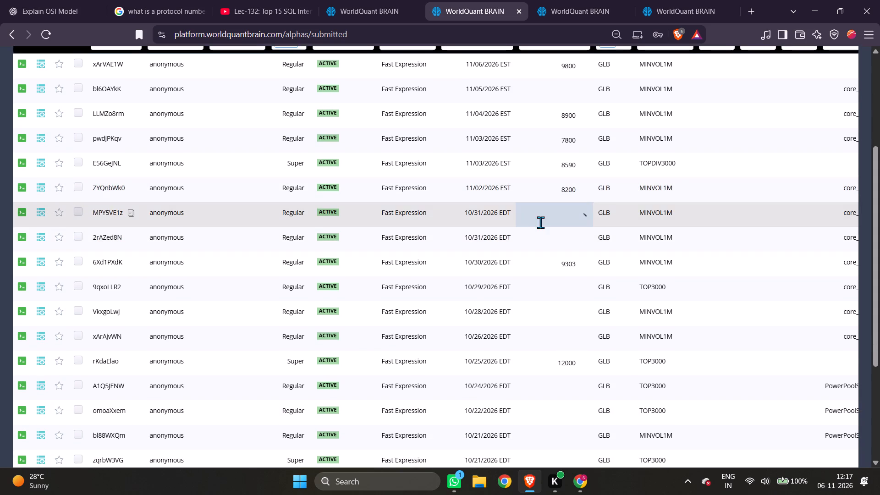
click(369, 214)
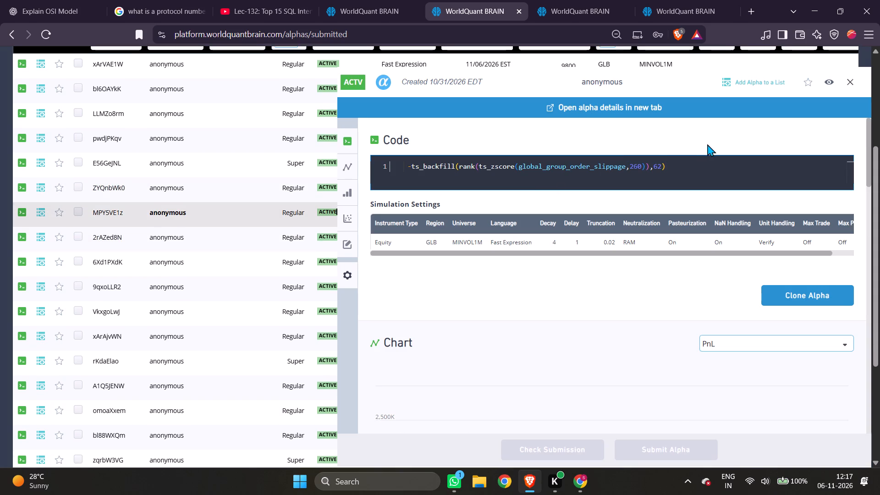
click(854, 82)
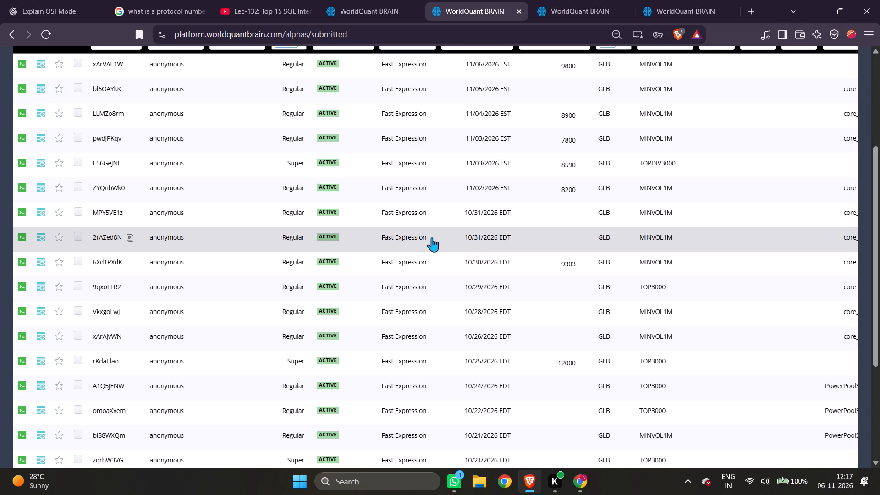
click(432, 237)
click(852, 82)
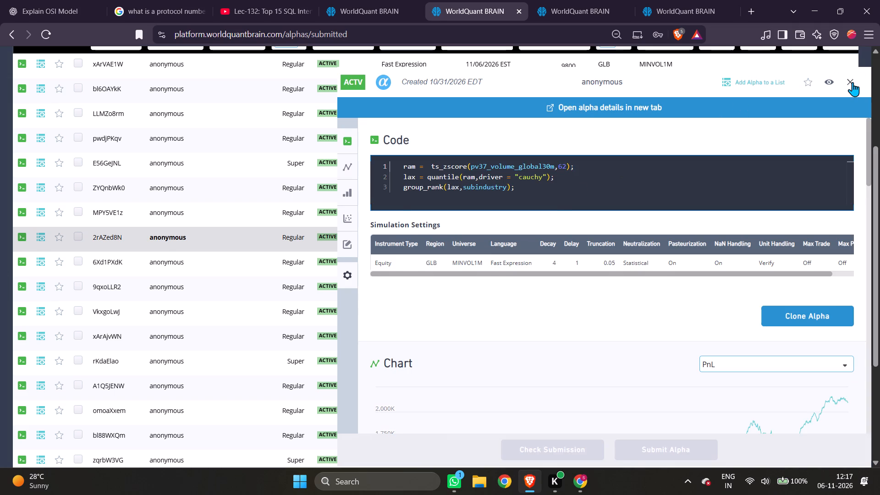
click(561, 242)
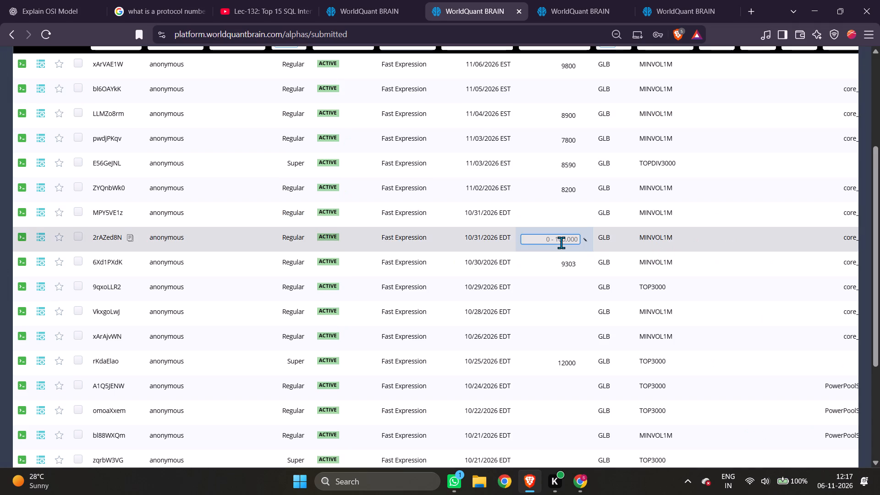
key(7)
key(BackSpace)
text(8500)
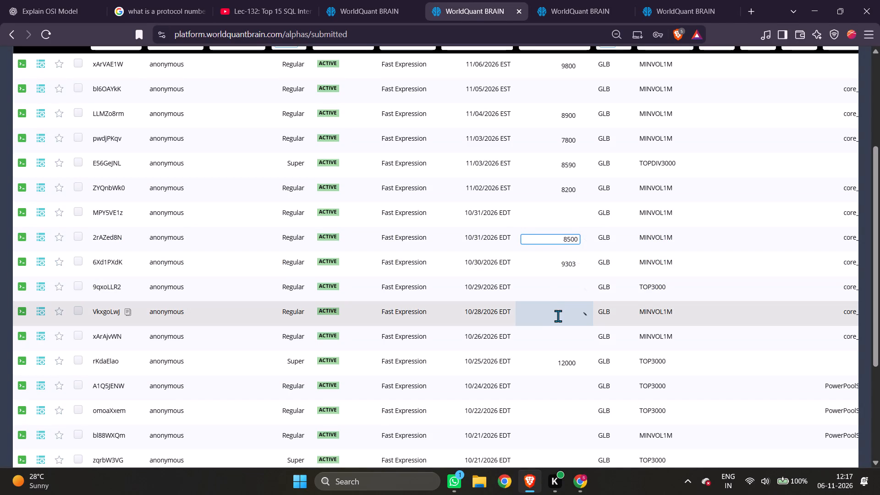
click(376, 317)
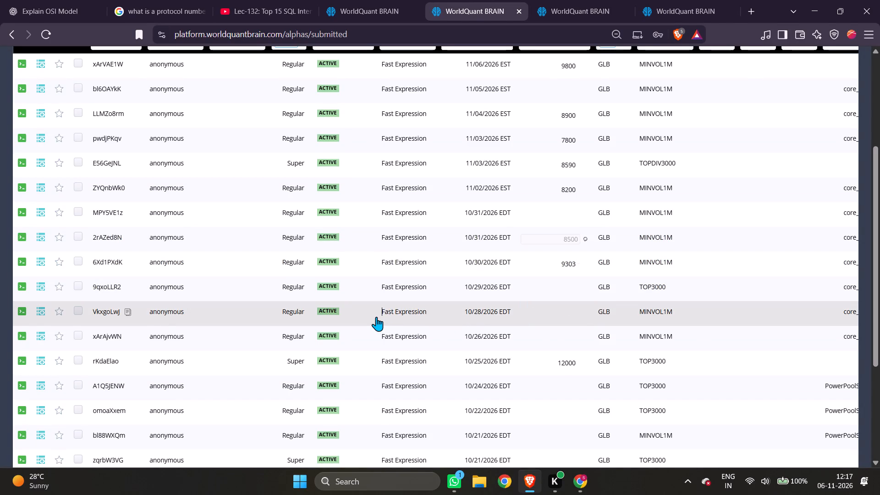
click(849, 78)
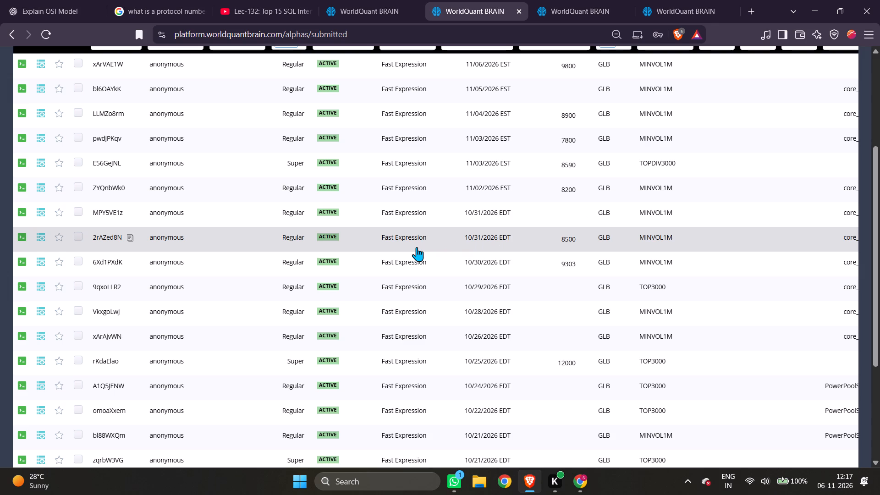
Check the details of alphas xArAjvWN and zqrbW3VG, and set the Osmosis points of the GLB Super alpha zqrbW3VG to 11000.
click(462, 337)
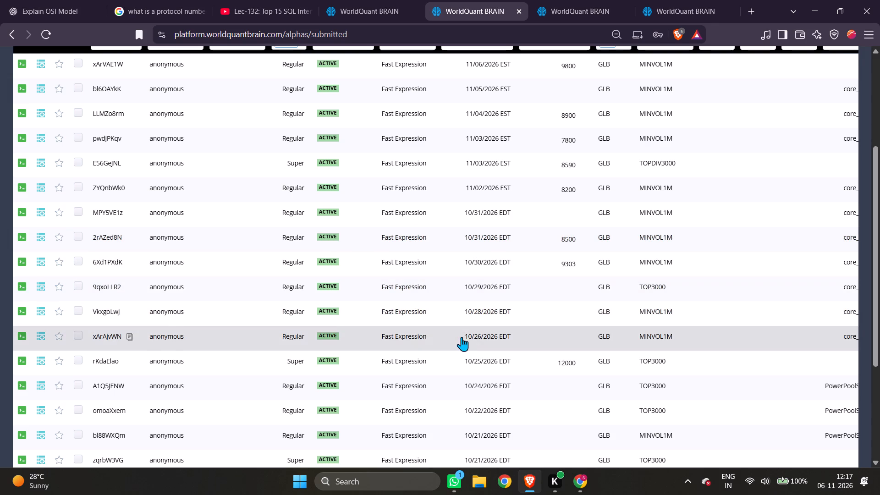
click(848, 82)
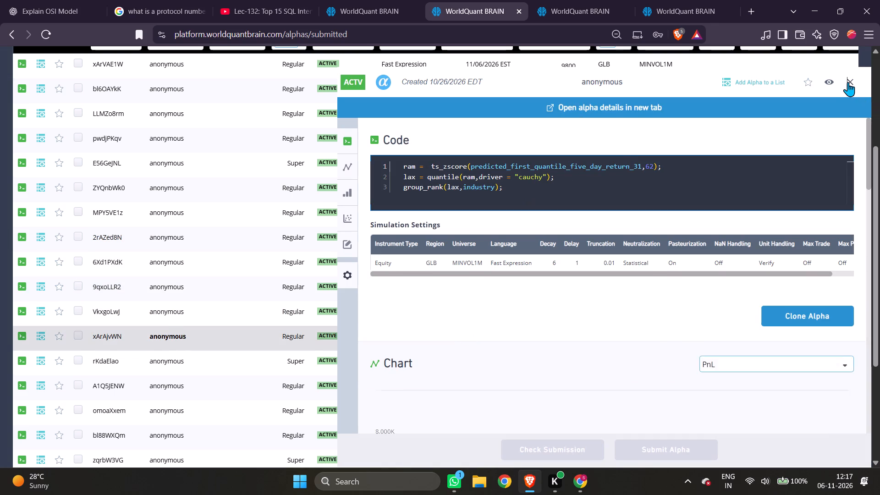
scroll(474, 323, down, 1)
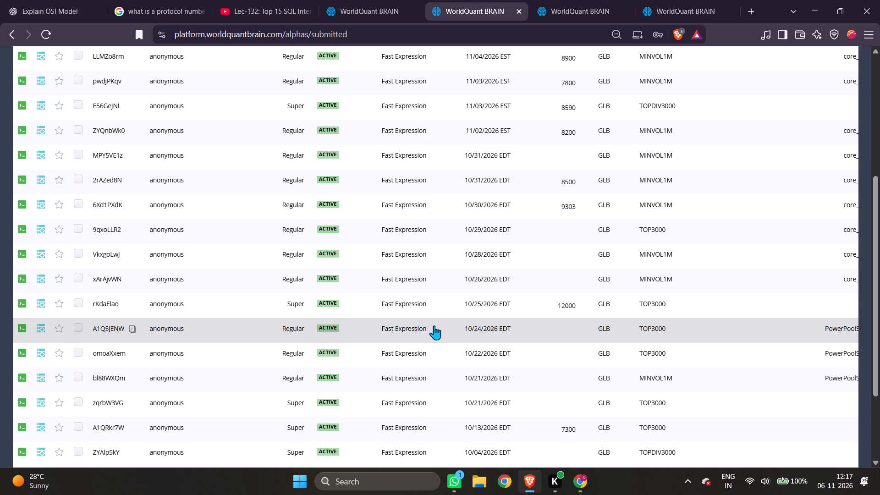
click(439, 394)
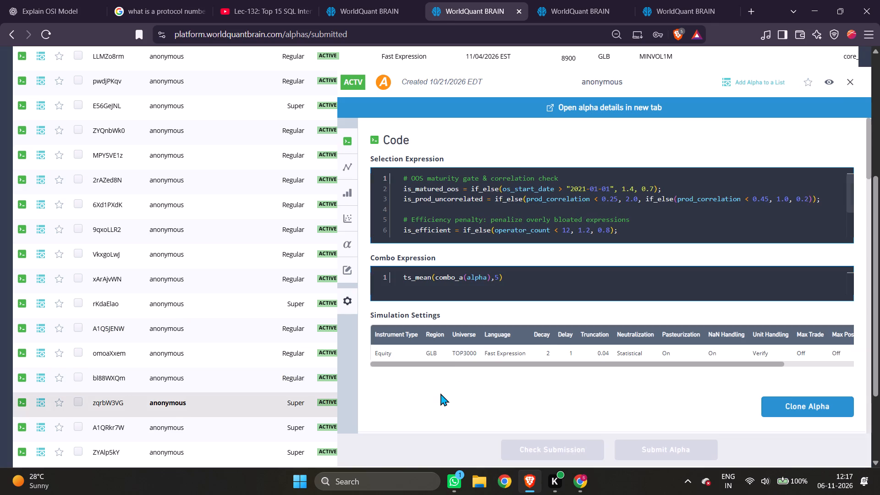
click(847, 79)
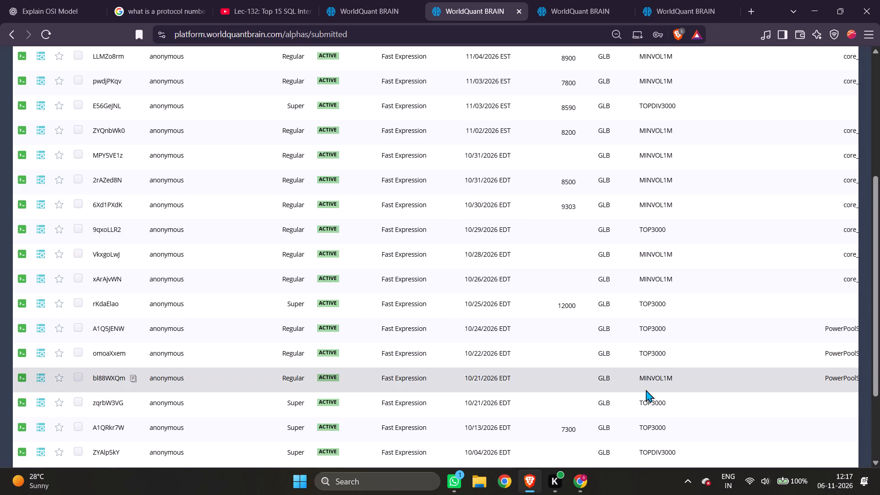
click(564, 404)
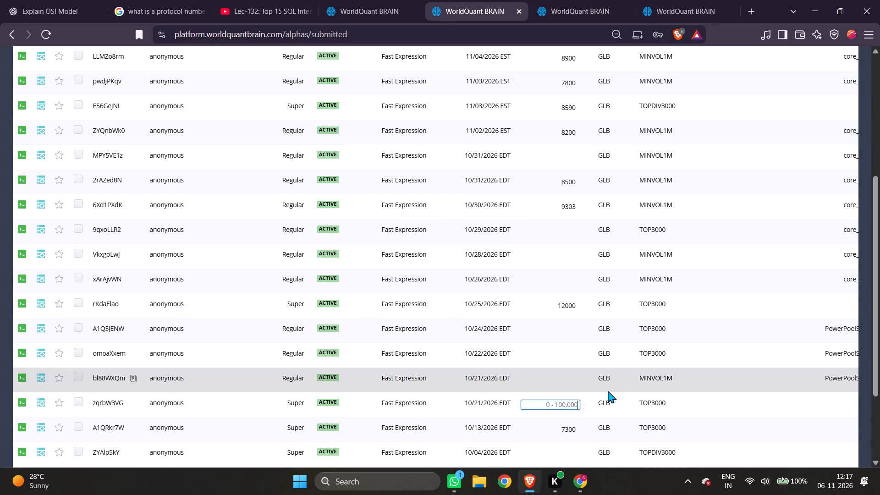
text(11000)
scroll(583, 351, up, 3)
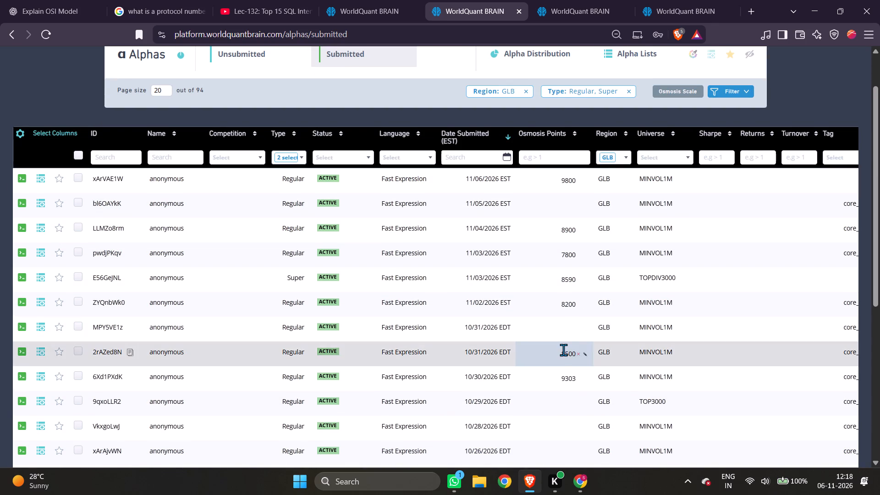
scroll(560, 382, down, 3)
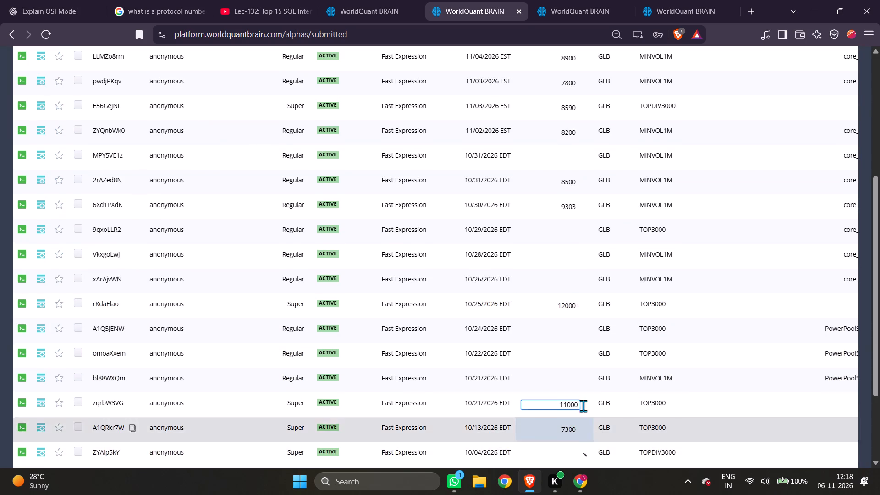
scroll(608, 365, down, 3)
scroll(697, 202, up, 3)
scroll(788, 330, up, 8)
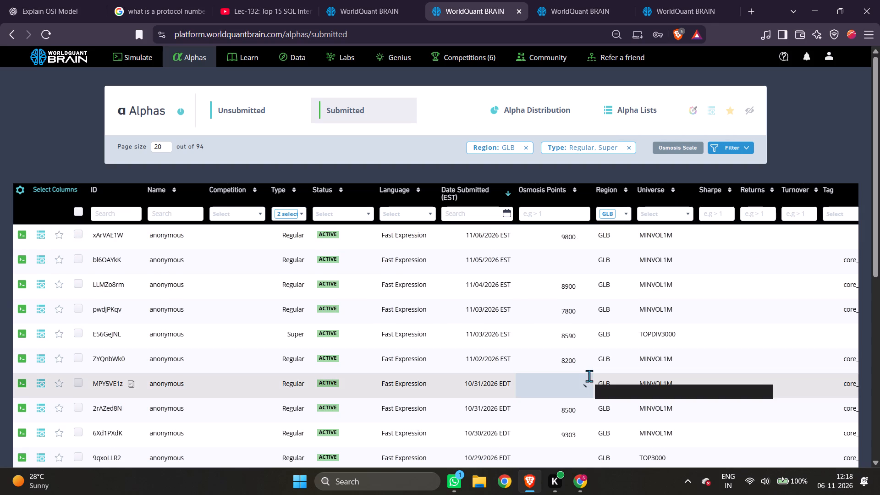
scroll(588, 357, down, 7)
click(569, 255)
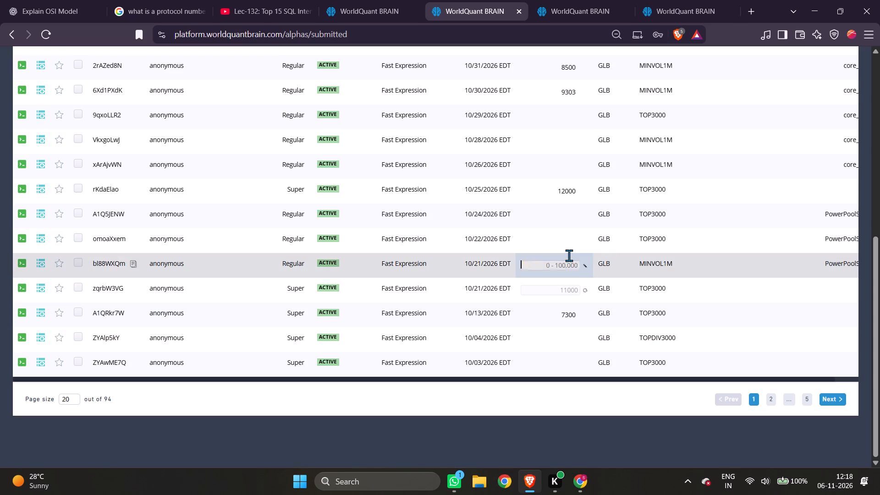
Review the assigned GLB points and apply Osmosis Scale to scale the scope to 100,000 points.
scroll(569, 255, up, 9)
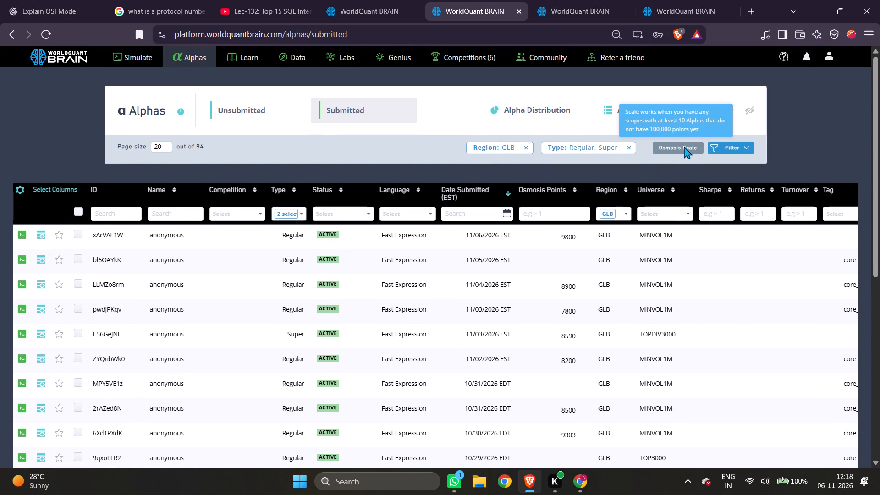
scroll(678, 411, down, 10)
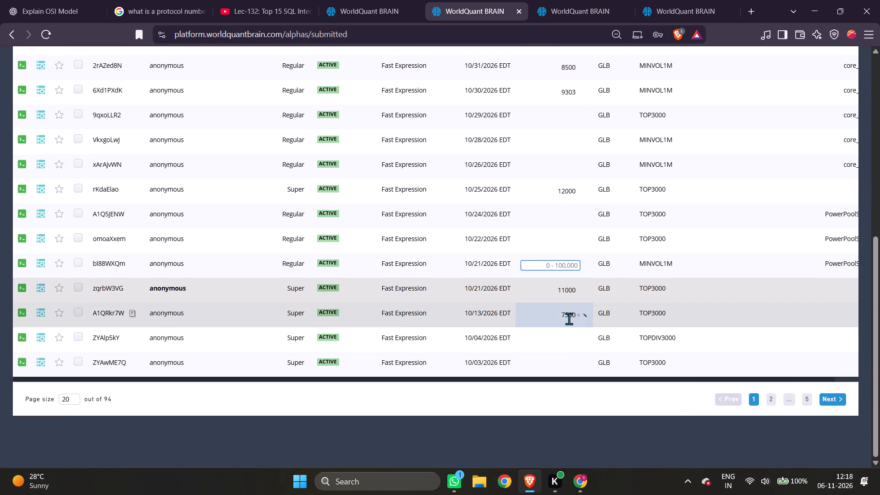
scroll(569, 297, up, 1)
scroll(574, 254, up, 2)
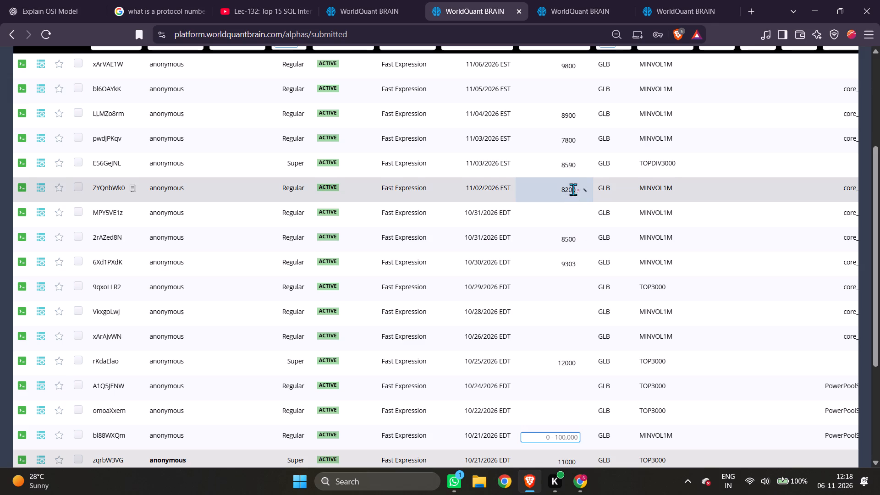
scroll(584, 93, up, 1)
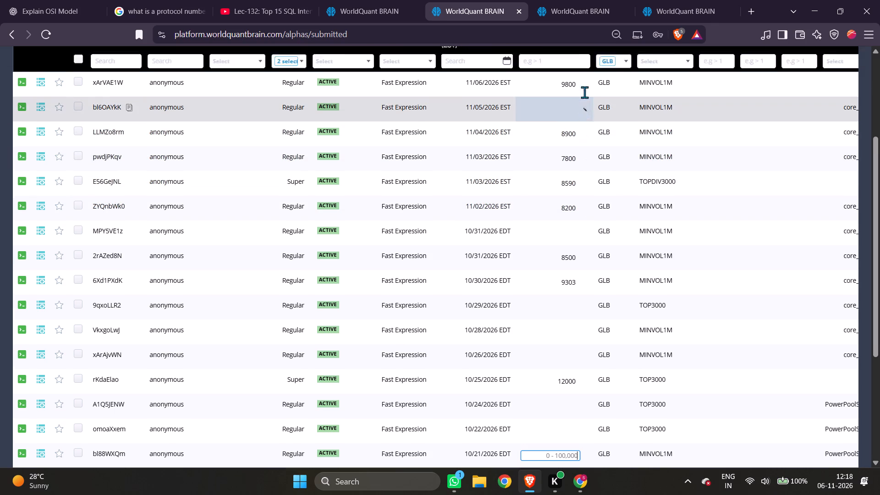
scroll(644, 324, up, 3)
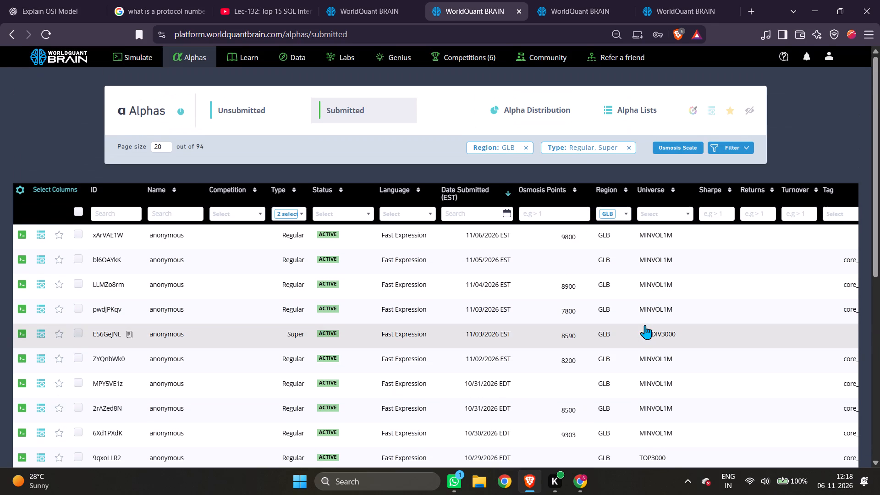
click(671, 144)
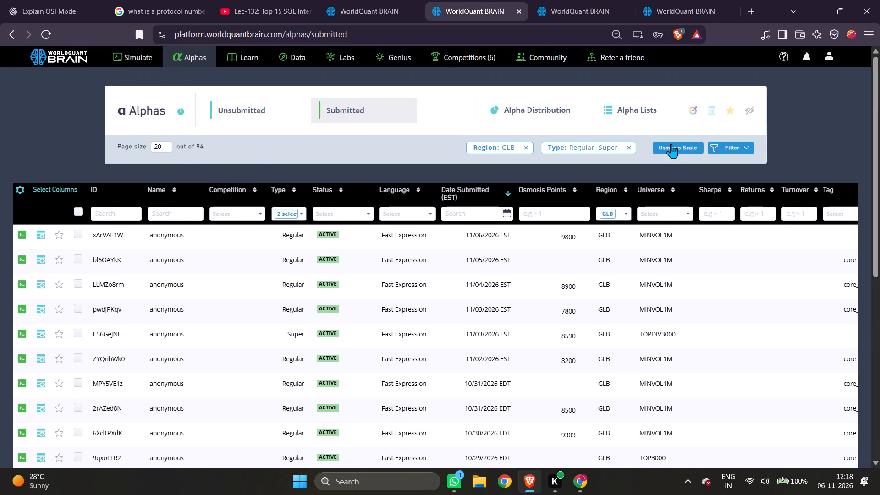
click(488, 301)
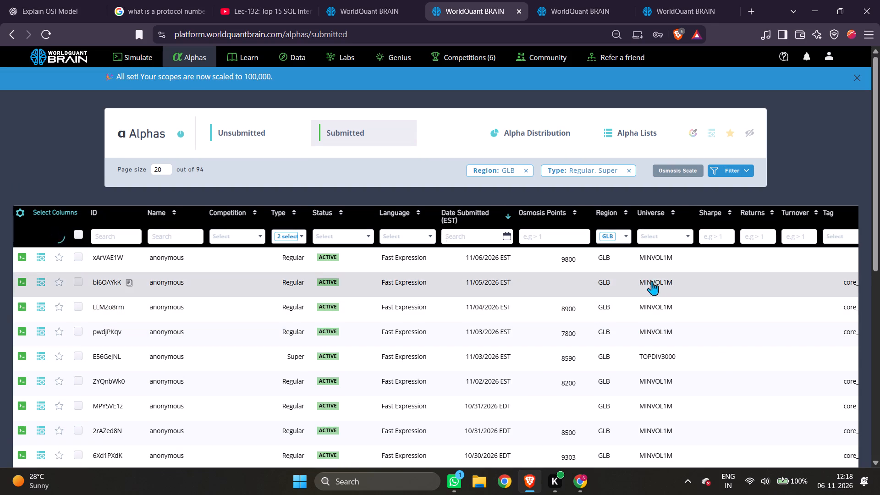
Change the region filter of the submitted alphas from GLB to JPN.
click(615, 238)
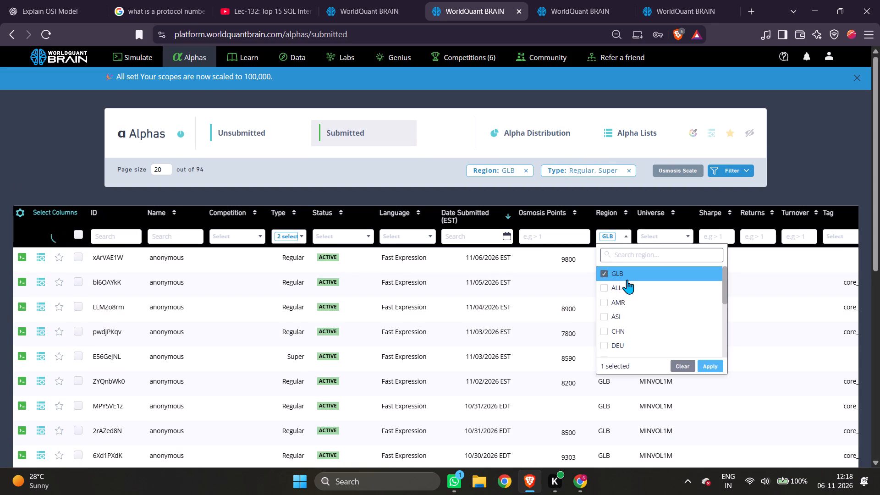
click(627, 280)
scroll(634, 329, down, 1)
scroll(634, 323, up, 1)
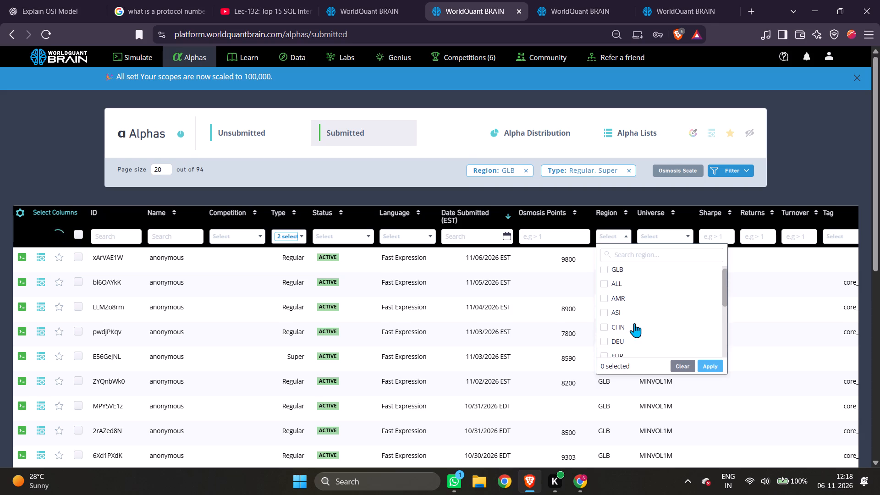
scroll(637, 307, down, 3)
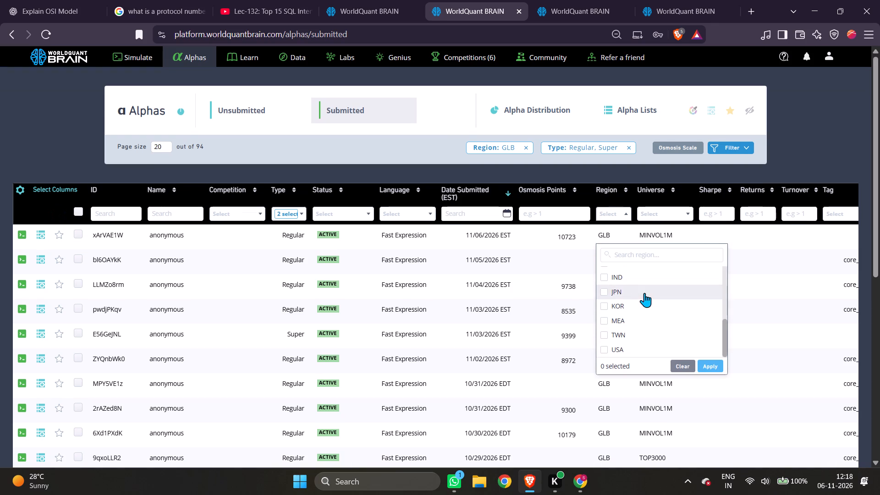
click(644, 293)
click(718, 368)
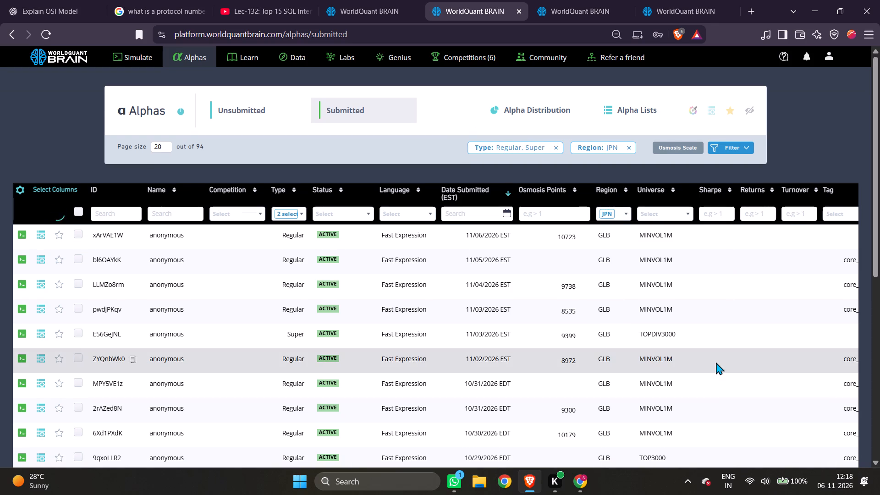
Look through all six pages of submitted JPN alphas to see which ones have Osmosis points assigned.
scroll(548, 321, down, 2)
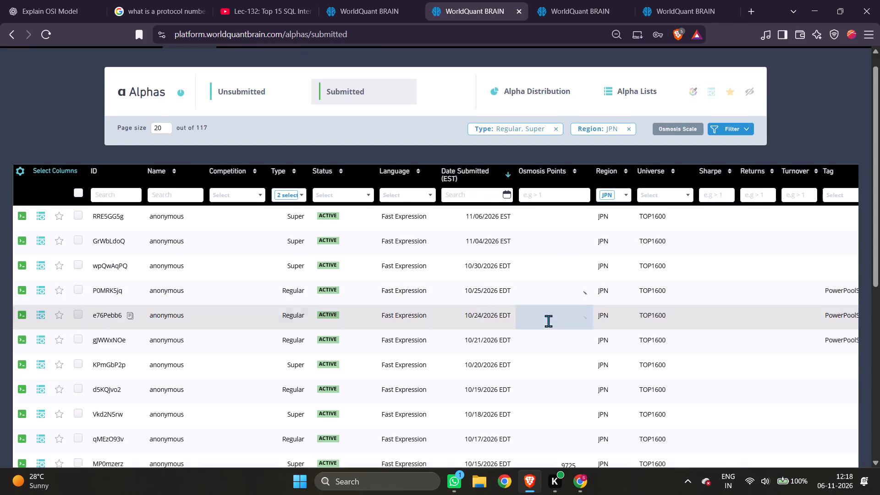
scroll(548, 321, down, 1)
scroll(631, 305, down, 8)
click(770, 395)
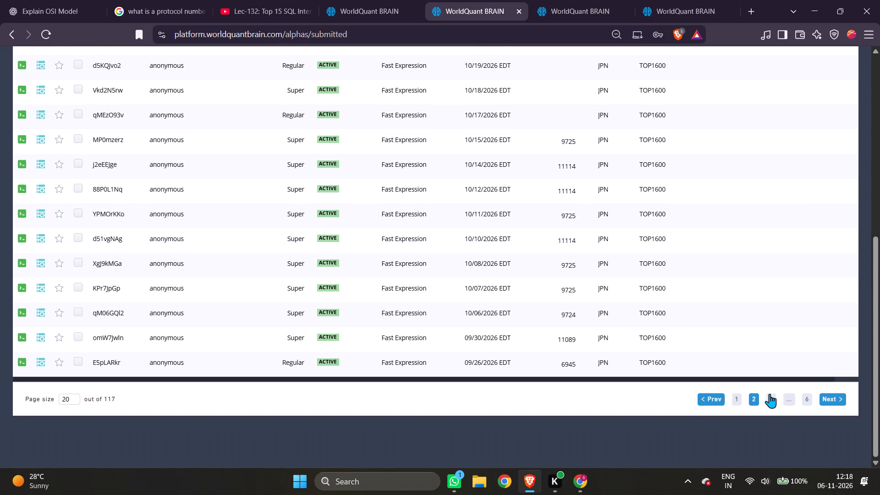
scroll(722, 304, down, 4)
scroll(756, 335, down, 4)
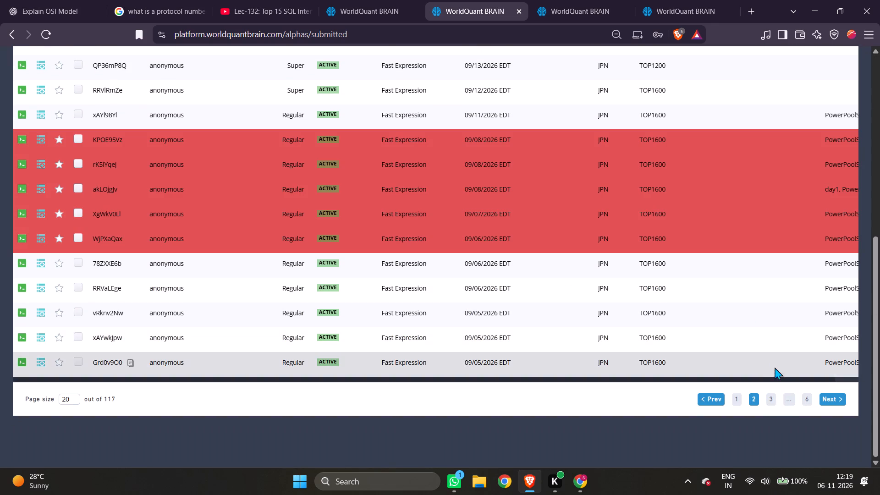
click(775, 400)
scroll(739, 319, up, 4)
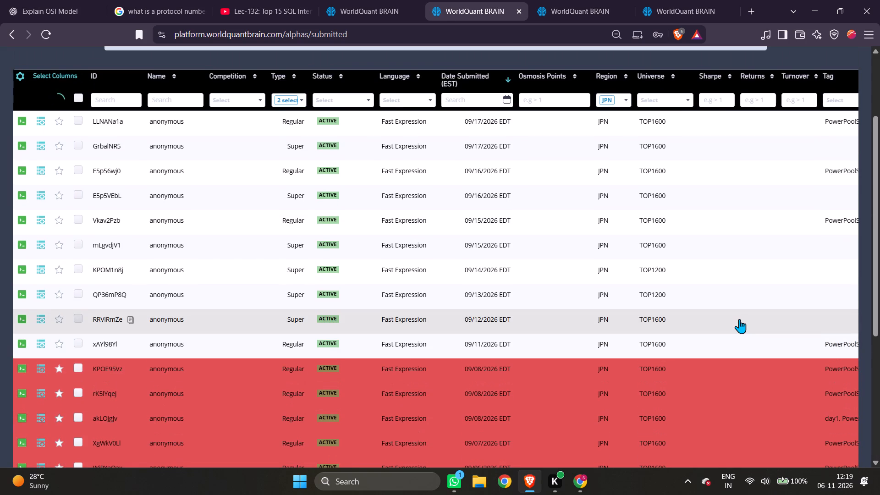
scroll(739, 319, down, 5)
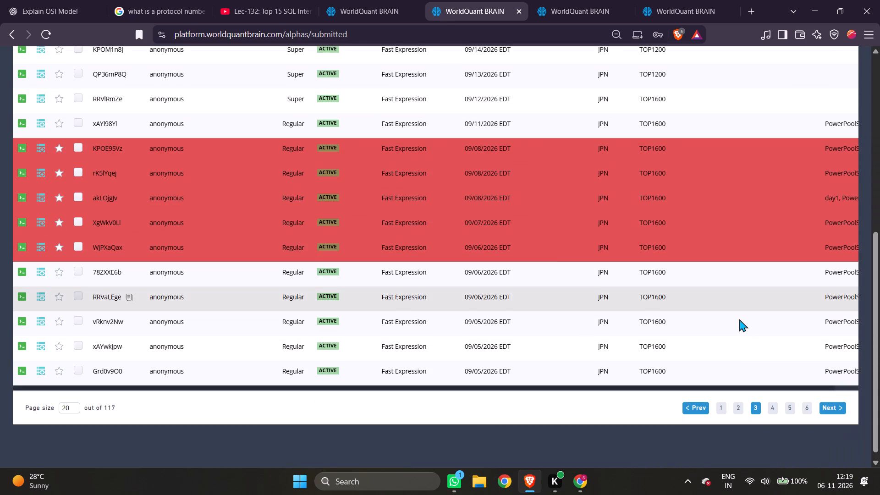
scroll(739, 319, up, 4)
scroll(739, 319, down, 4)
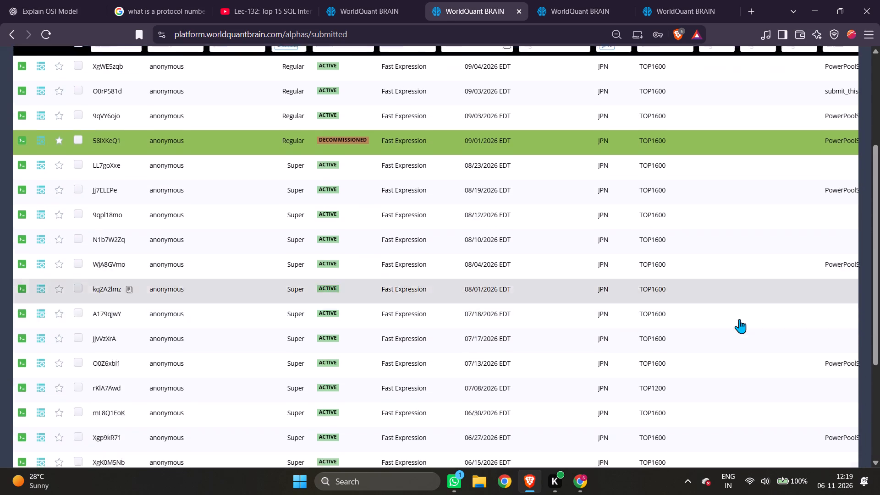
click(773, 395)
scroll(736, 295, up, 2)
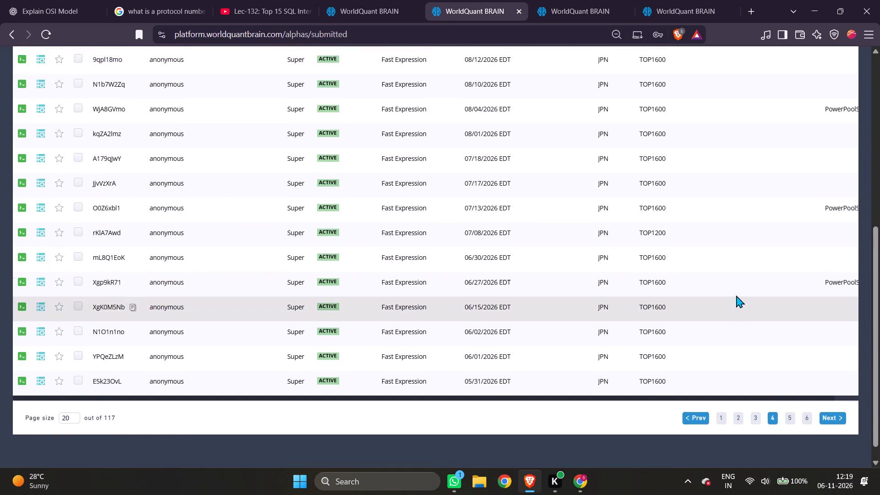
scroll(736, 295, up, 2)
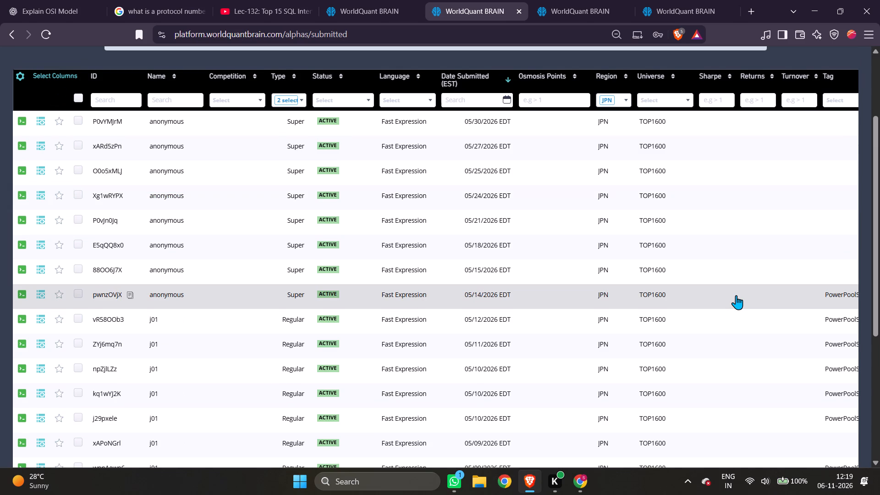
scroll(736, 295, down, 5)
click(794, 398)
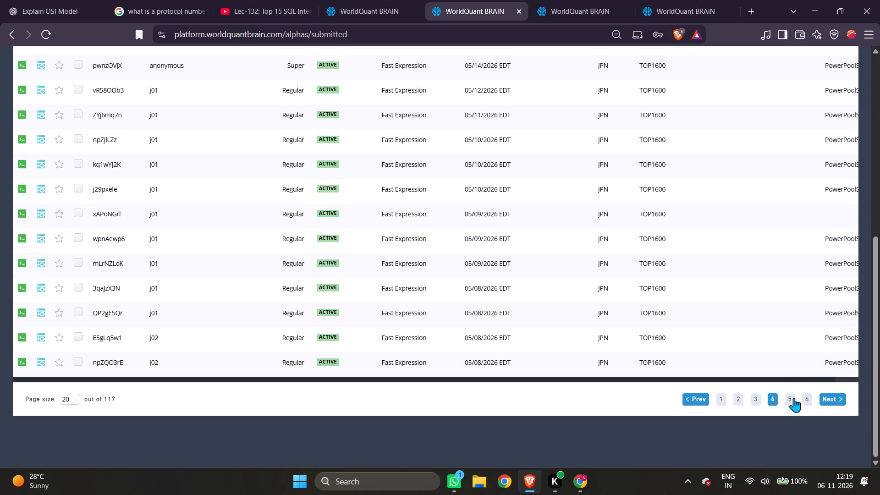
scroll(740, 308, up, 4)
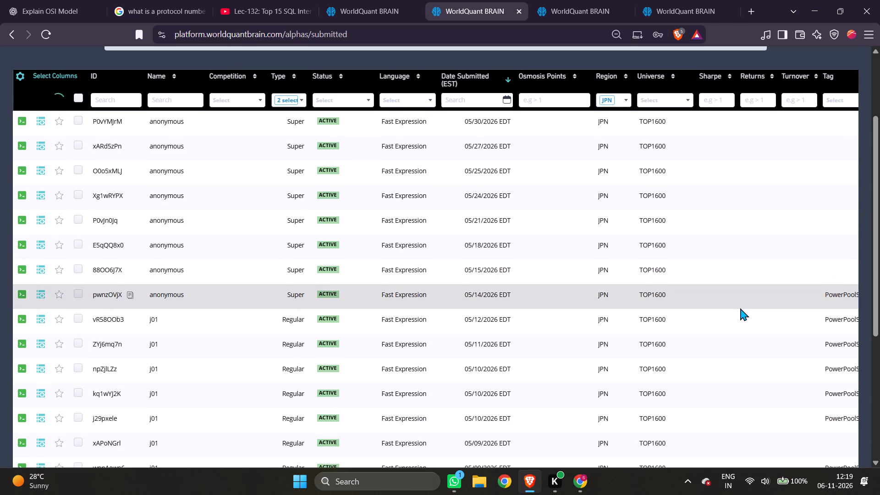
scroll(740, 308, down, 1)
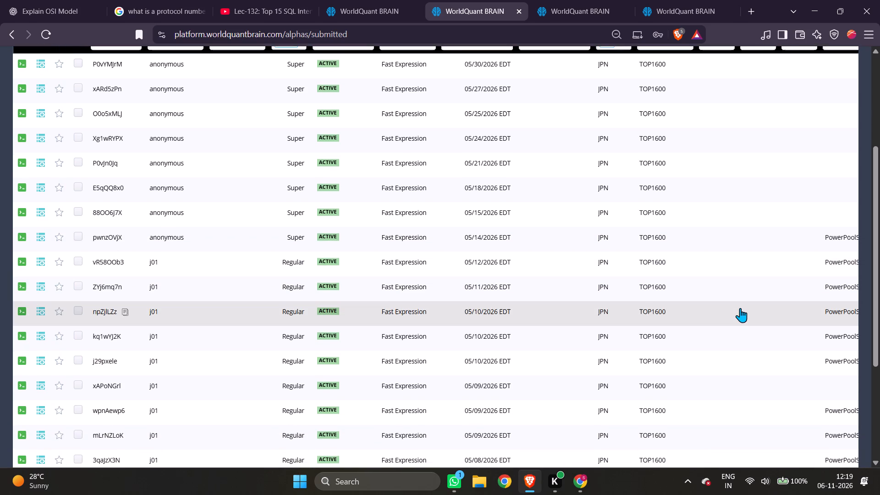
scroll(740, 308, down, 5)
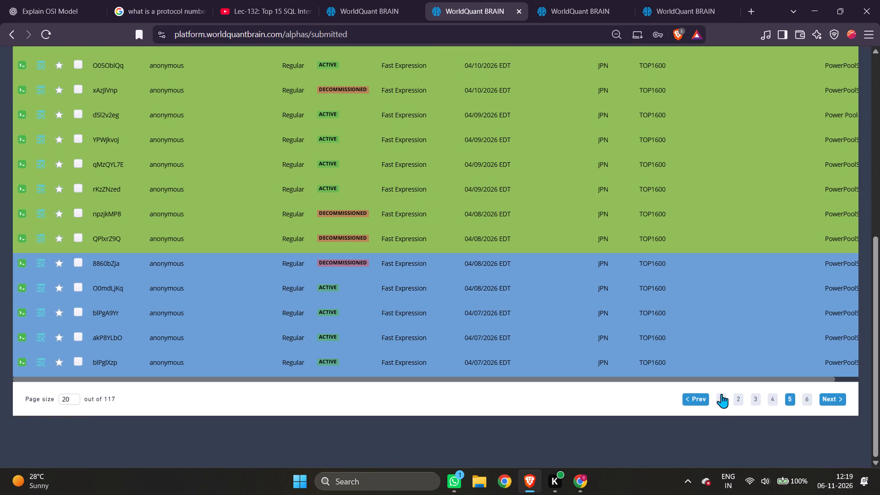
click(803, 401)
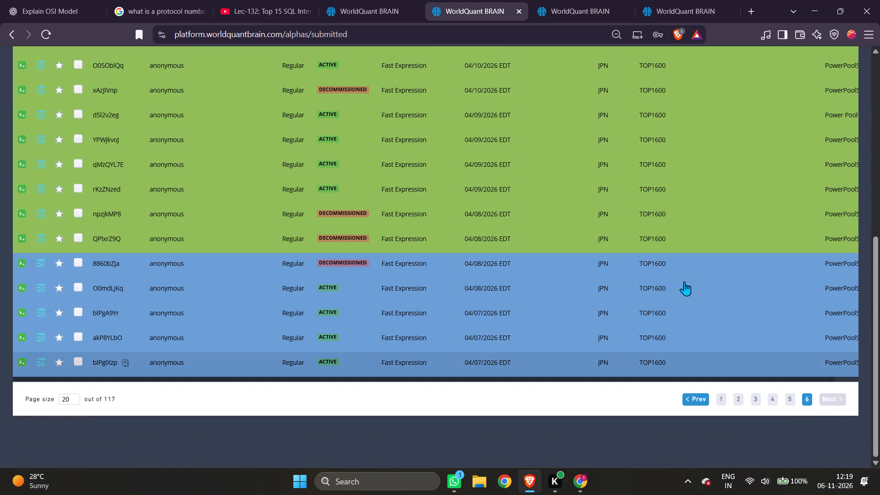
scroll(657, 242, up, 4)
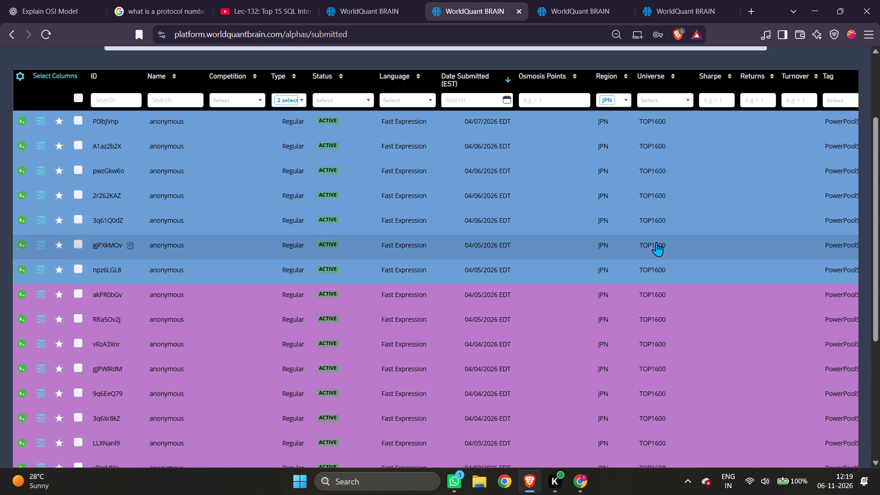
Recheck the last, first and second pages of the submitted JPN alphas for assigned Osmosis points.
scroll(656, 242, down, 8)
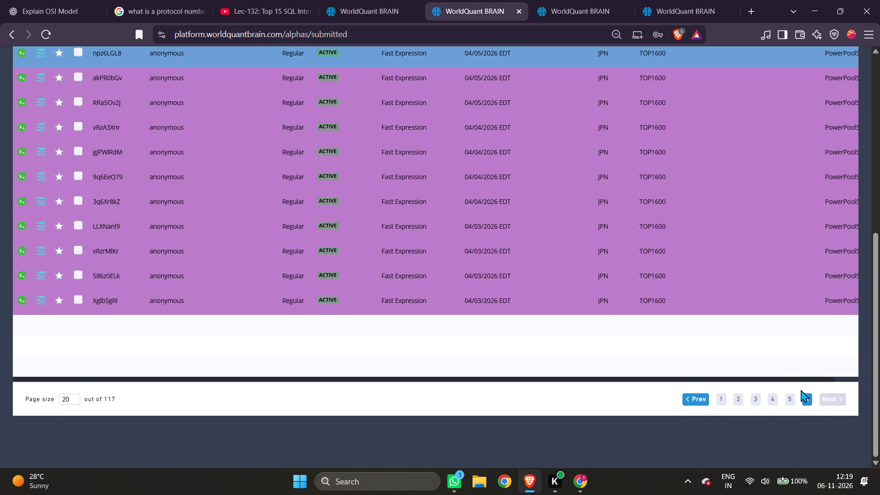
scroll(801, 344, down, 1)
scroll(801, 344, up, 4)
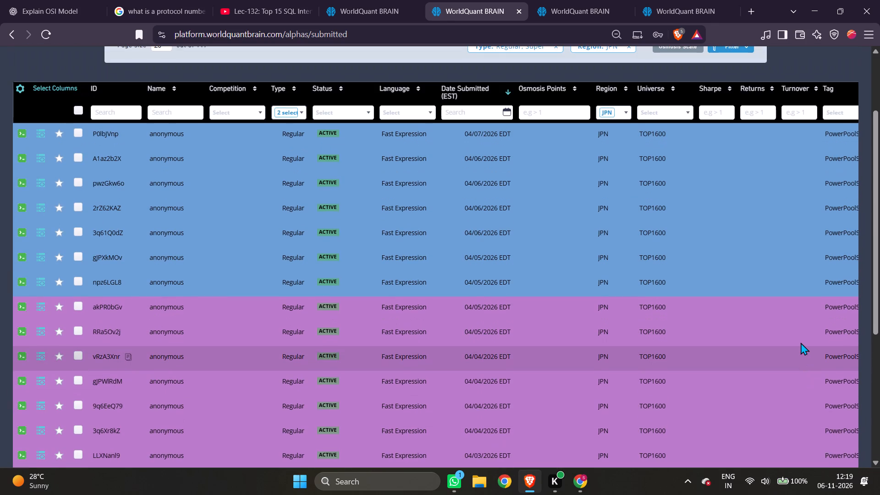
scroll(801, 342, up, 4)
scroll(801, 342, down, 5)
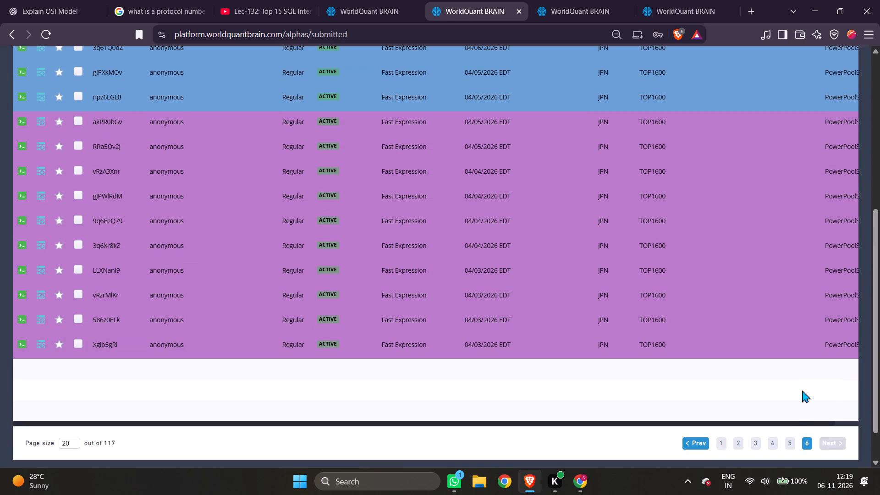
click(719, 441)
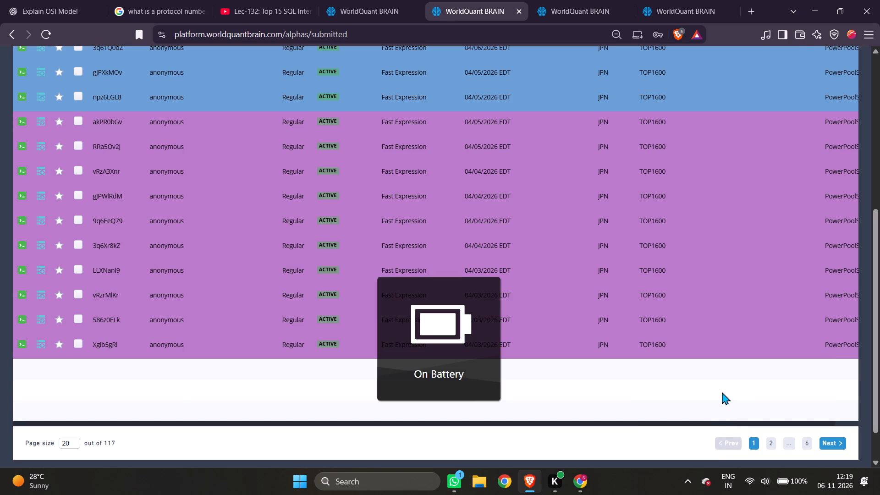
scroll(733, 352, up, 3)
scroll(733, 352, down, 4)
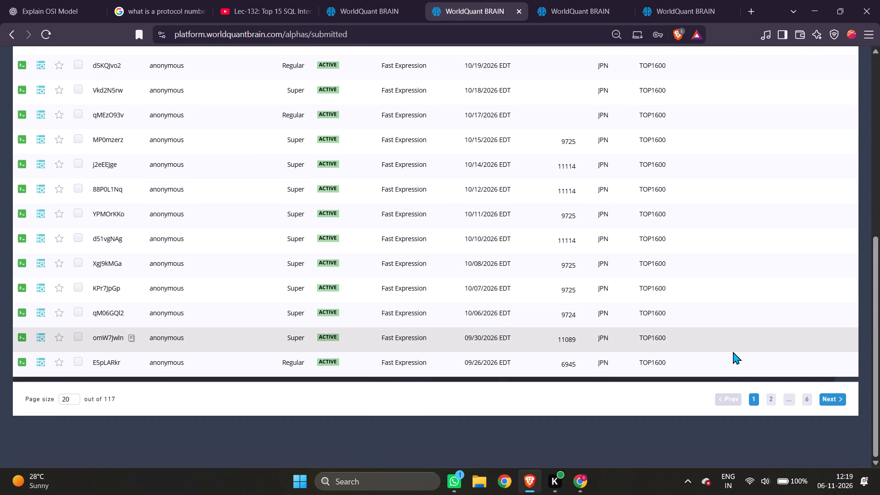
click(772, 405)
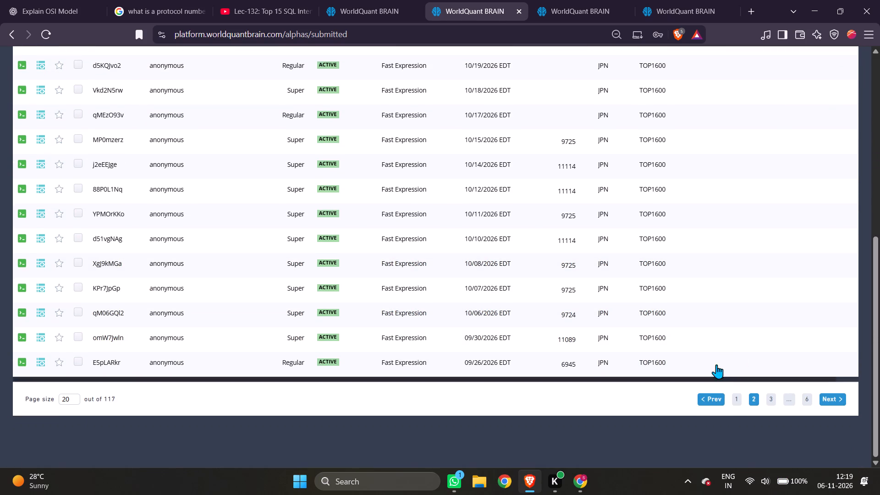
scroll(648, 285, up, 4)
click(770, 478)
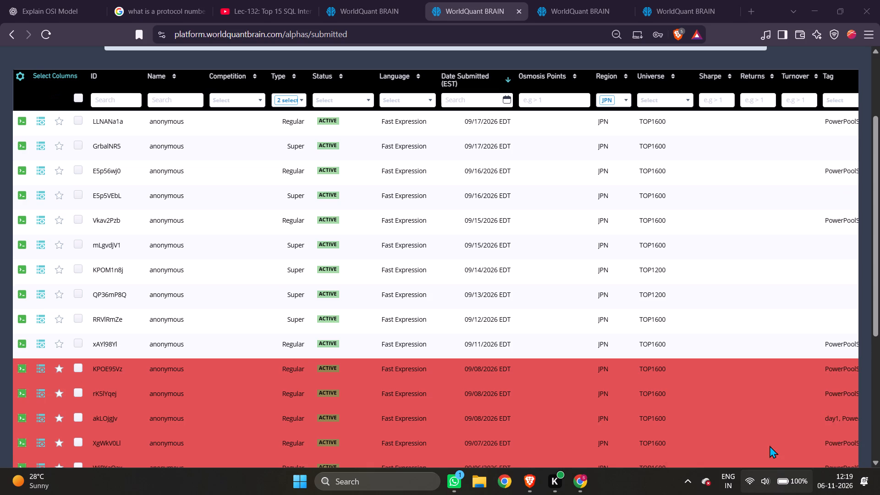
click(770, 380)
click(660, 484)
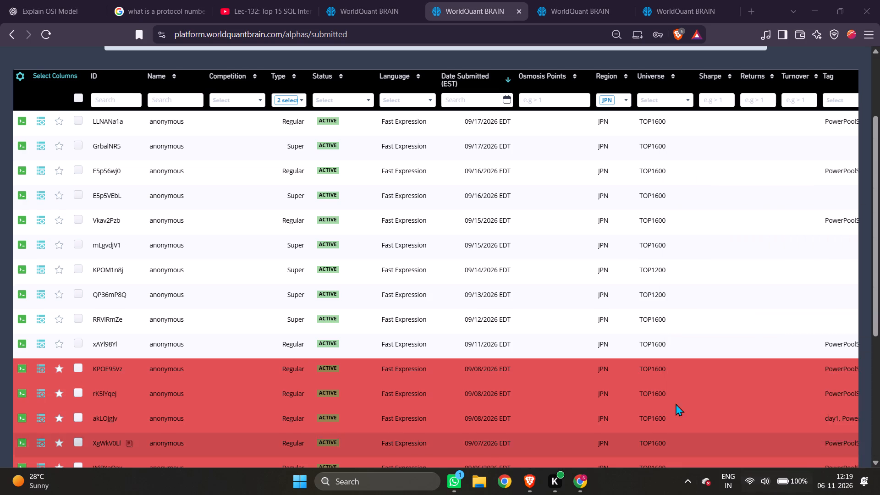
Return to the first page of the submitted JPN alphas and review the Osmosis points of each alpha.
scroll(680, 392, down, 6)
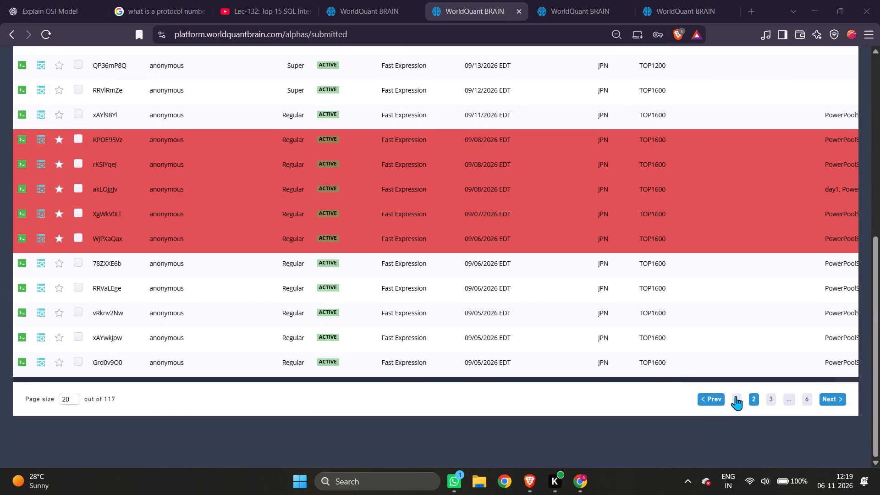
click(736, 396)
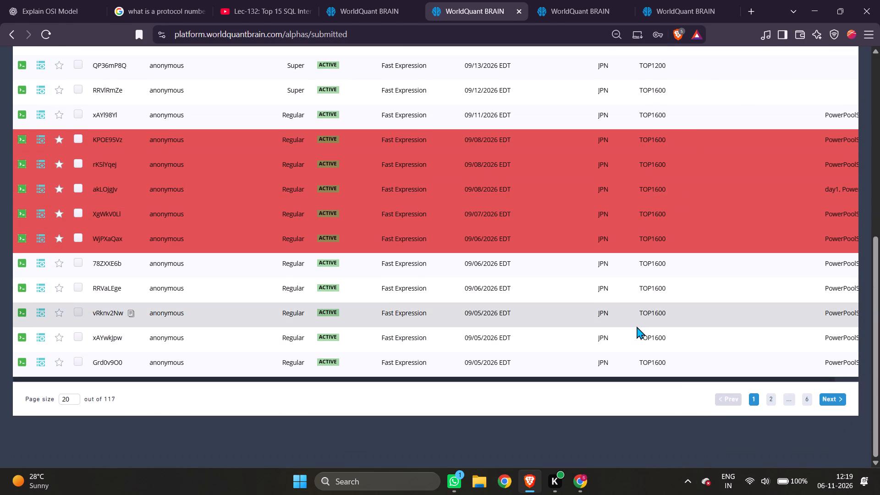
scroll(645, 322, down, 1)
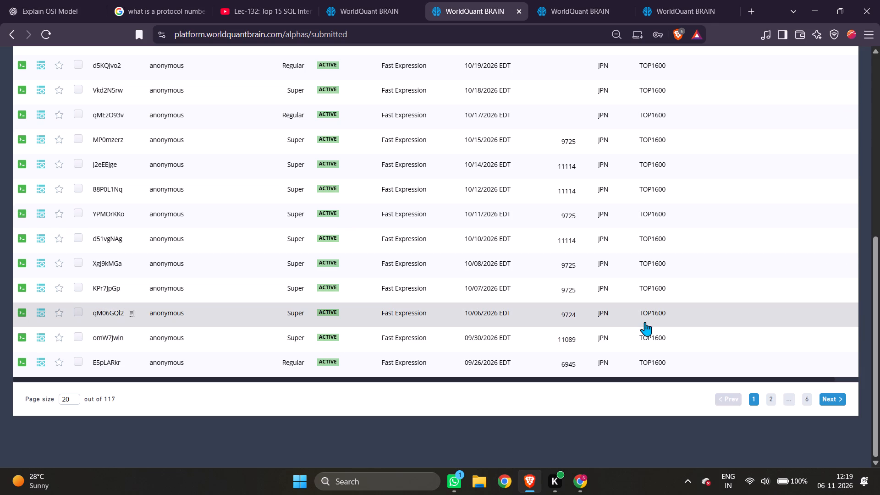
scroll(645, 322, down, 1)
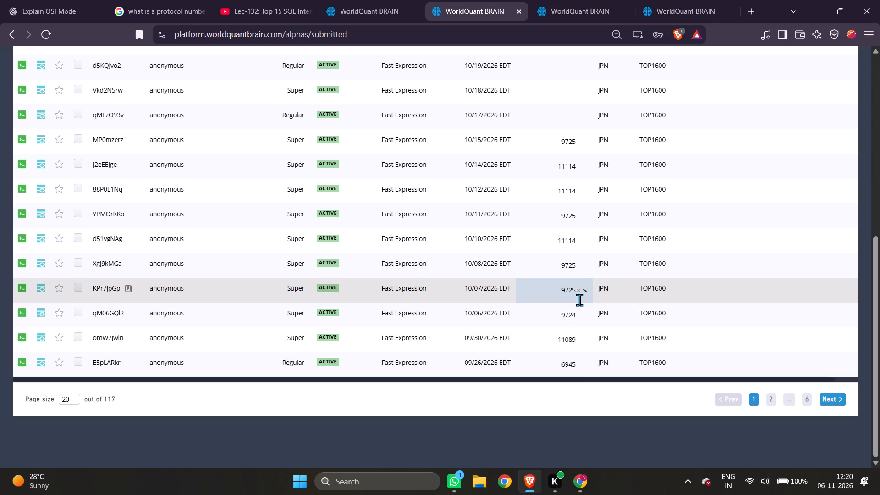
Clear the Osmosis points of JPN Super alphas MP0mzerz, j2eEEJge, 88P0L1Nq, YPMOrKKo and d51vgNAg.
scroll(581, 305, up, 4)
scroll(581, 302, down, 1)
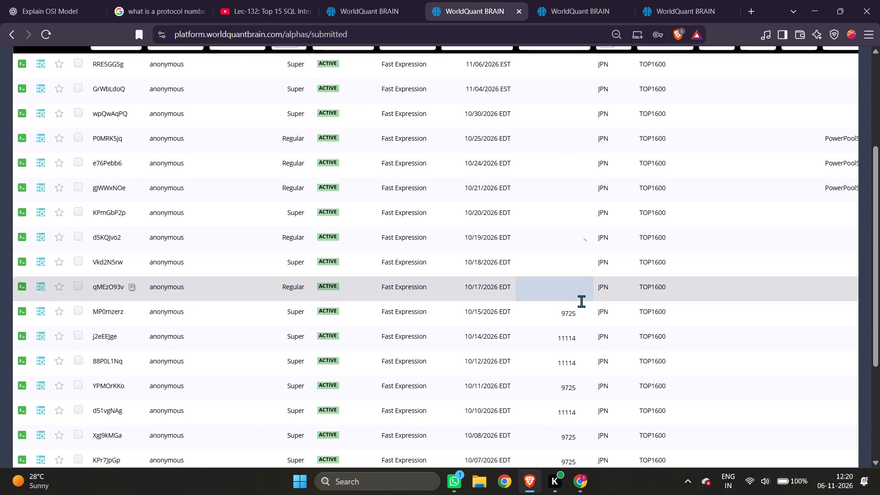
scroll(581, 301, down, 3)
click(572, 147)
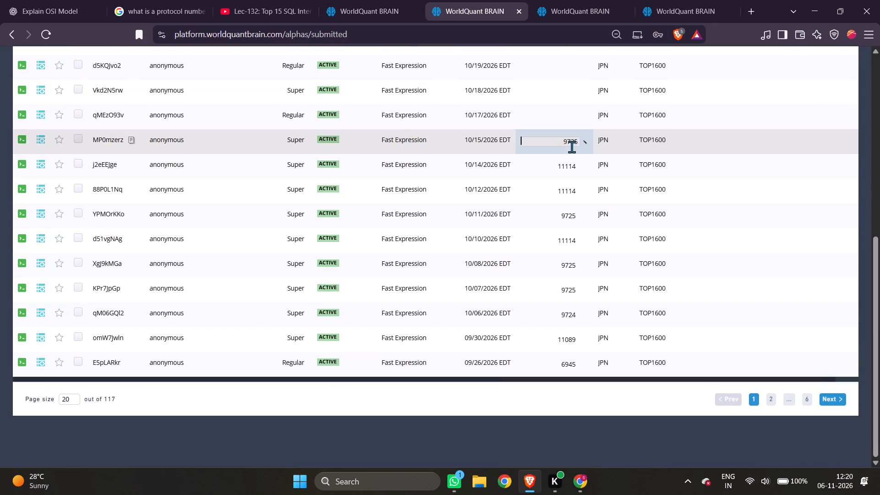
key(space)
click(570, 164)
key(space)
click(570, 186)
key(space)
click(570, 209)
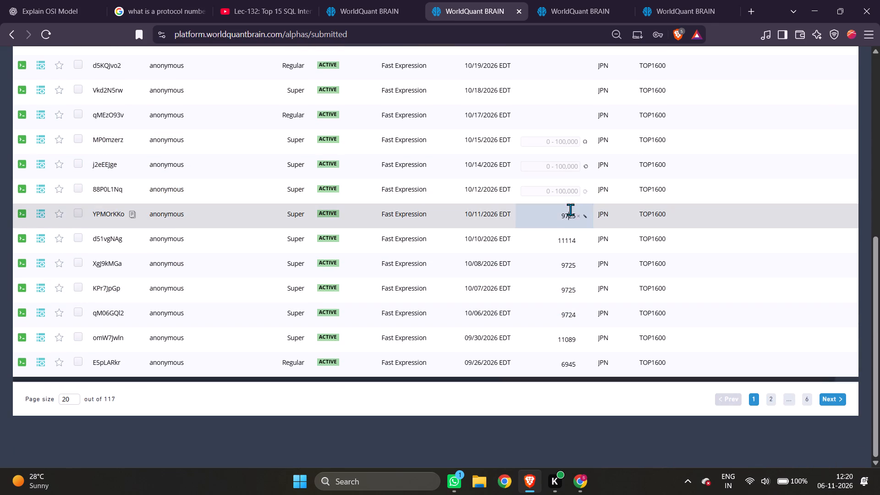
key(space)
click(569, 235)
key(space)
click(569, 249)
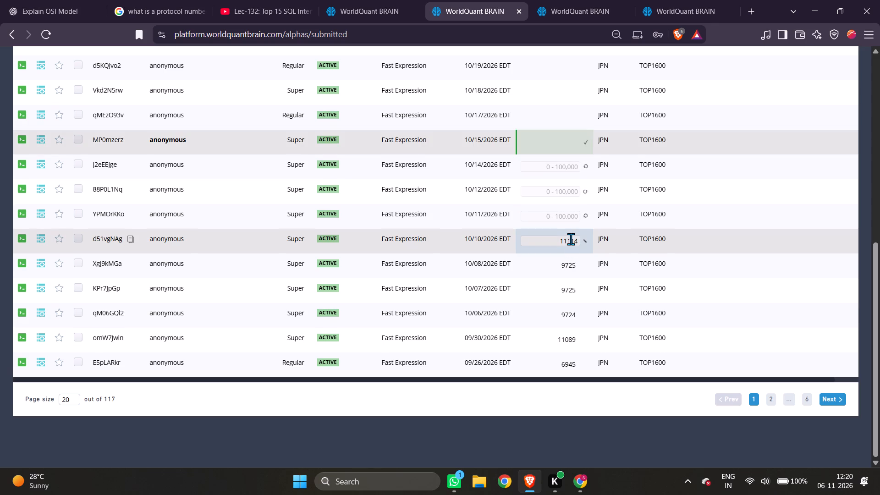
click(571, 238)
key(space)
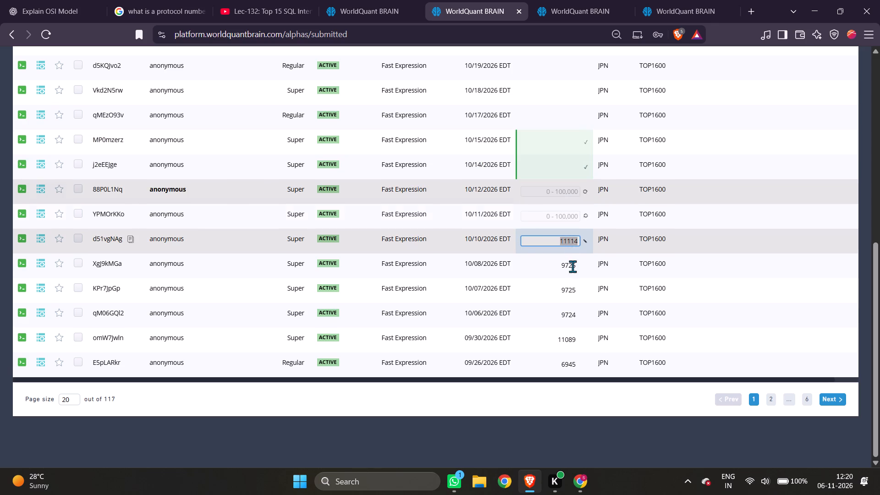
Clear the Osmosis points of the JPN alphas dated 10/08/2026 down to 09/26/2026, from XgJ9kMGa through E5pLARkr.
click(572, 266)
key(space)
click(569, 292)
key(space)
click(569, 315)
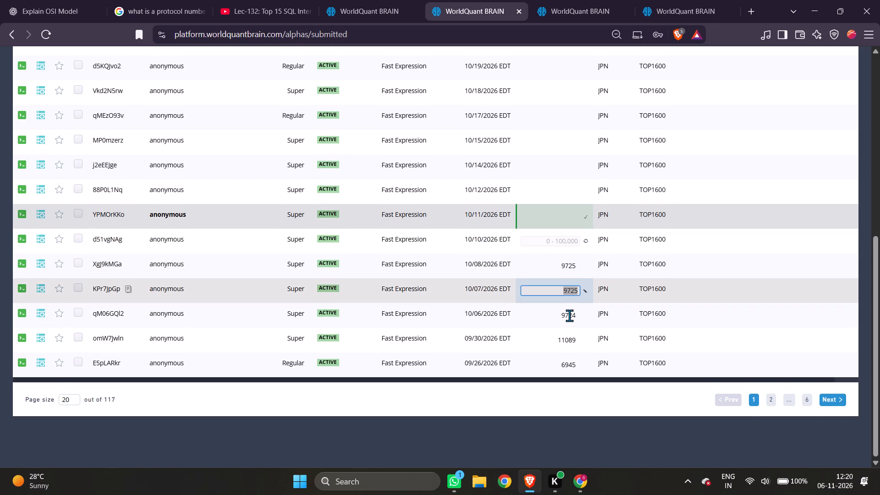
key(space)
click(567, 337)
key(space)
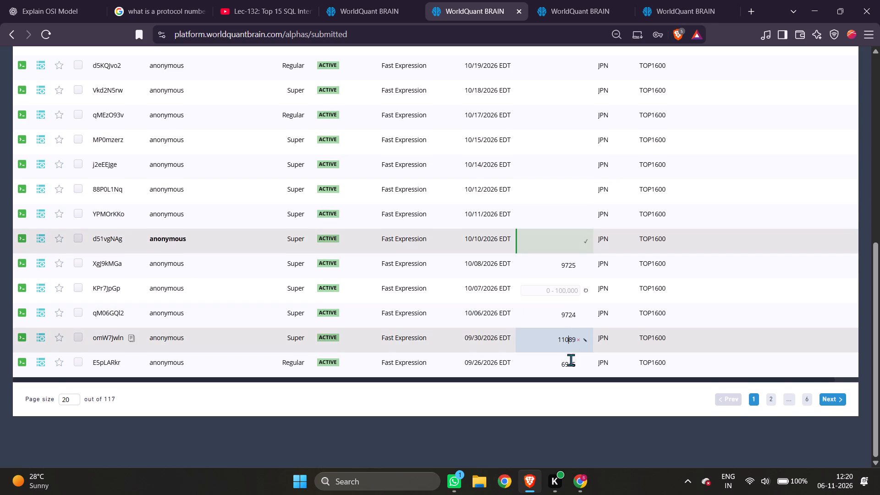
click(568, 363)
key(space)
Set the Osmosis points of the newest JPN Super alpha, RRE5GG5g, to 11200.
scroll(578, 263, up, 4)
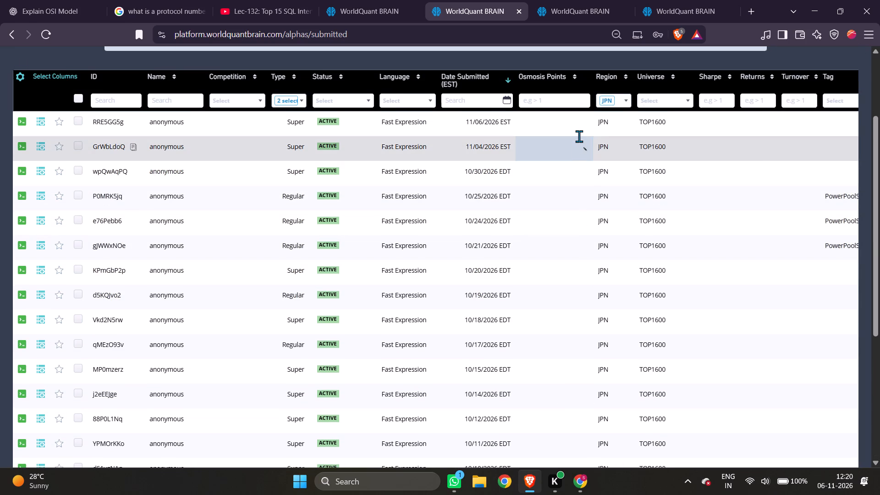
click(579, 124)
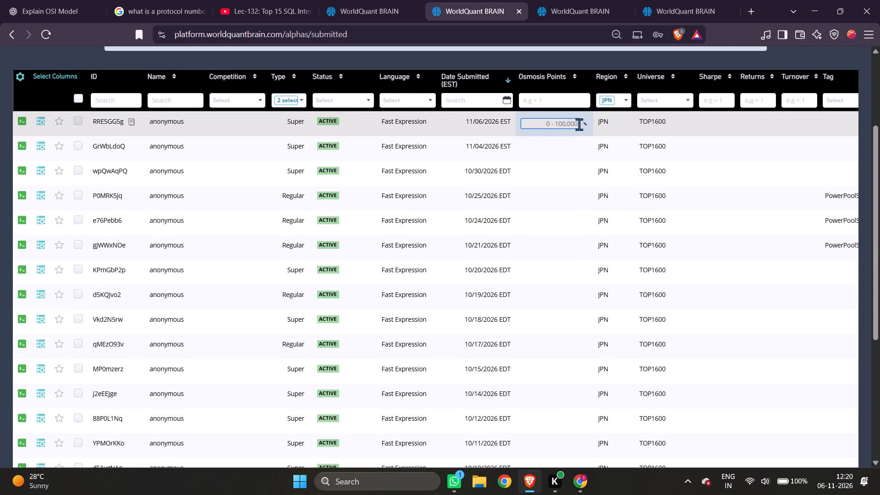
text(11)
key(2)
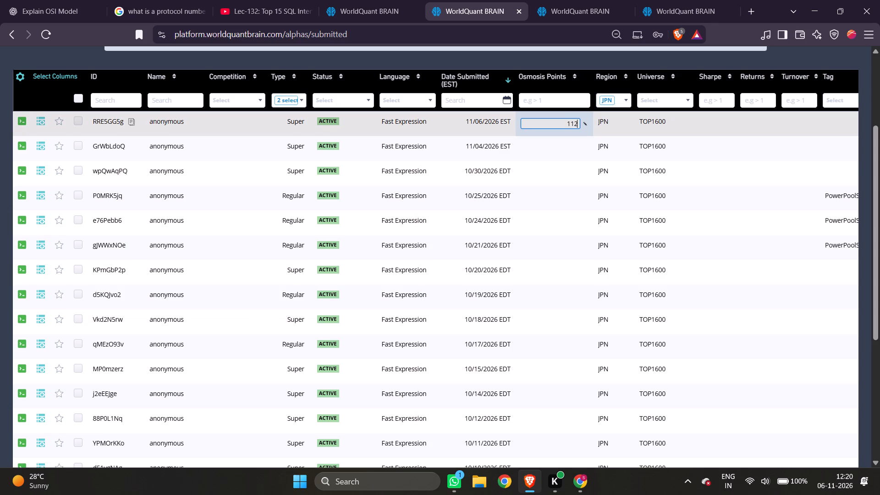
text(00)
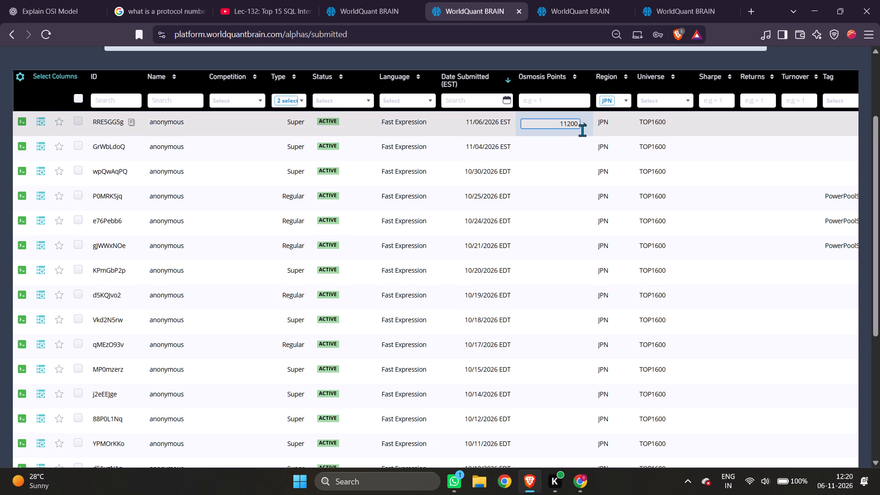
Check the base payments on the performance page, and set the Osmosis points of JPN Super alpha GrWbLdoQ to 13980.
click(567, 152)
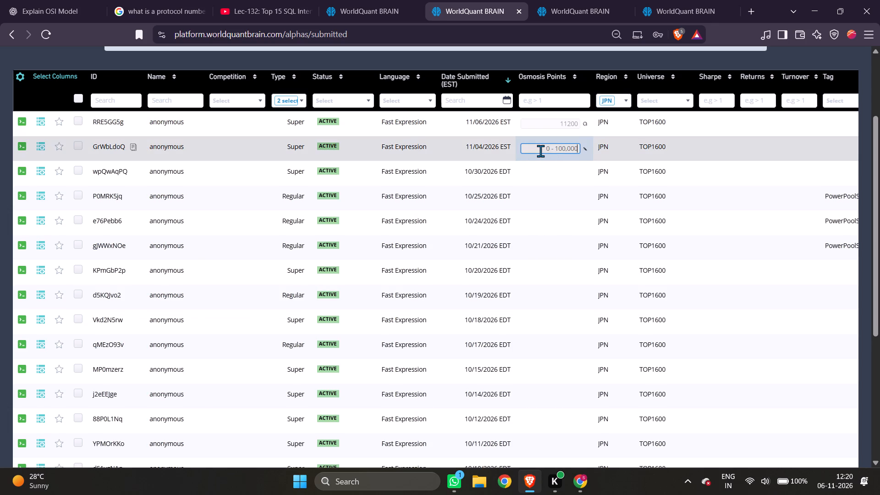
click(631, 0)
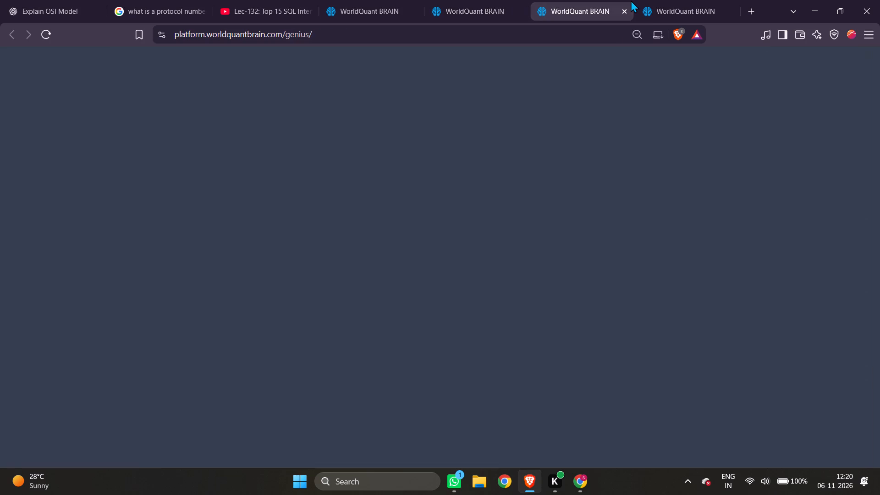
click(689, 0)
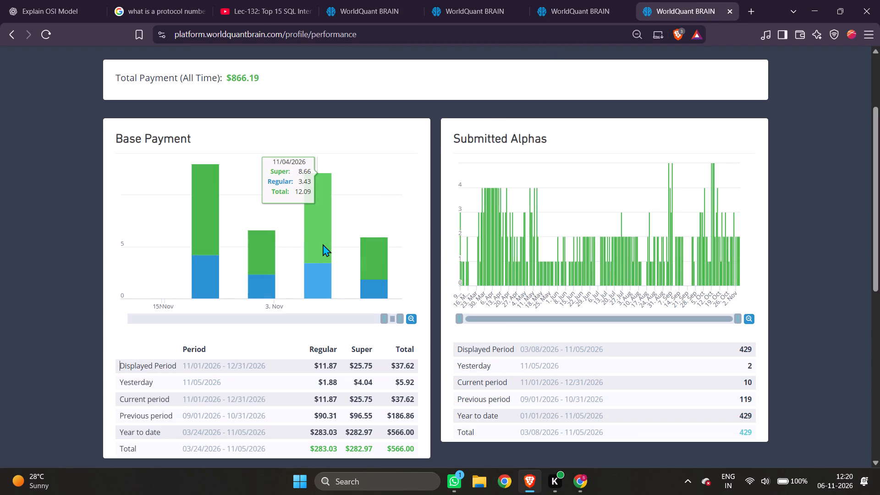
click(403, 0)
click(467, 0)
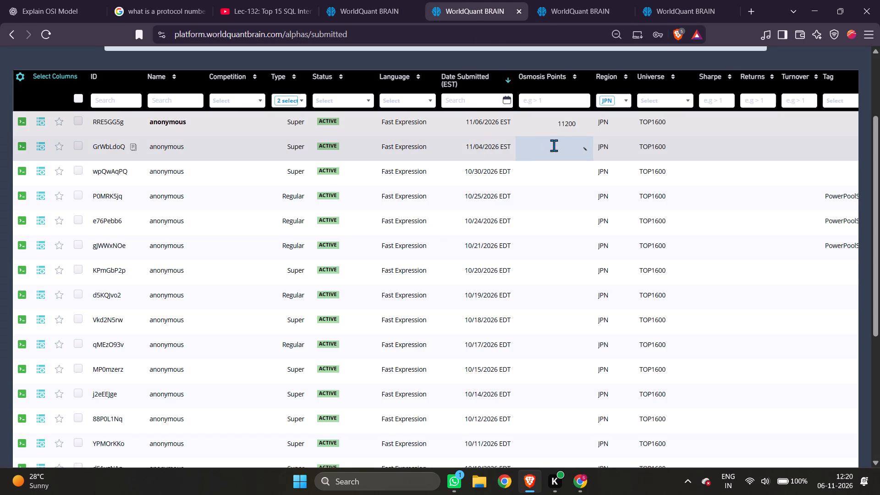
key(1)
key(4)
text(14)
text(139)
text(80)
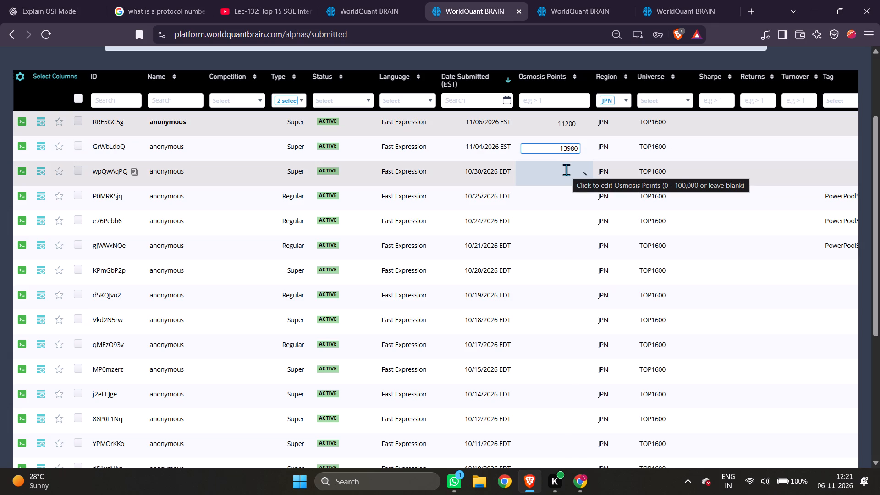
Review the base payments on the performance page, switching the chart between the previous and current periods.
click(568, 0)
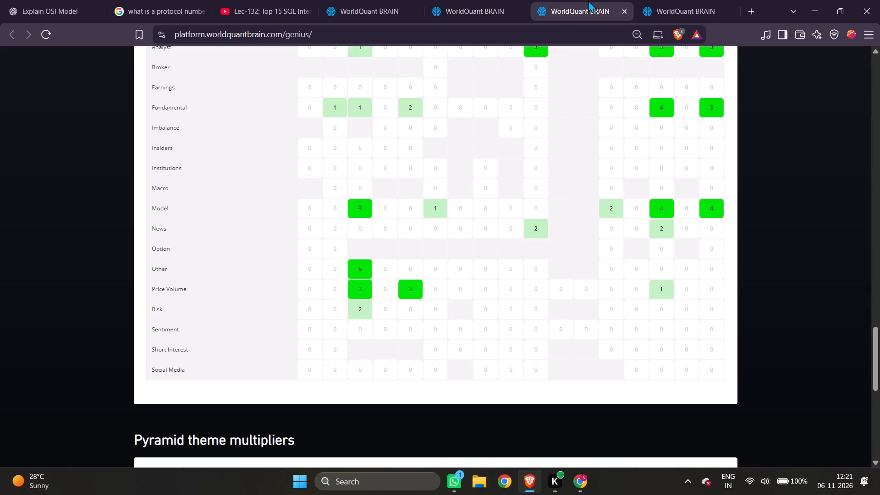
click(677, 0)
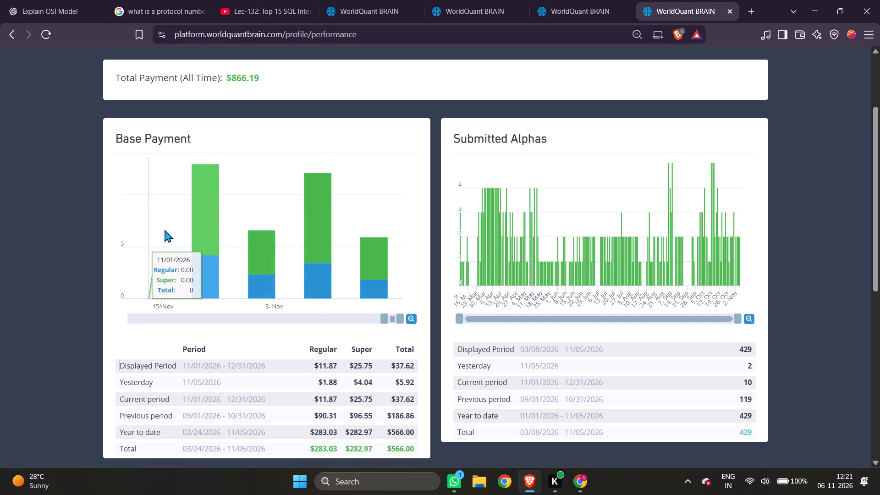
scroll(162, 229, right, 2)
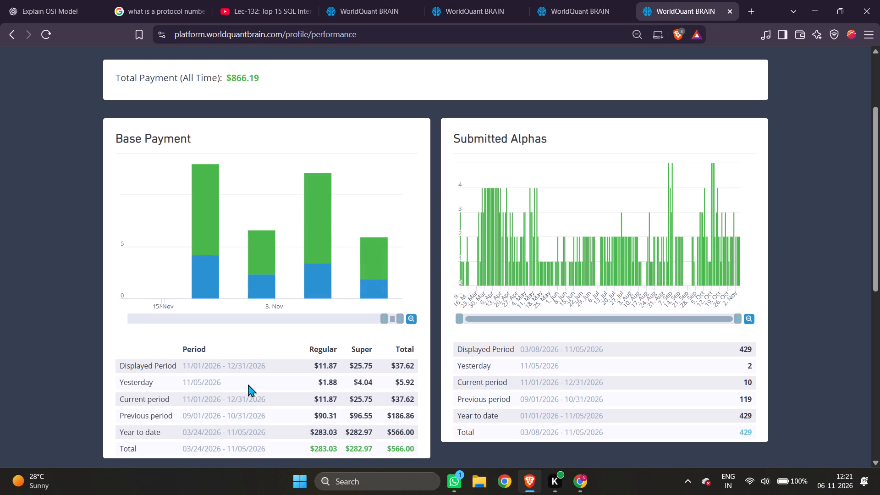
click(231, 397)
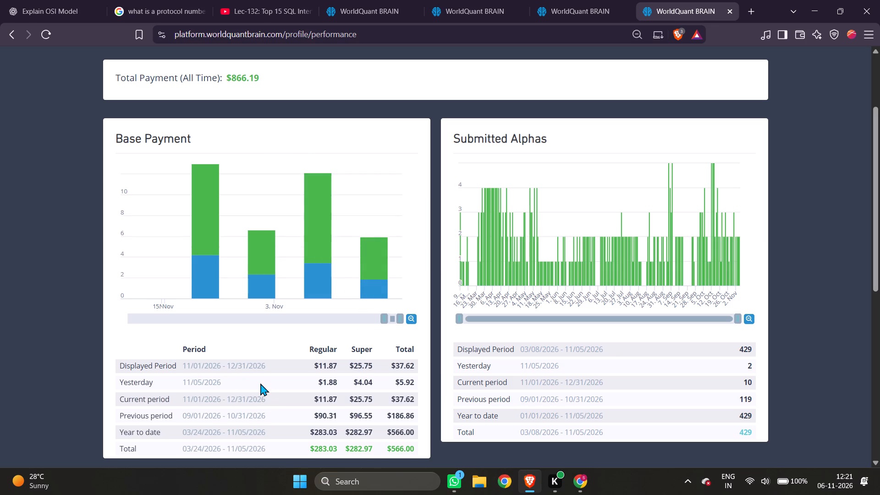
click(260, 383)
click(261, 361)
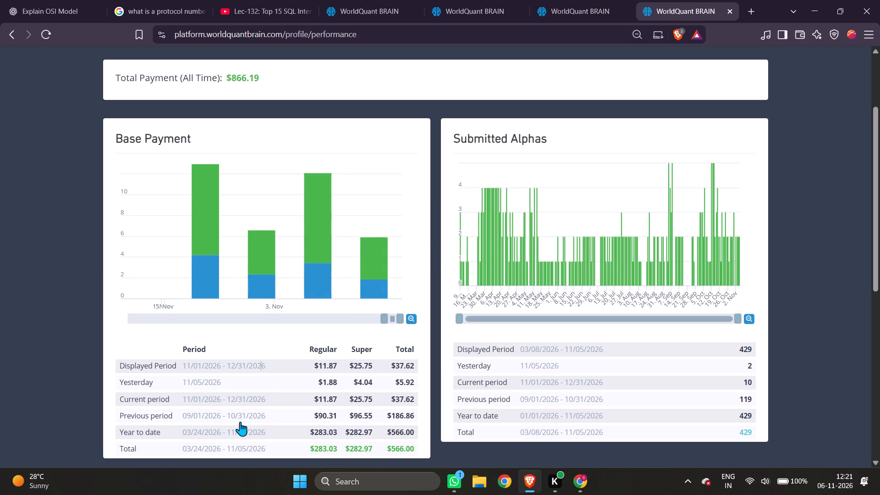
click(240, 422)
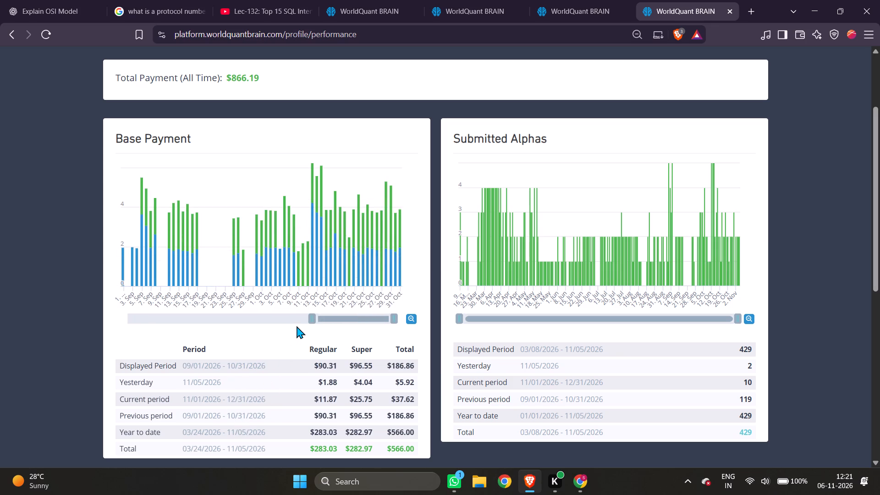
click(236, 399)
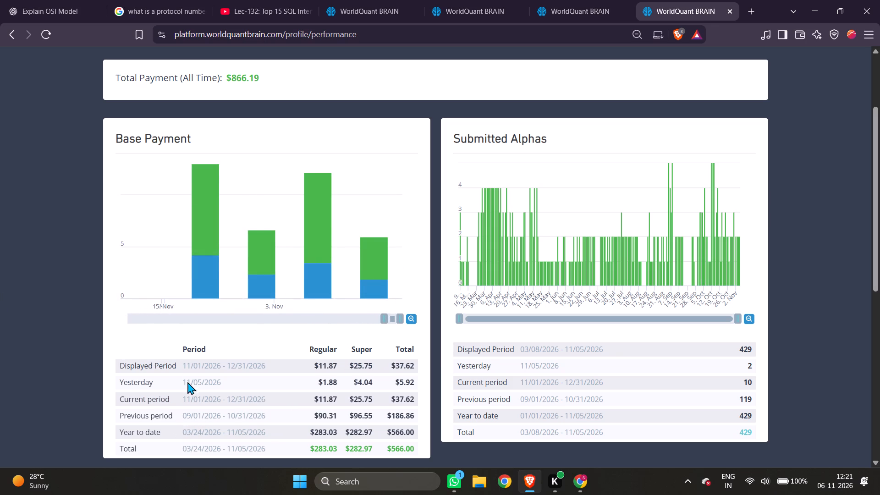
scroll(324, 196, up, 4)
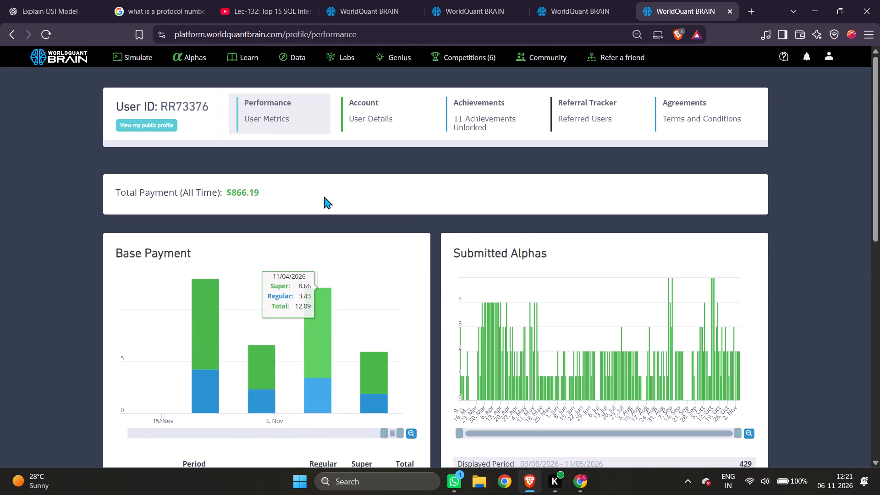
scroll(314, 160, up, 1)
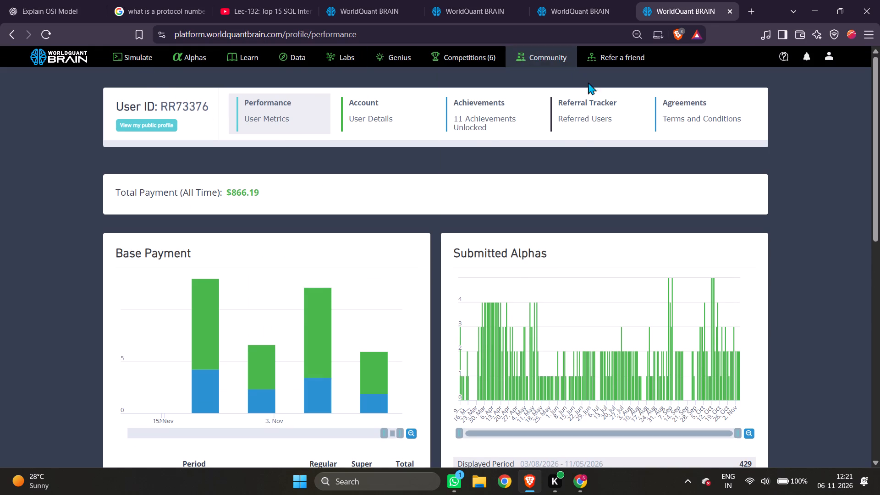
click(831, 48)
click(811, 75)
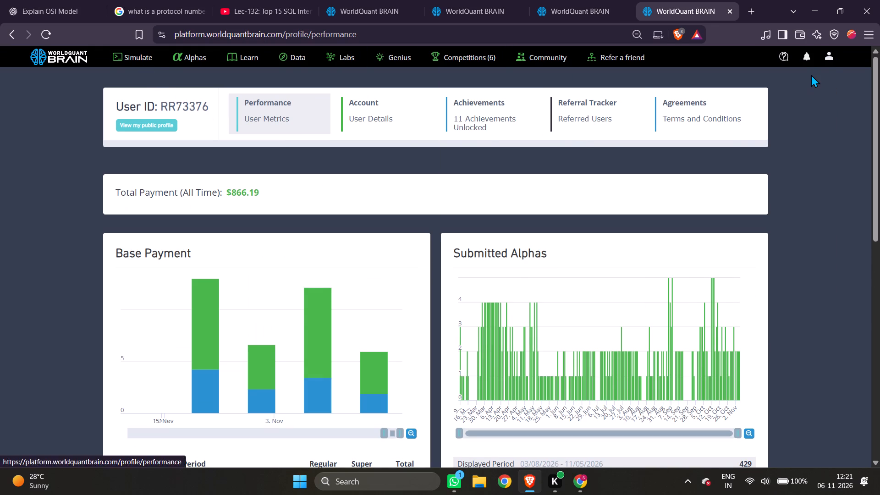
scroll(334, 260, down, 2)
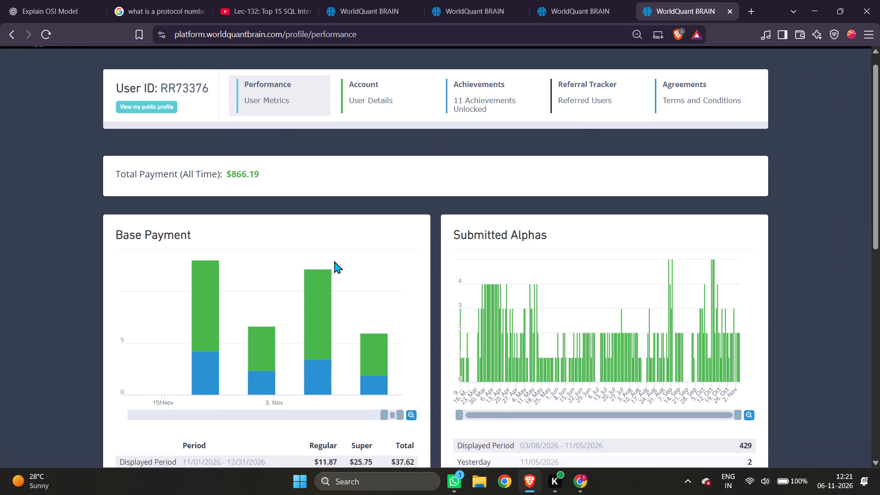
Return to the submitted alphas list and set the Osmosis points of JPN Super alpha wpQwAqPQ to 12400.
click(356, 0)
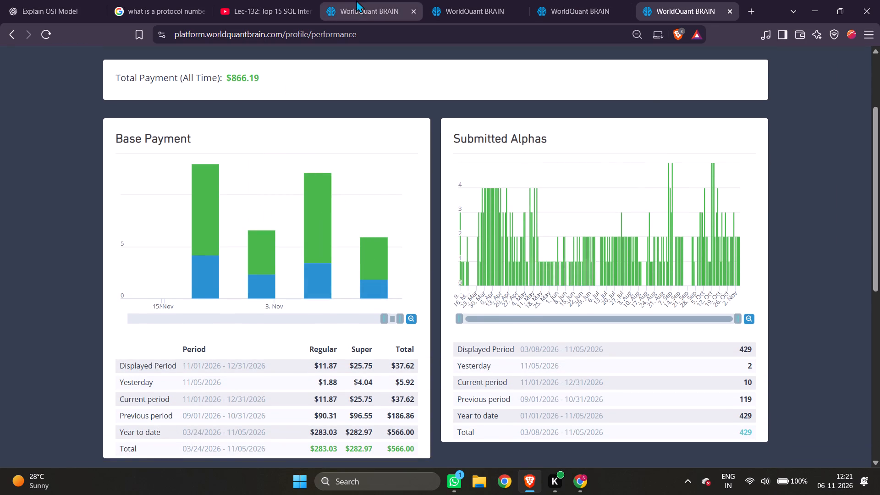
click(521, 0)
click(568, 0)
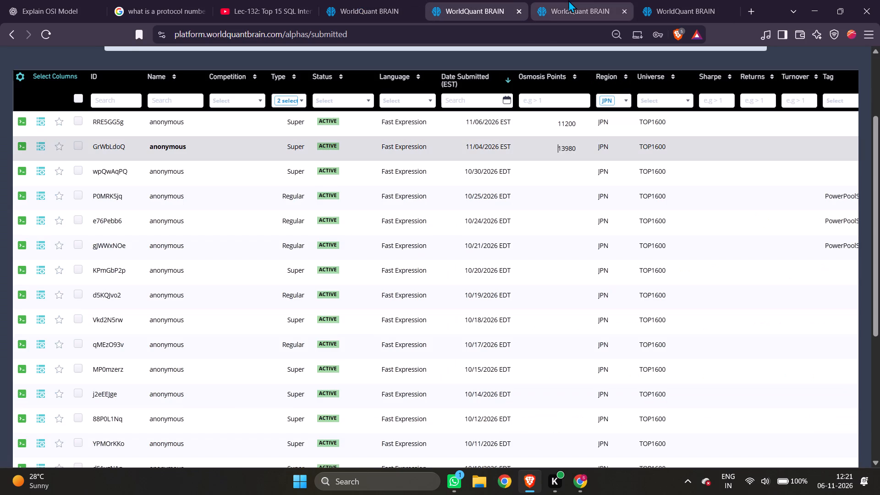
click(447, 0)
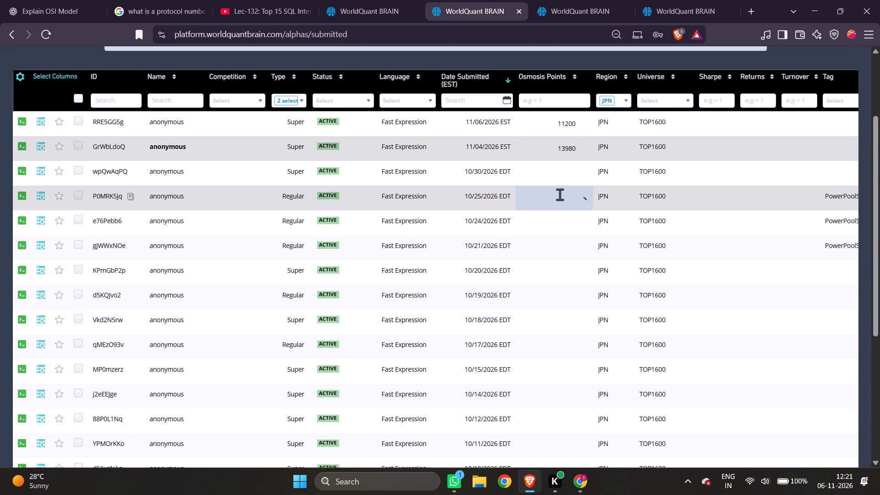
click(565, 178)
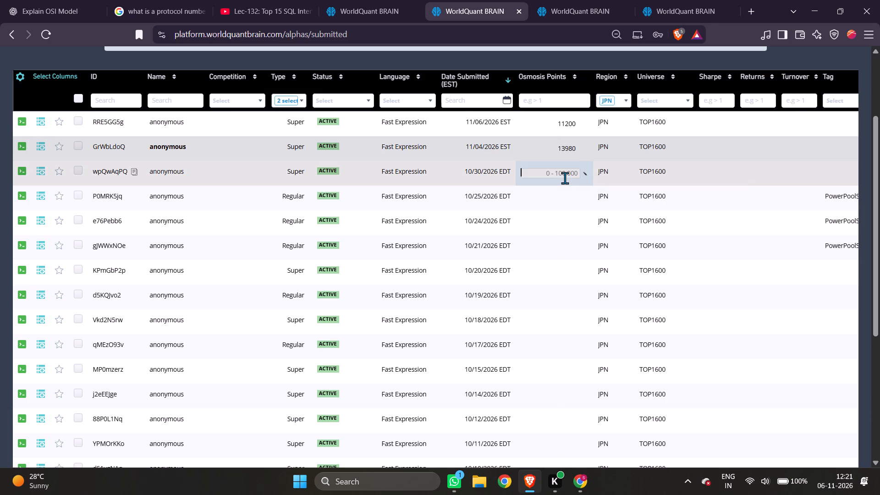
text(12)
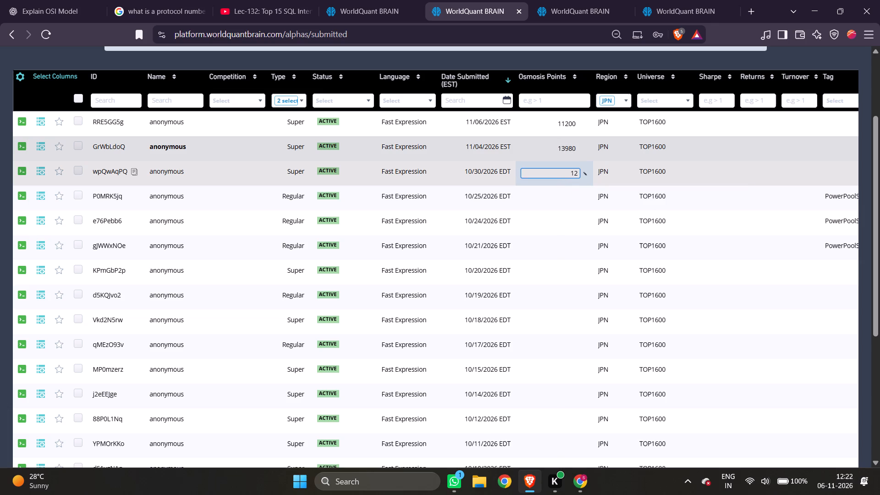
text(400)
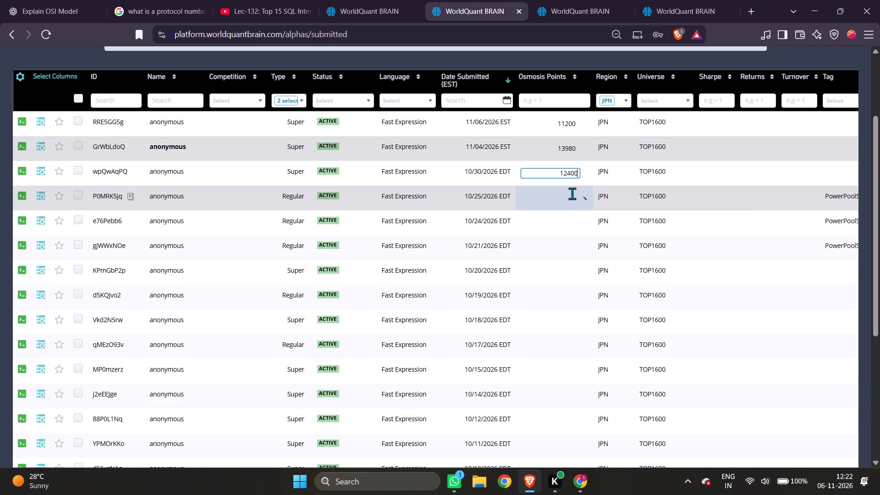
click(373, 195)
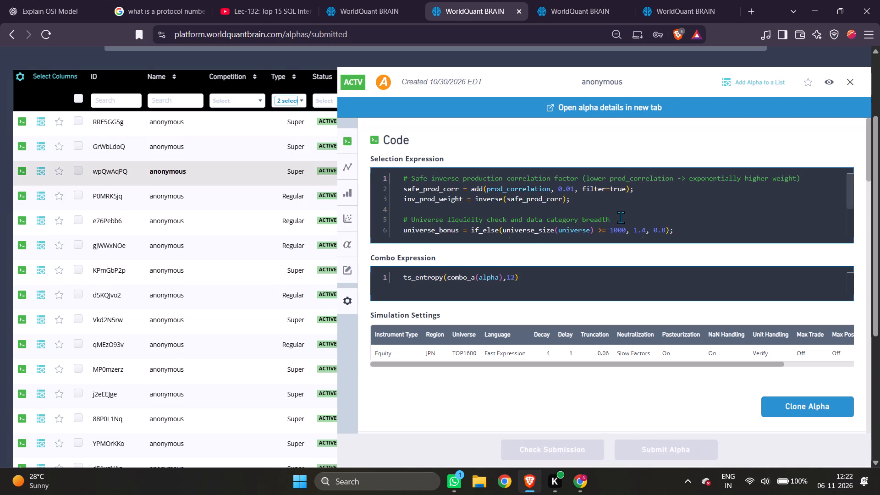
click(847, 78)
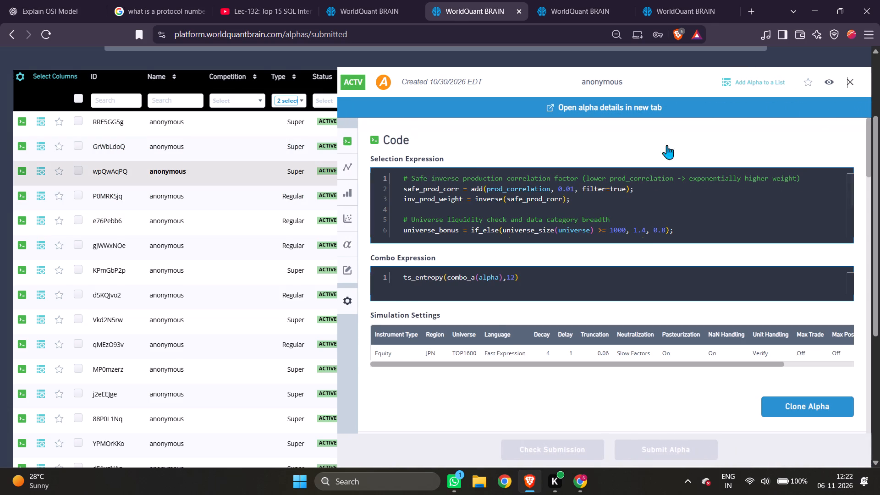
Check the details of JPN Regular alpha P0MRK5jq and set its Osmosis points to 7800.
click(272, 195)
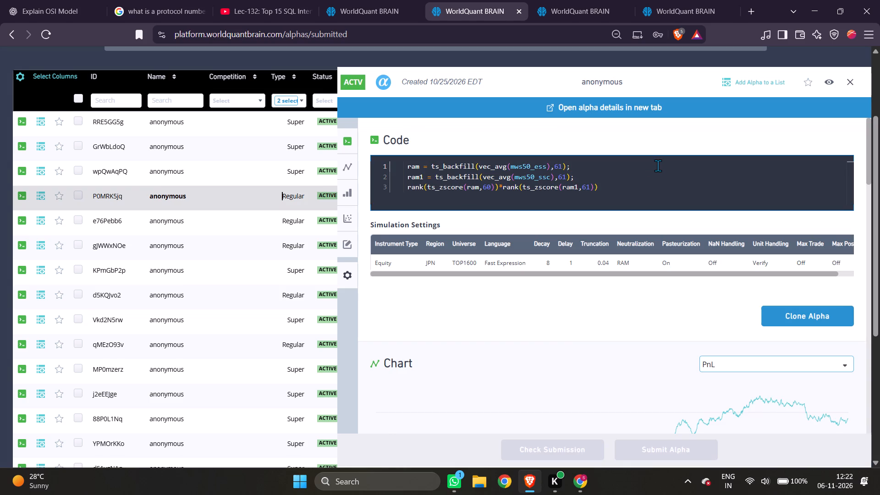
click(847, 81)
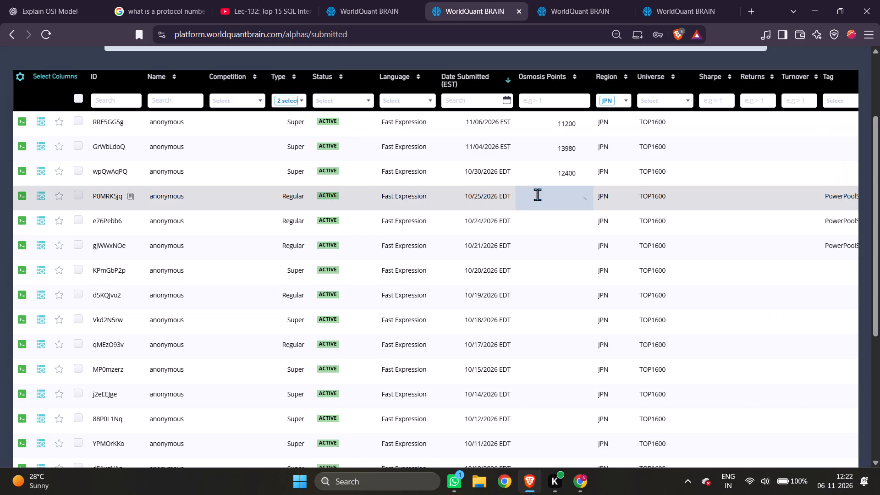
click(564, 200)
text(7800)
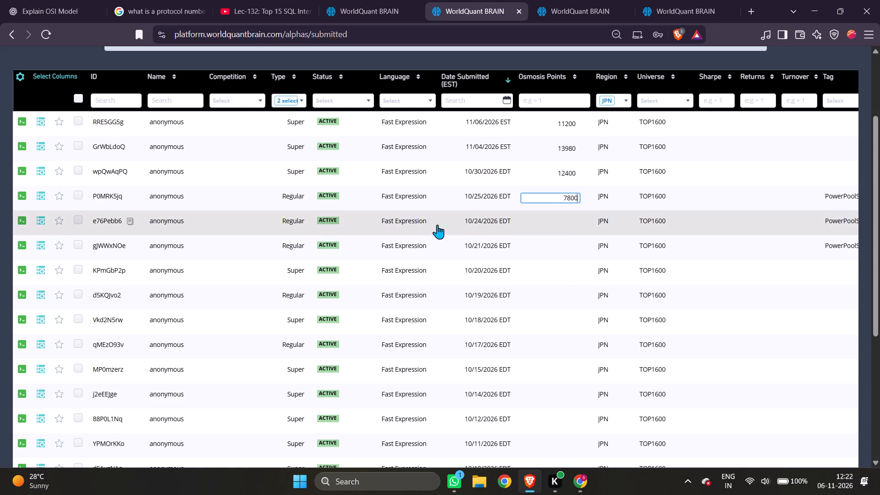
click(440, 221)
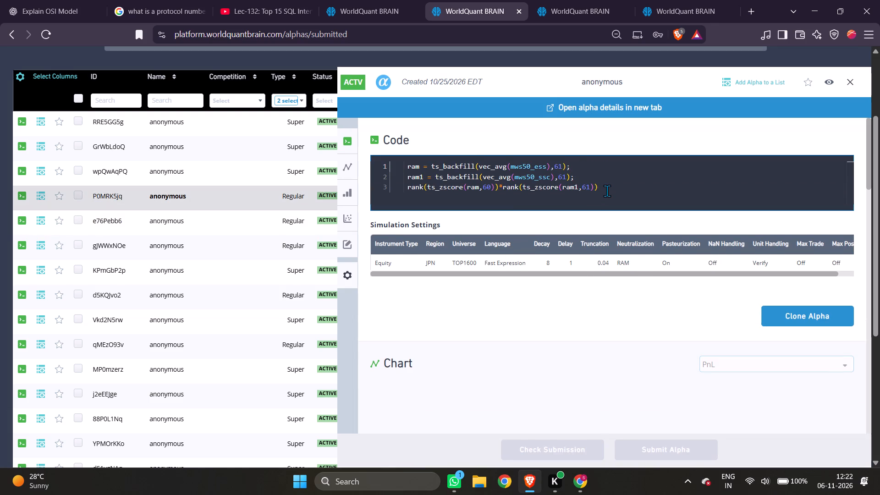
Check the details of JPN Regular alpha gJWWxNOe and set its Osmosis points to 8500.
click(280, 219)
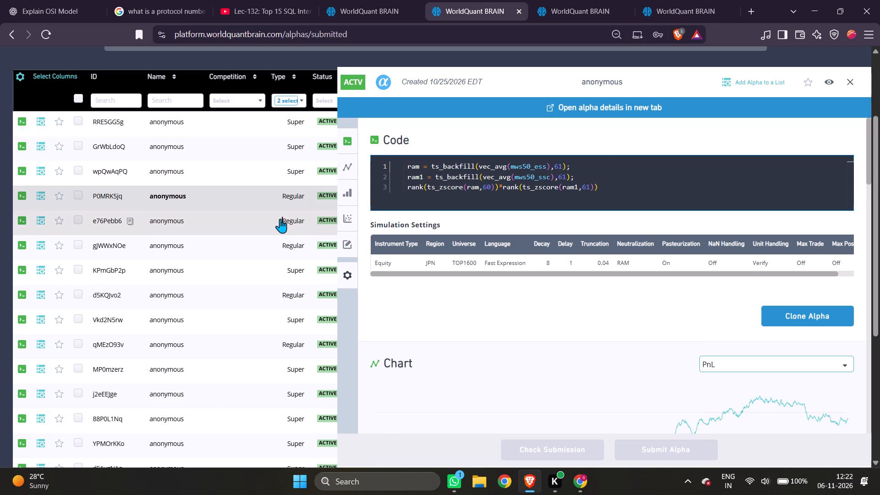
click(285, 245)
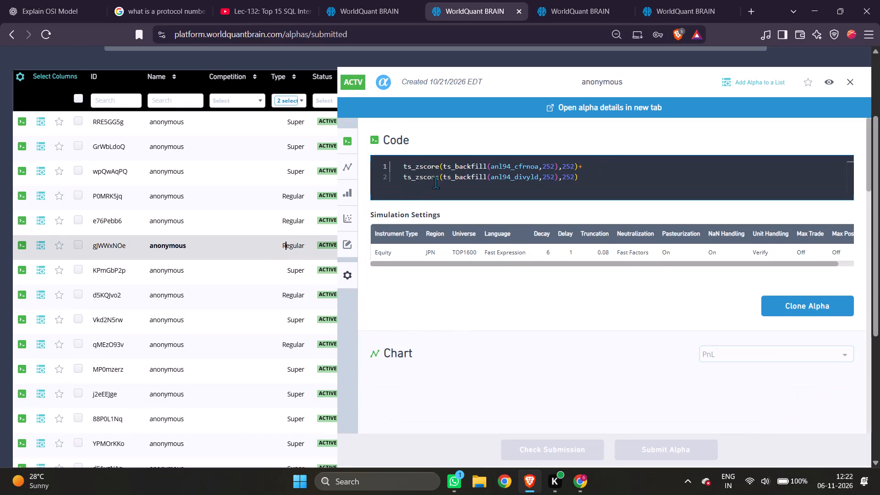
click(855, 82)
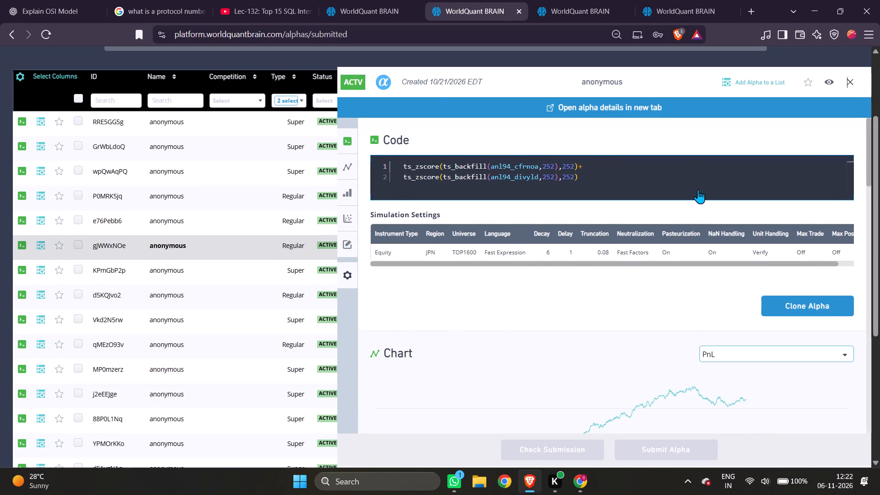
click(565, 252)
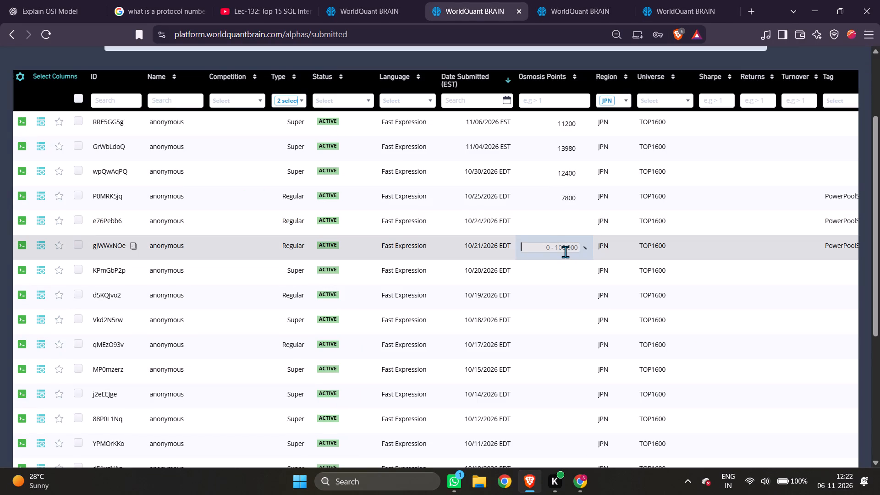
text(8500)
Check the details of JPN Super alpha KPmGbP2p and enter 99000 as its Osmosis points.
click(563, 279)
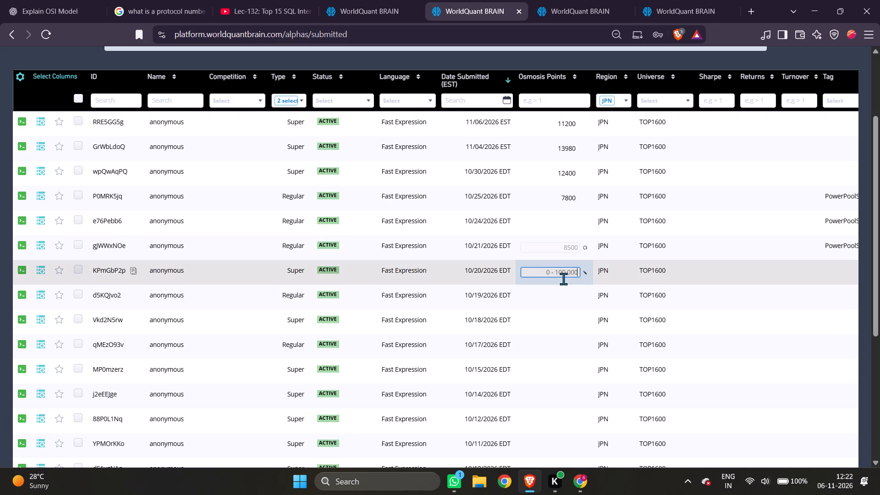
click(292, 271)
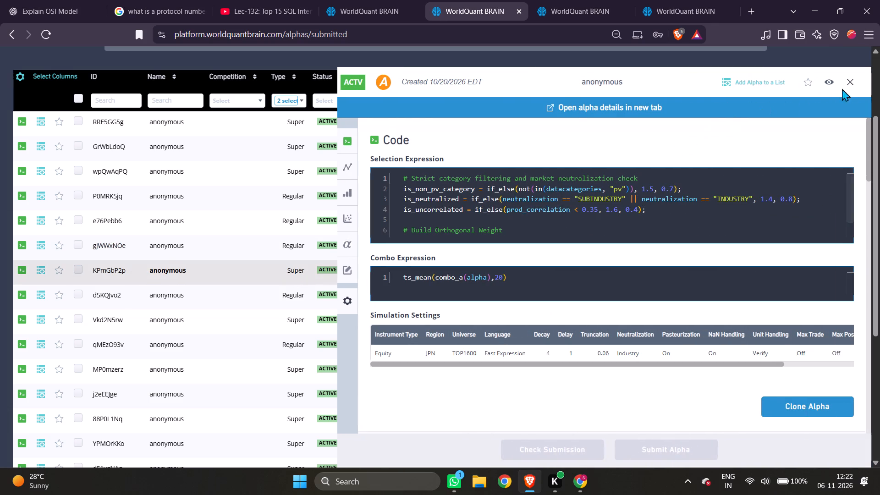
click(854, 84)
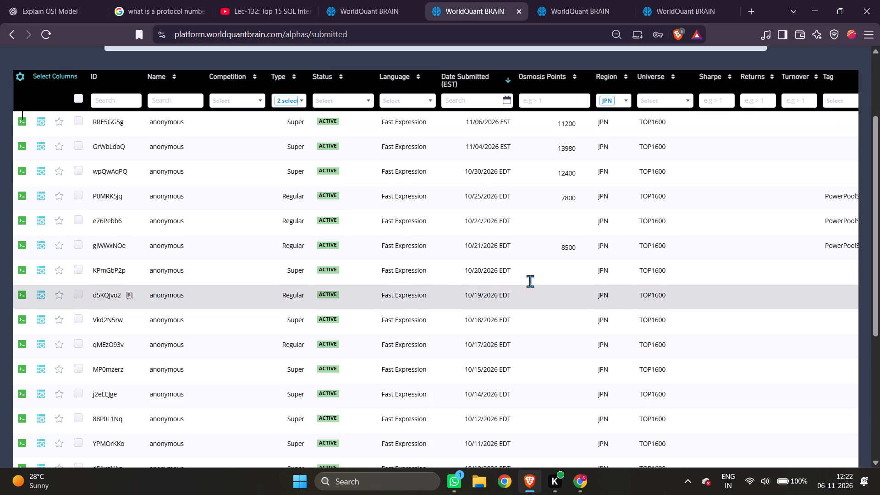
click(559, 275)
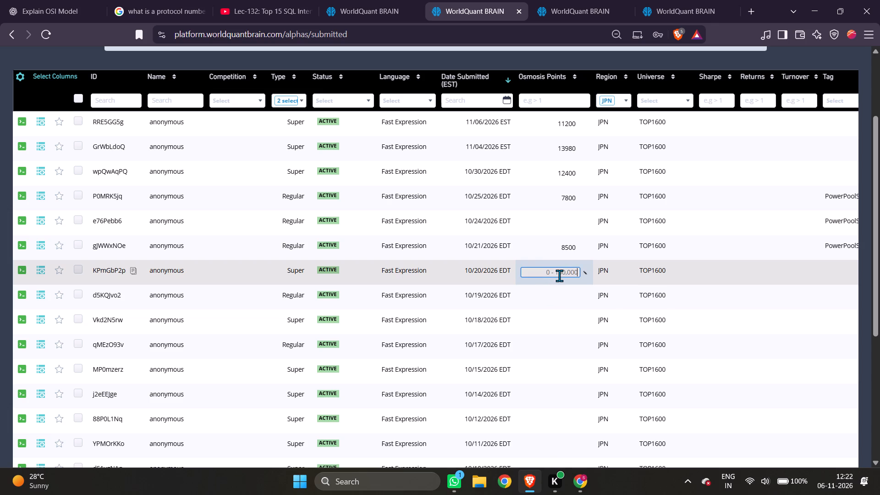
key(9)
text(900)
key(0)
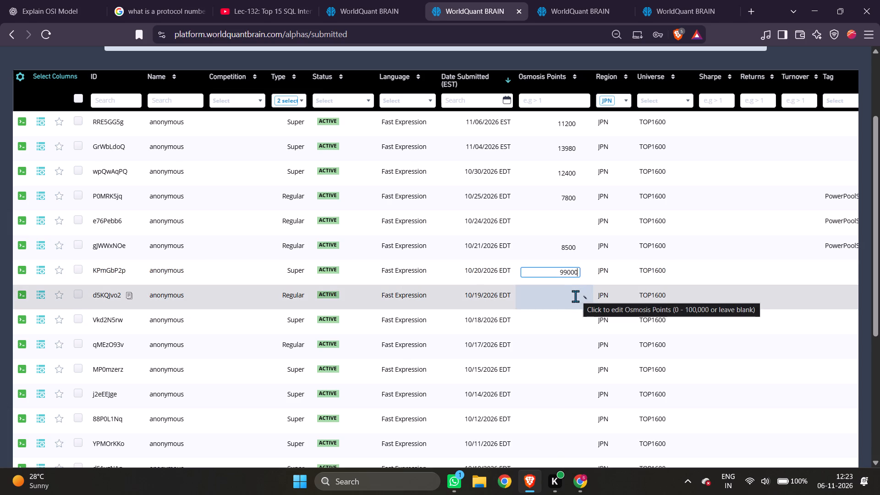
key(BackSpace)
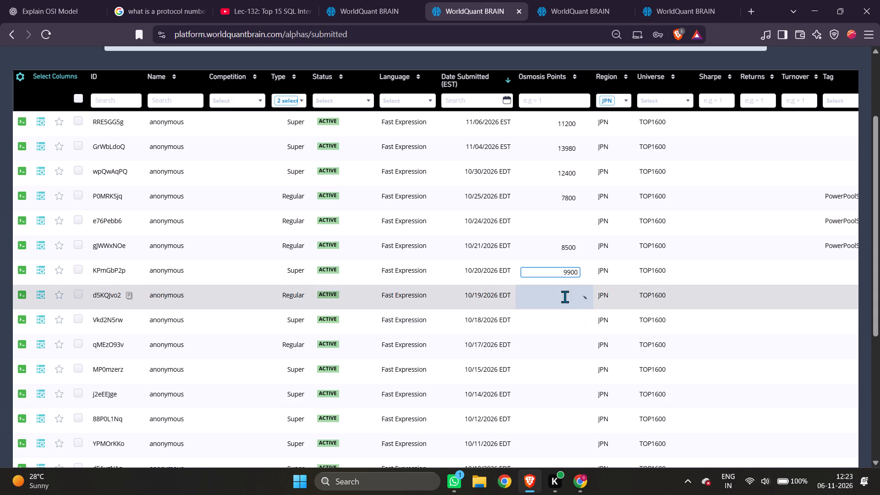
click(351, 299)
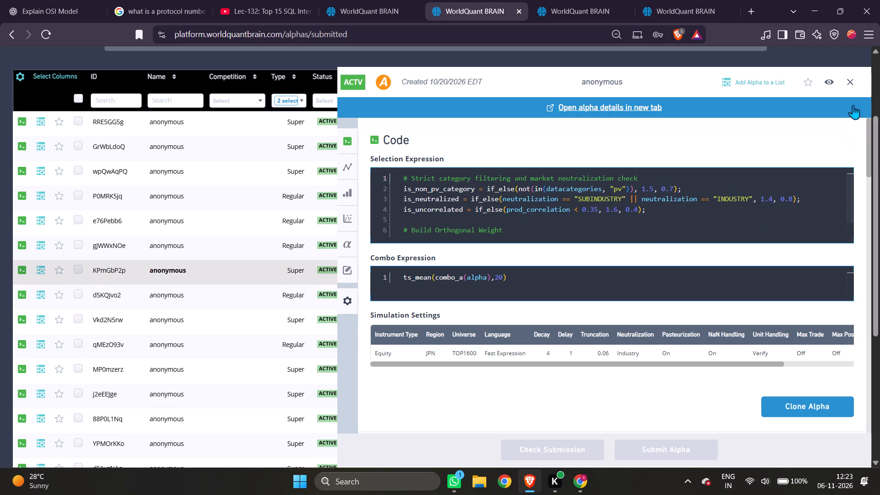
click(847, 82)
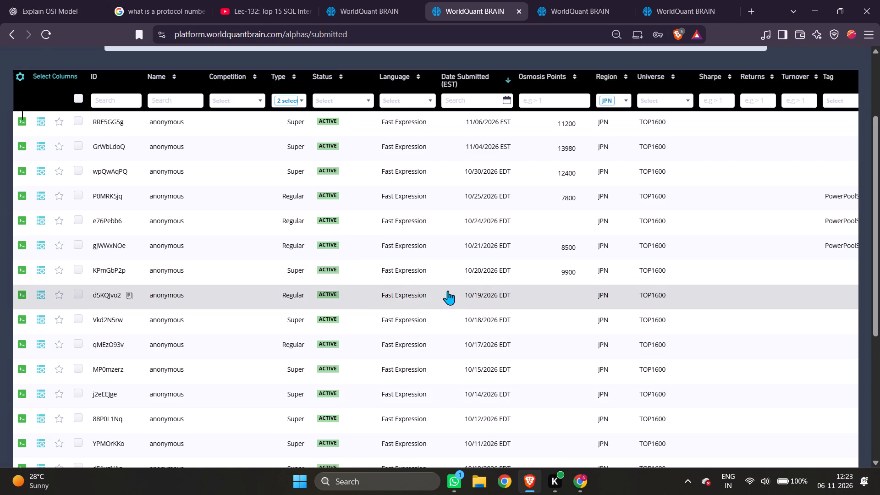
Check the code and simulation settings of JPN Regular alphas d5KQJvo2 and qMEzO93v.
click(387, 289)
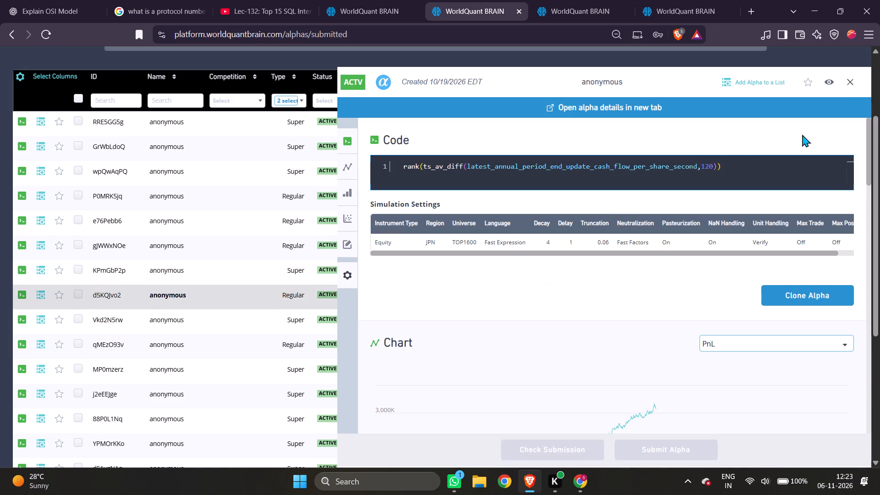
click(852, 86)
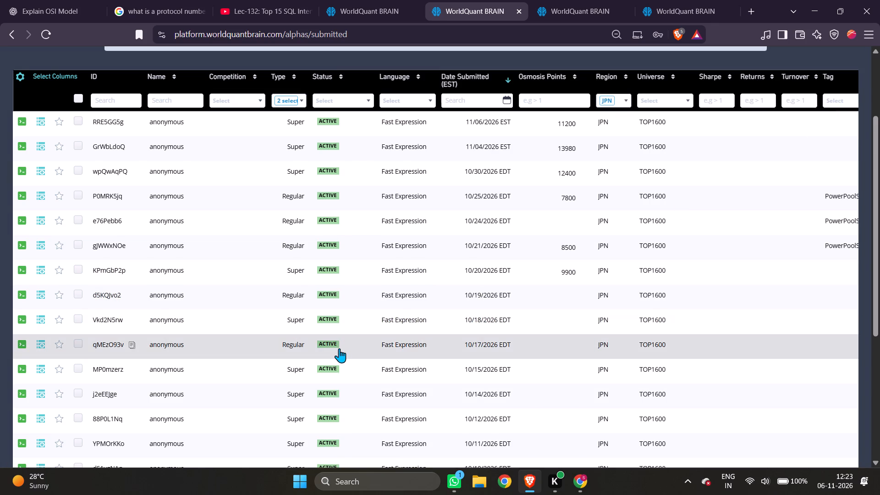
click(351, 346)
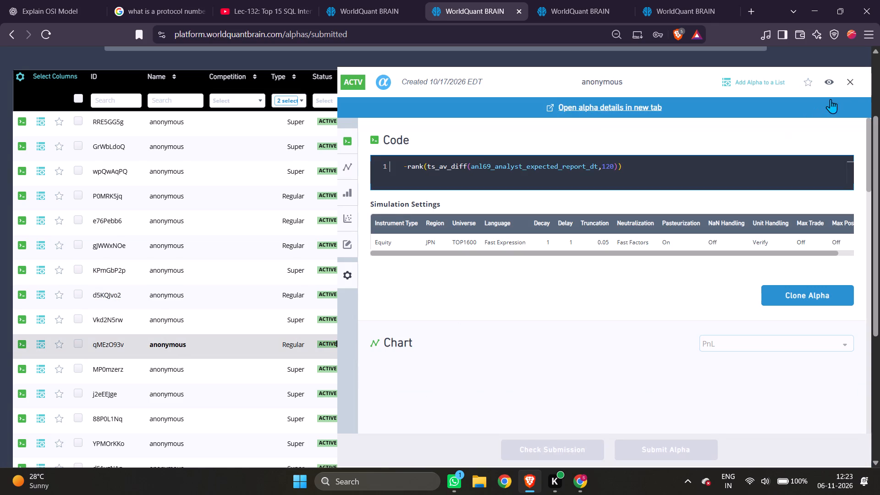
click(849, 81)
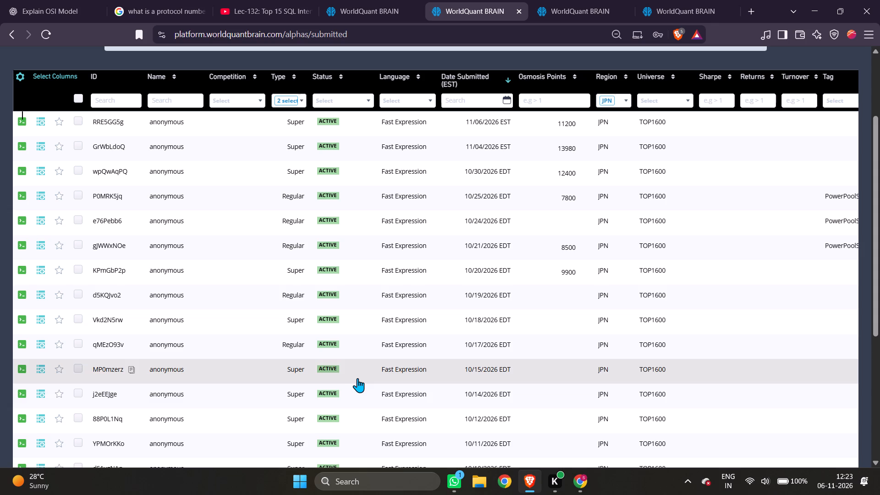
Clear the Osmosis points of the older JPN Super alphas omW7Jwln, qM06GQl2 and XgJ9kMGa.
scroll(357, 416, down, 4)
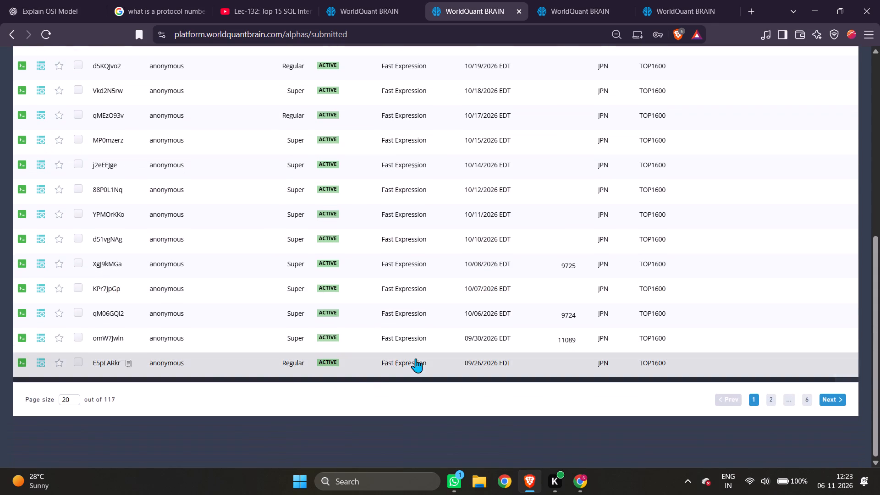
click(565, 341)
key(space)
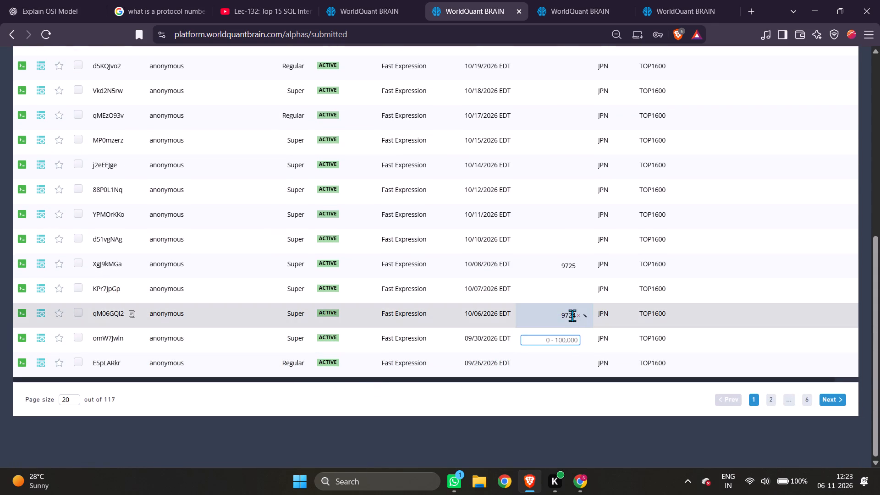
click(572, 315)
key(space)
click(562, 262)
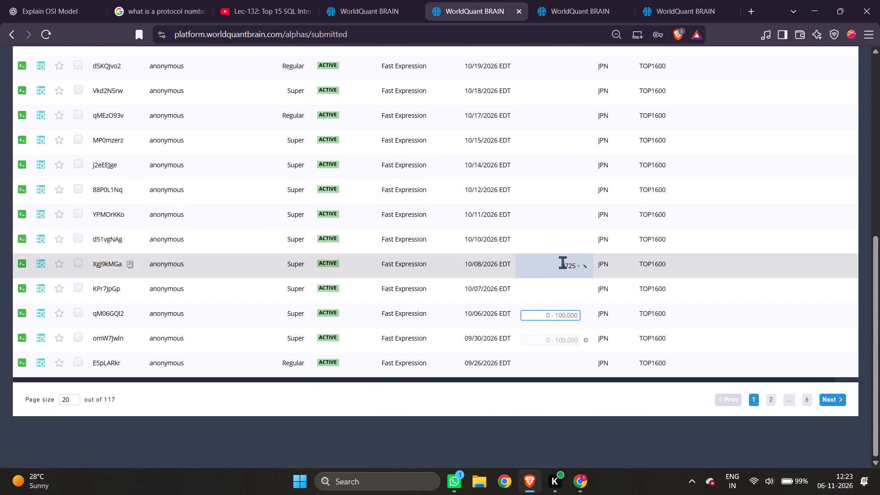
key(space)
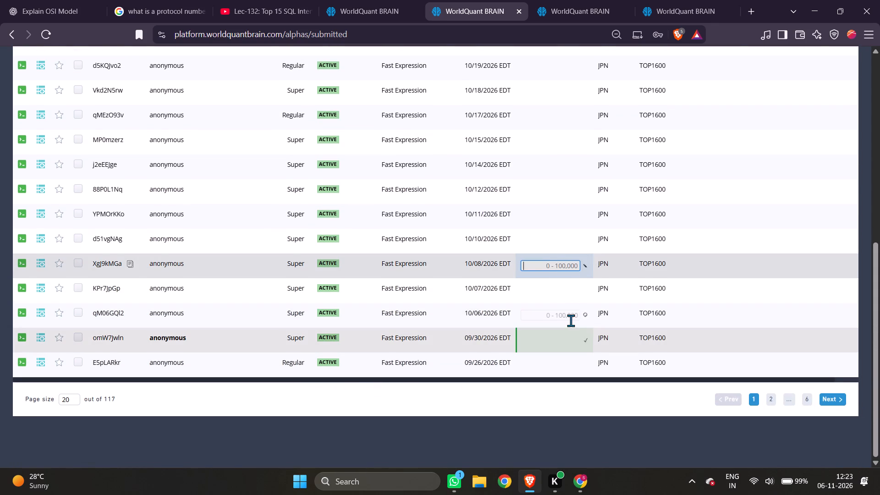
scroll(571, 320, up, 3)
scroll(561, 275, up, 1)
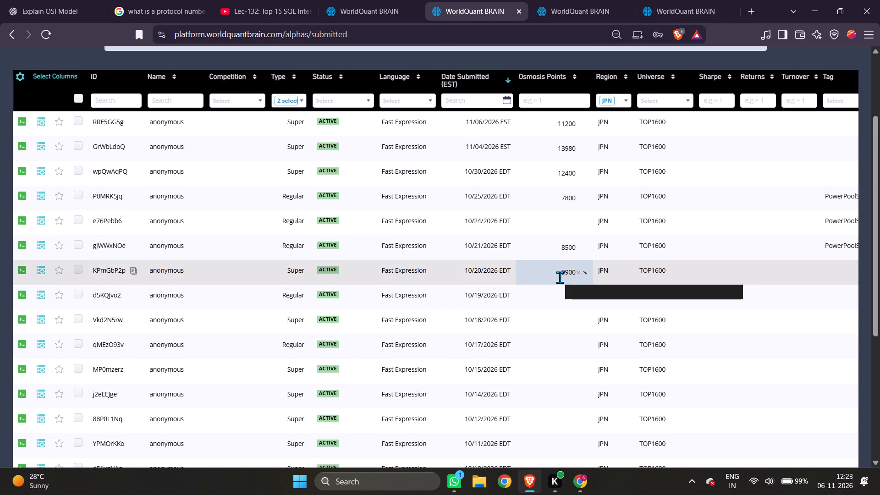
click(369, 217)
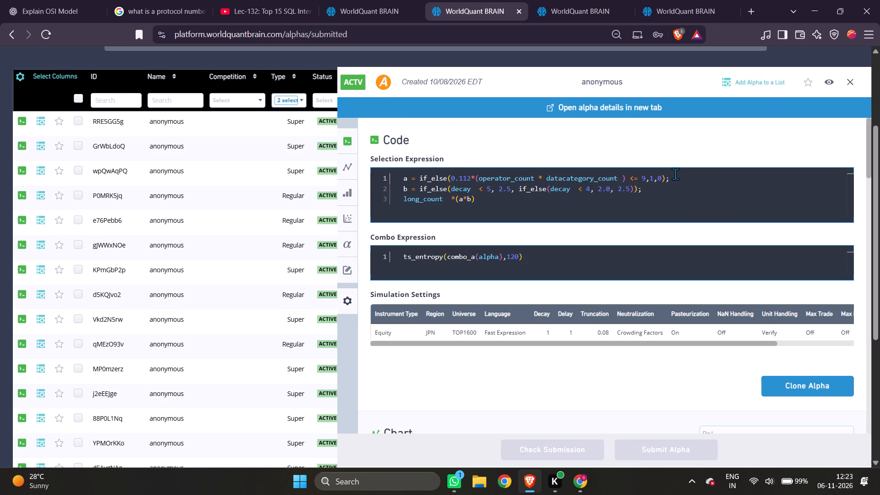
Check the details of JPN Regular alphas gJWWxNOe and e76Pebb6, and set e76Pebb6's Osmosis points to 7800.
click(292, 244)
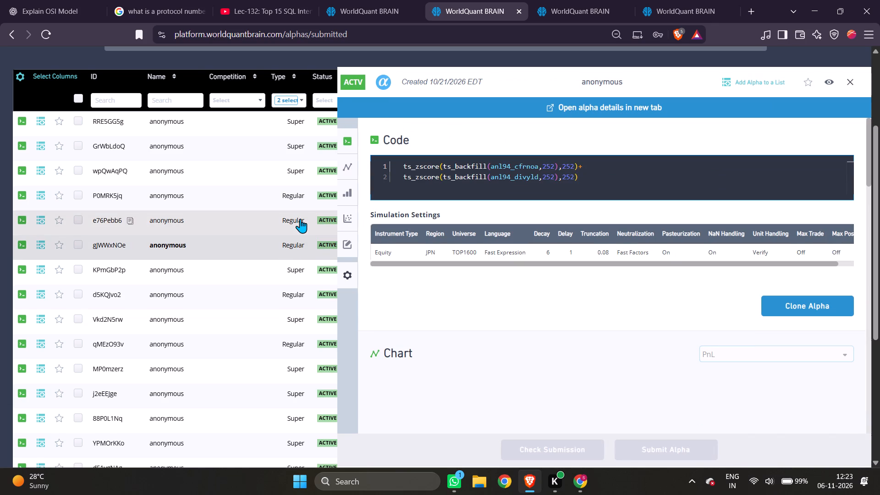
click(300, 219)
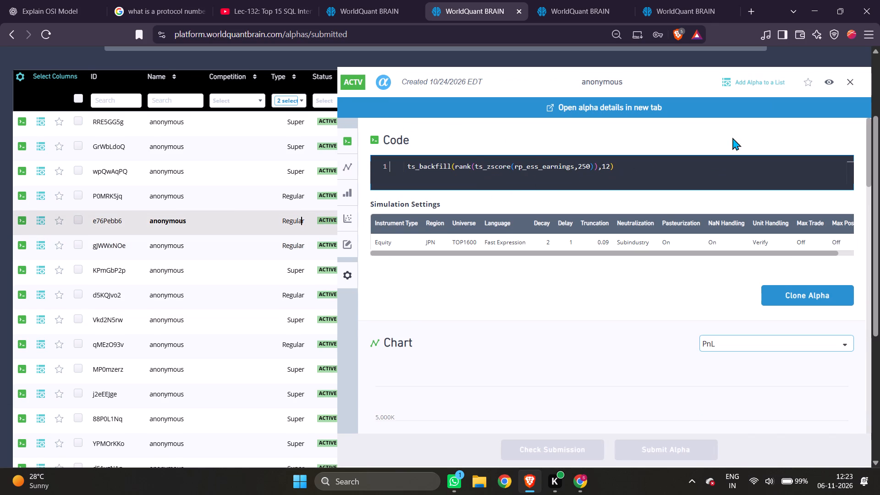
click(852, 82)
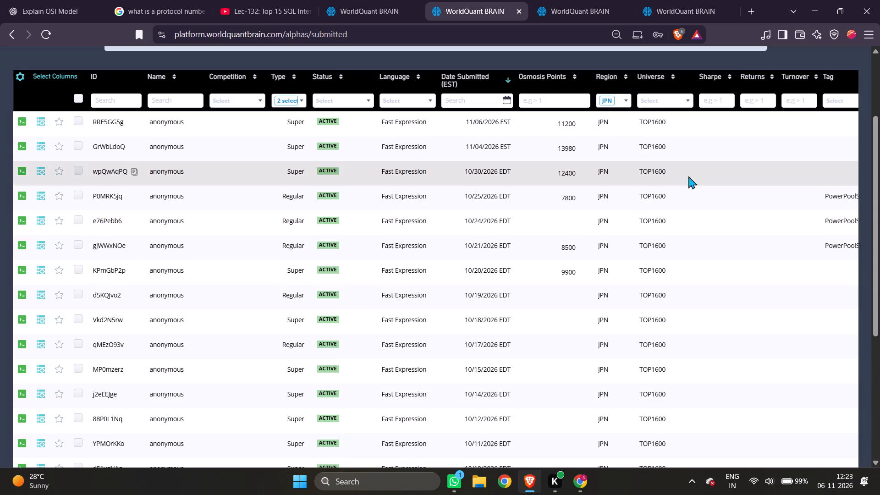
click(568, 226)
text(780)
key(0)
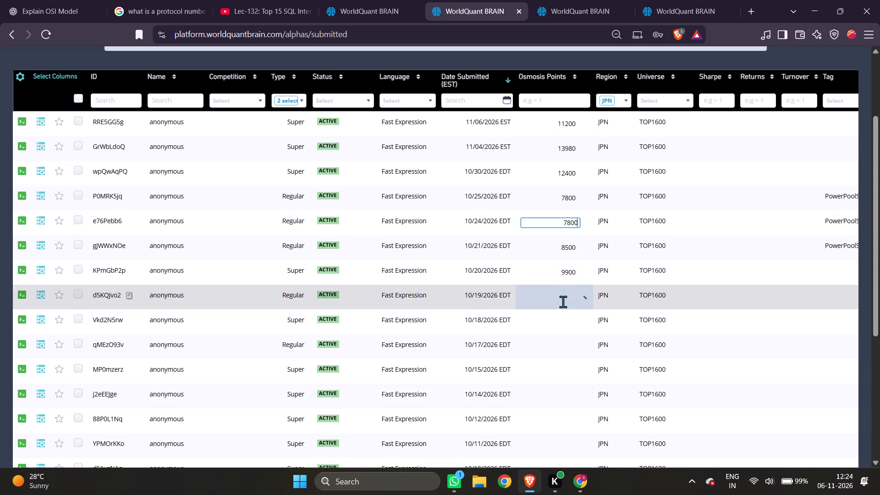
click(443, 302)
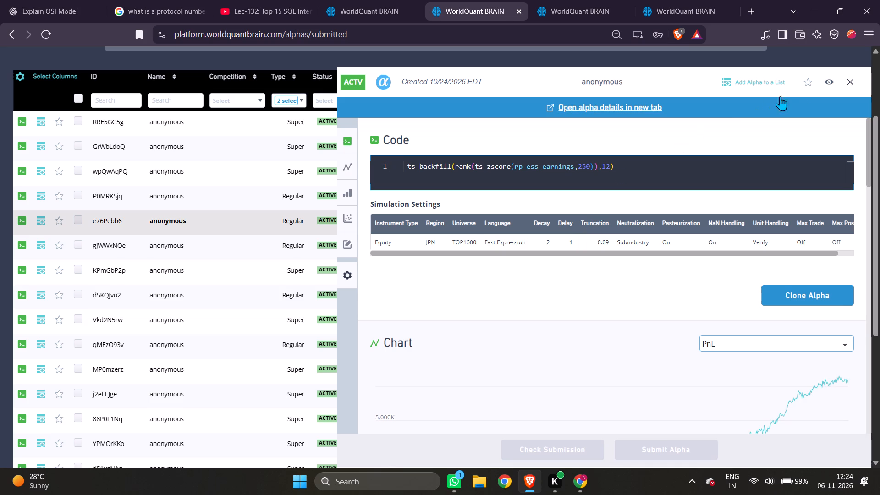
click(844, 82)
click(848, 82)
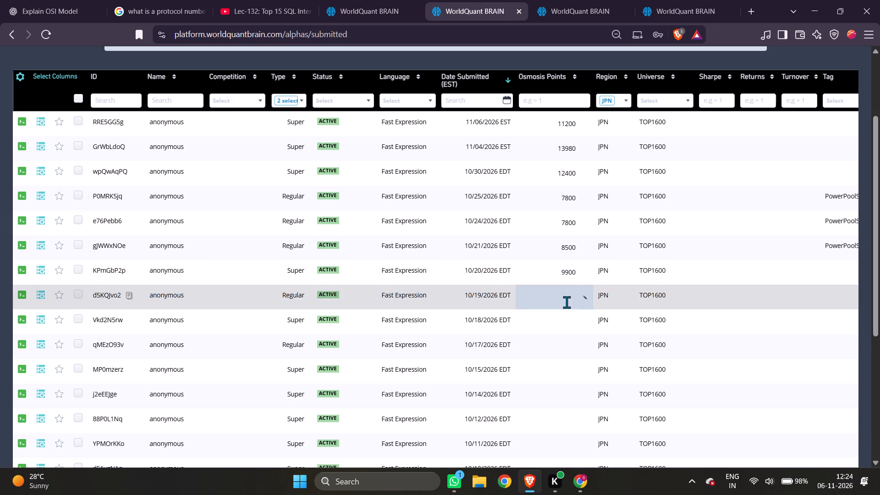
Examine the details of the JPN Regular alphas without points: d5KQJvo2, E5pLARkr and qMEzO93v.
click(445, 297)
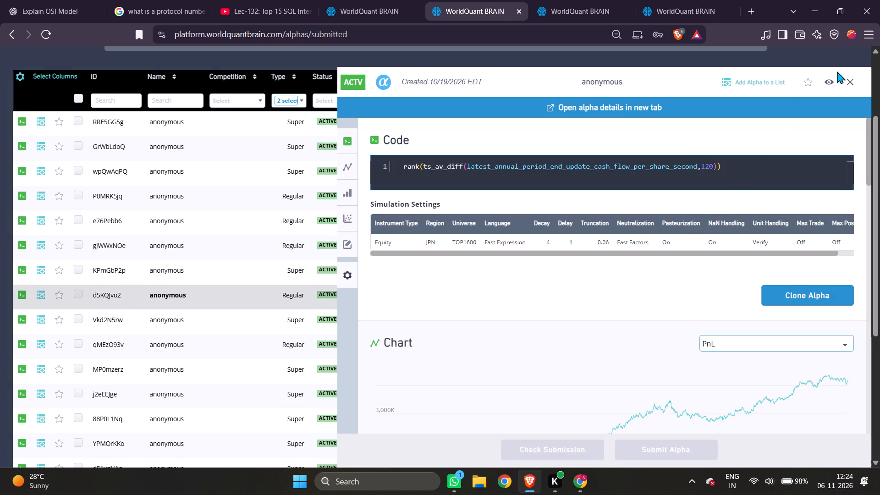
click(853, 79)
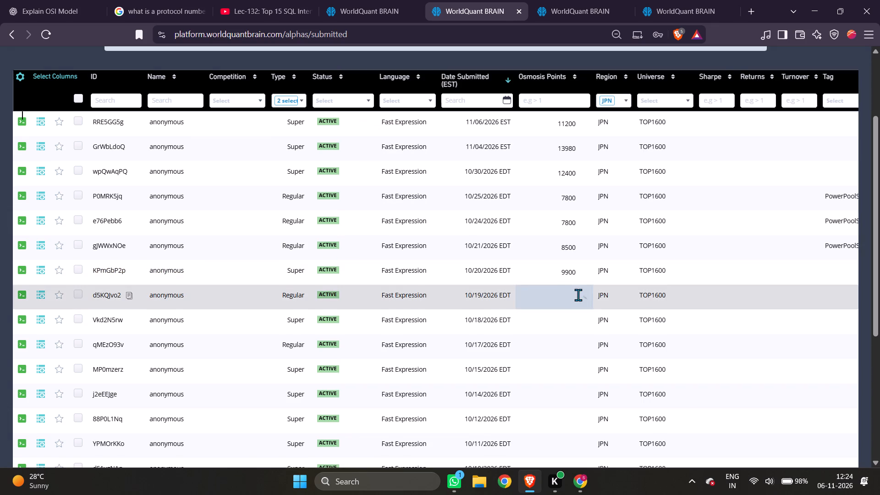
scroll(429, 328, down, 1)
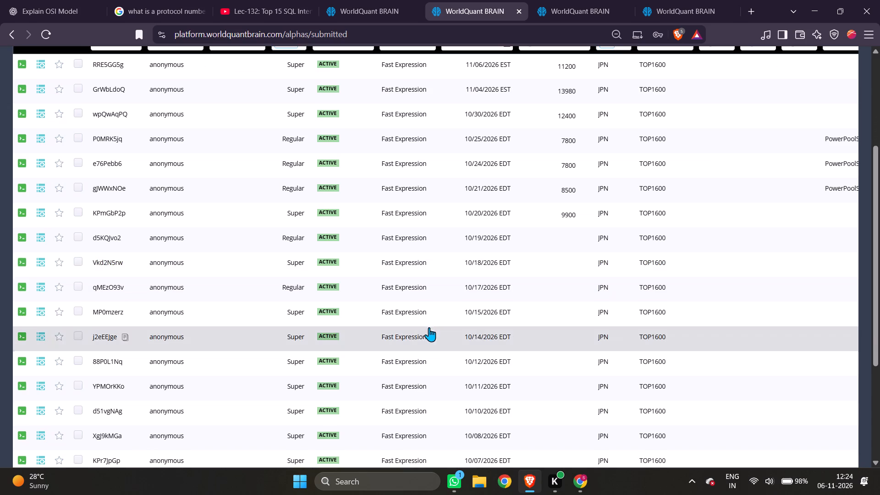
scroll(444, 309, down, 3)
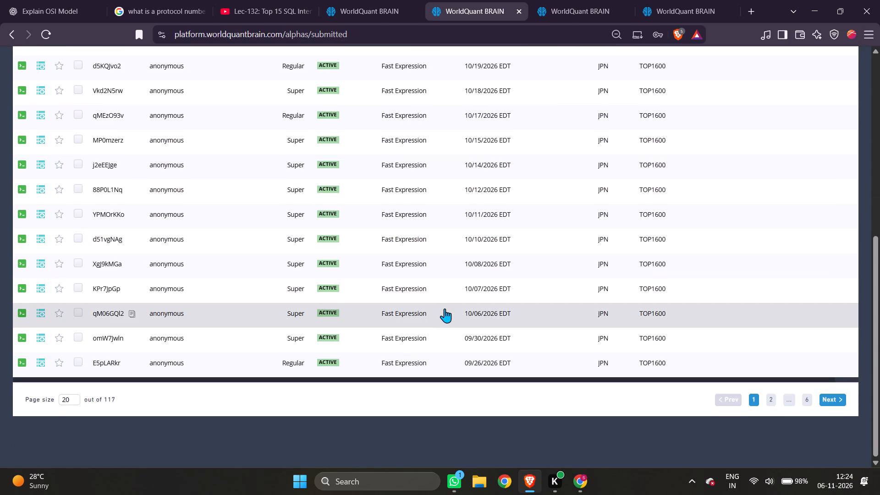
scroll(445, 308, down, 1)
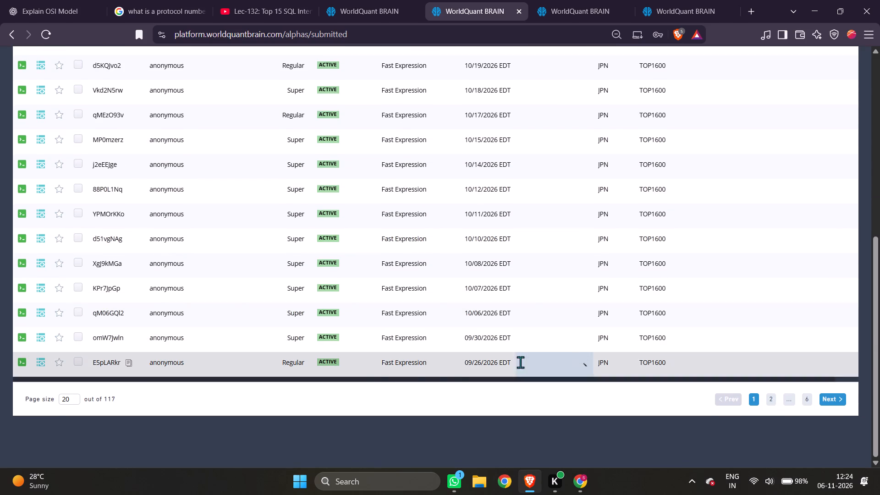
click(363, 365)
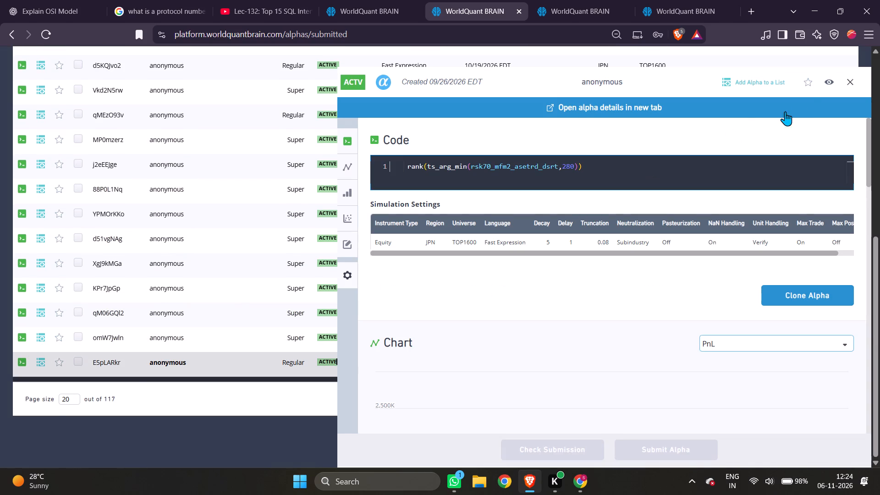
click(844, 79)
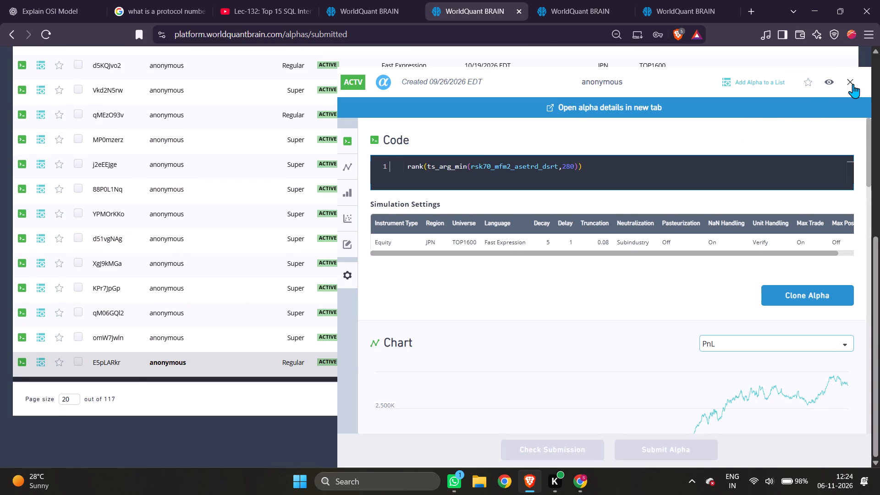
click(853, 84)
scroll(507, 302, up, 2)
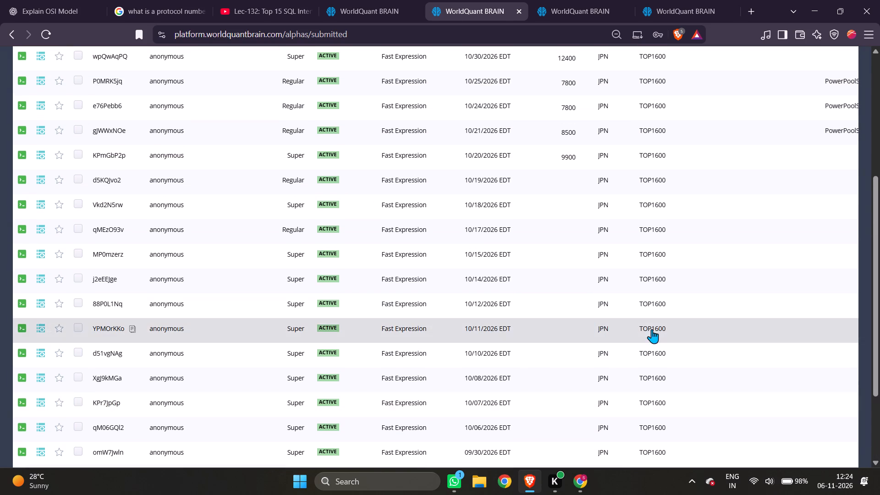
click(312, 229)
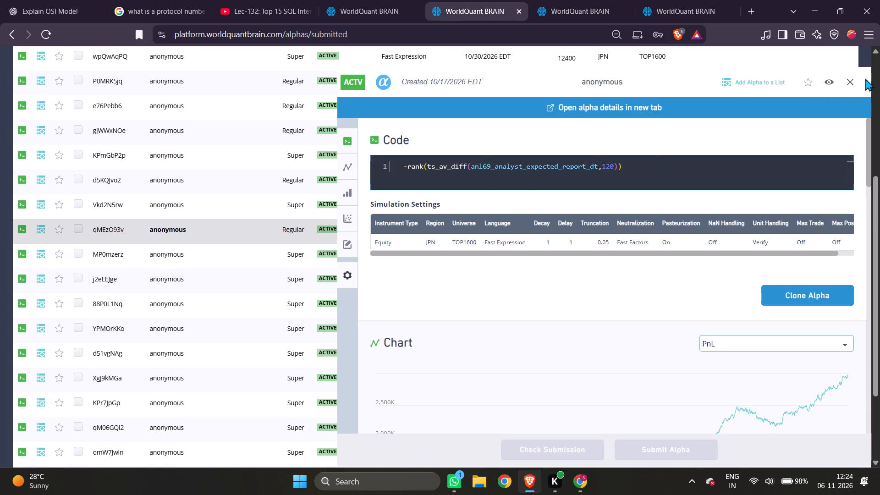
click(847, 83)
scroll(505, 347, up, 2)
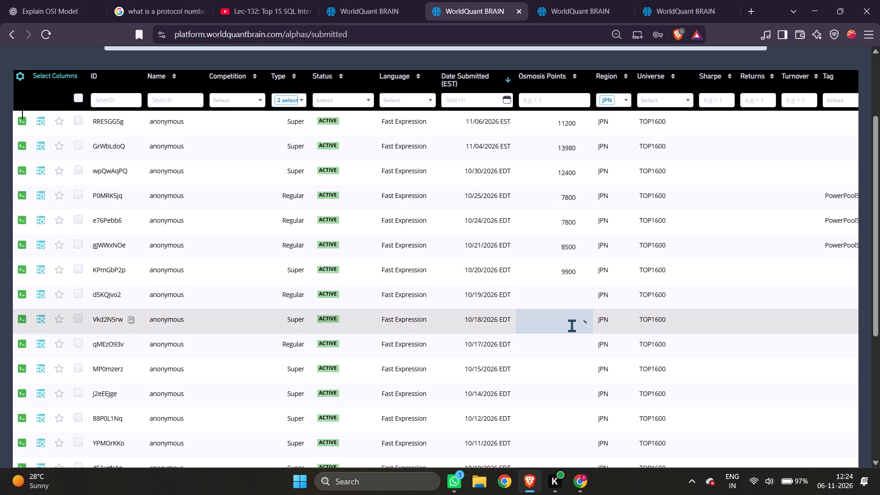
On the second page of the JPN list, examine the code and simulation settings of Regular alphas LLNANa1a, E5p56wj0 and Vkav2Pzb.
scroll(572, 302, down, 5)
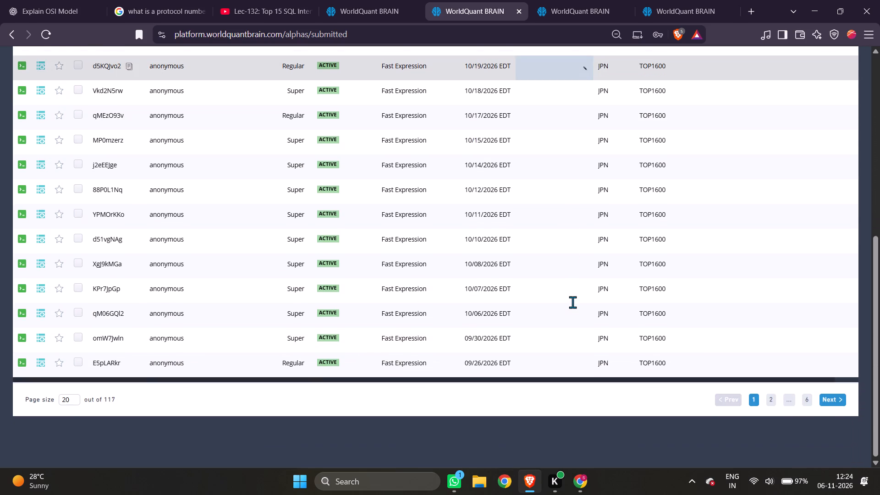
click(766, 394)
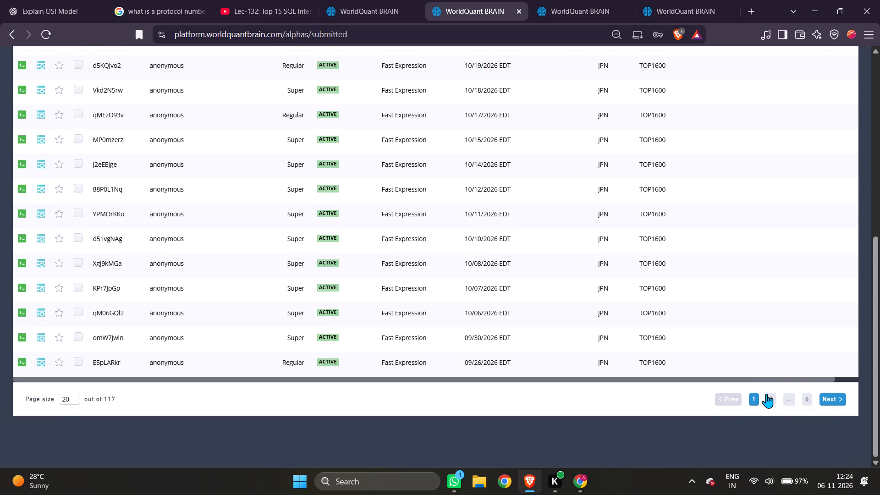
scroll(633, 366, up, 4)
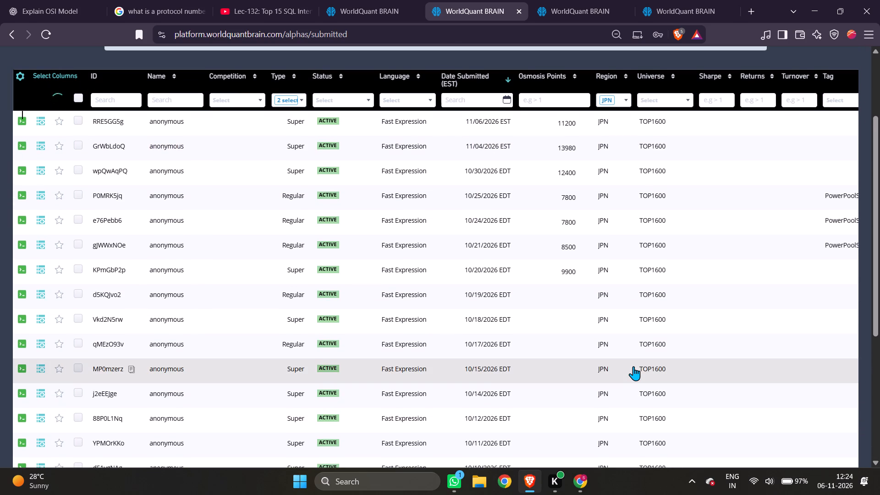
scroll(633, 366, down, 3)
scroll(633, 366, up, 3)
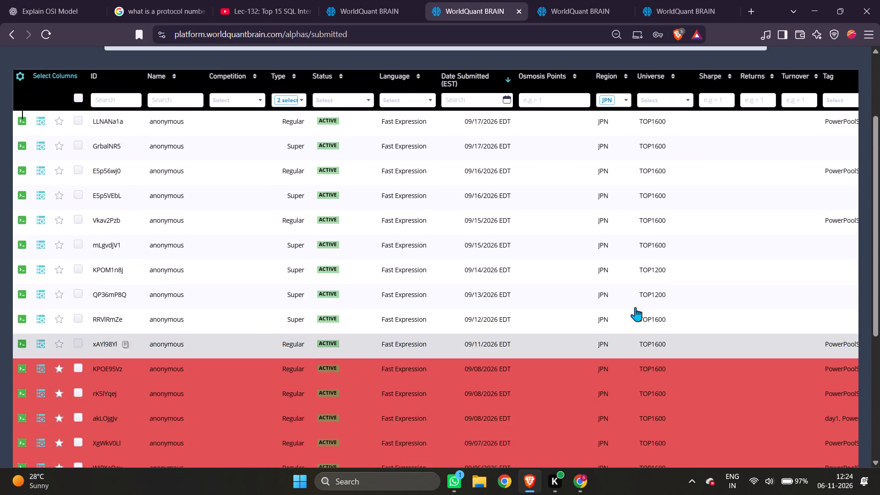
click(280, 122)
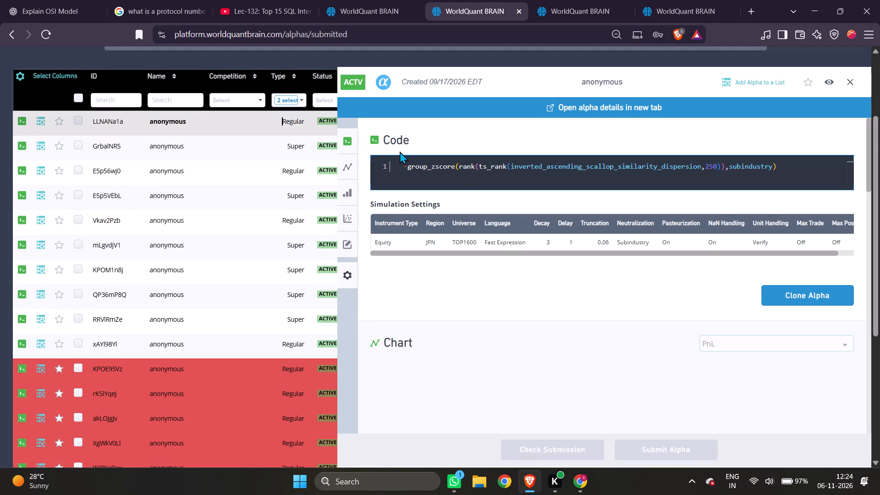
click(247, 168)
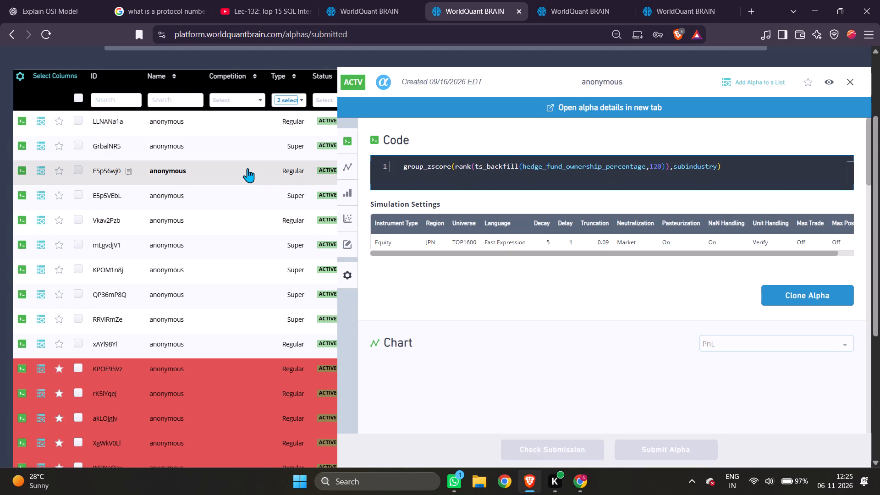
click(267, 217)
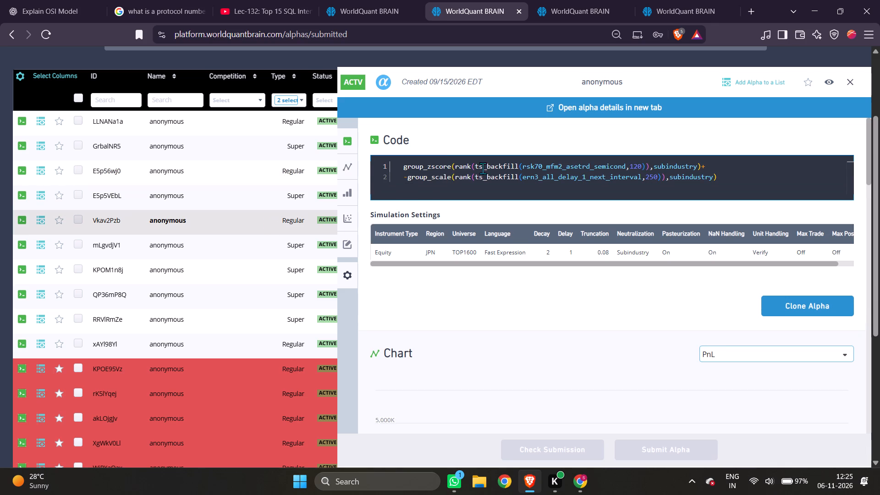
Set the Osmosis points of JPN Regular alpha Vkav2Pzb to 8900.
click(848, 81)
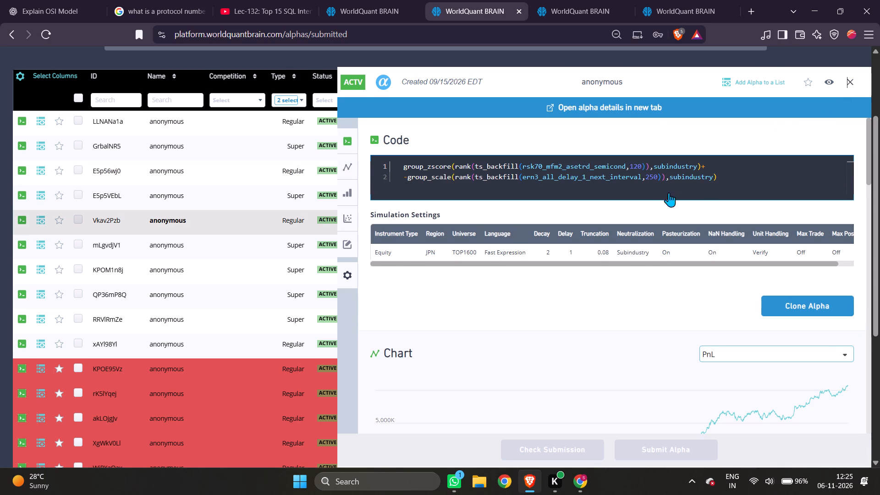
click(563, 220)
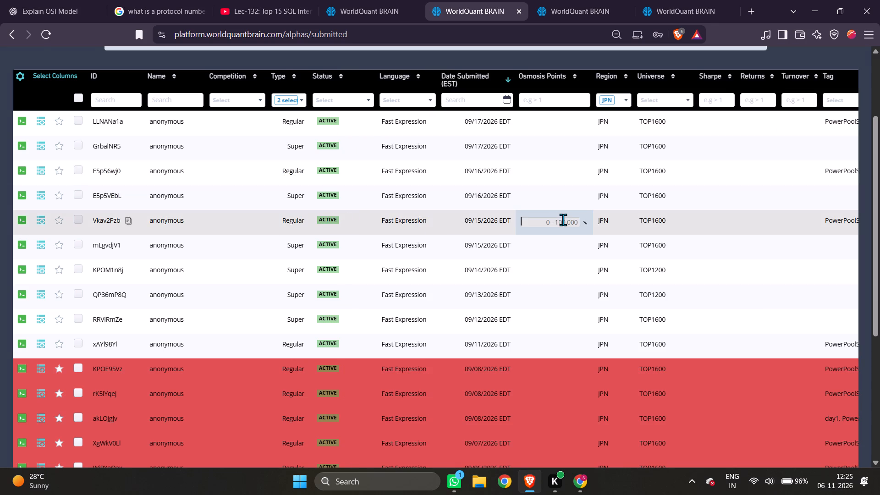
key(8)
key(9)
text(00)
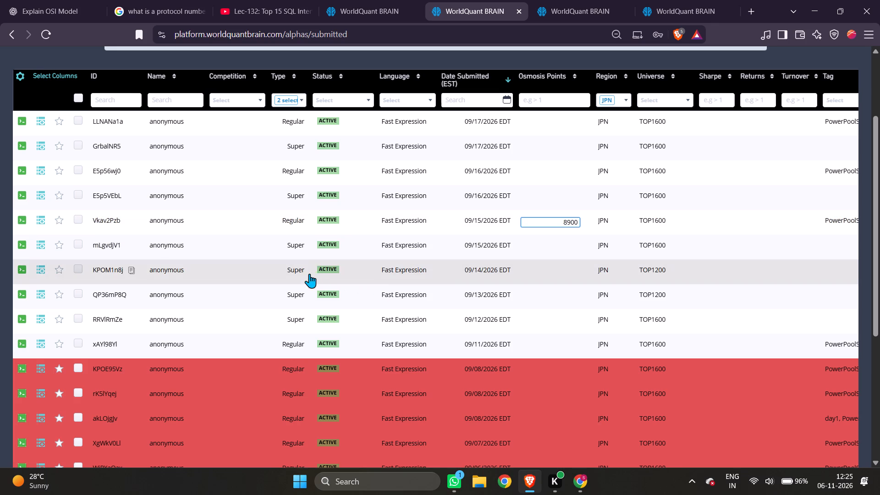
click(297, 338)
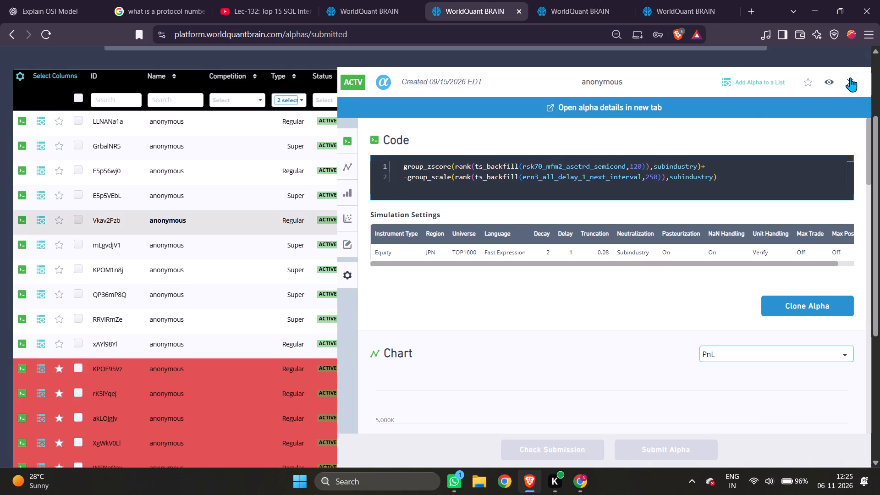
click(850, 77)
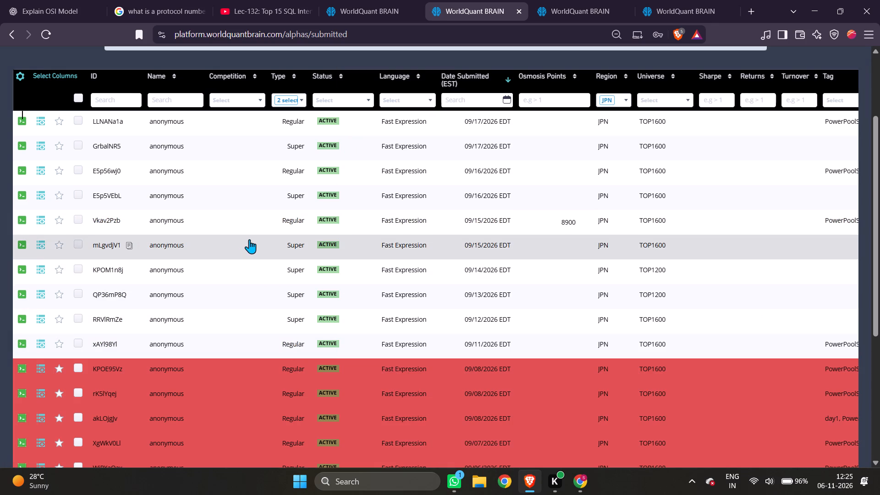
Examine the code and simulation settings of JPN Regular alphas xAYl98Yl, E5p56wj0 and LLNANa1a.
click(253, 340)
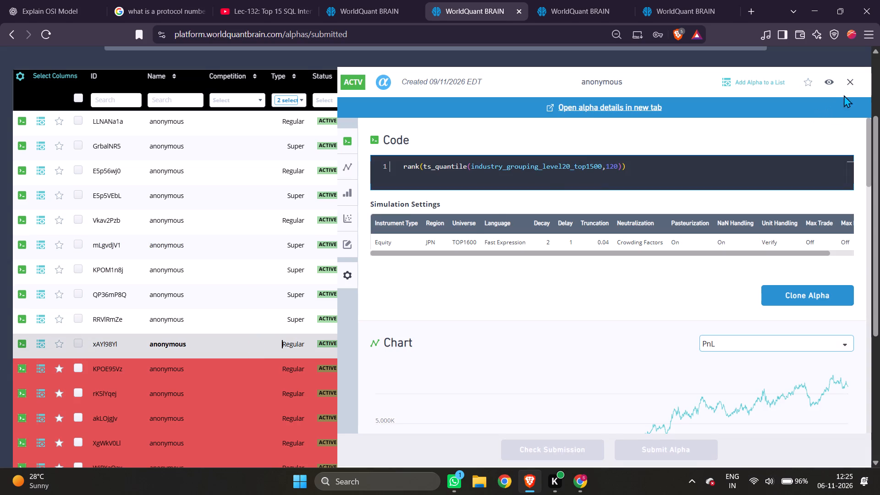
click(851, 81)
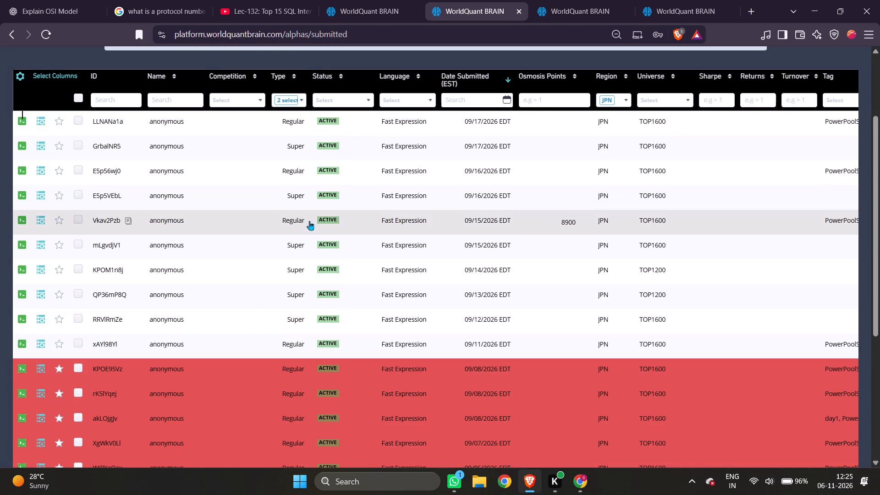
click(294, 170)
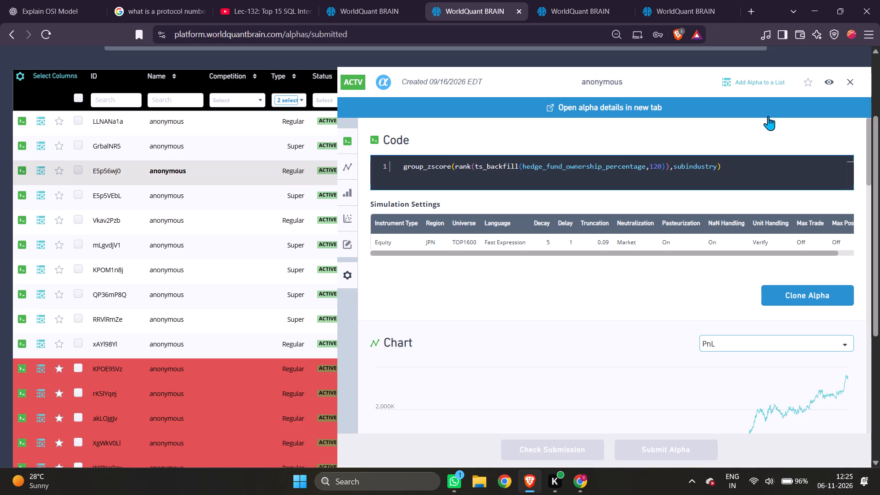
click(850, 79)
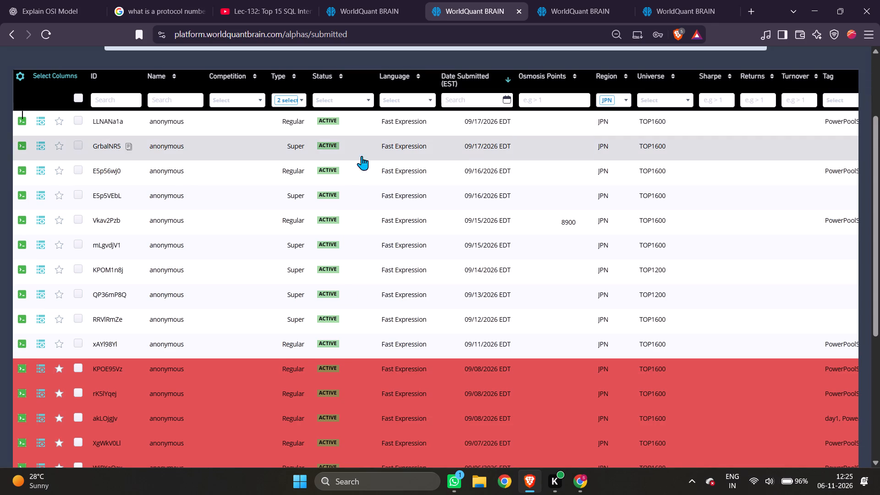
click(298, 122)
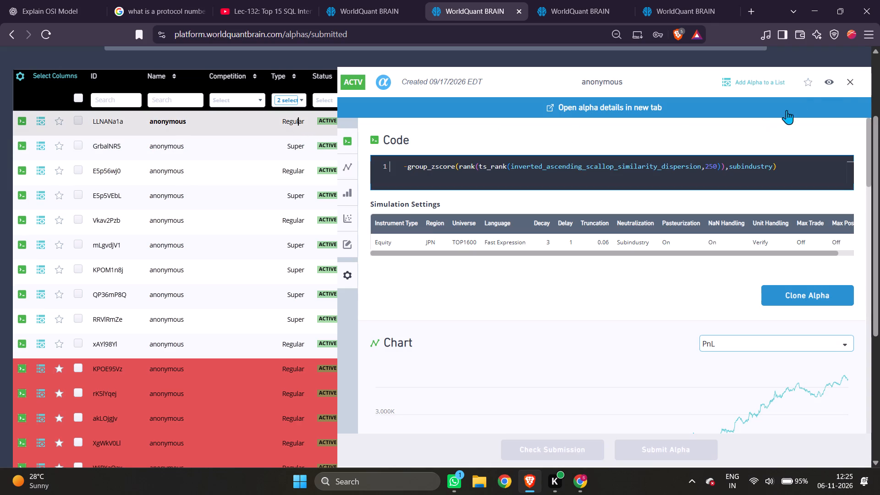
click(846, 82)
click(849, 81)
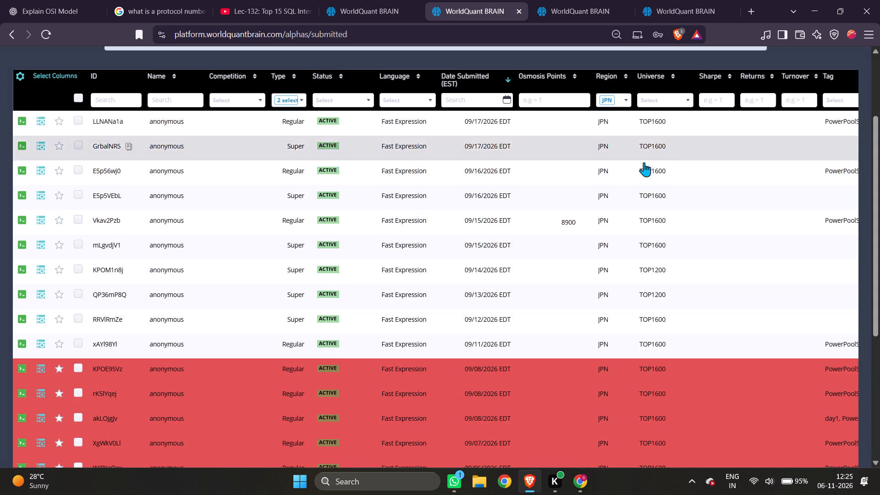
click(566, 126)
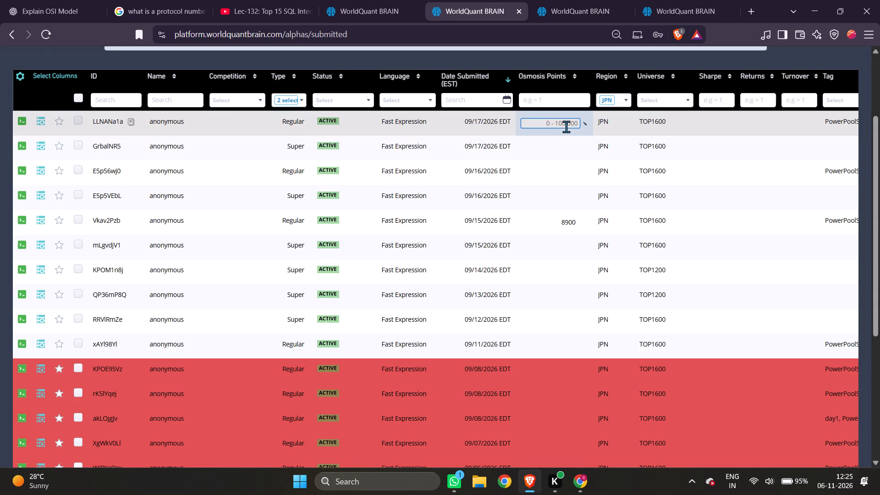
key(7)
key(BackSpace)
text(9100)
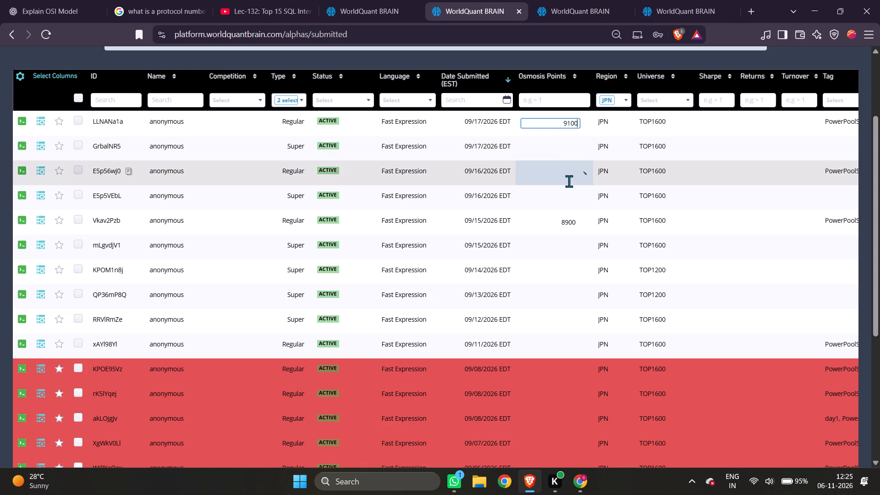
click(569, 176)
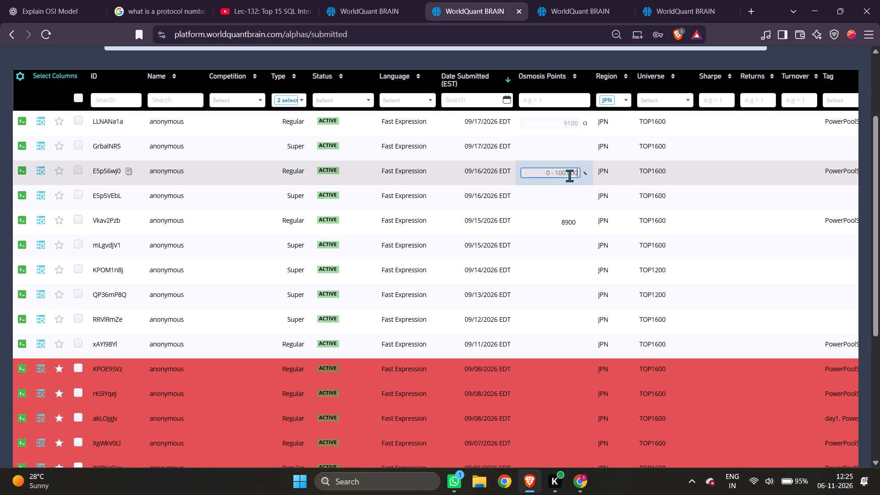
text(8999)
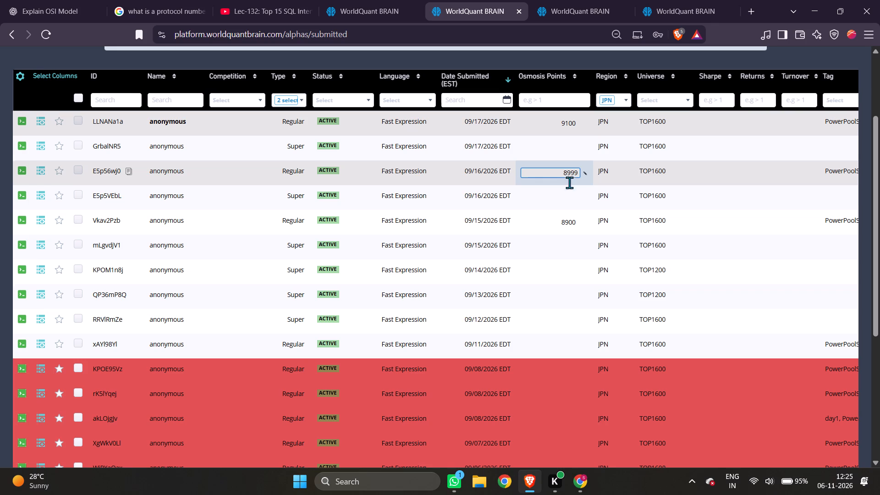
click(539, 194)
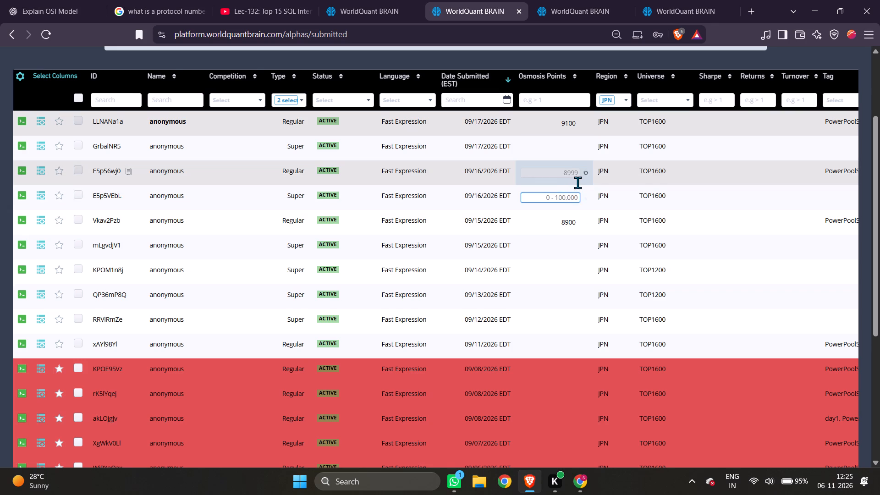
Review the Osmosis points on the second page of JPN alphas and recheck the details of Regular alpha Vkav2Pzb.
scroll(577, 182, up, 4)
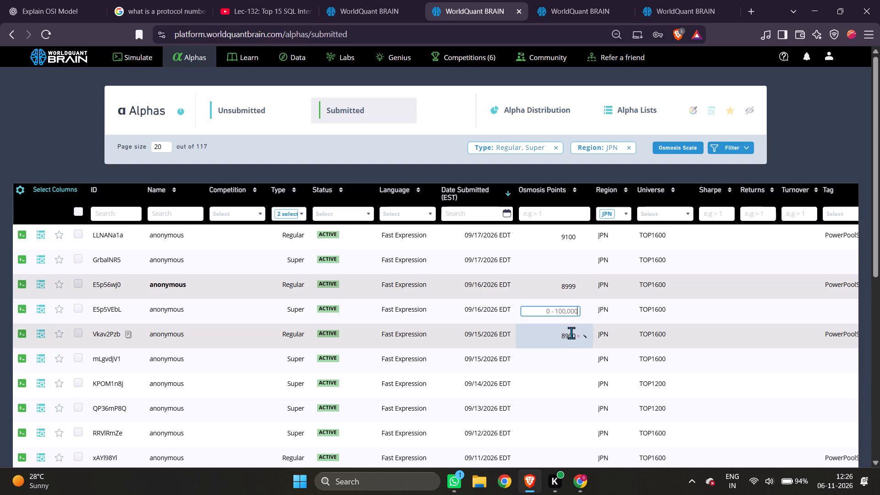
scroll(552, 242, down, 7)
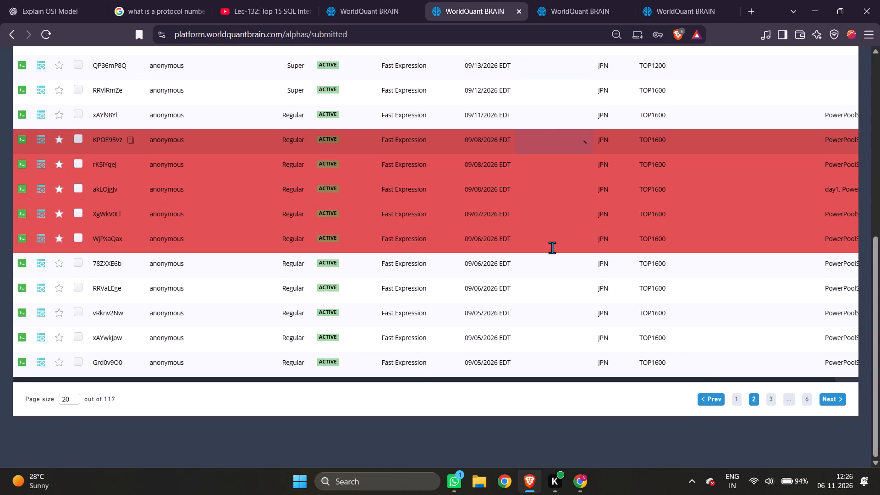
scroll(621, 339, up, 5)
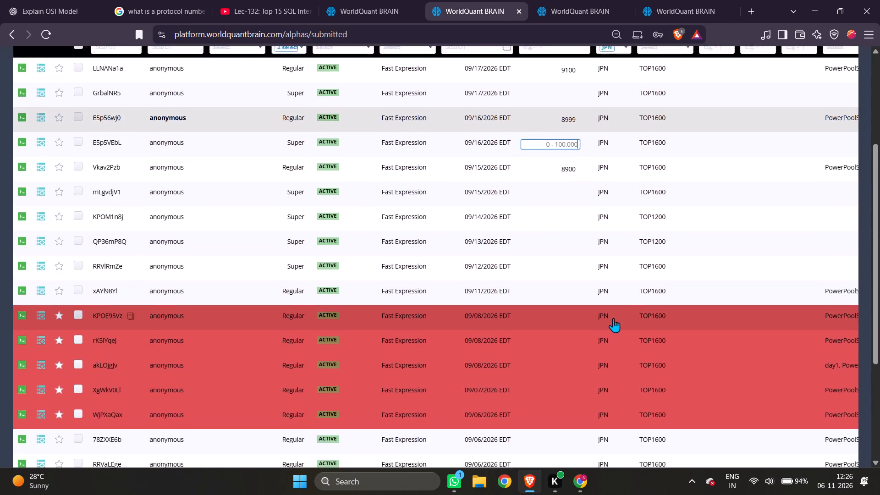
scroll(613, 318, up, 1)
click(533, 337)
click(435, 335)
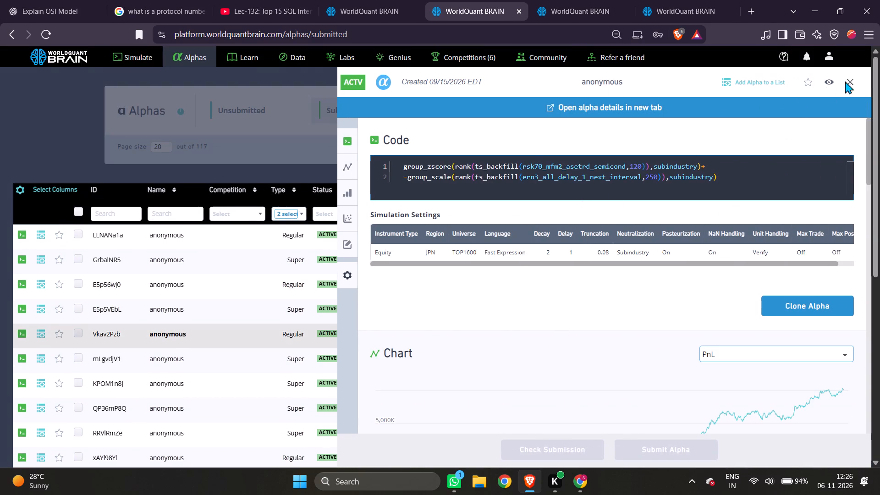
click(852, 79)
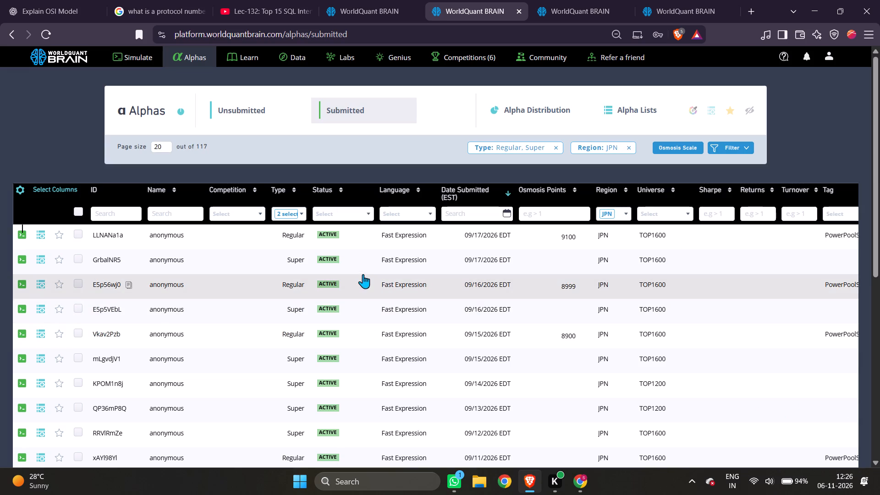
click(357, 274)
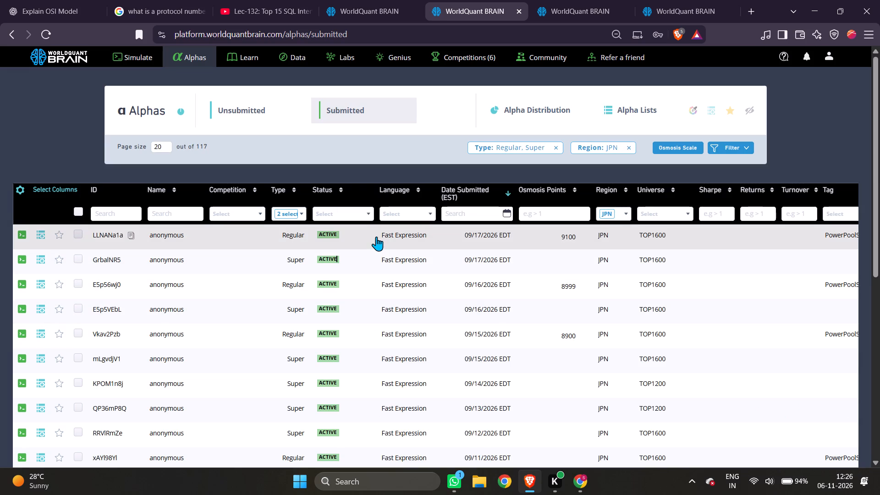
scroll(545, 274, down, 7)
scroll(694, 350, up, 4)
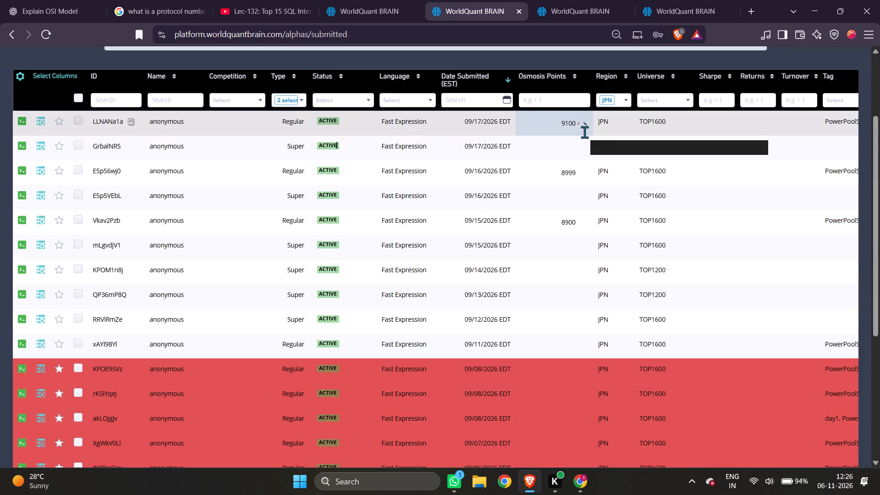
Return to the first page of the JPN alpha list and review its Osmosis point allocations.
scroll(769, 480, down, 3)
scroll(717, 373, down, 7)
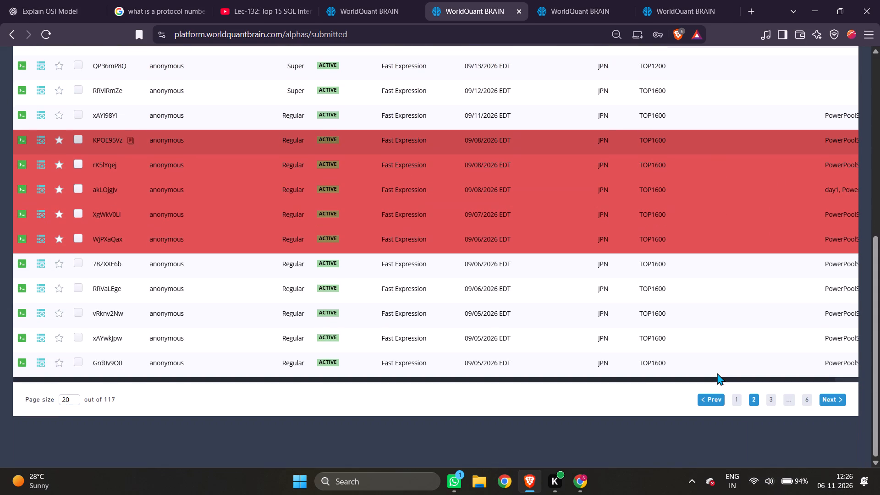
scroll(717, 373, down, 1)
click(735, 398)
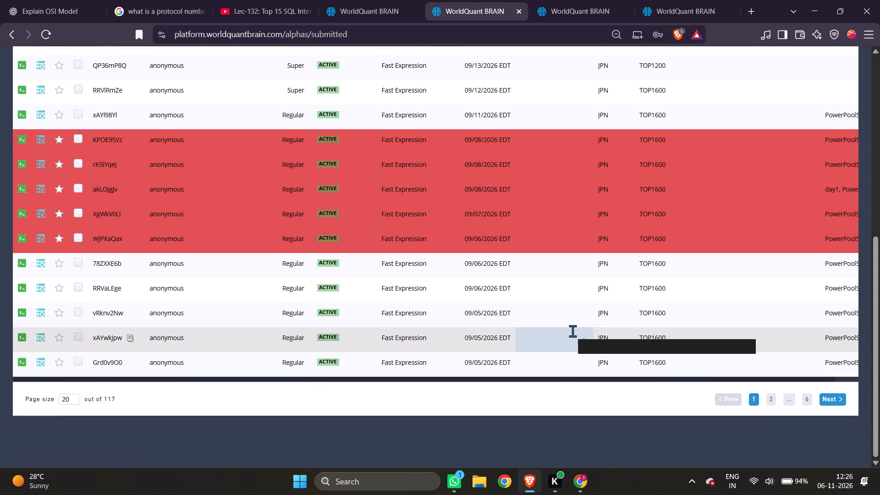
scroll(572, 331, up, 6)
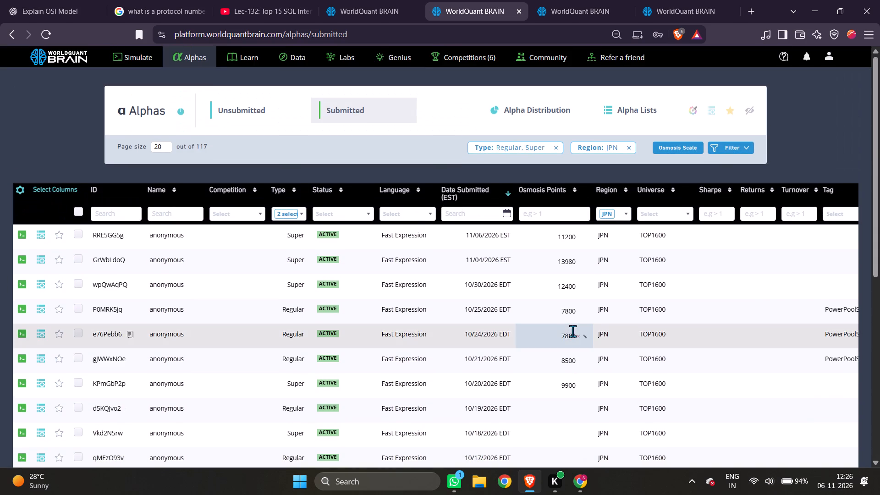
Examine the code and simulation settings of JPN Regular alphas gJWWxNOe, e76Pebb6 and P0MRK5jq.
scroll(572, 331, down, 8)
scroll(572, 331, up, 4)
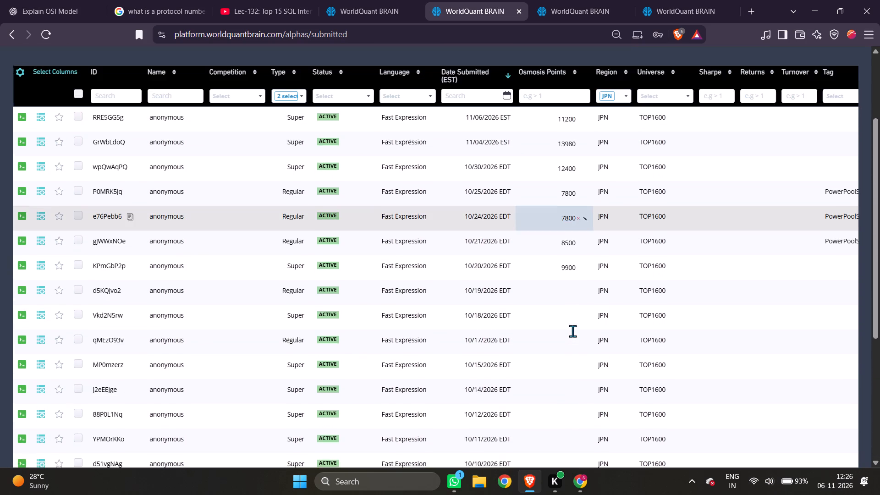
scroll(572, 331, up, 1)
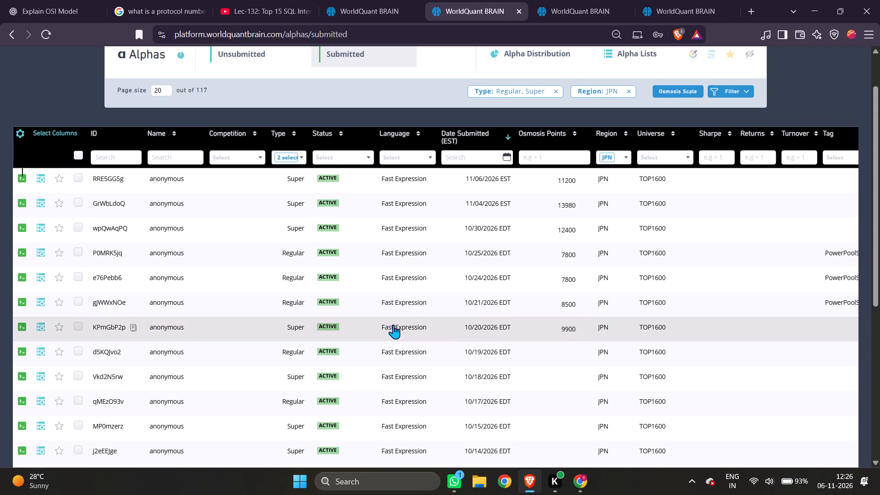
click(361, 300)
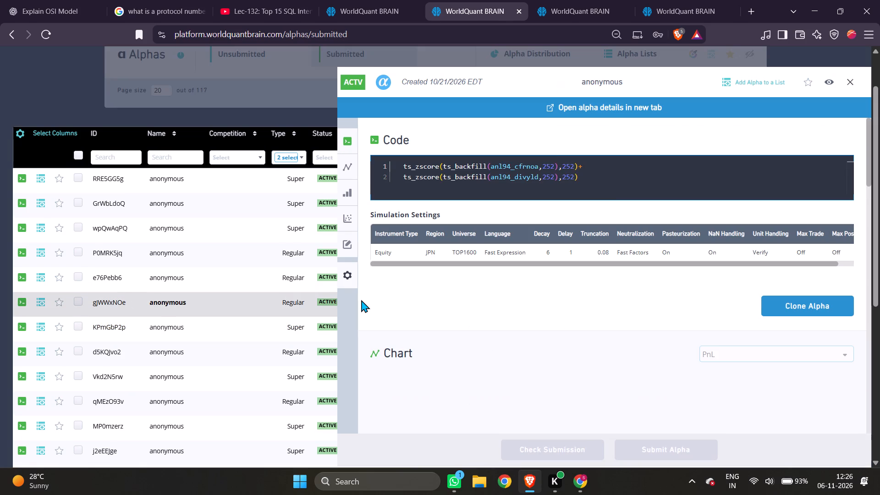
click(847, 79)
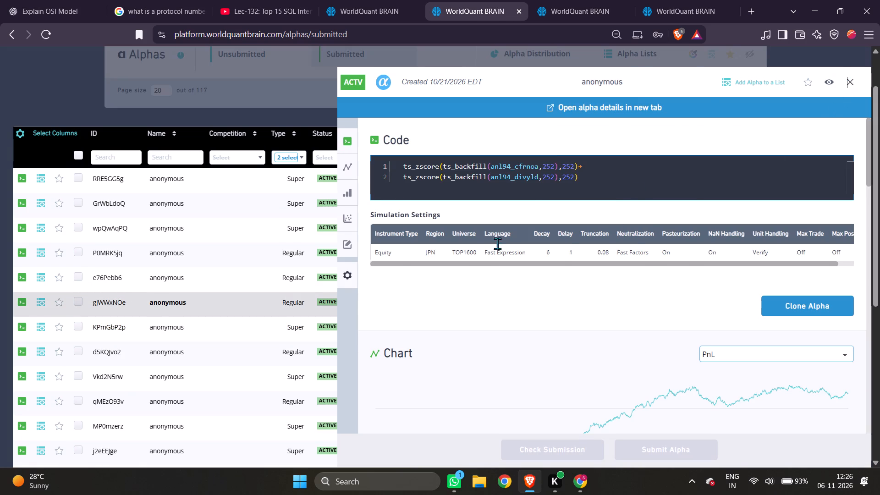
click(279, 275)
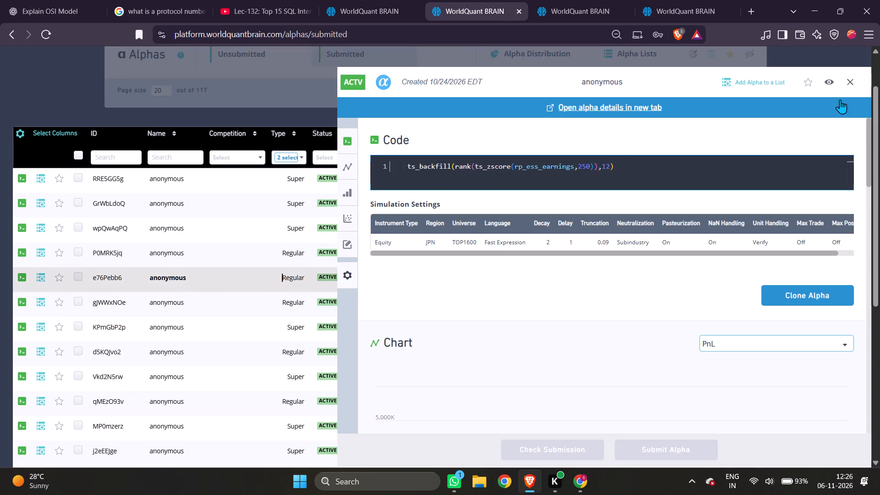
click(850, 81)
click(242, 256)
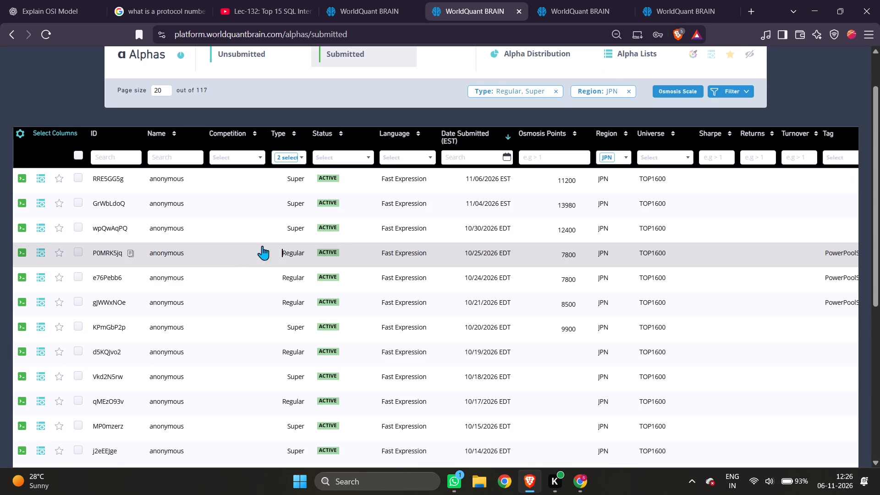
click(274, 243)
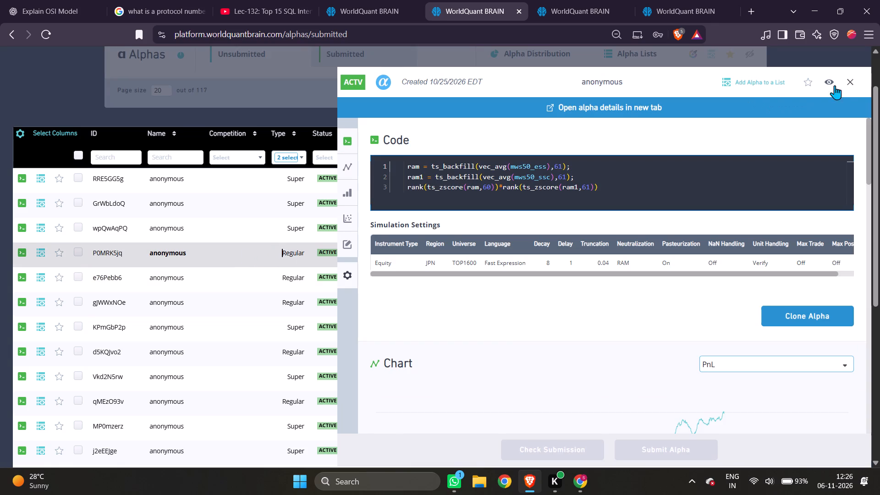
click(848, 83)
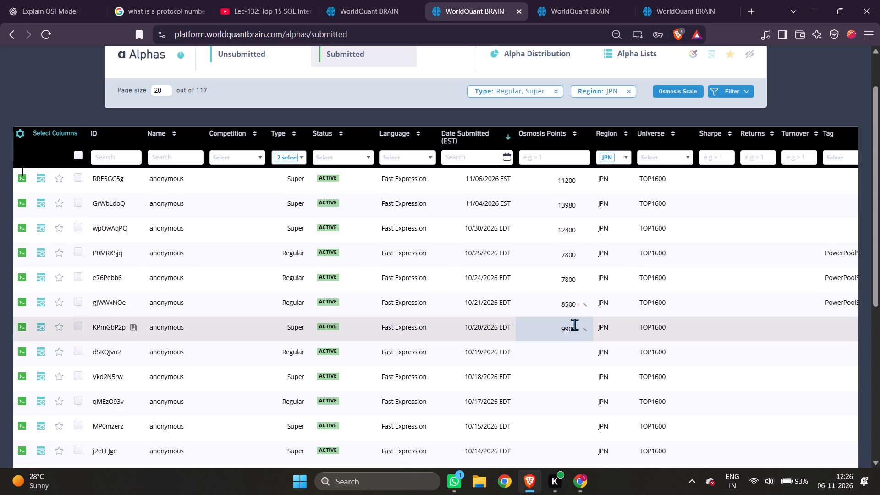
Scale the Osmosis points of the eligible JPN / D1 scope to 100,000 with Osmosis Scale.
click(676, 92)
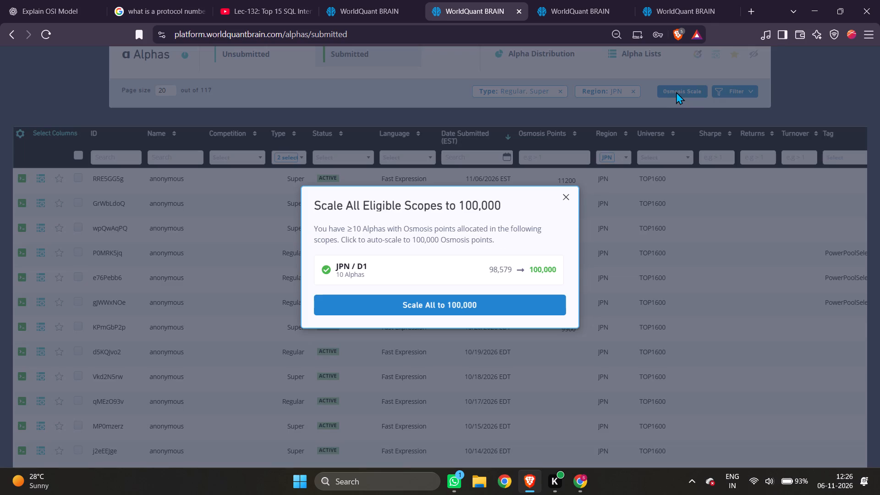
click(543, 297)
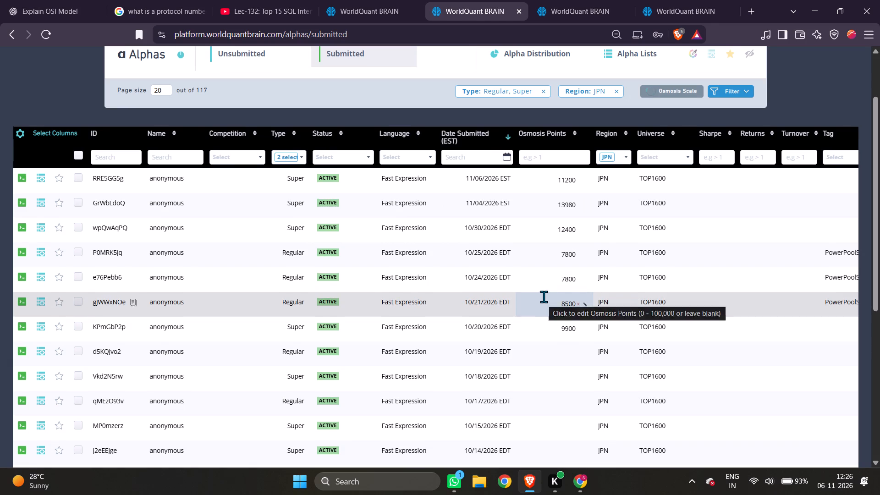
scroll(653, 262, down, 1)
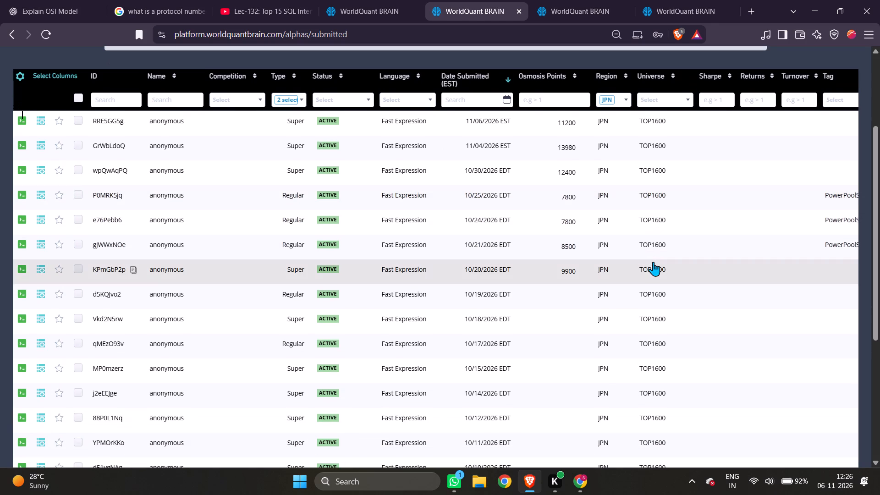
scroll(654, 261, up, 2)
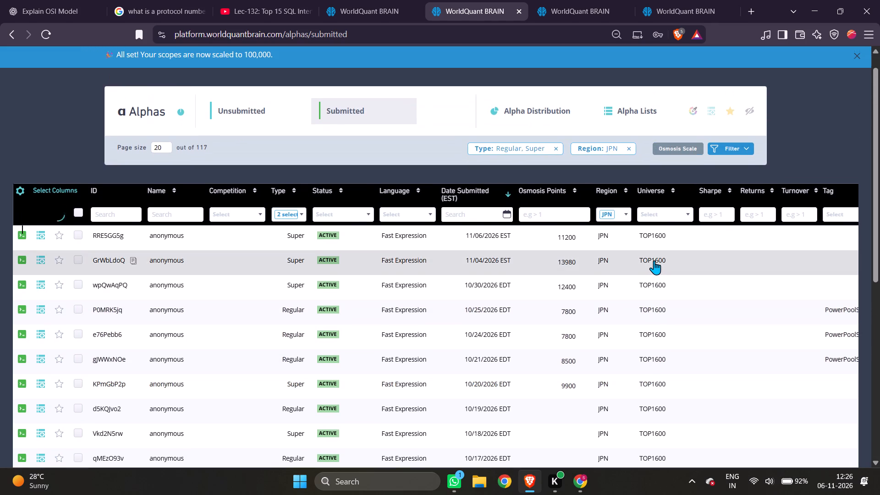
scroll(654, 260, up, 1)
scroll(518, 180, down, 2)
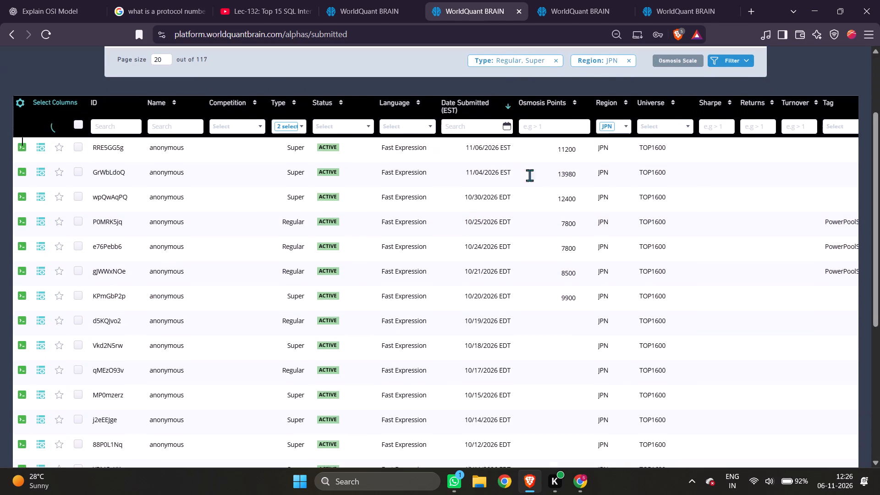
Change the Region filter of the submitted alphas from JPN to GBR.
click(617, 122)
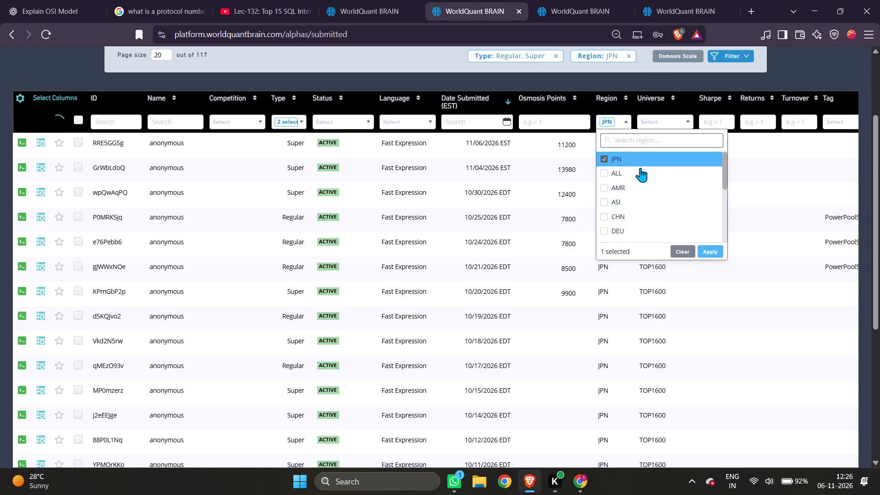
click(616, 119)
scroll(630, 209, down, 2)
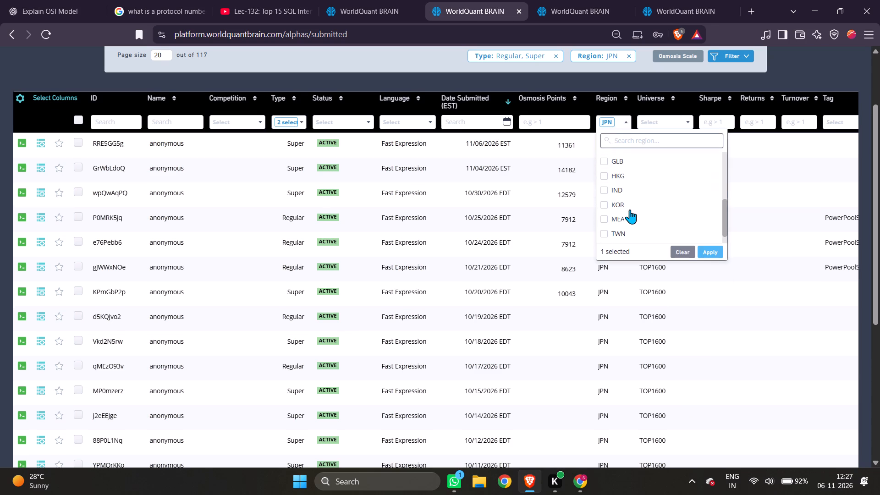
scroll(631, 162, up, 4)
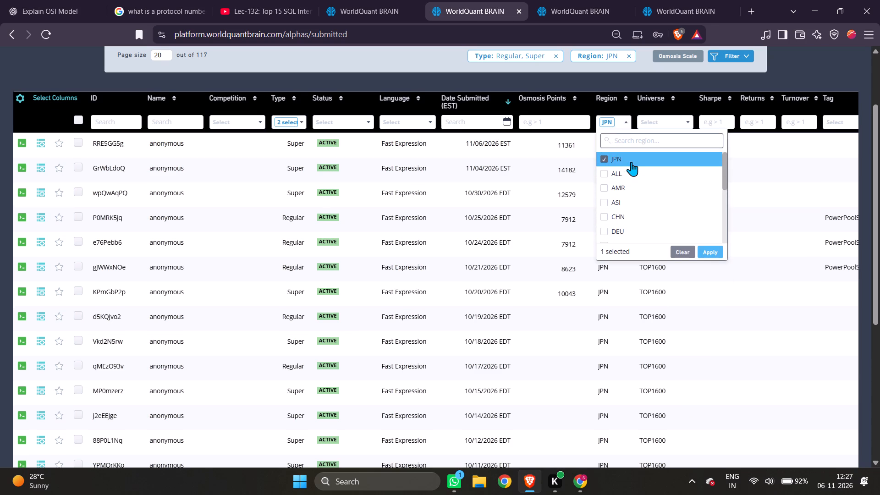
click(631, 162)
scroll(639, 181, down, 2)
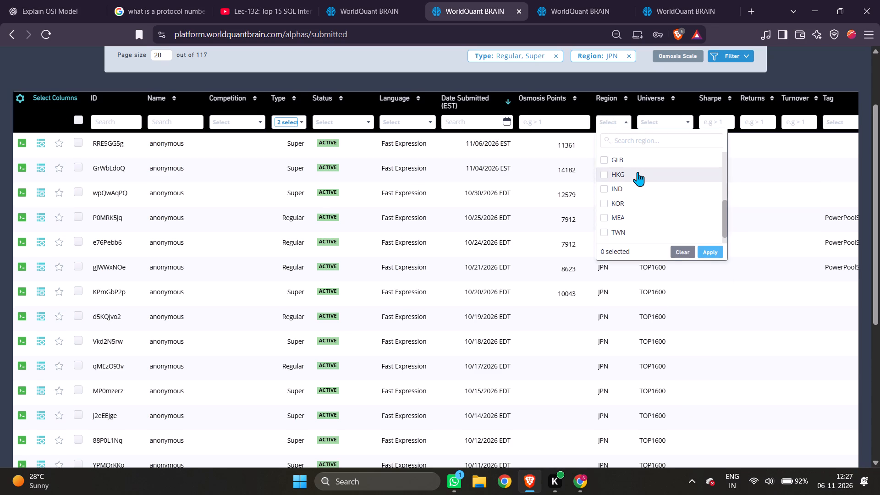
scroll(638, 194, down, 2)
scroll(638, 198, up, 1)
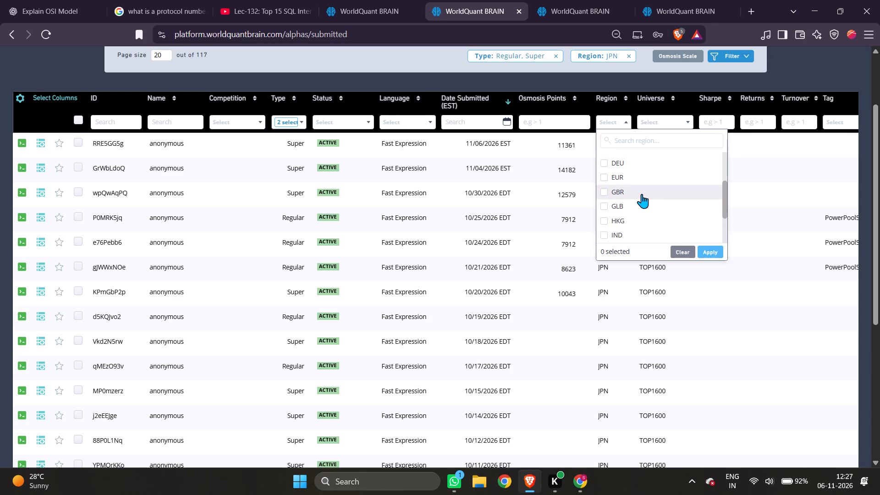
click(643, 192)
click(704, 253)
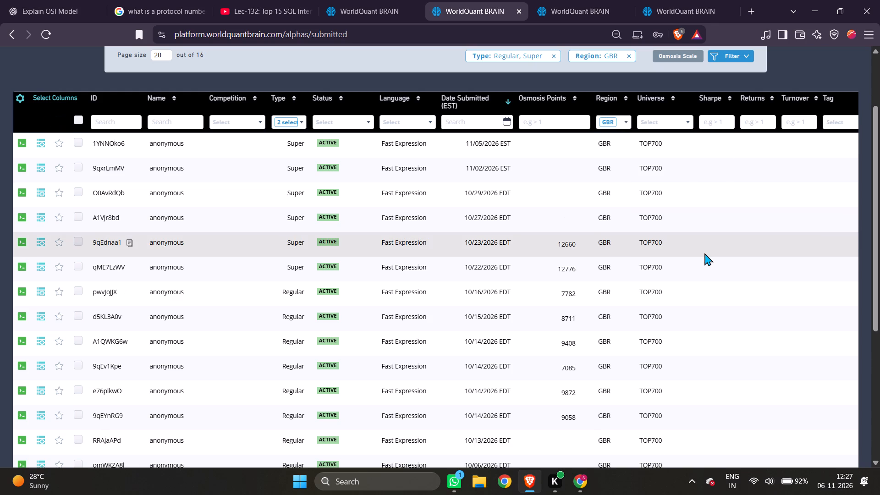
Review the GBR allocation and set the Osmosis points of Super alpha 9qxrLmMV to 11000 and of O0AvRdQb to 12300.
scroll(704, 253, down, 1)
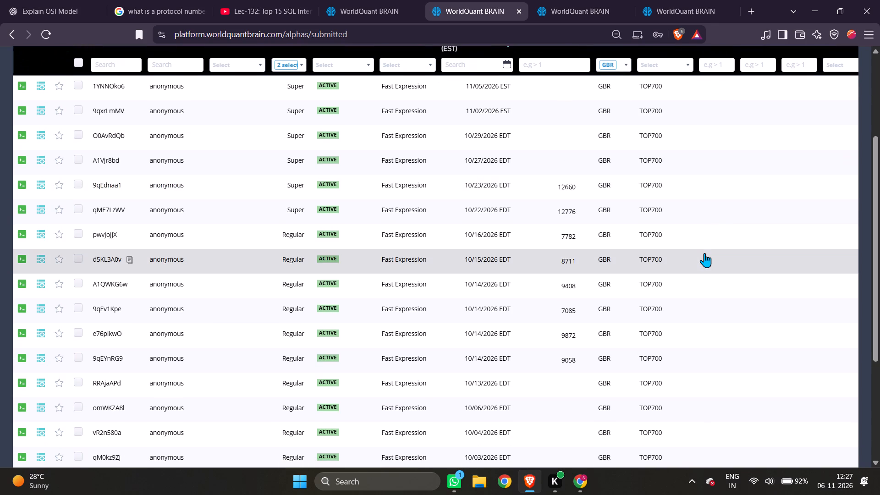
scroll(605, 252, up, 1)
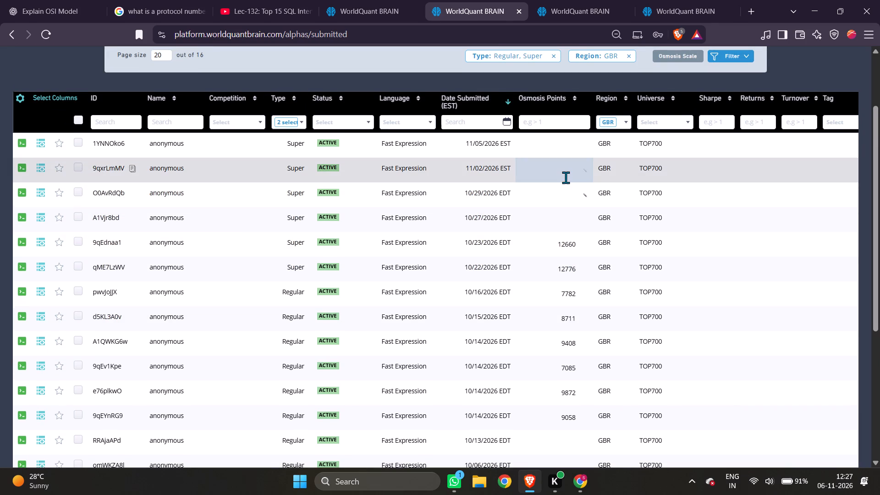
scroll(565, 186, down, 1)
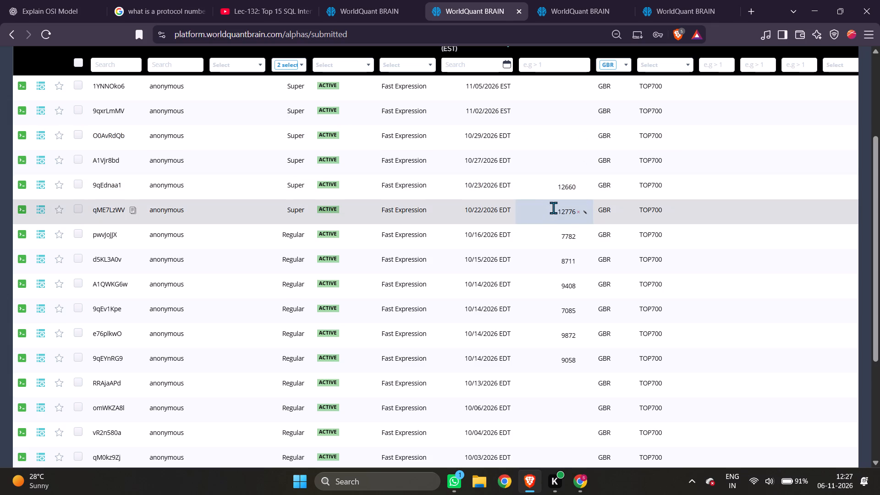
scroll(572, 161, down, 3)
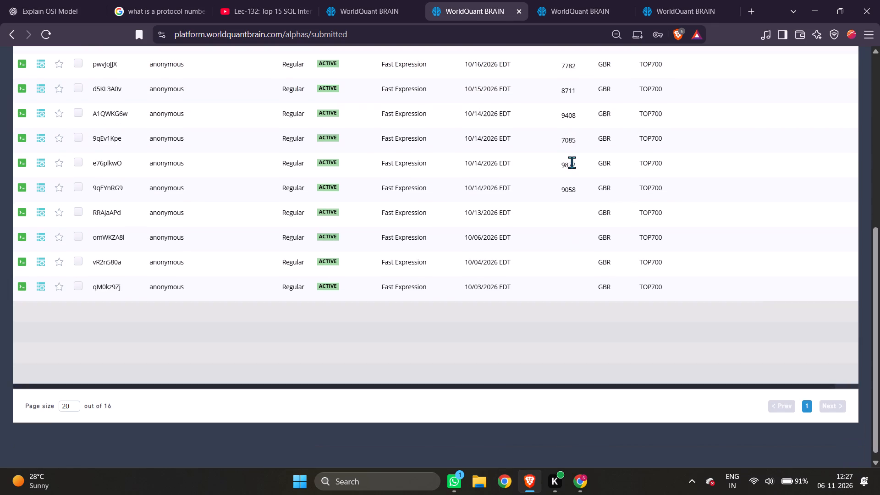
scroll(522, 243, up, 3)
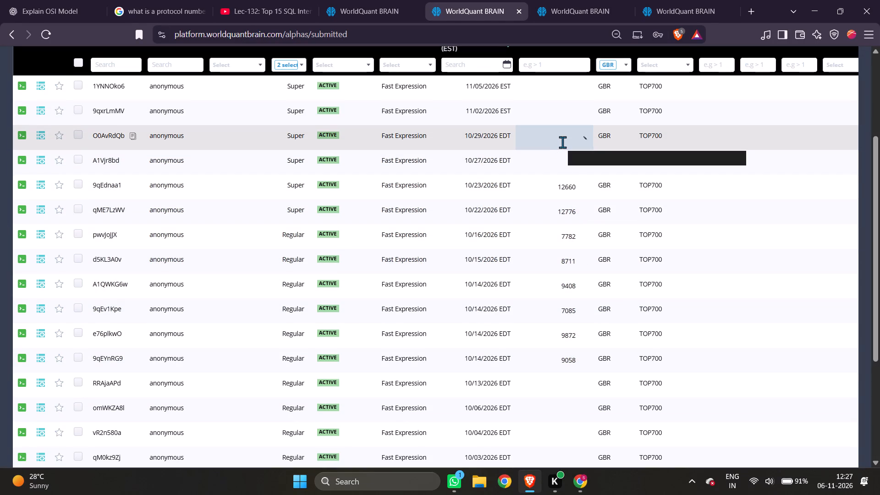
click(571, 119)
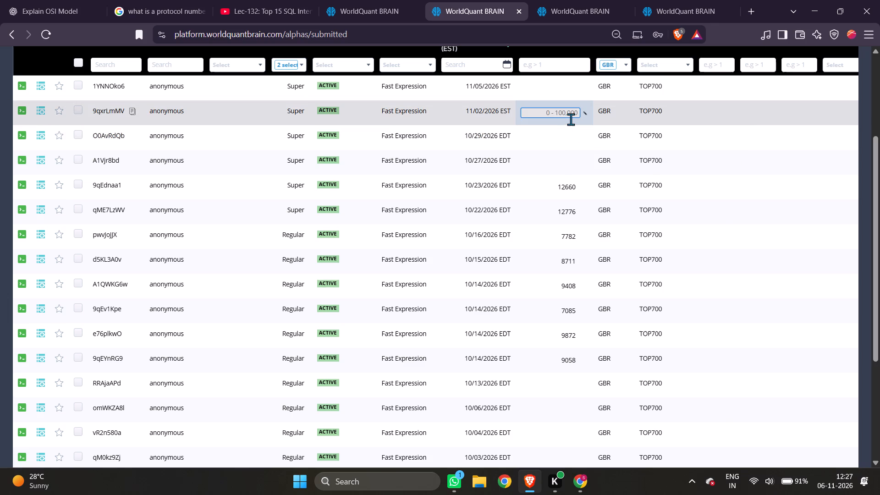
text(11)
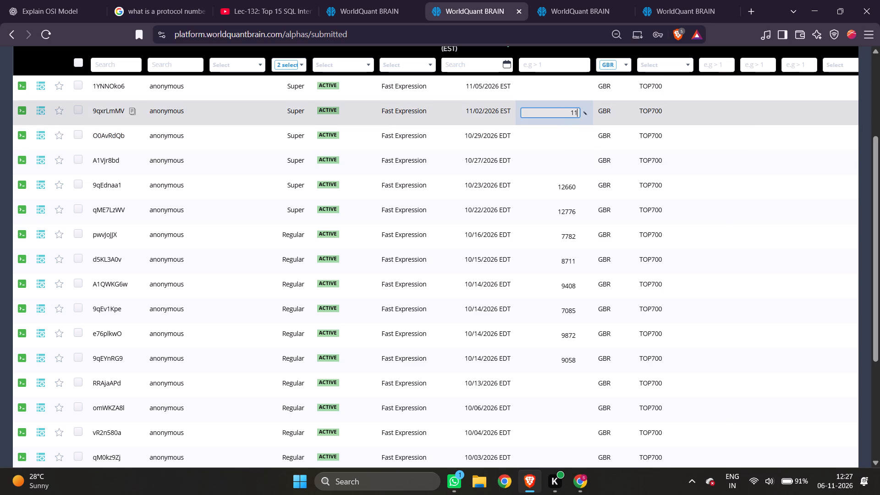
text(000)
click(573, 135)
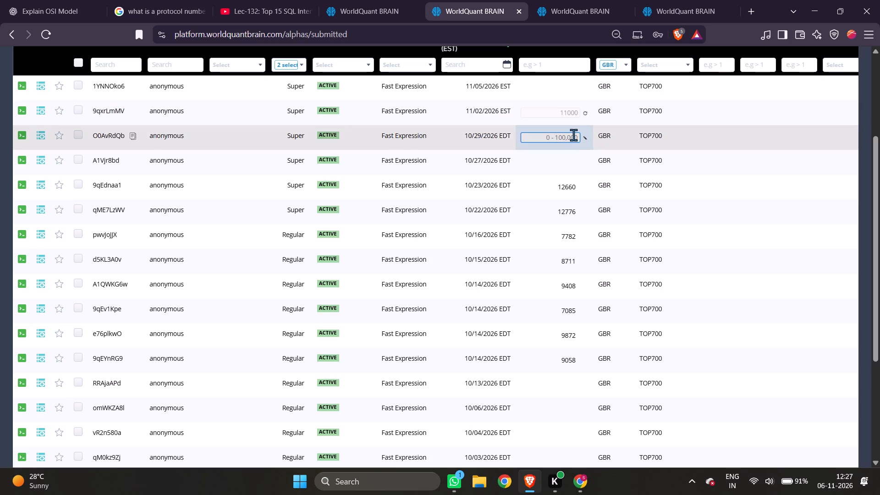
key(1)
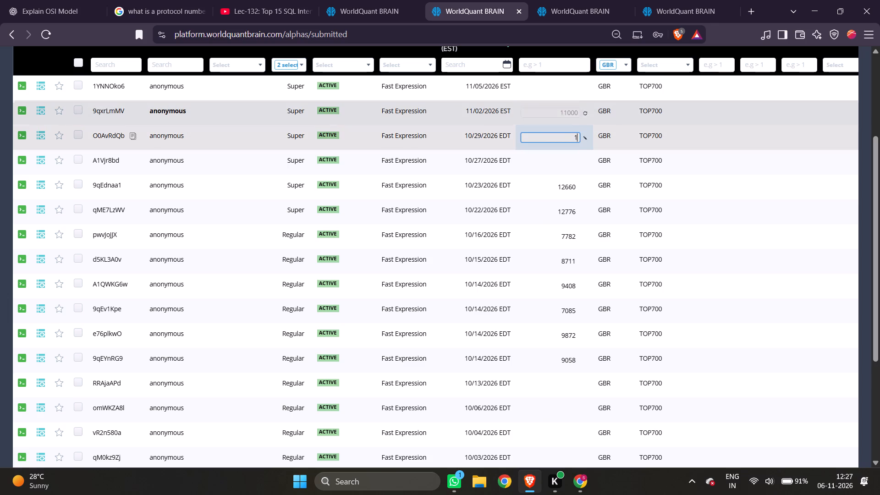
key(2)
text(300)
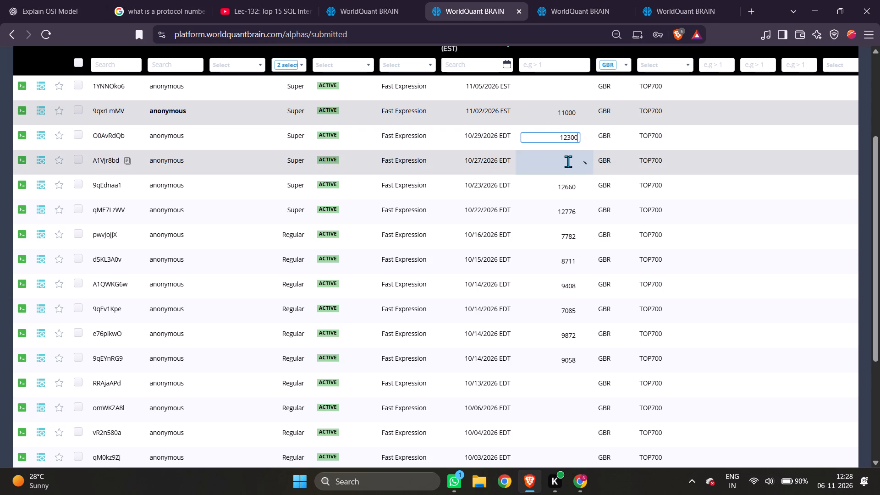
Set the Osmosis points of GBR Super alpha A1Vjr8bd to 9970.
click(568, 161)
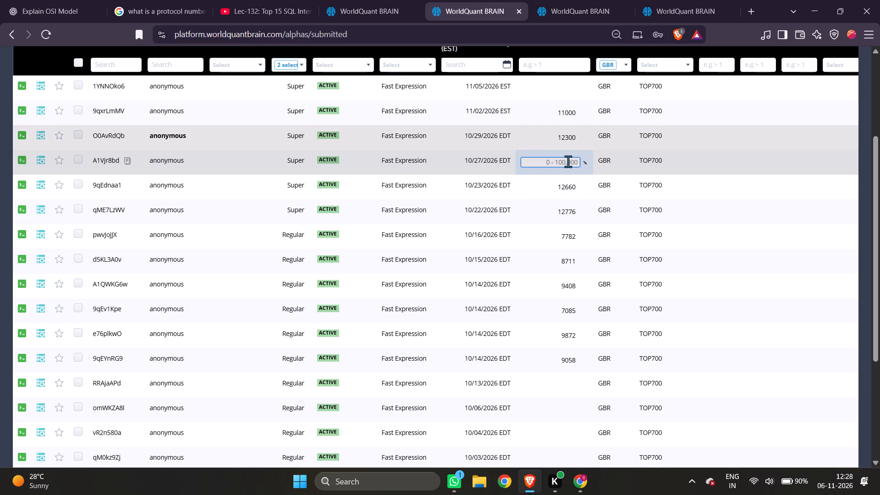
key(9)
key(9)
text(70)
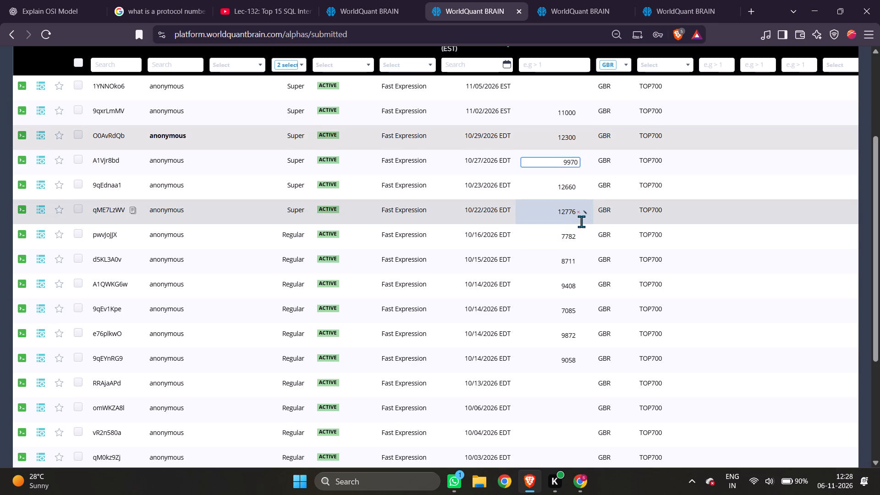
scroll(581, 221, down, 1)
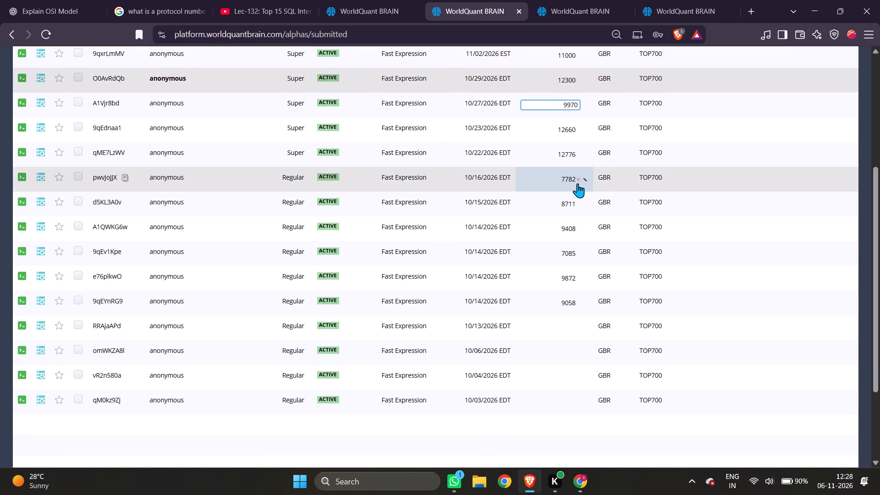
Examine the code and simulation settings of several GBR Regular alphas, including RRAjaAPd, 9qEYnRG9, e76plkwO and 9qEv1Kpe.
click(366, 302)
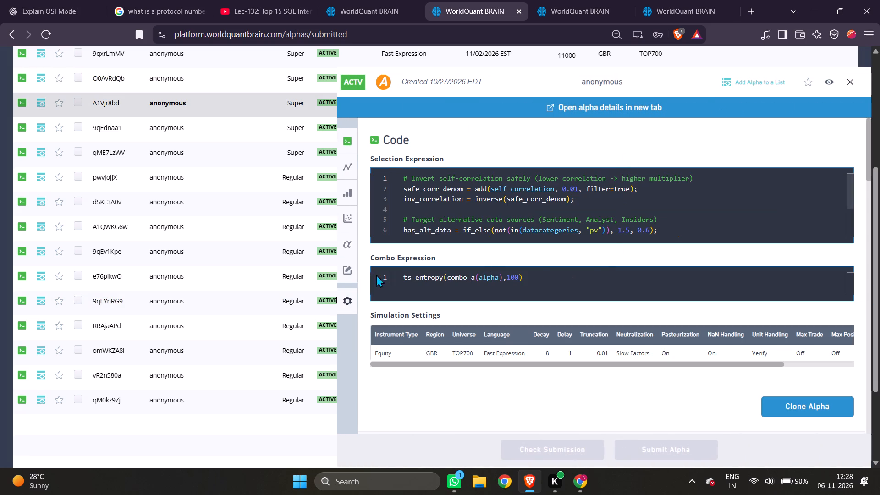
click(297, 324)
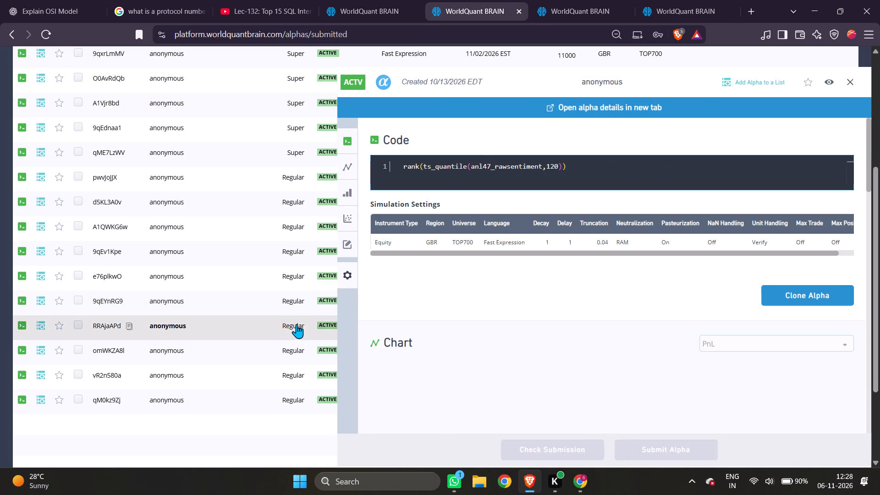
click(279, 290)
click(281, 296)
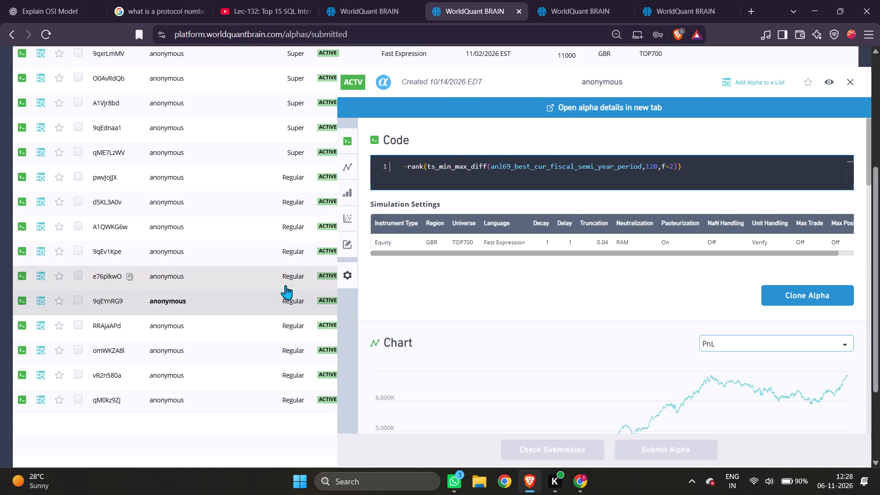
click(289, 274)
click(293, 247)
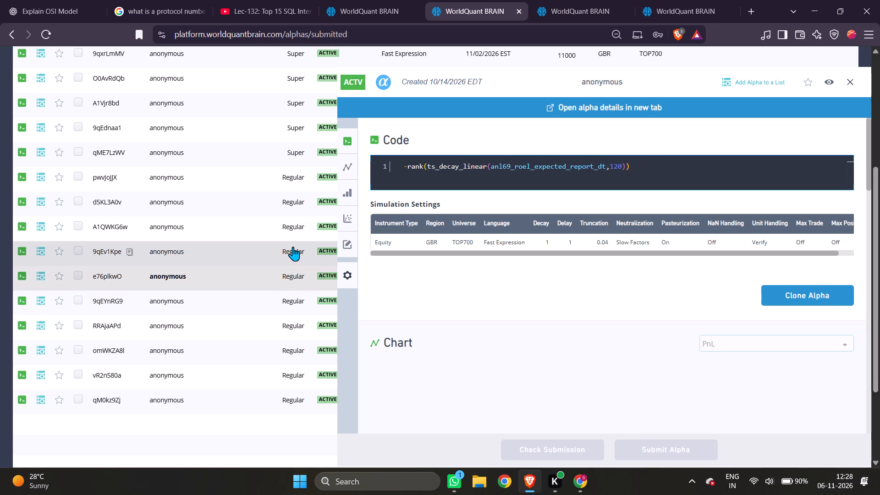
click(843, 77)
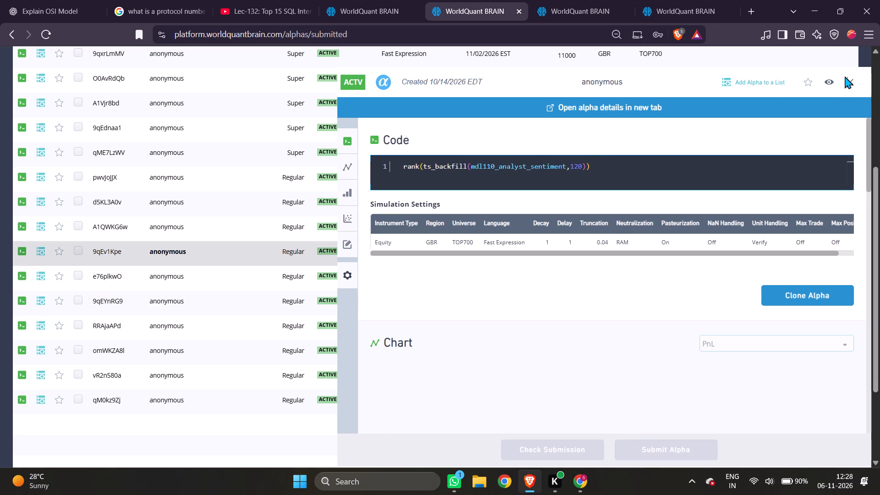
click(851, 81)
Clear the Osmosis points of GBR Regular alpha 9qEYnRG9.
scroll(582, 251, up, 2)
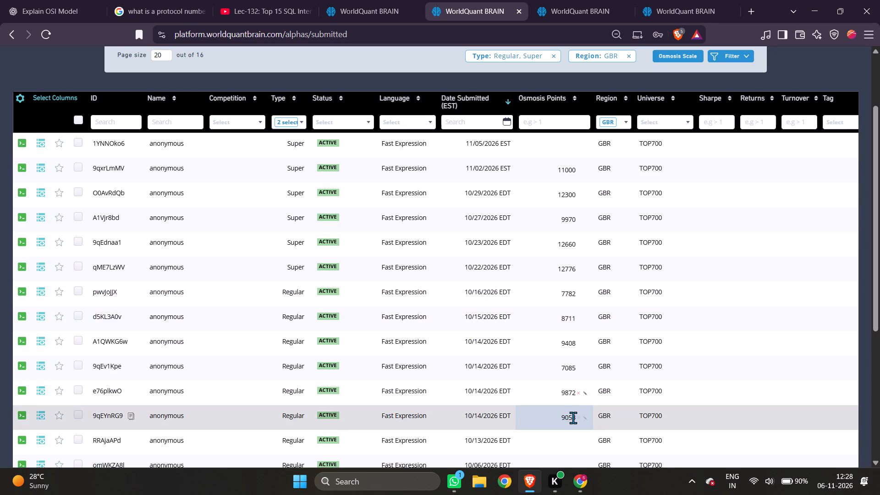
click(573, 420)
key(space)
scroll(603, 302, down, 1)
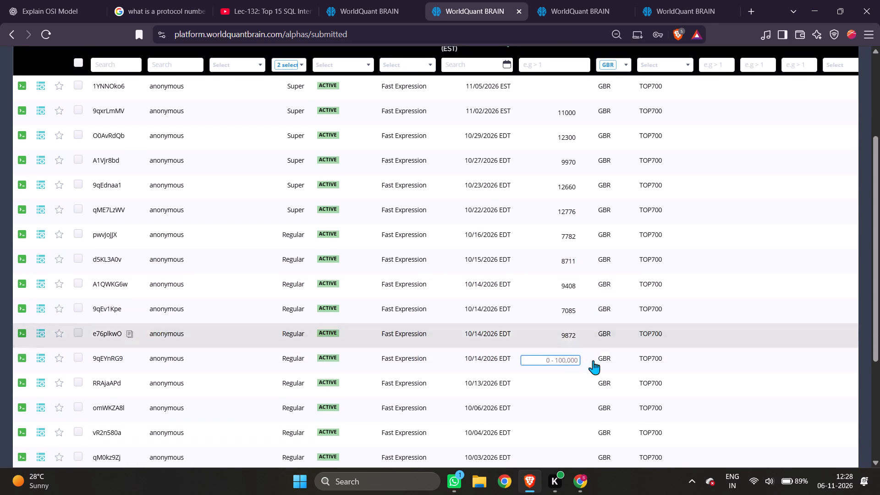
click(573, 387)
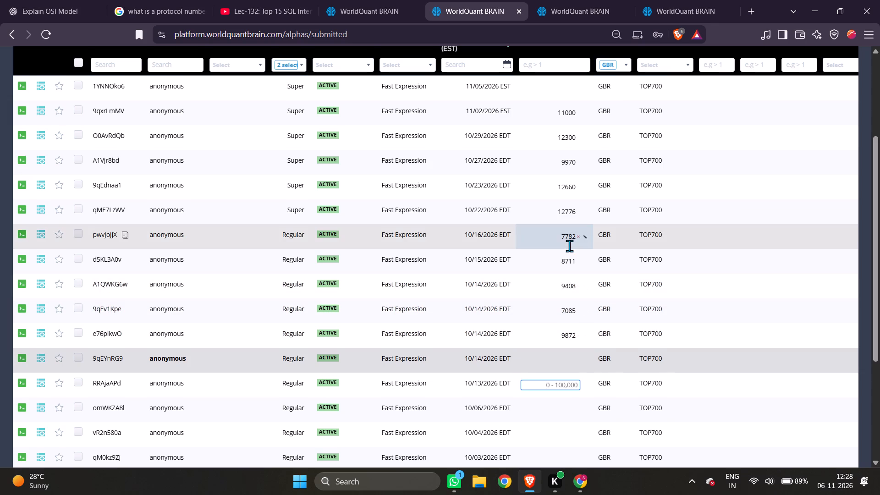
Set the Osmosis points of GBR Regular alpha e76plkwO to 8700 and of A1QWKG6w to 7999.
click(563, 332)
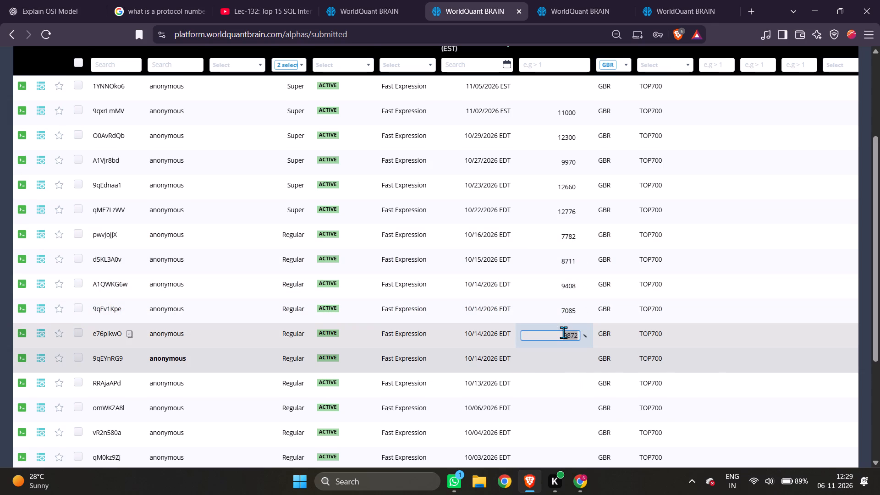
text(8700)
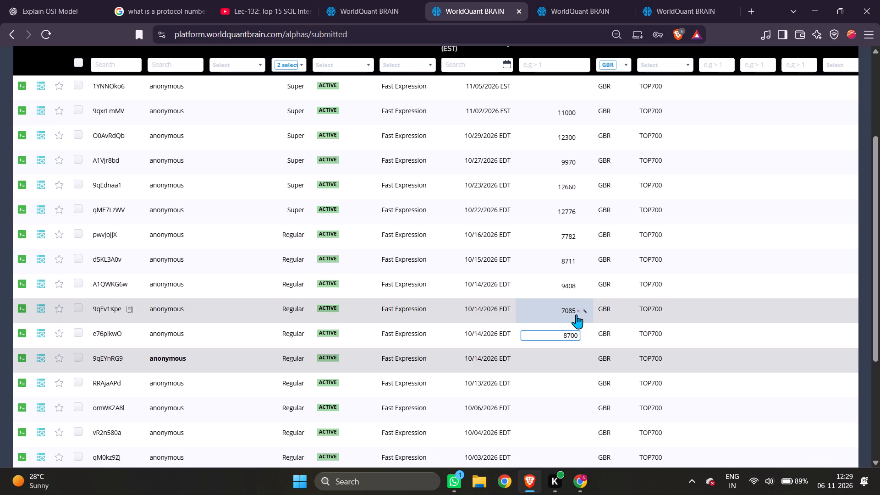
click(559, 287)
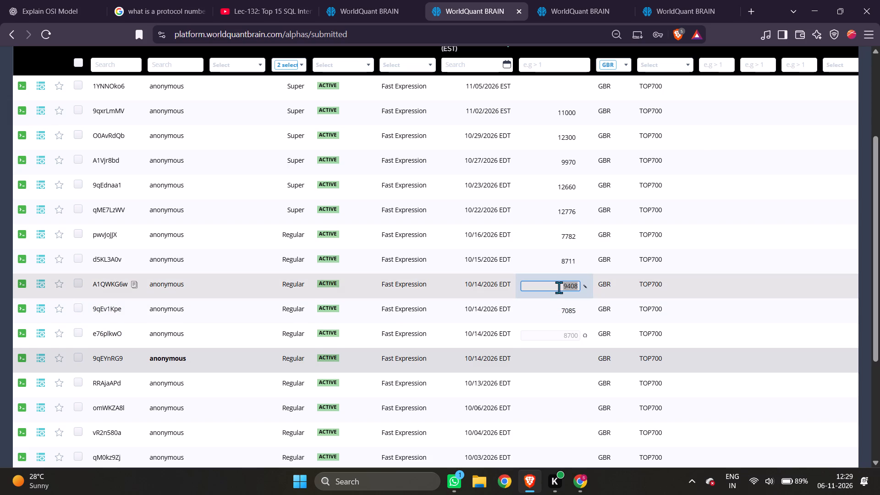
text(7999)
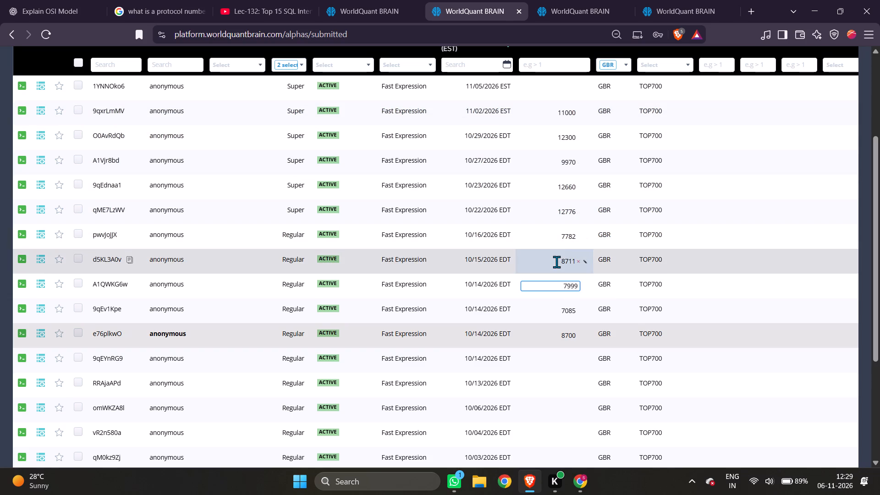
click(554, 364)
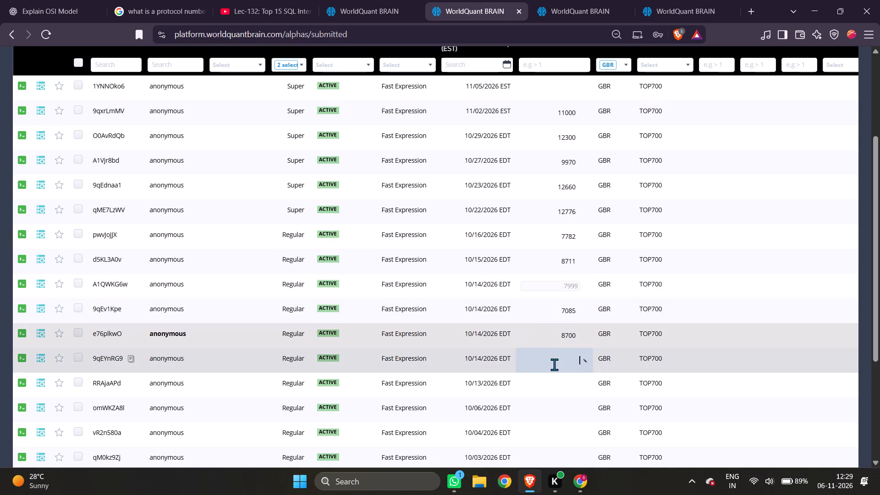
Scale the Osmosis points of the eligible GBR scope to 100,000 with Osmosis Scale.
scroll(594, 205, up, 3)
click(675, 150)
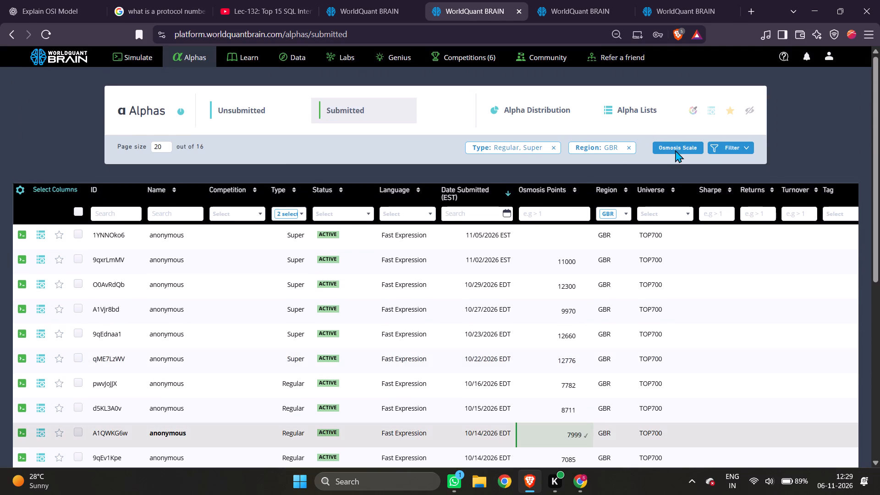
click(537, 299)
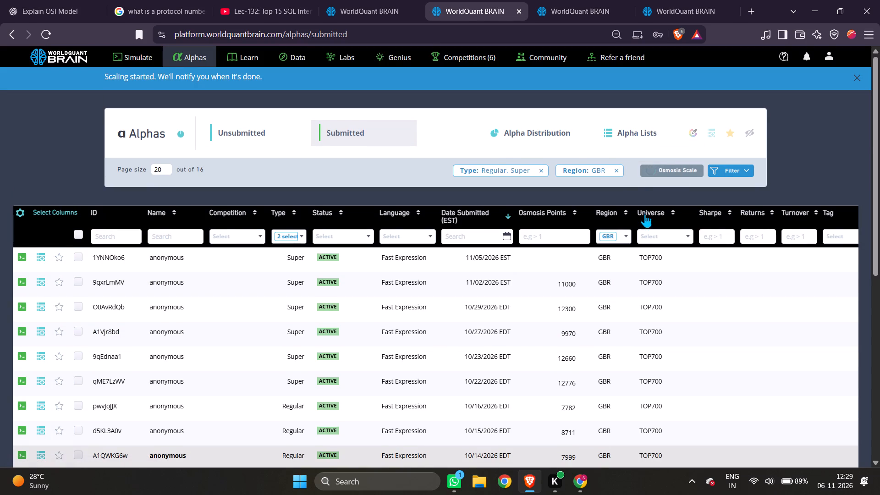
Change the Region filter of the submitted alphas from GBR to DEU.
scroll(645, 214, down, 3)
click(618, 69)
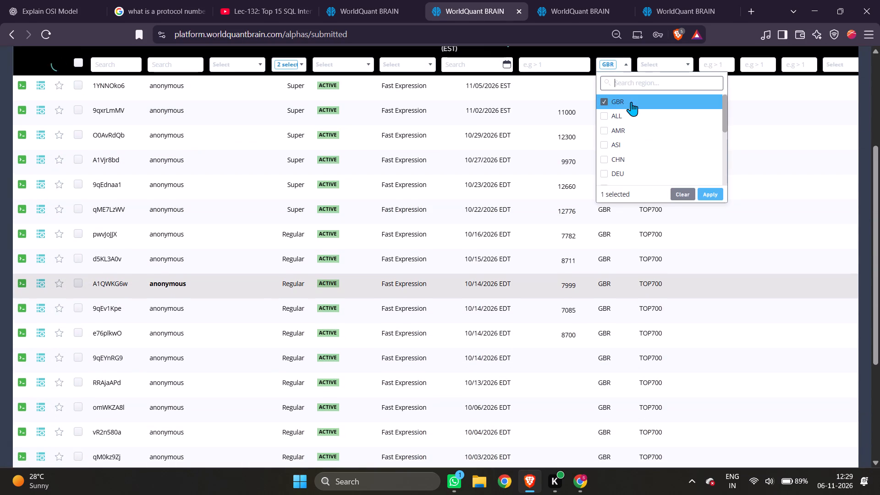
click(632, 104)
scroll(642, 146, down, 1)
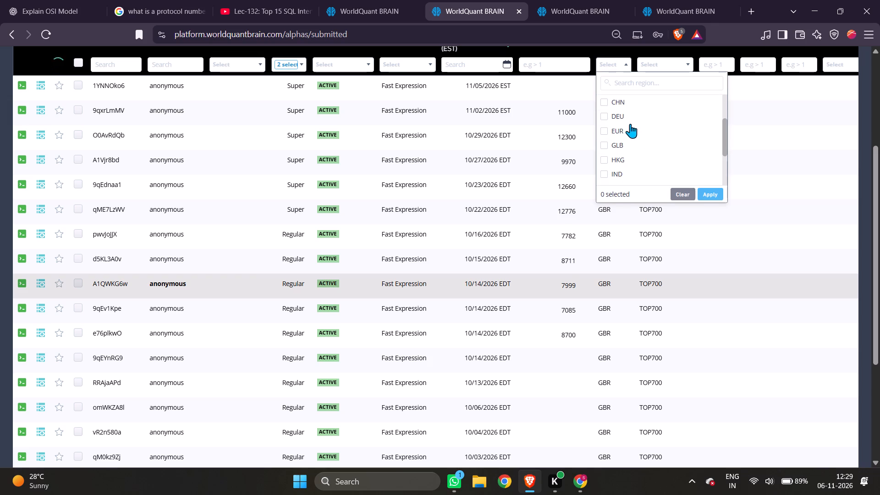
click(626, 119)
click(705, 189)
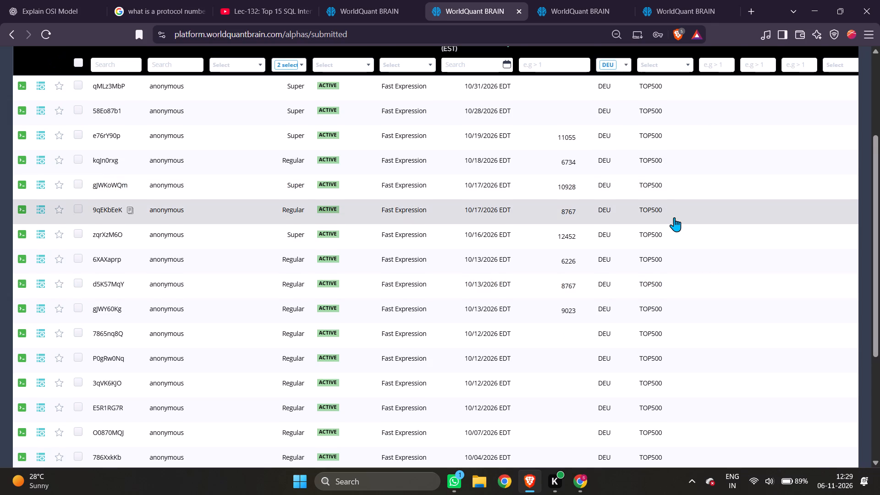
Set the Osmosis points of DEU Super alpha qMLz3MbP to 8999 and of 58Eo87b1 to 9999.
scroll(674, 217, up, 1)
scroll(675, 217, down, 6)
scroll(675, 217, up, 4)
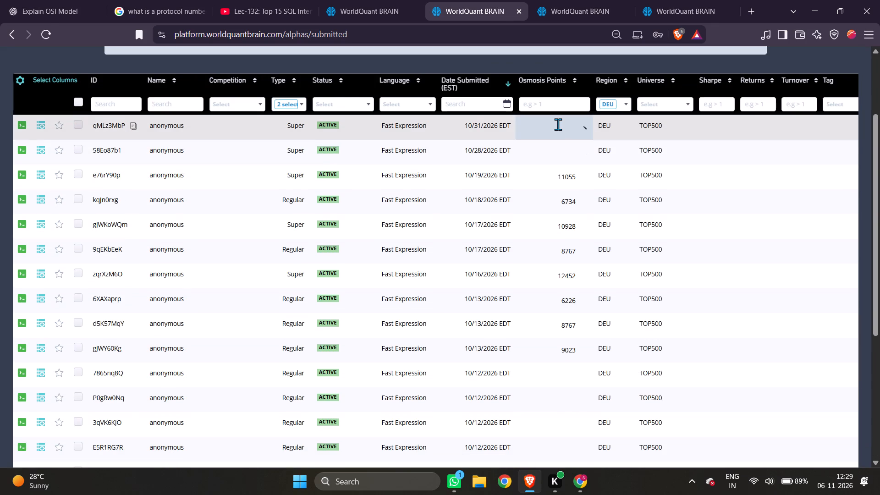
click(558, 124)
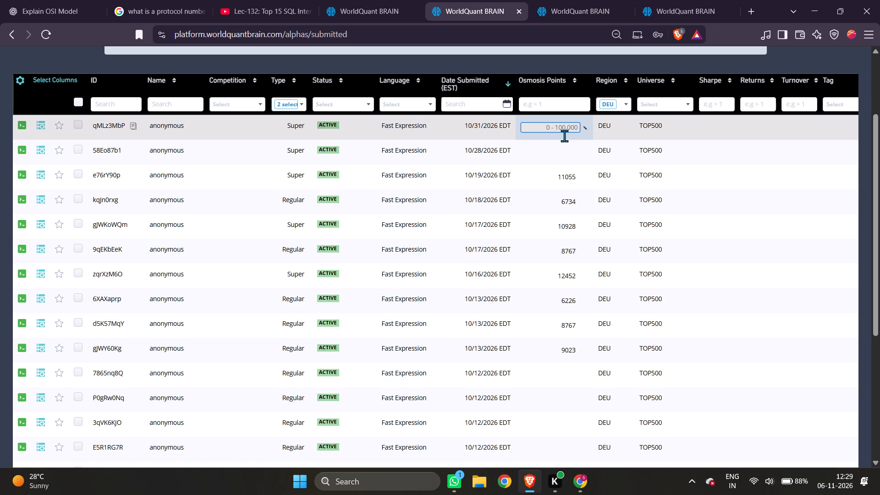
text(8900)
key(BackSpace)
key(BackSpace)
text(99)
click(566, 152)
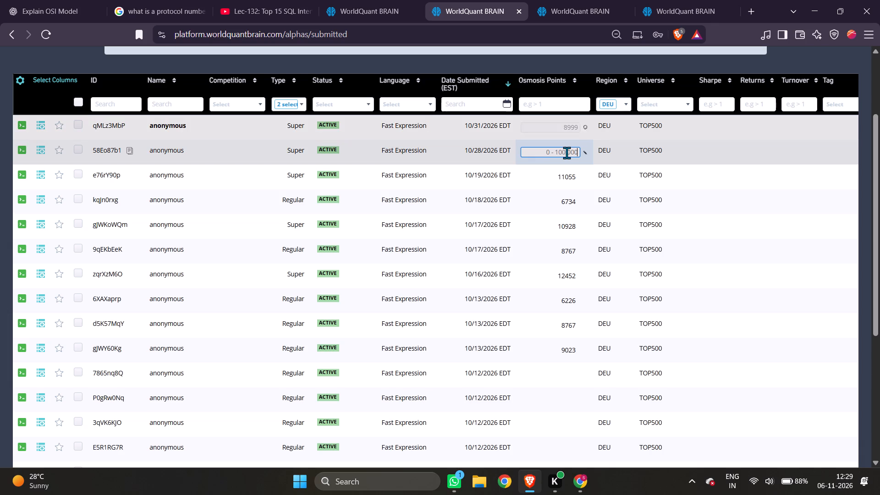
key(9)
text(99)
key(9)
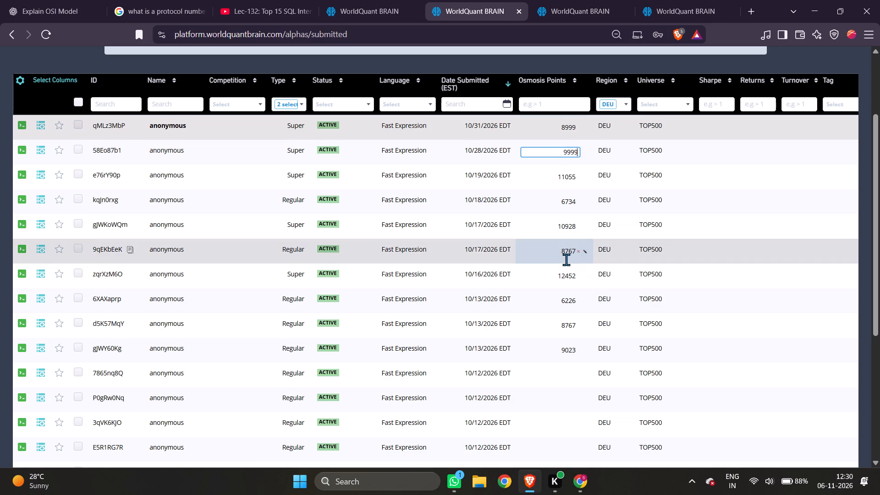
Set the Osmosis points of DEU Regular alpha gJWY60Kg to 8900 and of 6XAXaprp to 7600.
scroll(570, 261, down, 5)
scroll(570, 249, up, 5)
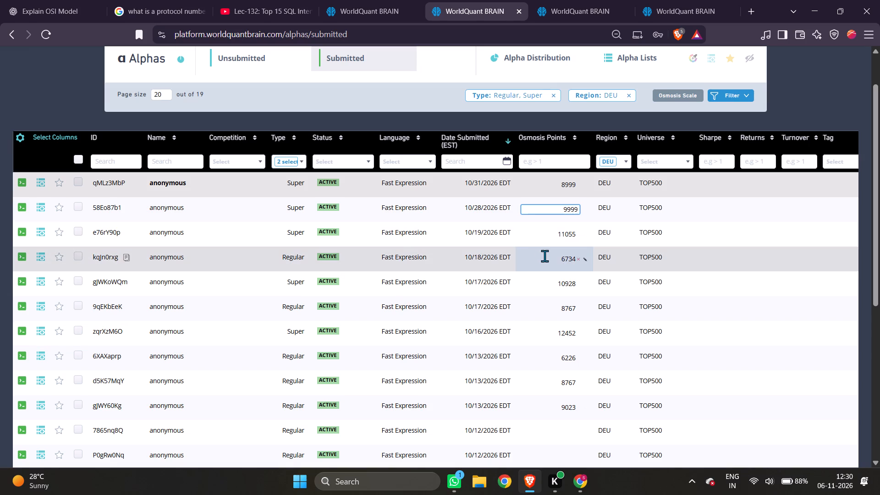
click(567, 407)
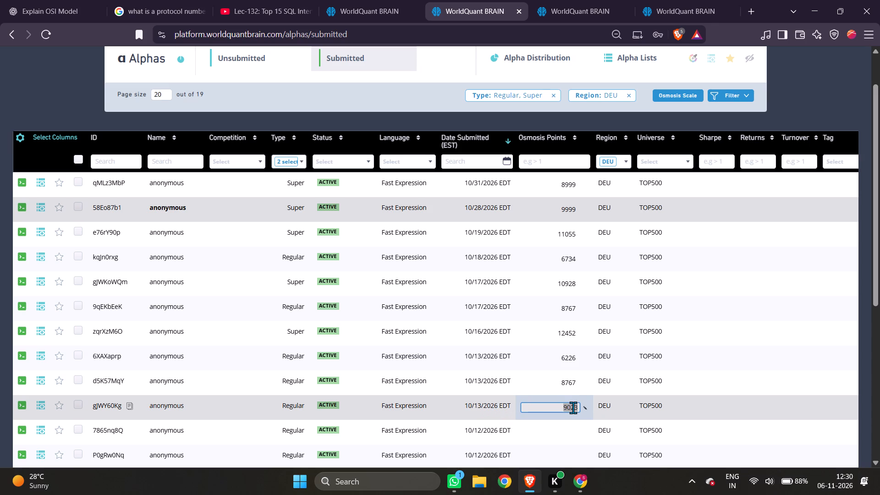
key(8)
text(900)
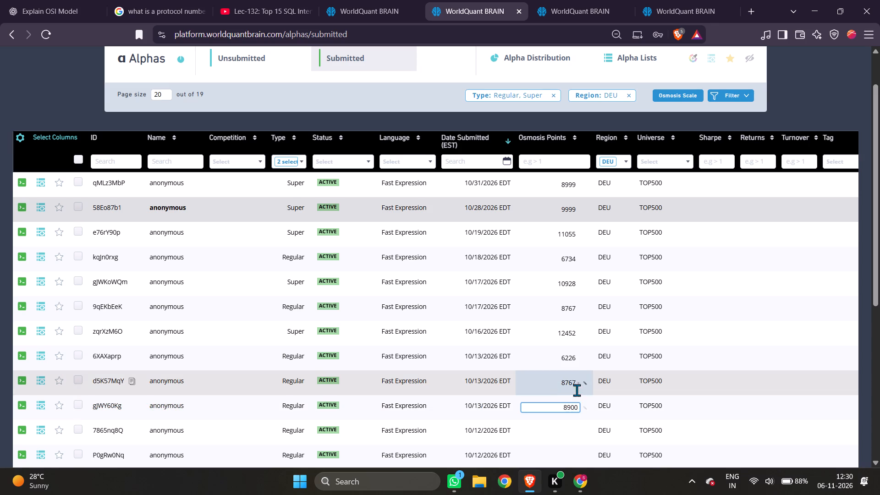
click(573, 357)
text(7600)
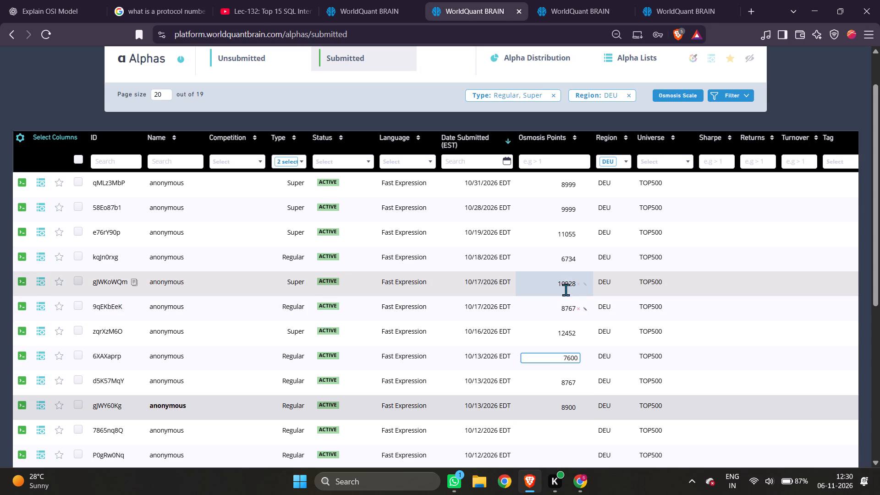
scroll(603, 368, down, 3)
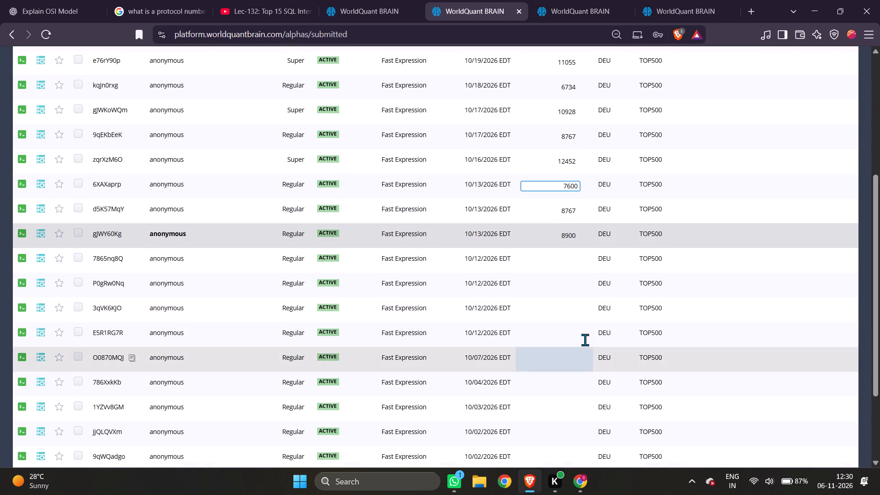
click(573, 284)
Scale the Osmosis points of the eligible DEU / D1 scope to 100,000 with Osmosis Scale.
scroll(573, 284, up, 3)
scroll(642, 259, up, 2)
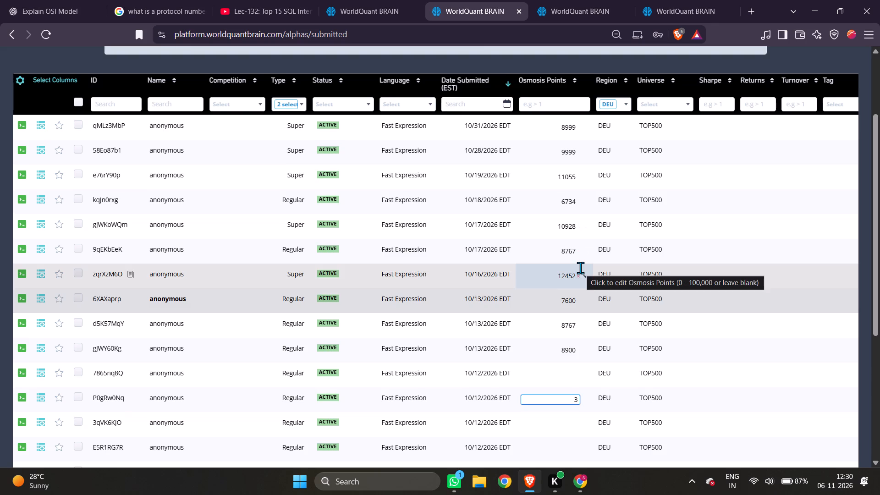
scroll(572, 302, up, 3)
scroll(608, 267, down, 3)
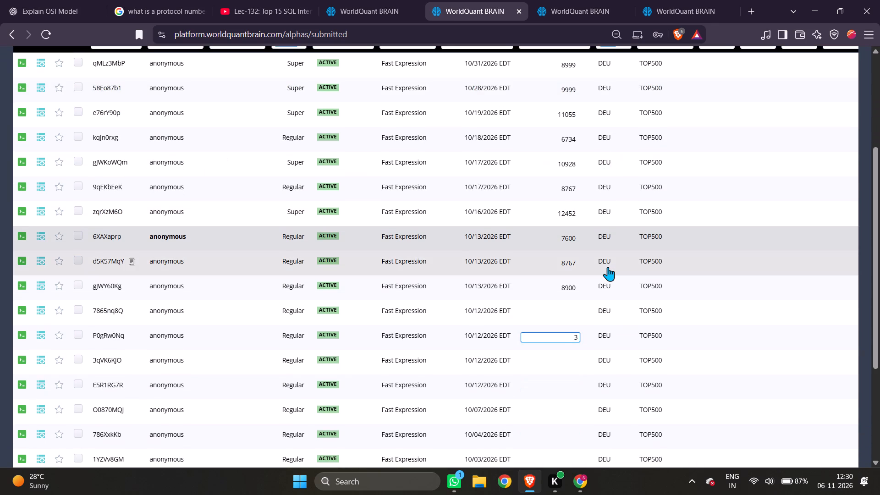
scroll(608, 267, down, 3)
scroll(608, 267, up, 3)
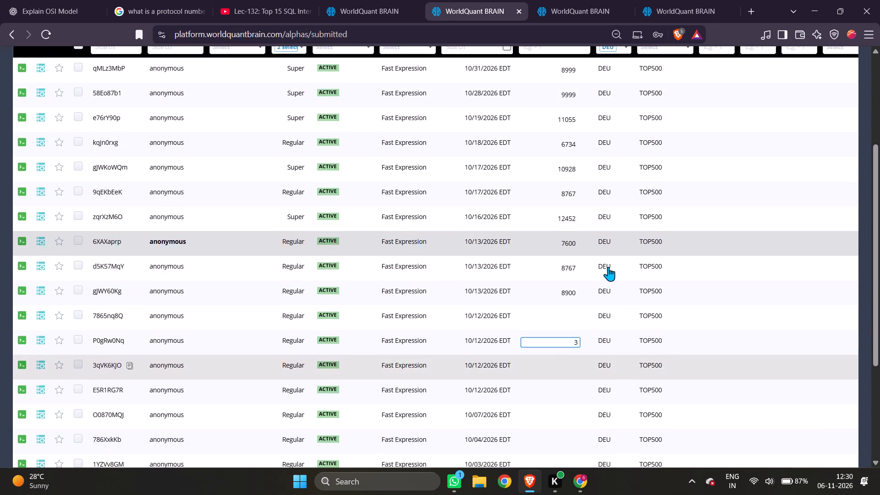
scroll(608, 267, up, 4)
click(665, 147)
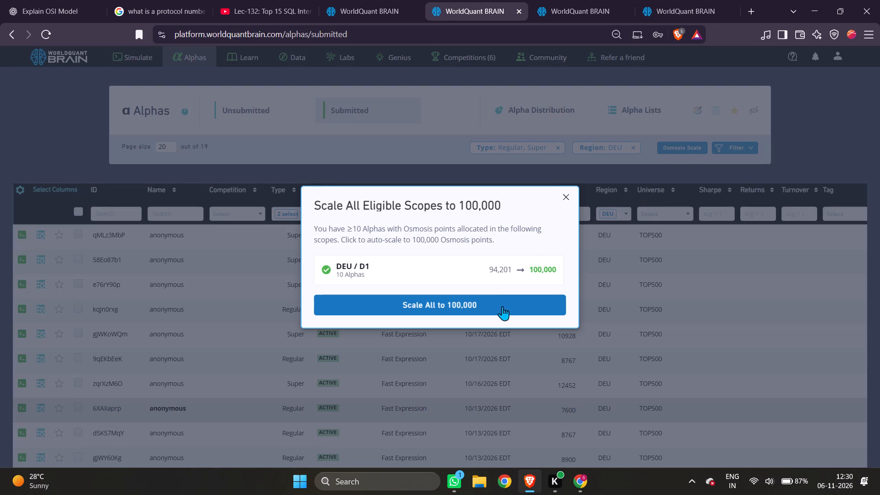
click(502, 306)
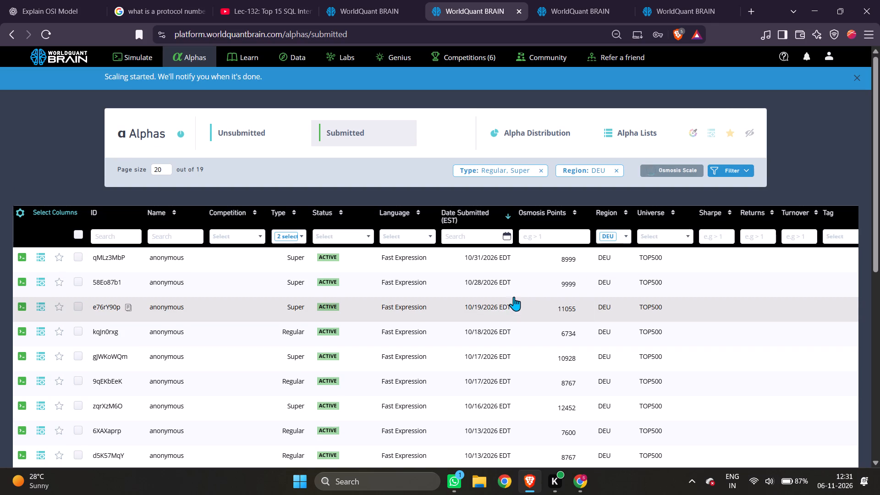
Change the Region filter of the submitted alphas from DEU to USA.
click(615, 237)
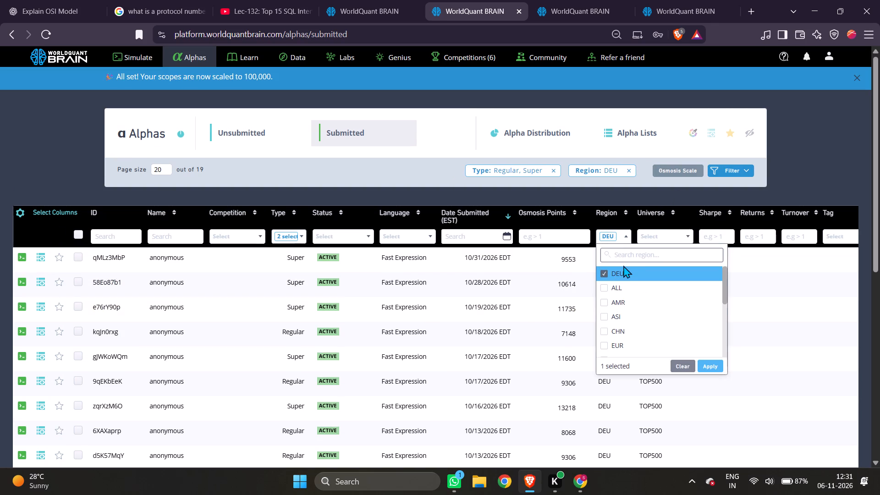
click(623, 268)
scroll(628, 308, down, 1)
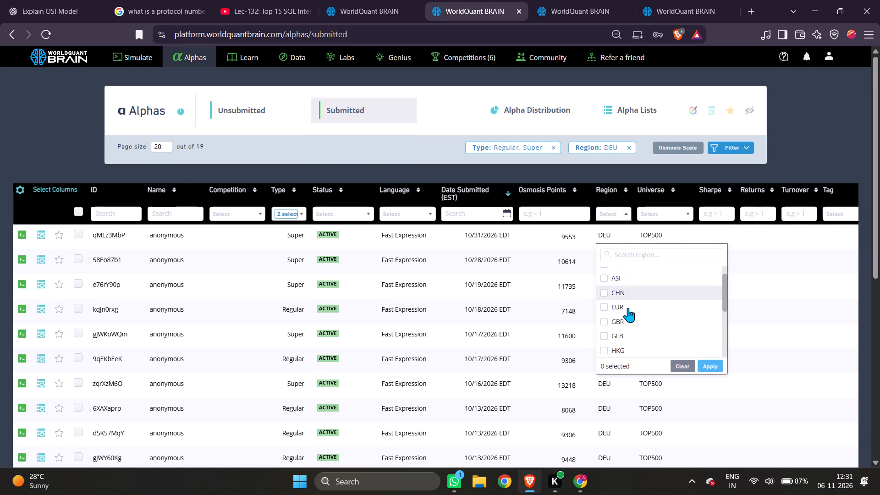
scroll(628, 308, down, 3)
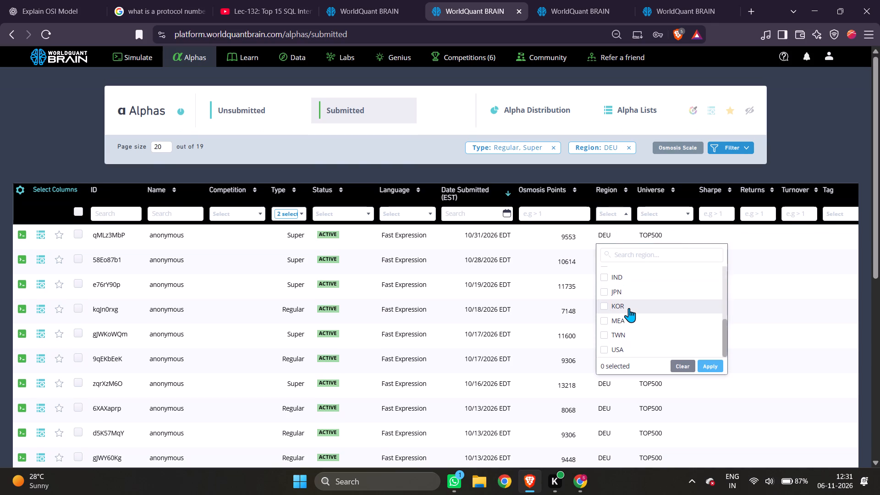
scroll(629, 308, down, 1)
click(631, 350)
click(708, 365)
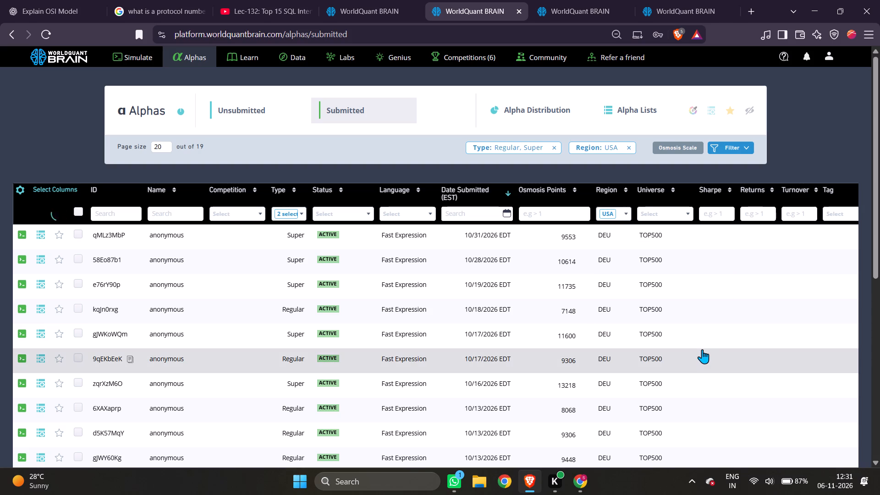
Look through the first three pages of submitted USA alphas for existing Osmosis point allocations.
scroll(702, 349, down, 9)
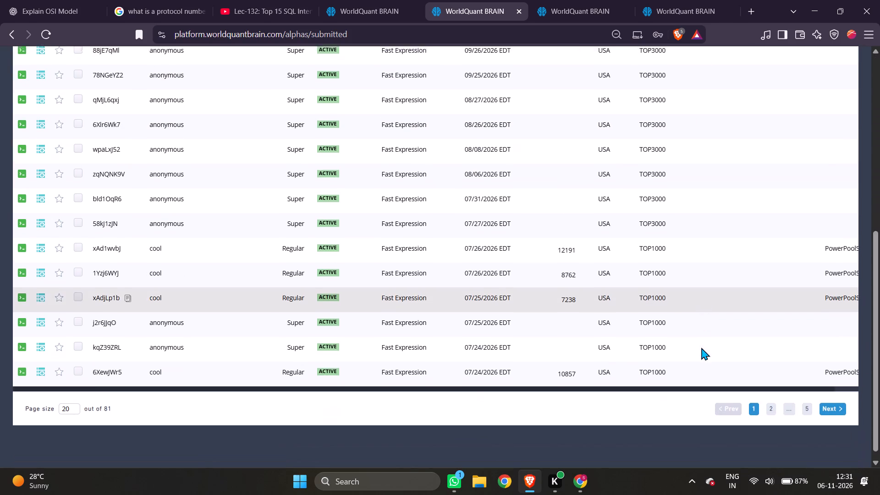
scroll(674, 321, down, 4)
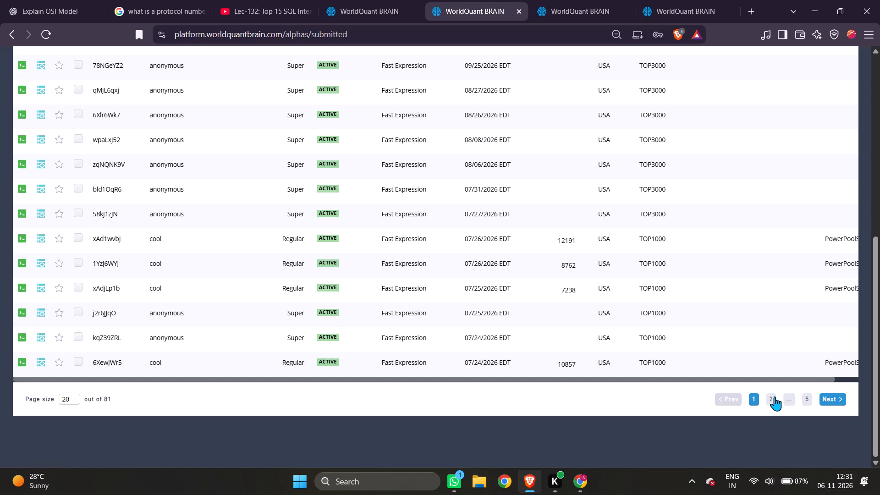
click(771, 396)
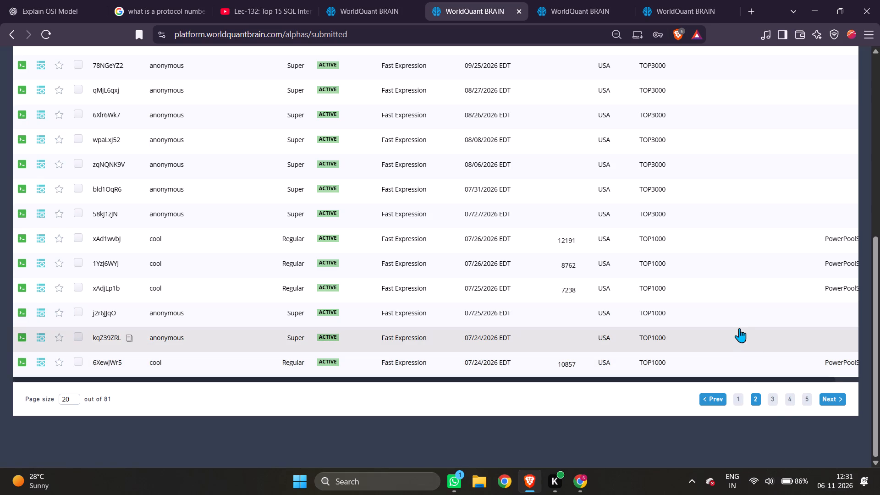
scroll(739, 328, down, 2)
scroll(739, 328, up, 5)
scroll(739, 328, down, 3)
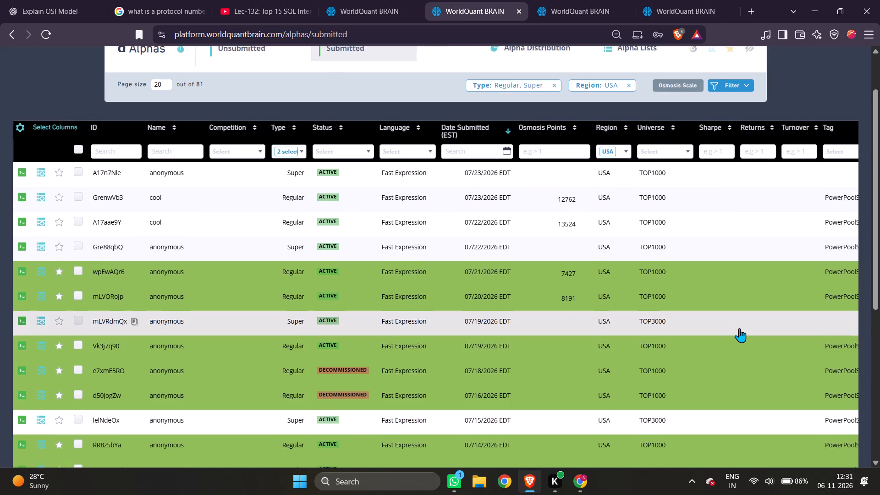
scroll(739, 328, down, 3)
click(771, 396)
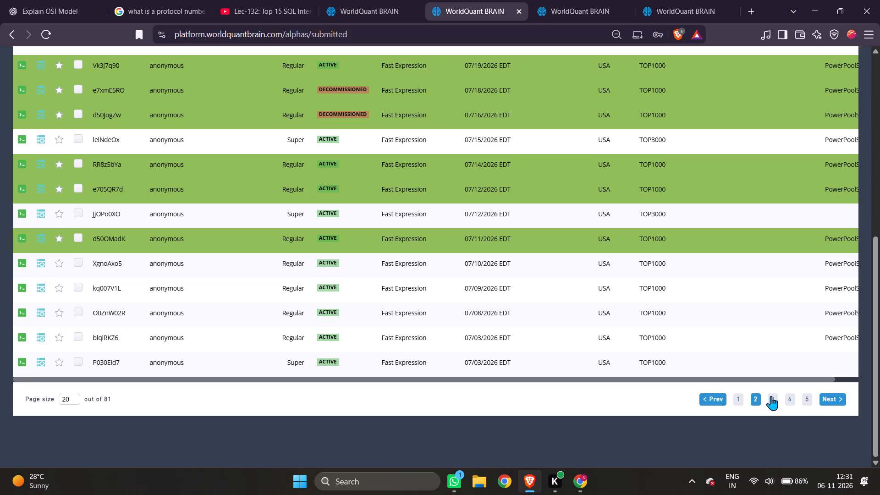
scroll(715, 277, up, 4)
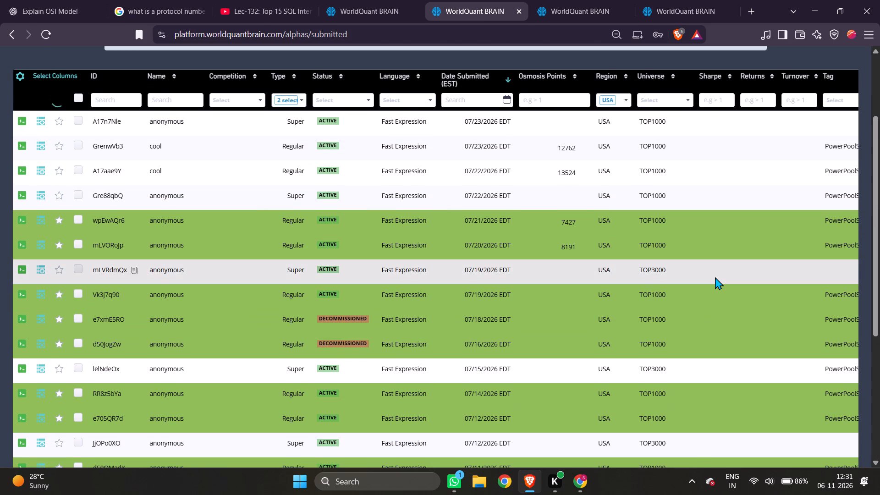
scroll(715, 277, down, 4)
scroll(715, 277, up, 5)
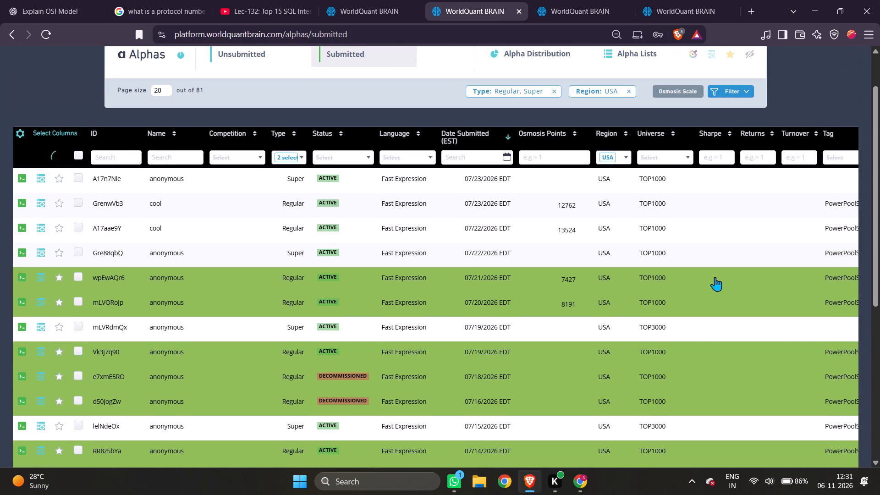
scroll(715, 277, down, 6)
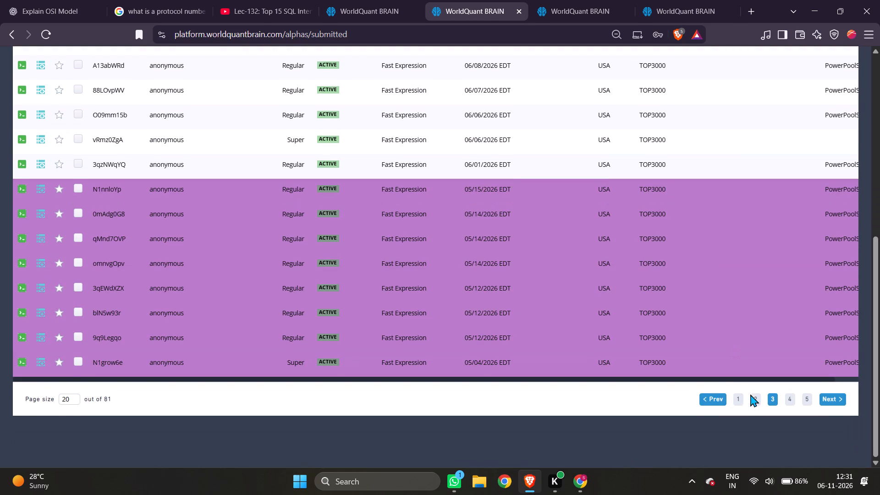
Clear the Osmosis points of USA Regular alphas mLVORoJp and wpEwAQr6 on page 2 of the list.
click(751, 396)
scroll(483, 217, up, 3)
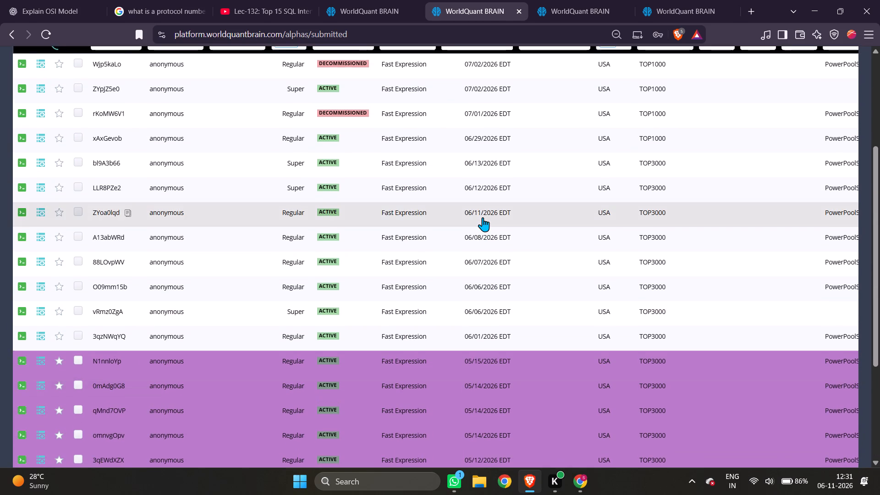
scroll(483, 217, up, 4)
scroll(483, 217, down, 3)
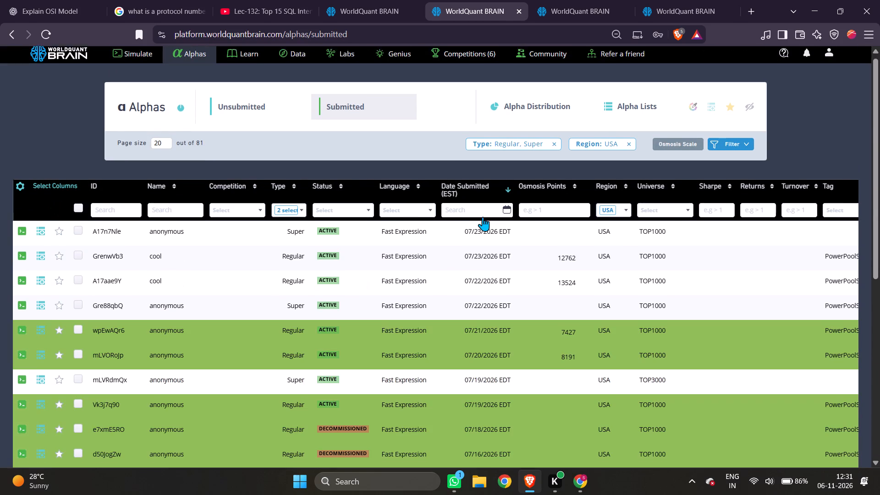
scroll(483, 217, up, 3)
scroll(483, 217, down, 4)
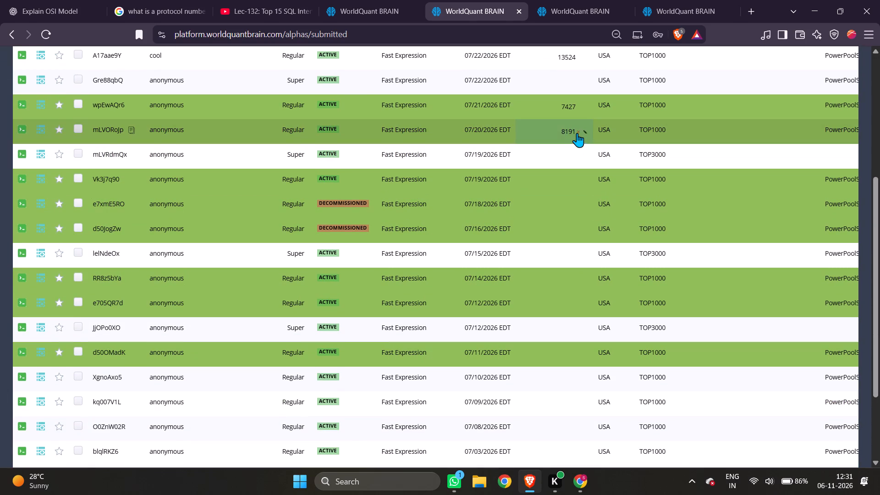
click(577, 133)
click(579, 133)
click(570, 98)
key(space)
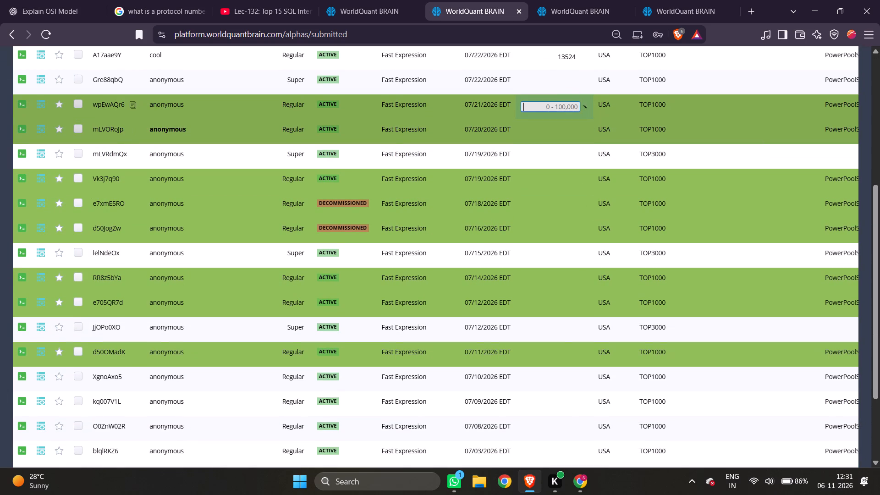
Clear the Osmosis points of USA Regular alphas A17aae9Y and GrenwVb3.
click(566, 58)
scroll(572, 154, up, 3)
key(space)
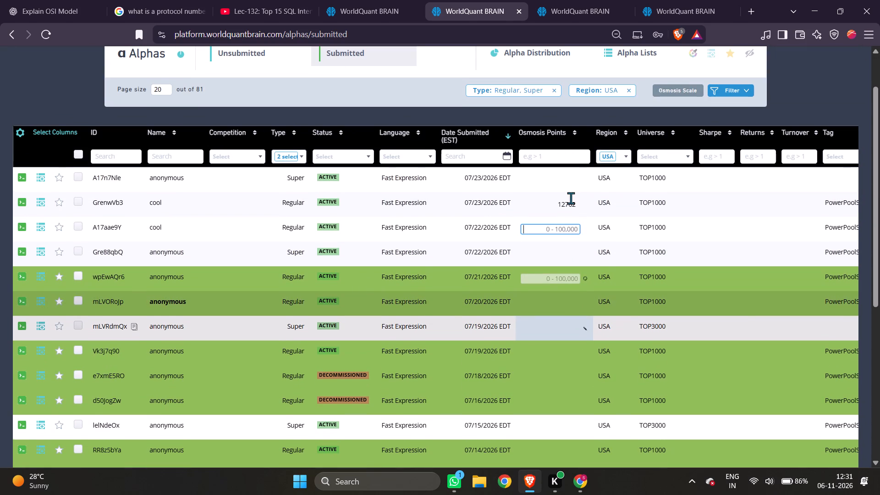
click(568, 210)
key(space)
scroll(556, 276, down, 3)
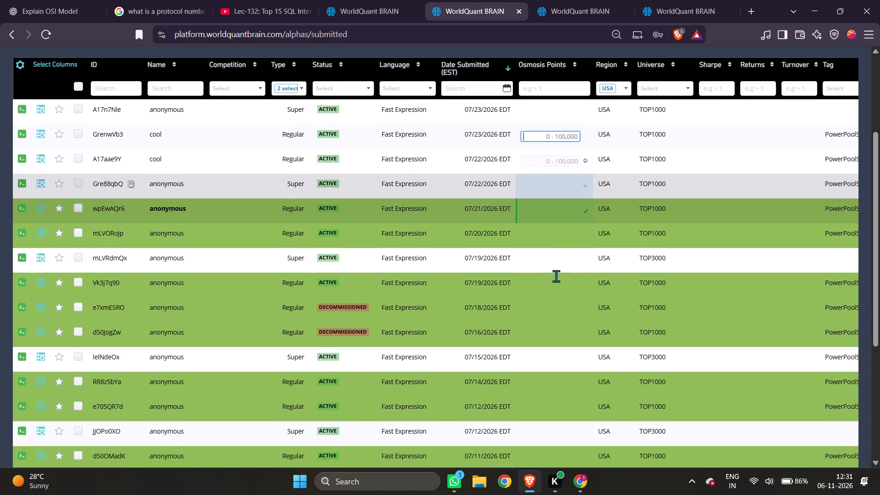
scroll(561, 247, up, 4)
click(565, 237)
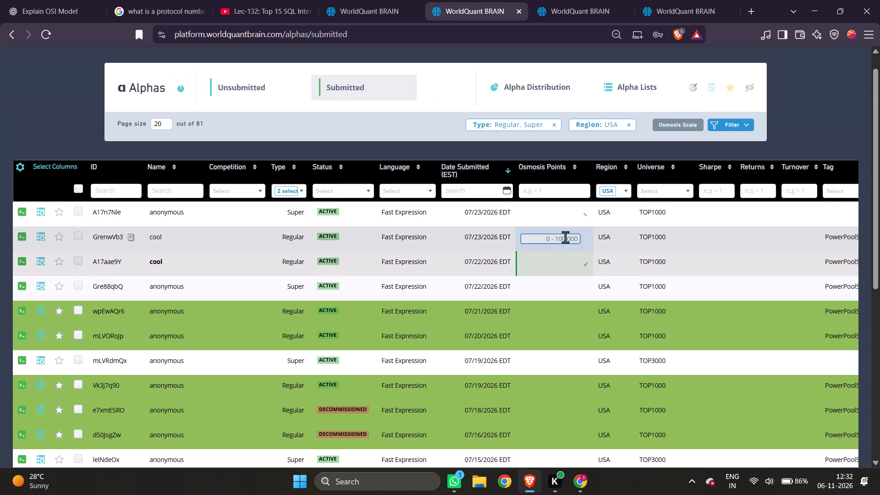
On page 1 of the USA list, set Osmosis points of Super alphas xA1JJKYp to 9888 and rKdnpn2o to 8999.
scroll(567, 310, down, 5)
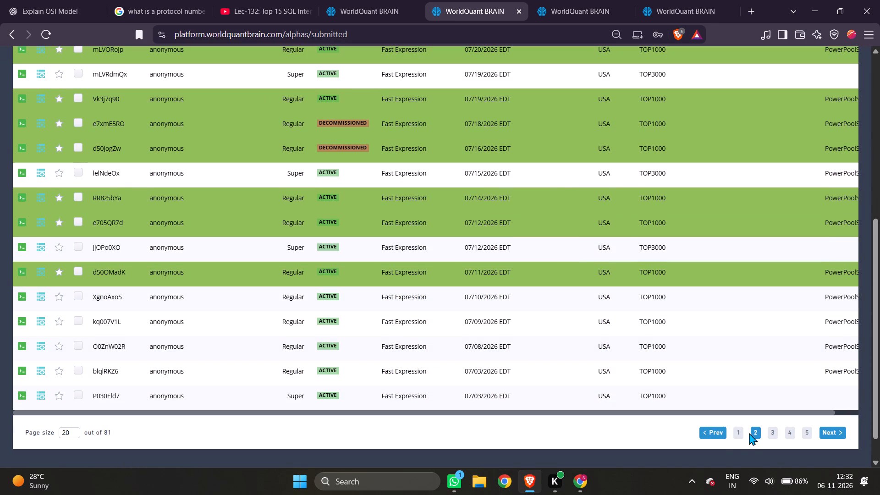
click(735, 431)
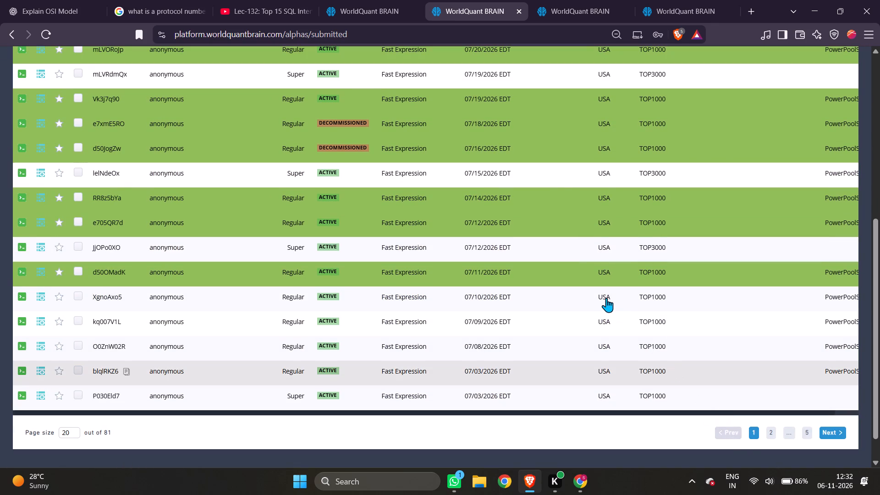
scroll(606, 298, up, 4)
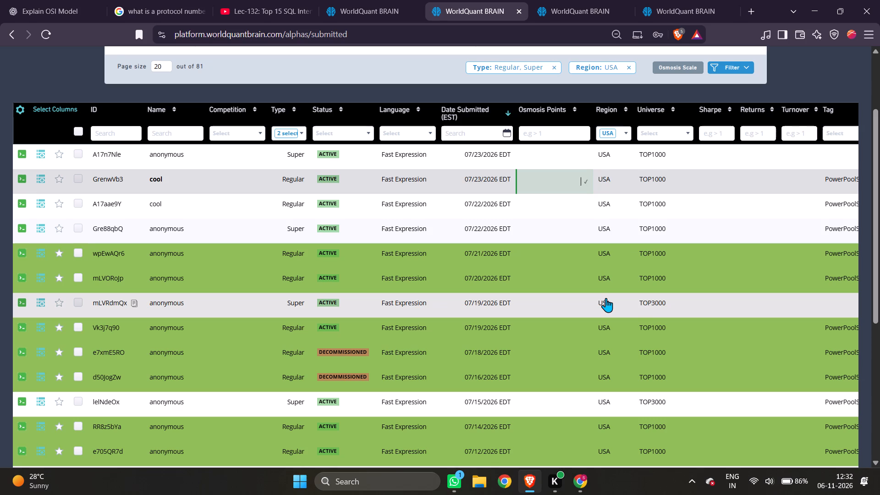
scroll(606, 298, down, 6)
scroll(605, 298, up, 4)
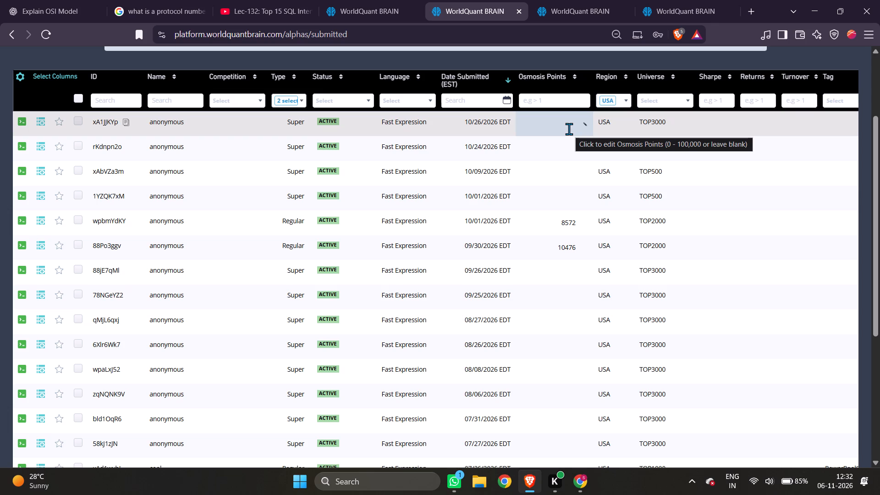
click(569, 129)
text(899)
key(BackSpace)
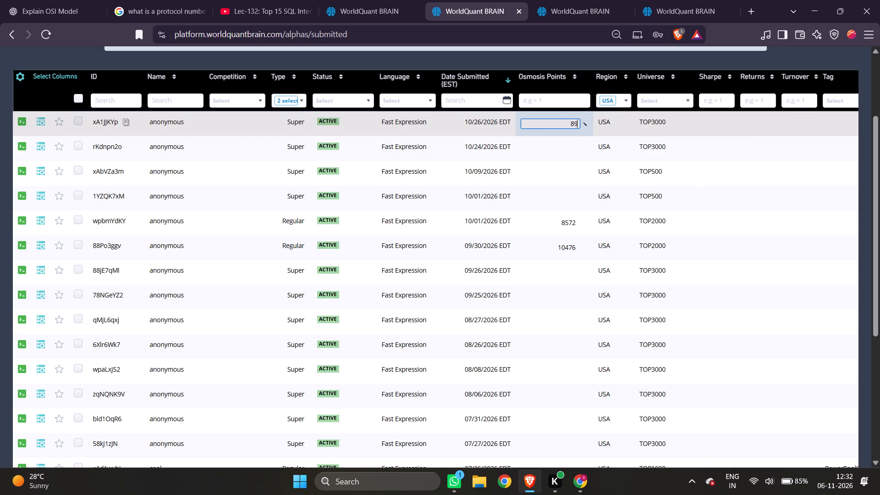
key(BackSpace)
key(BackSpace)
text(9888)
click(564, 148)
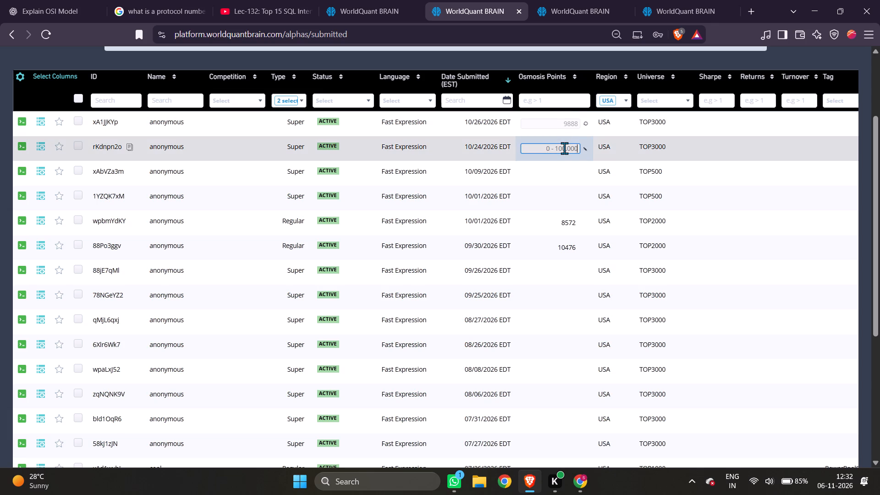
key(8)
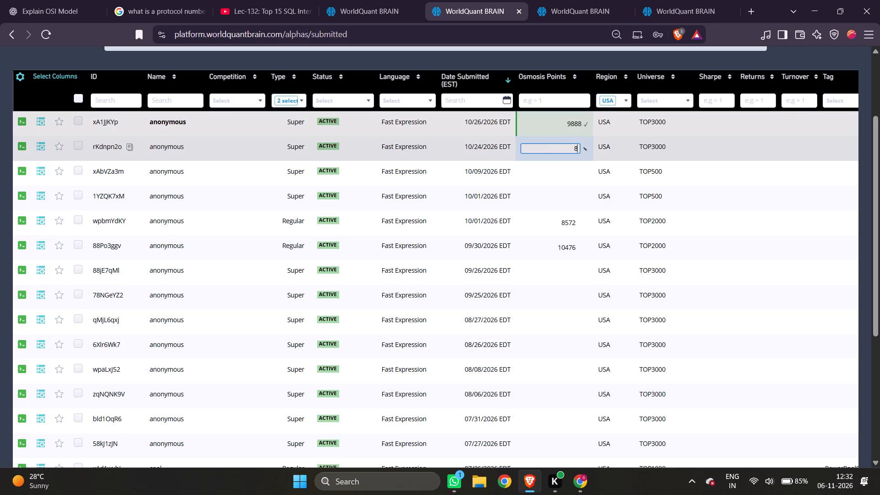
text(999)
Set the Osmosis points of USA Super alphas xAbVZa3m to 11000 and 1YZQK7xM to 10234.
click(564, 171)
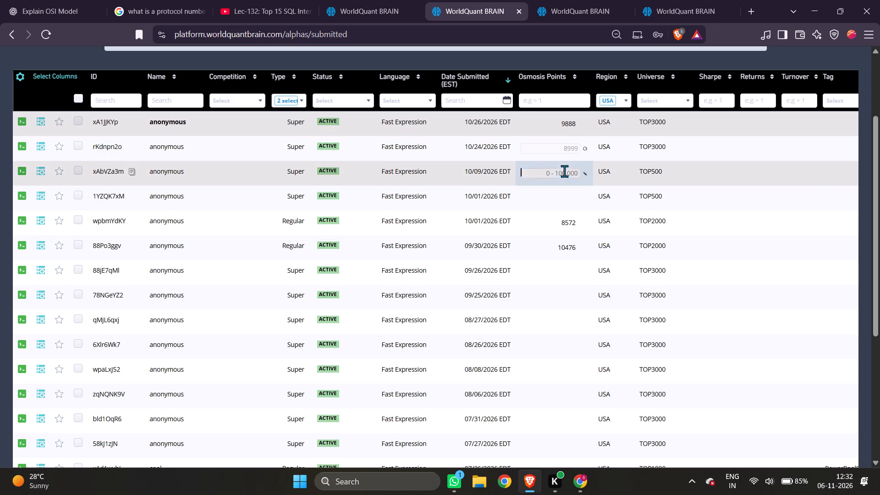
text(11)
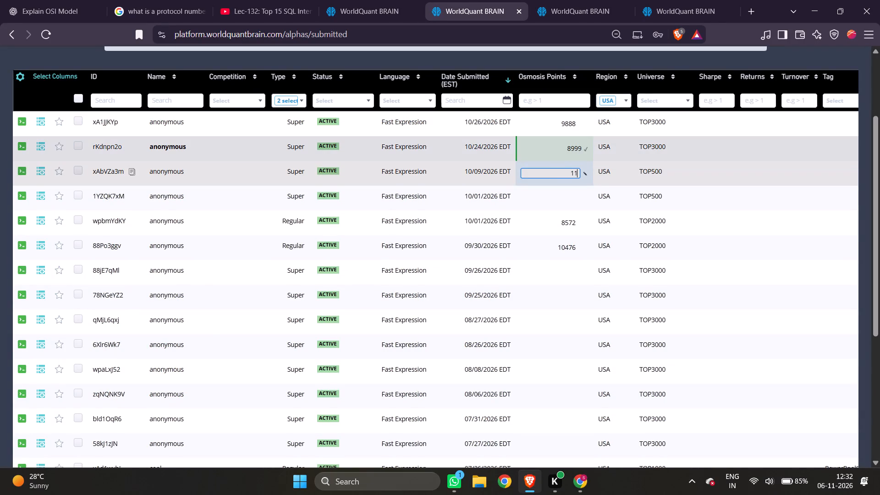
text(000)
click(577, 198)
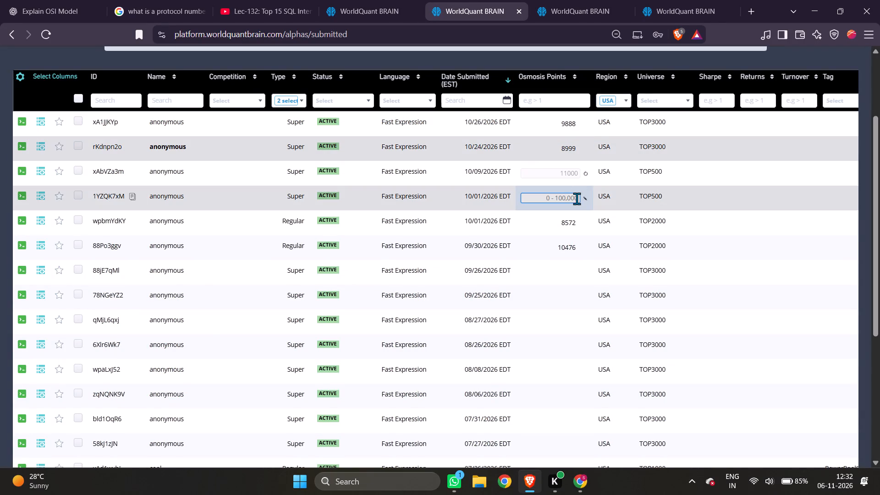
key(1)
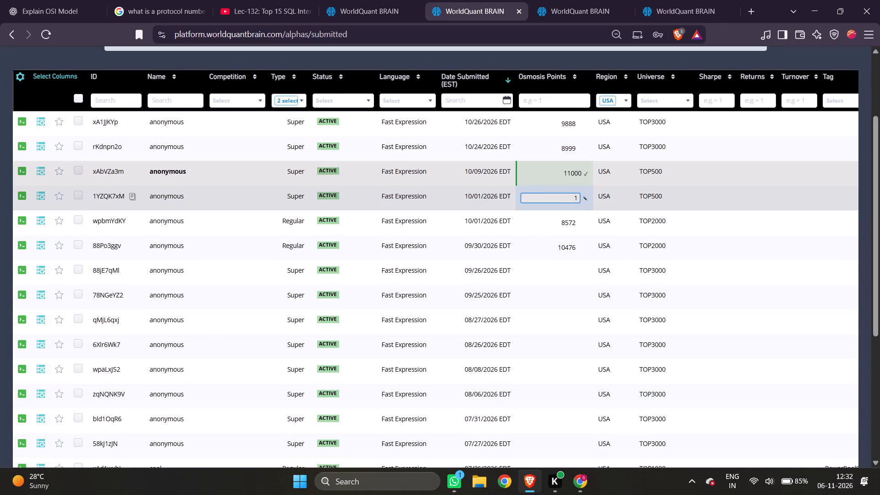
key(0)
text(234)
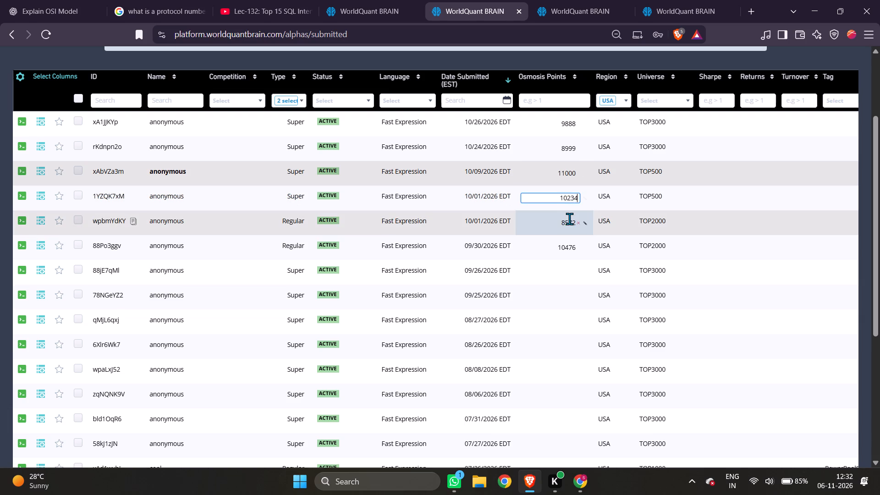
Clear the Osmosis points of USA Regular alphas wpbmYdKY and 88Po3ggv.
click(570, 252)
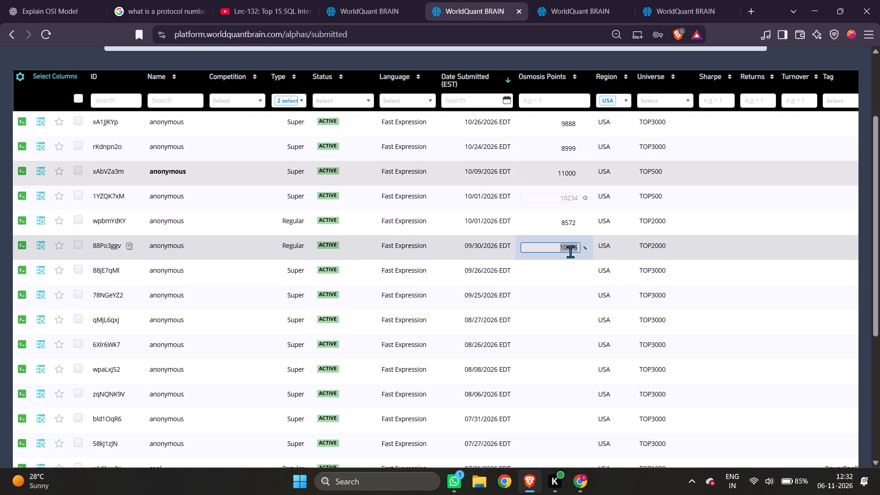
click(346, 216)
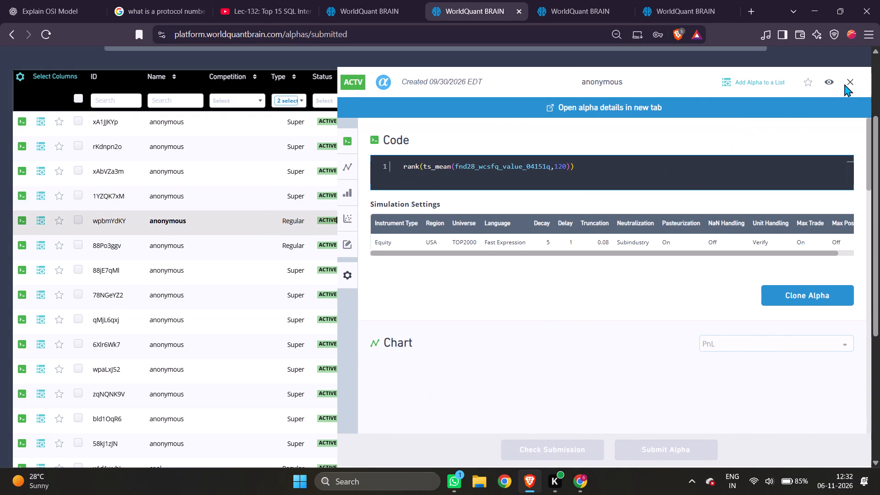
click(852, 77)
click(852, 82)
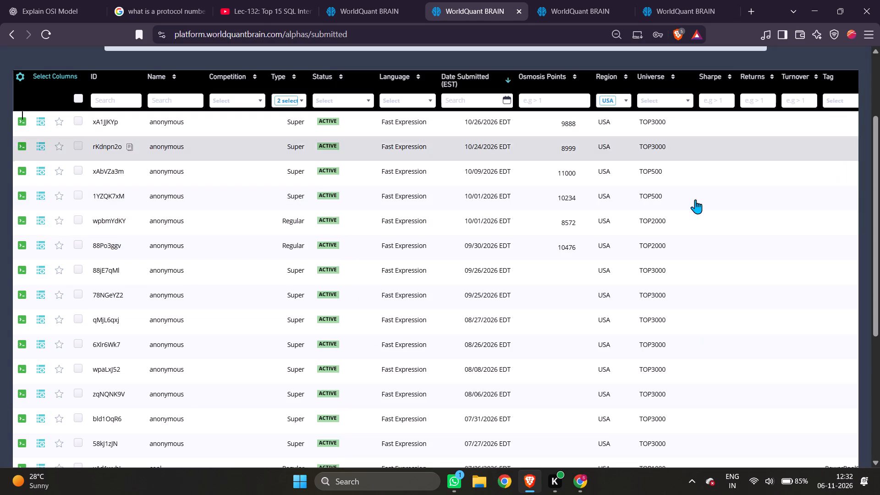
click(567, 224)
key(space)
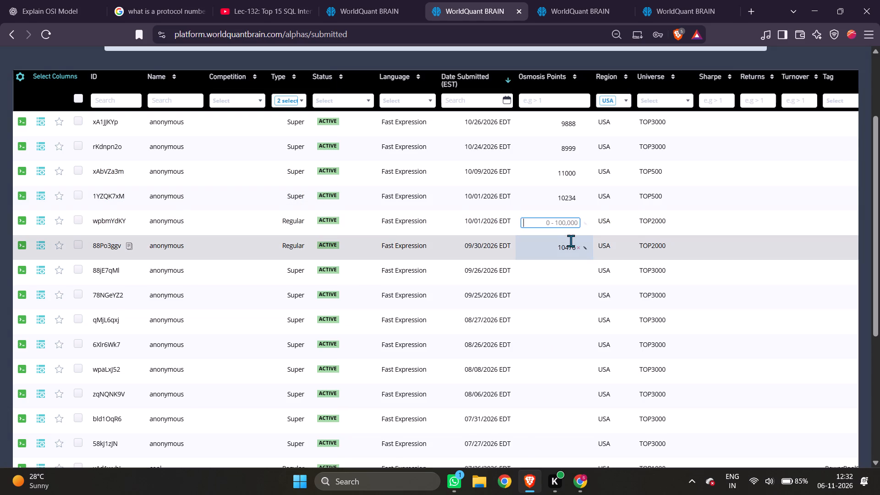
click(569, 241)
key(space)
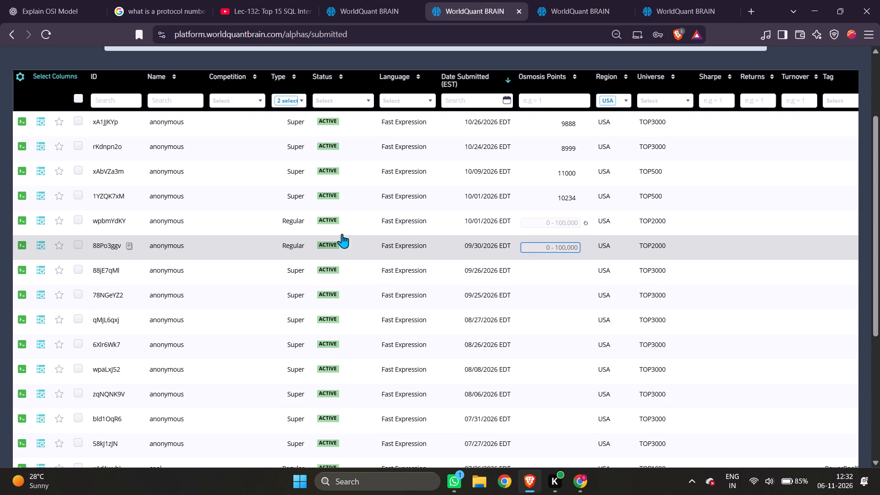
scroll(416, 200, down, 1)
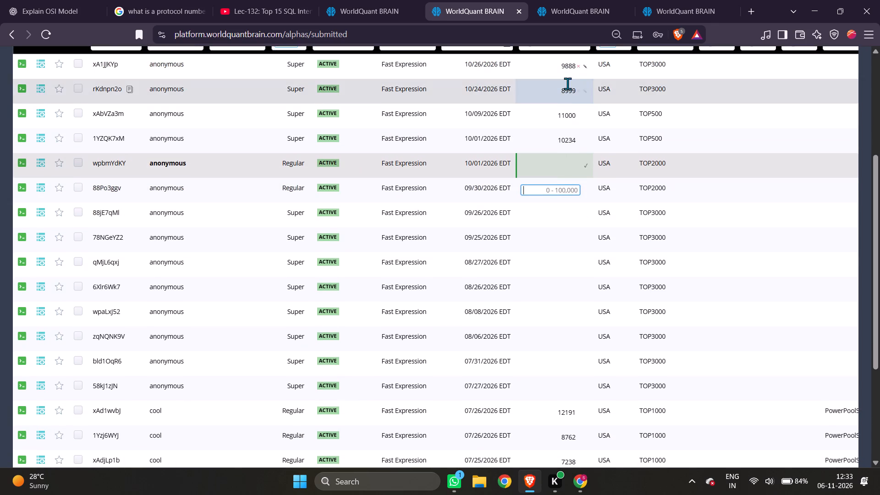
click(357, 167)
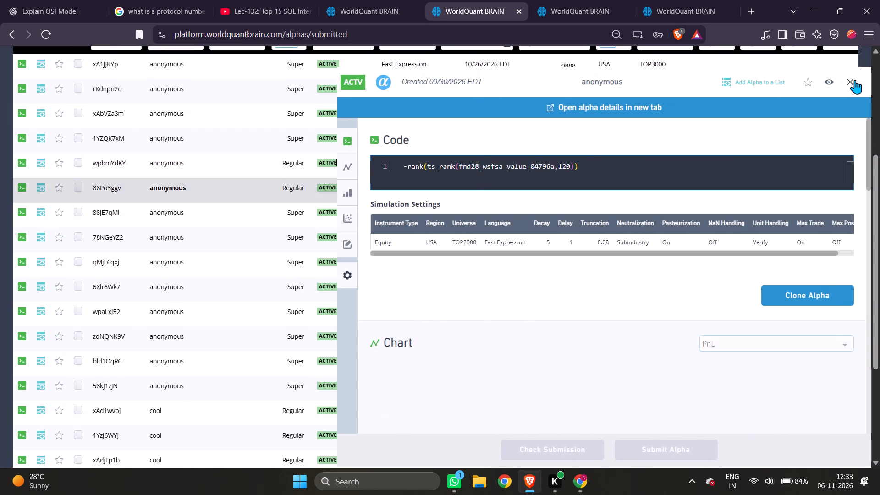
click(855, 80)
click(362, 185)
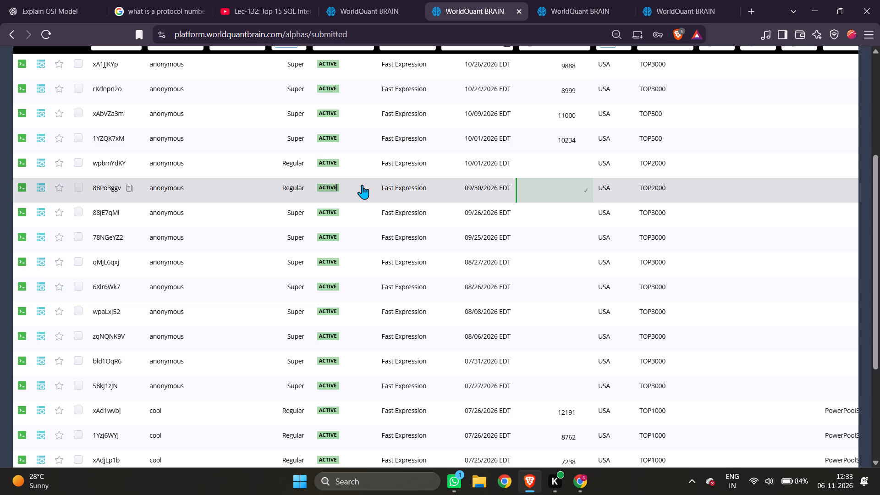
click(848, 79)
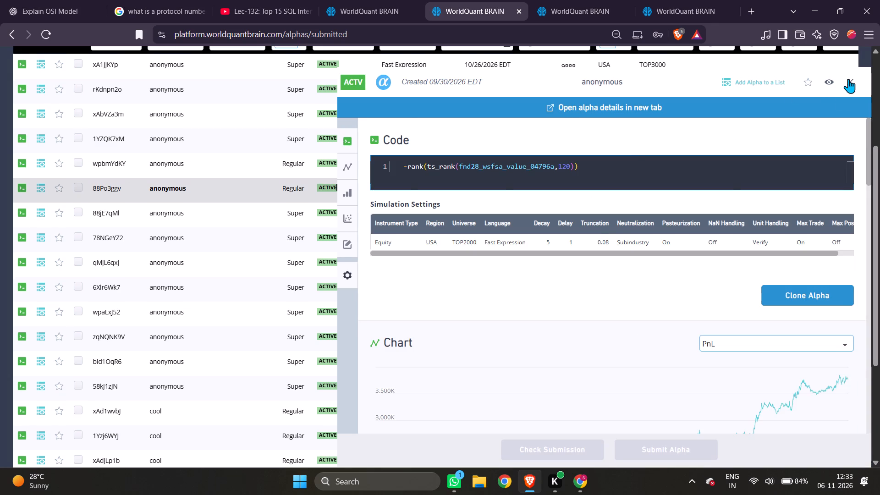
Set the Osmosis points of USA Super alpha 88jE7qMl, submitted 09/26/2026, to 9800.
scroll(561, 222, down, 1)
scroll(581, 106, up, 2)
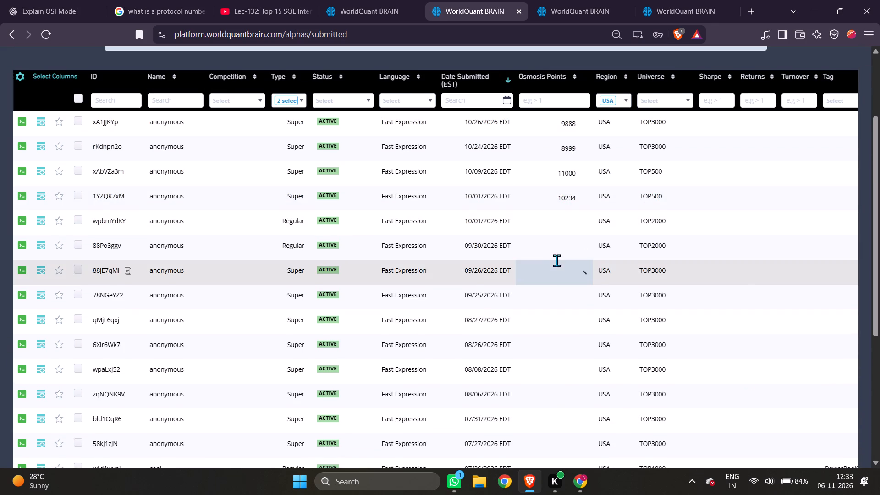
click(556, 265)
text(89)
key(BackSpace)
key(BackSpace)
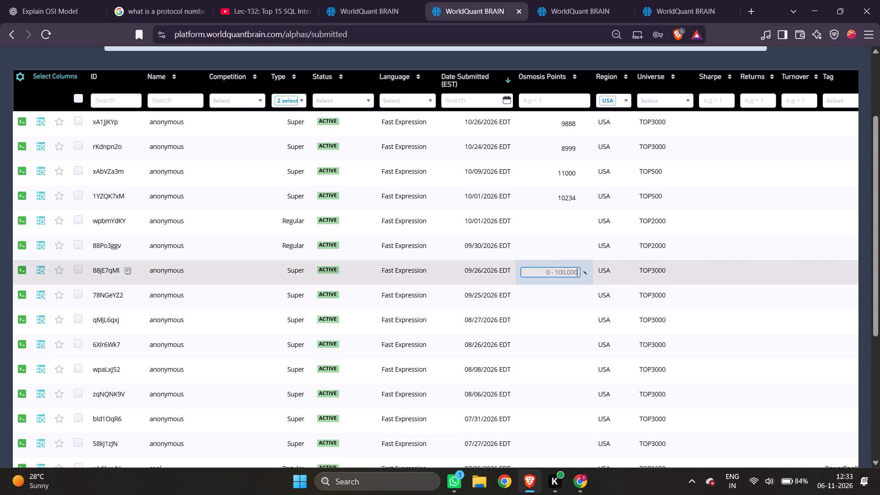
key(9)
text(800)
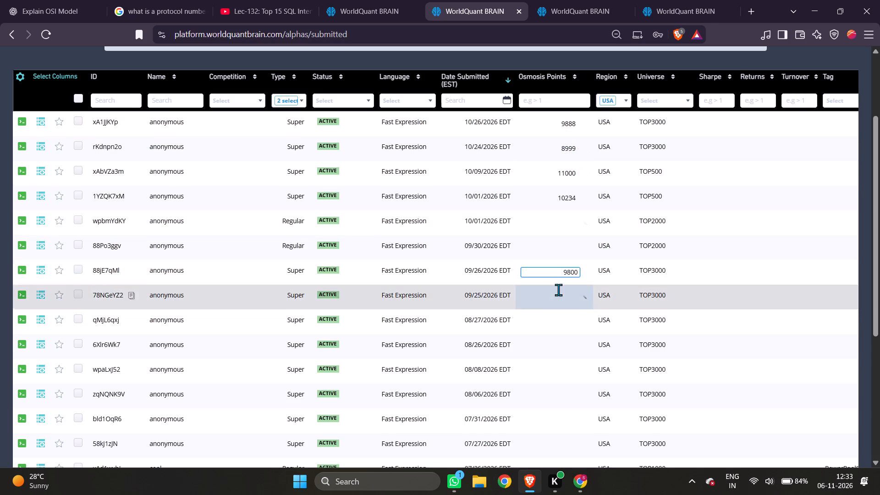
scroll(554, 328, down, 1)
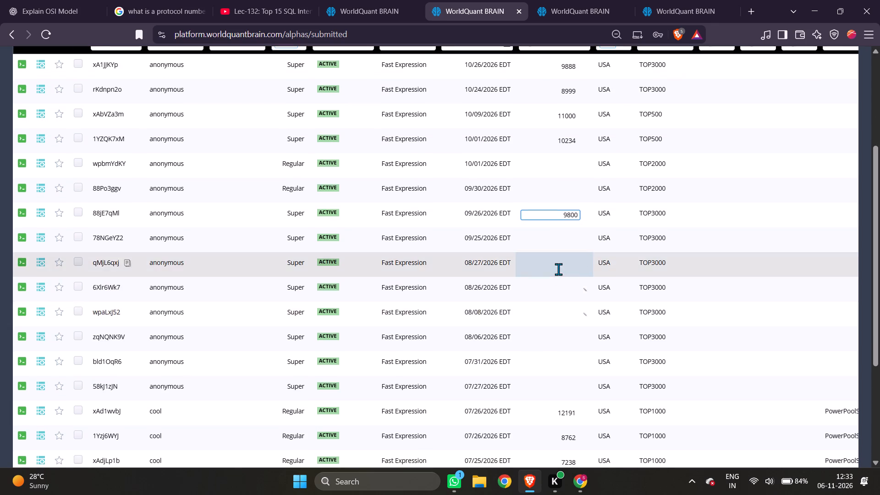
scroll(558, 269, down, 3)
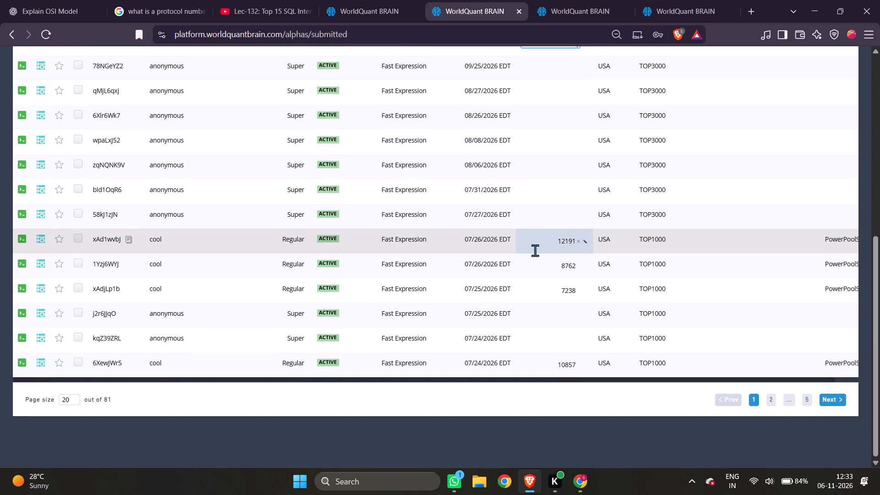
click(448, 242)
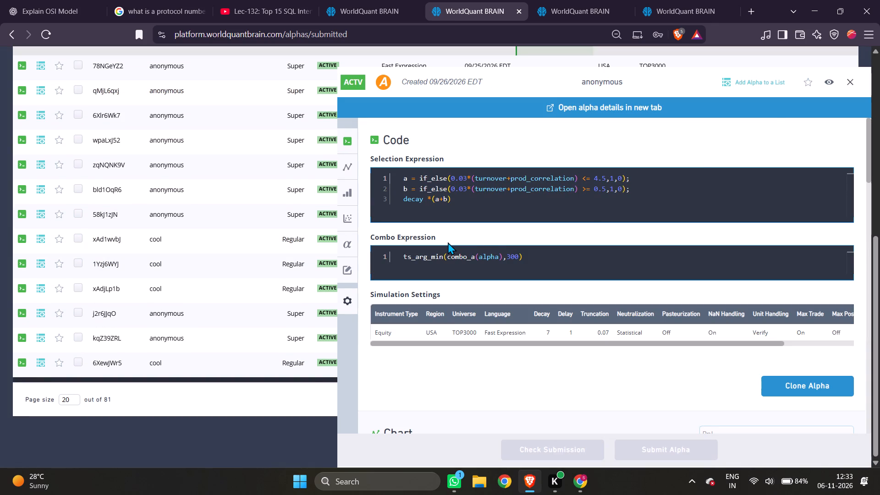
click(847, 79)
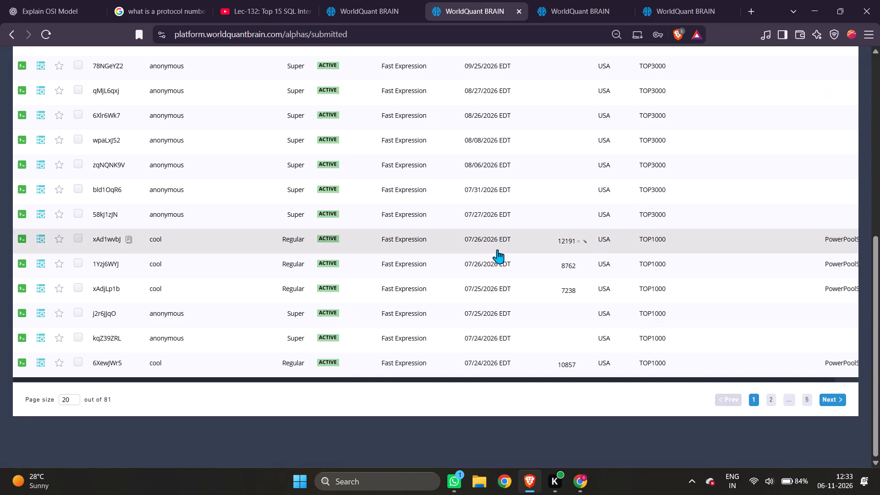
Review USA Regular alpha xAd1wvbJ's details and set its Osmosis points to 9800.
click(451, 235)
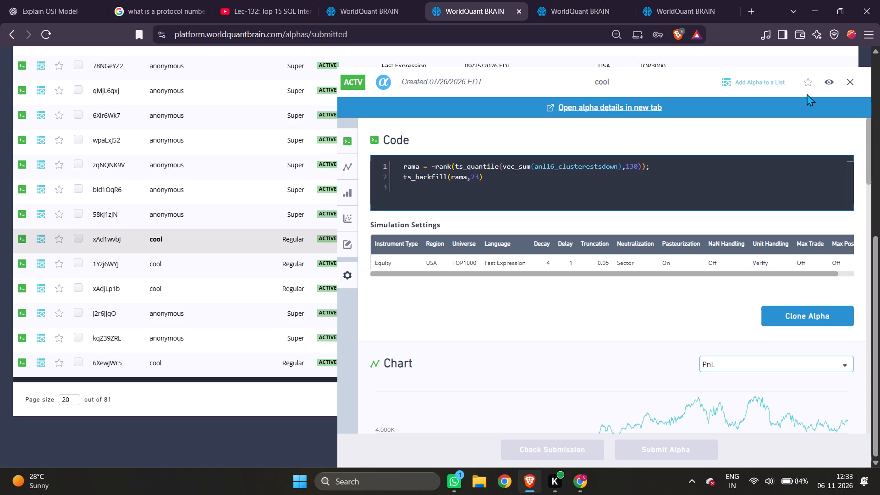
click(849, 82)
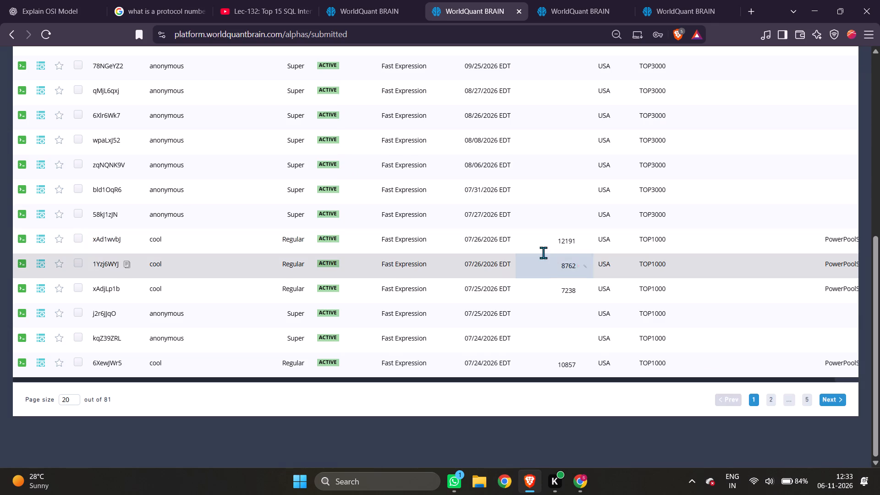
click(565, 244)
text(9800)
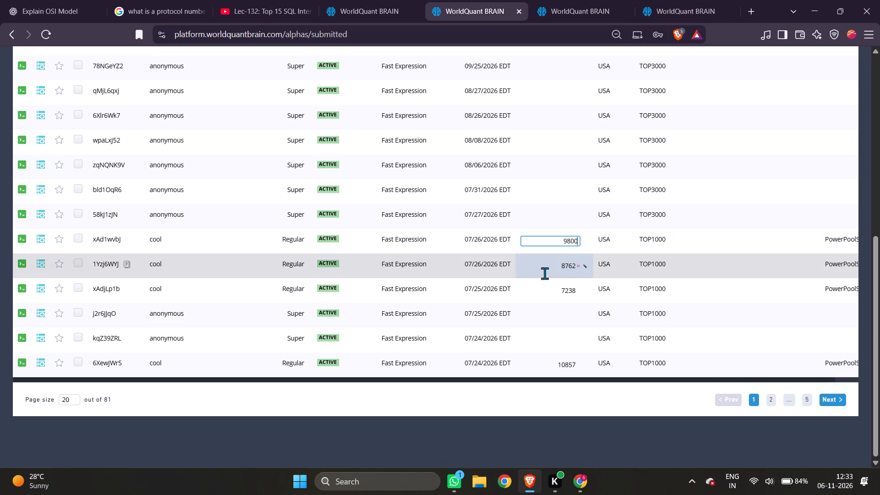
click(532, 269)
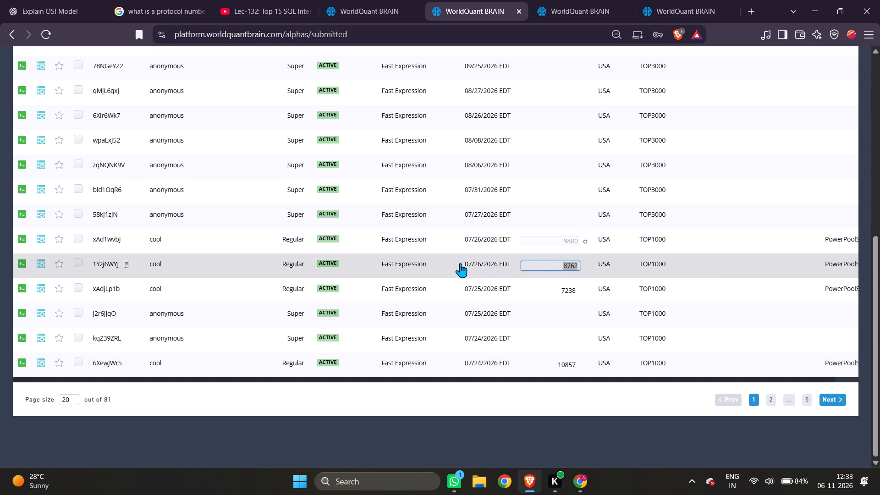
Review the details of USA Regular alphas 1Yzj6WYJ and xAdjLp1b, and set xAdjLp1b's Osmosis points to 9800.
click(454, 262)
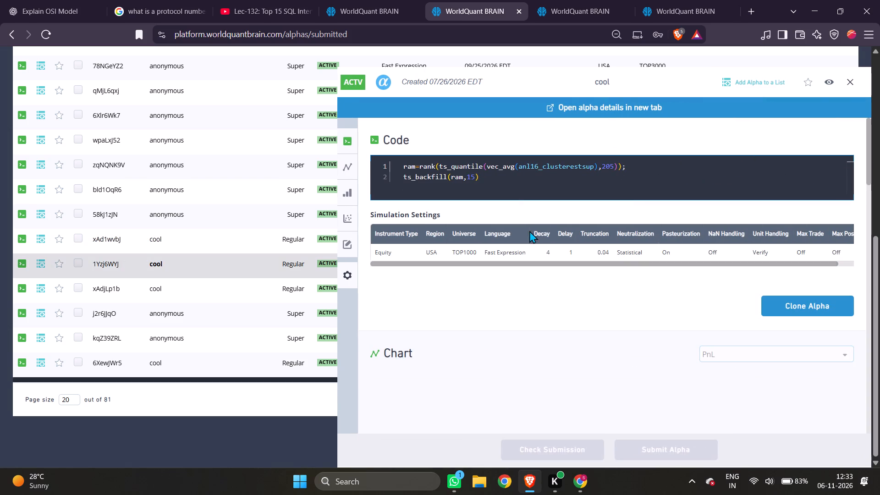
click(848, 84)
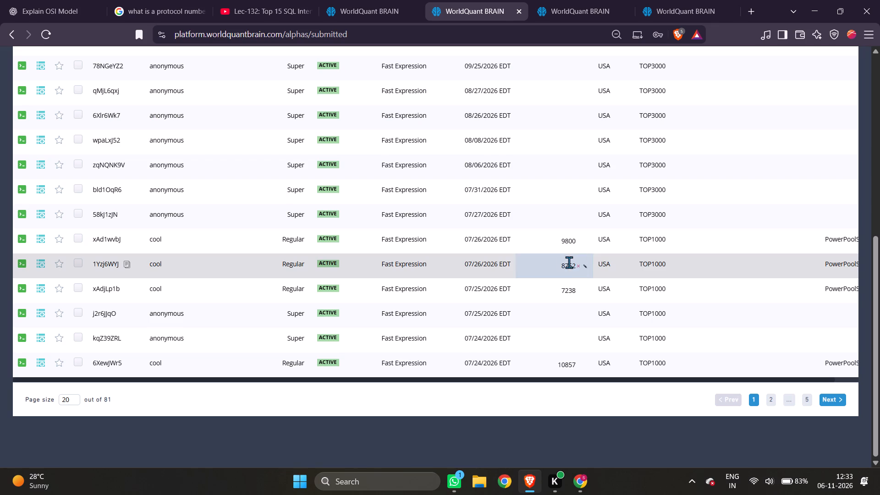
click(424, 293)
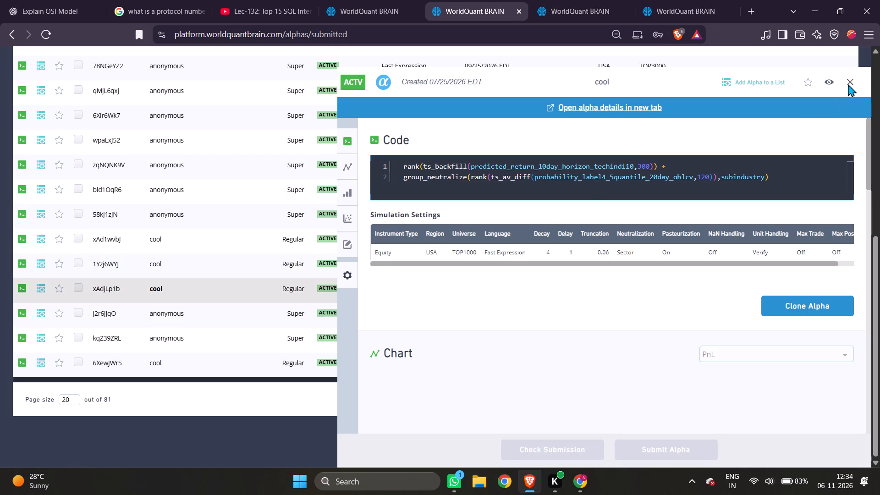
click(849, 82)
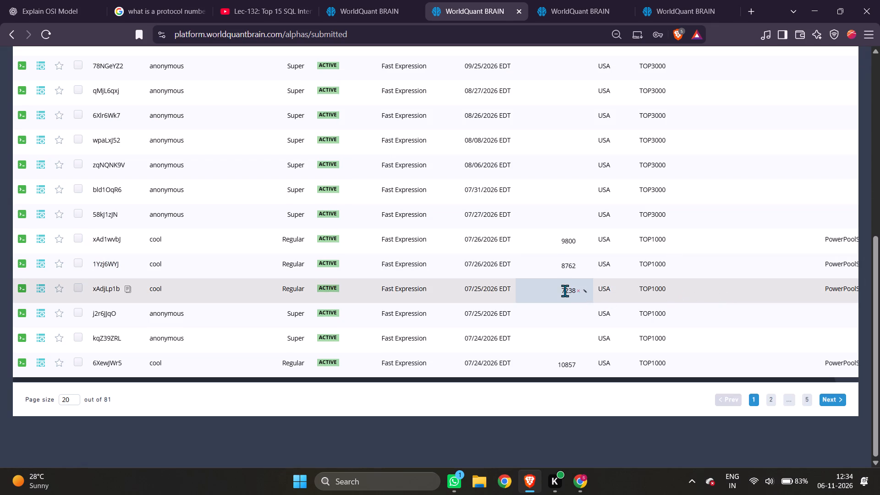
click(565, 291)
text(9800)
Set the Osmosis points of USA Regular alpha xAd1wvbJ to 8999.
click(571, 236)
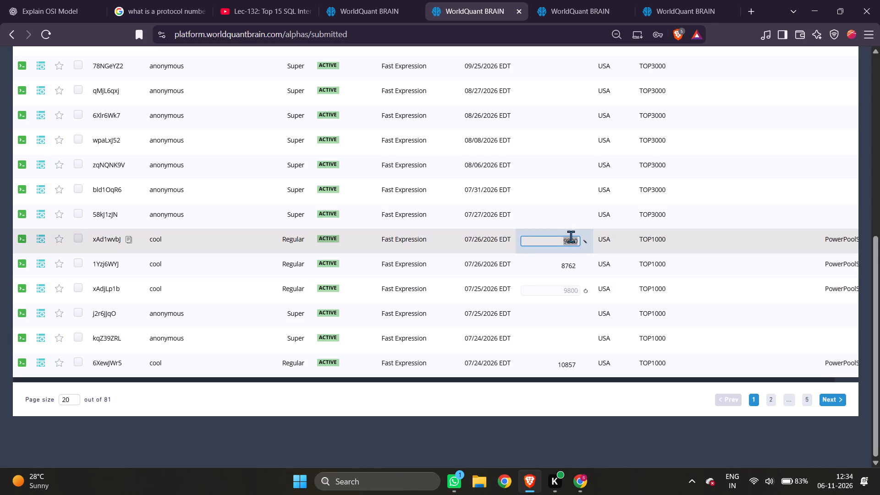
text(899)
key(9)
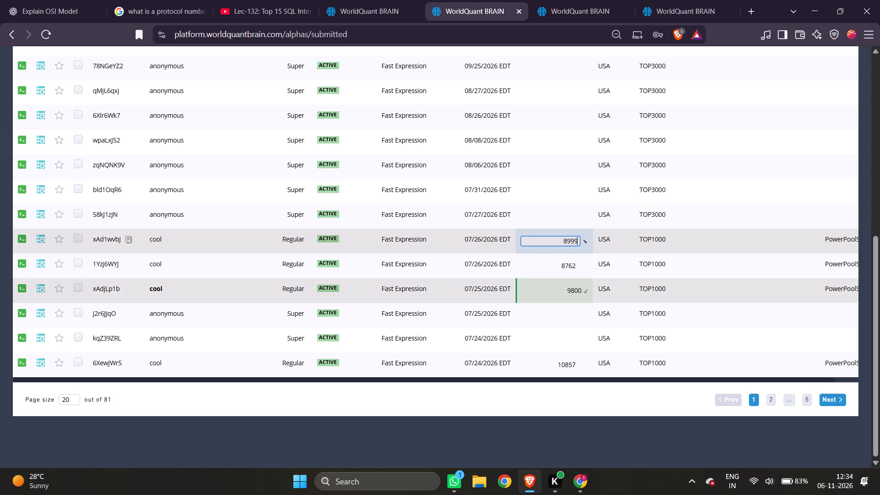
scroll(560, 287, down, 1)
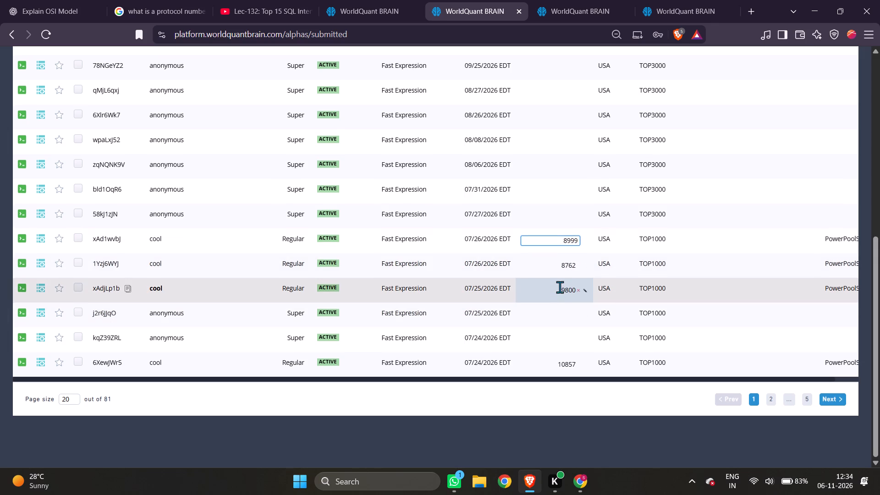
click(450, 368)
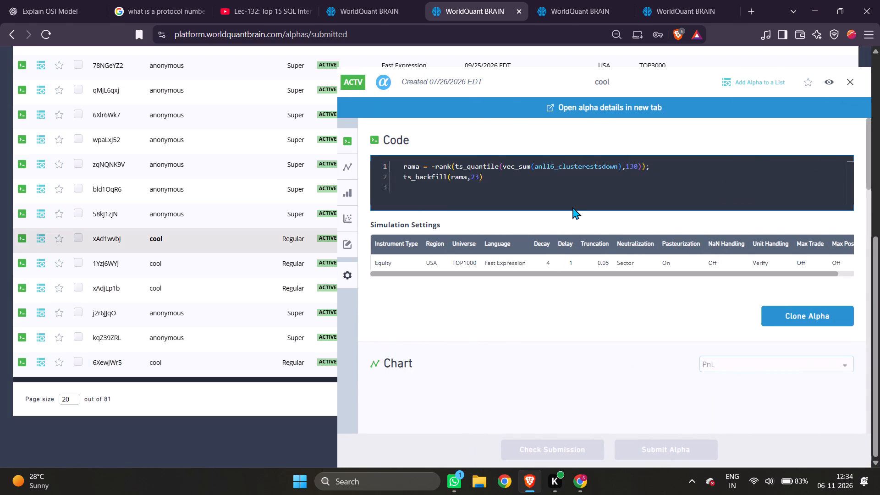
click(273, 355)
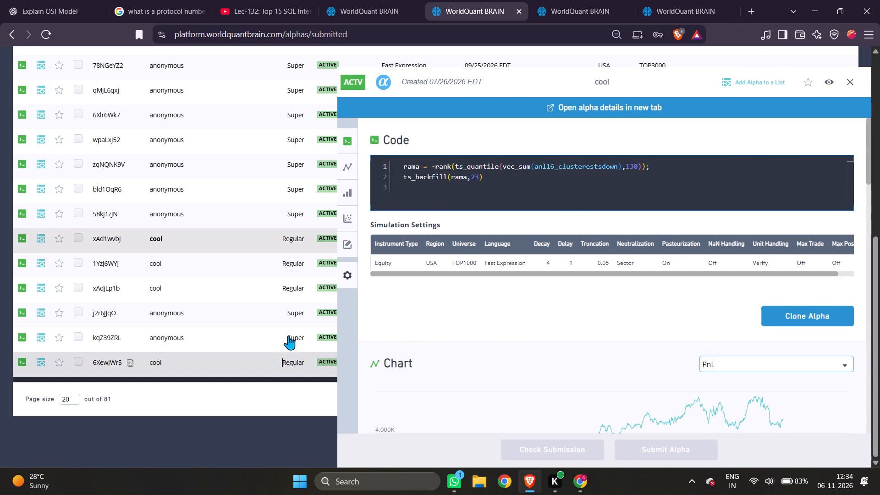
click(848, 84)
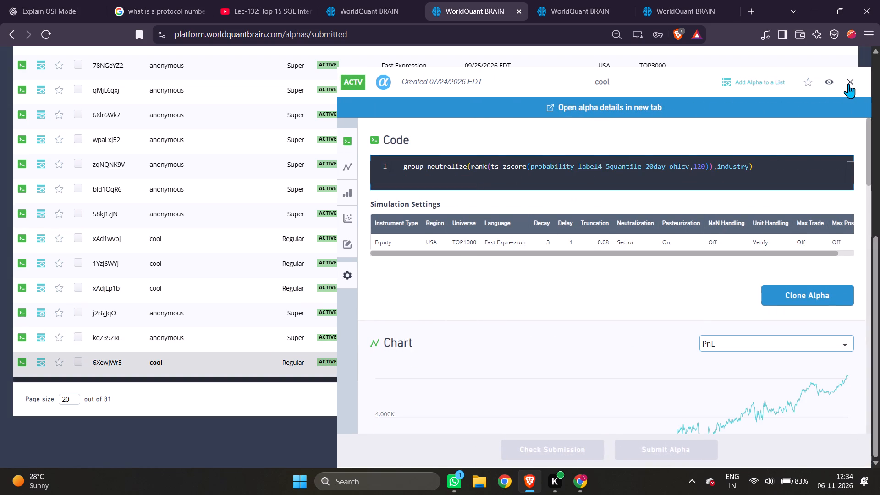
click(574, 361)
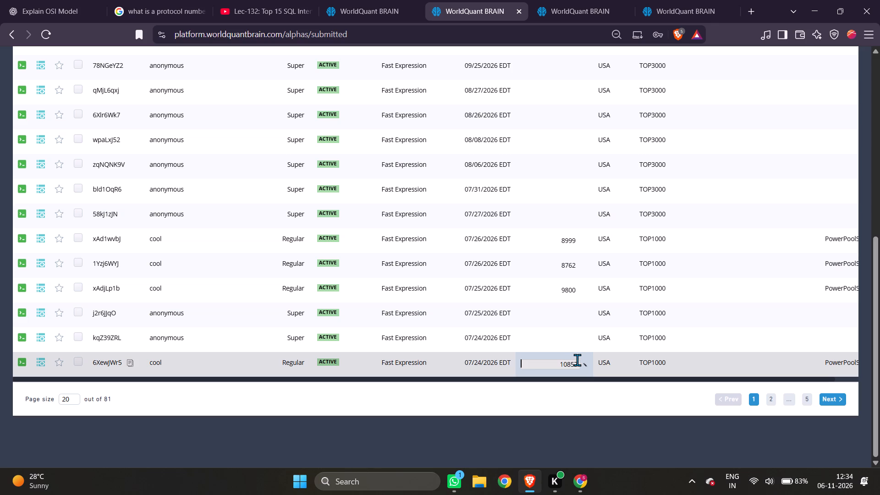
key(space)
scroll(684, 264, up, 1)
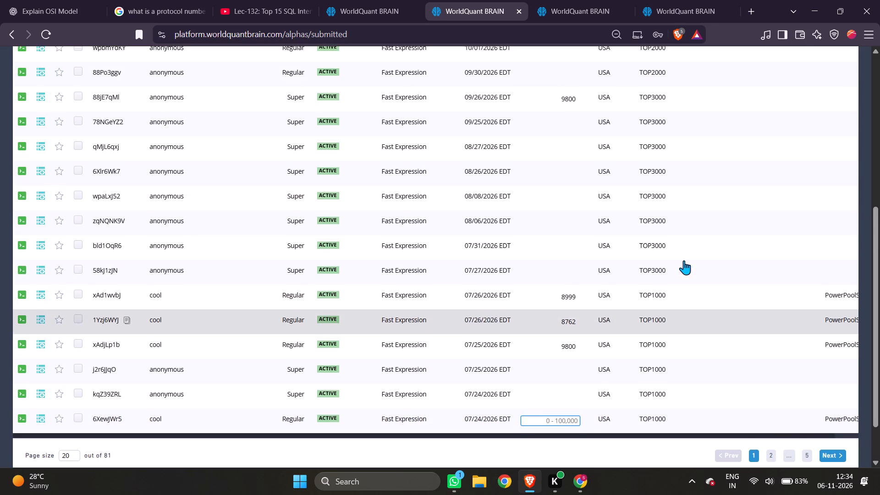
scroll(657, 189, up, 2)
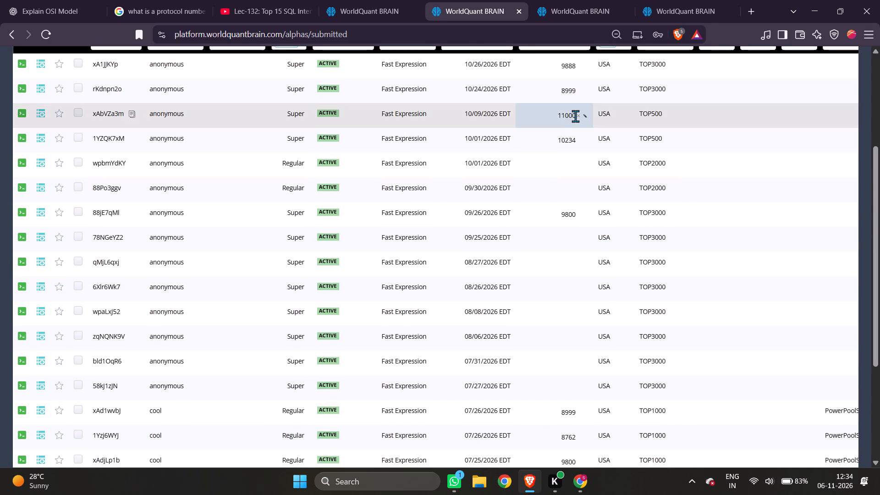
scroll(567, 239, down, 2)
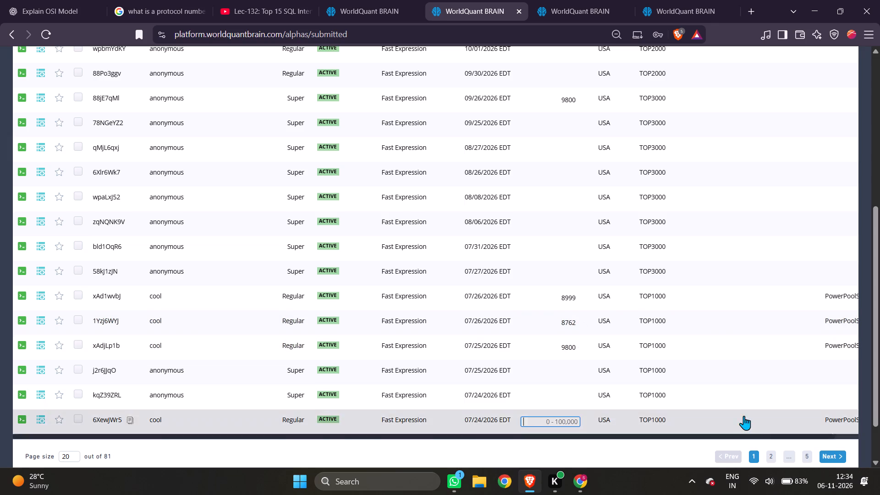
On page 2 of the USA list, examine the code and simulation settings of active Regular alphas from GrenwVb3 down to e705QR7d.
click(768, 457)
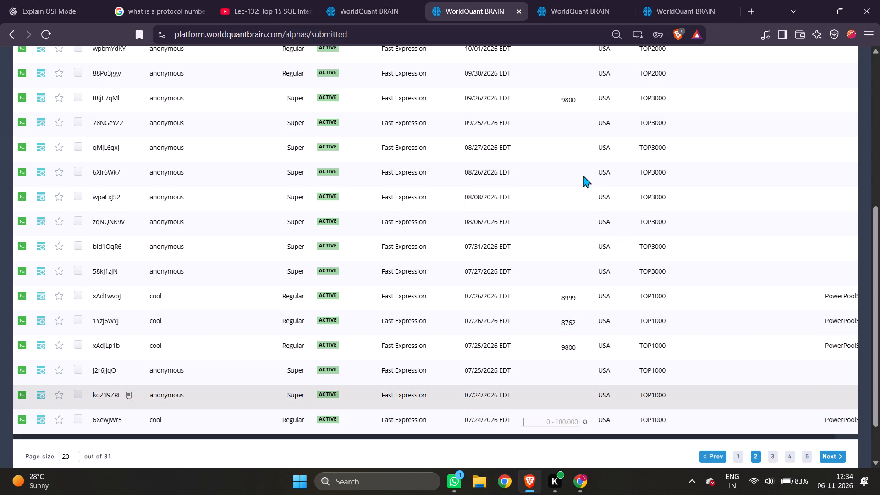
scroll(583, 175, up, 3)
scroll(583, 132, down, 4)
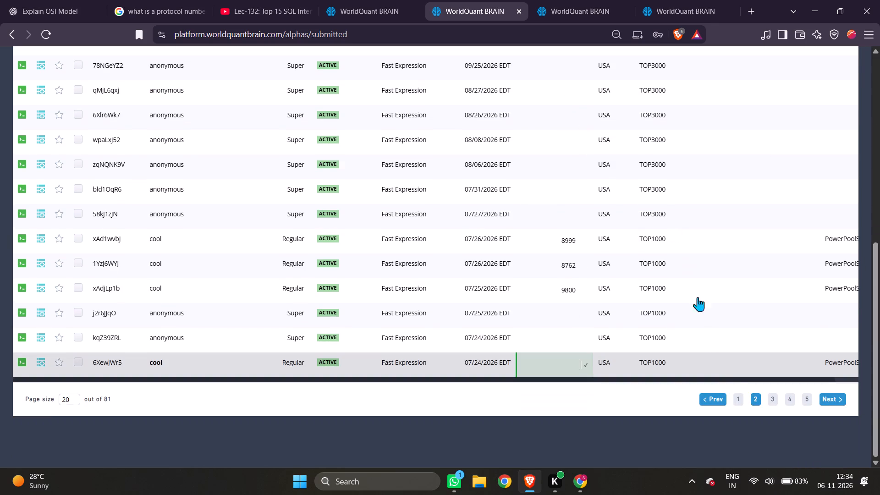
scroll(602, 195, up, 4)
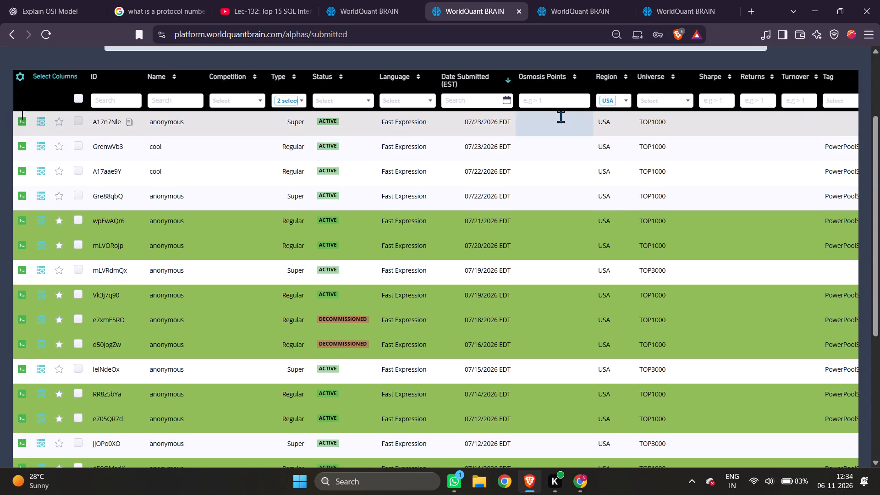
click(284, 144)
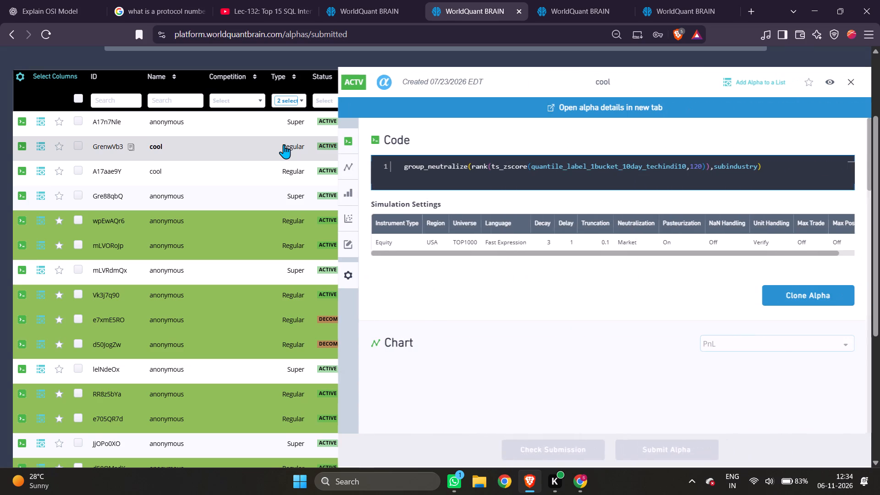
click(274, 165)
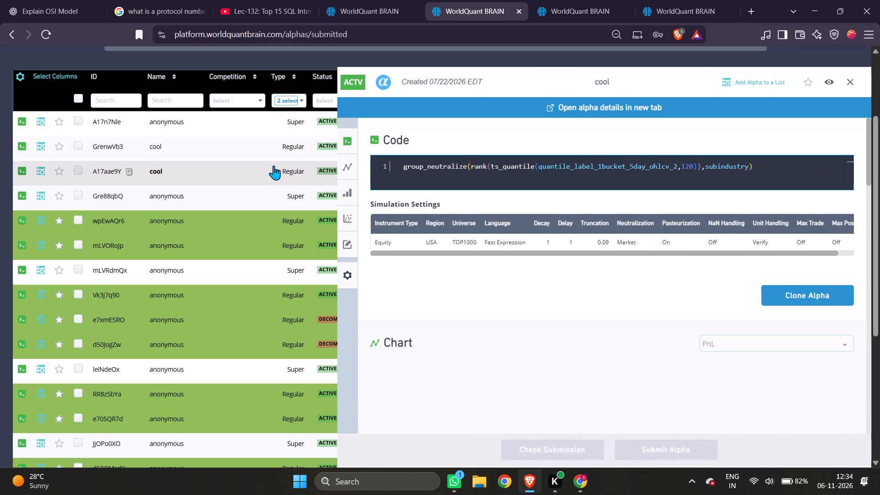
click(272, 215)
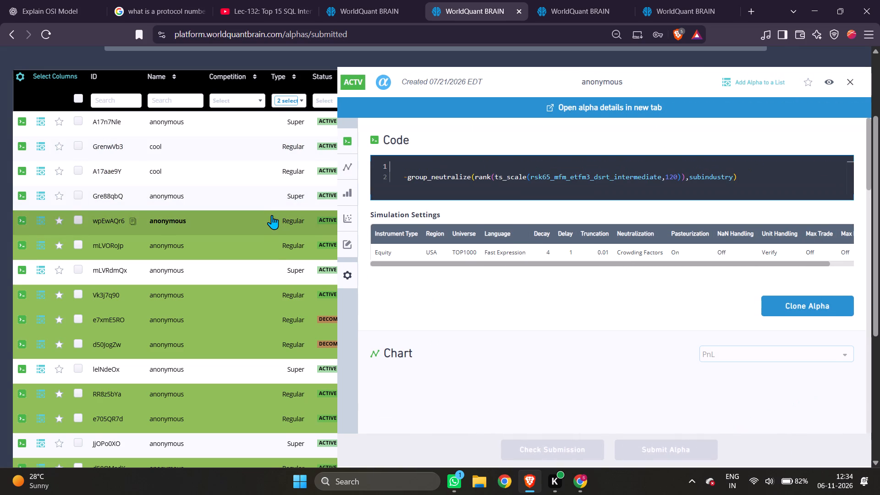
click(272, 245)
scroll(272, 245, down, 1)
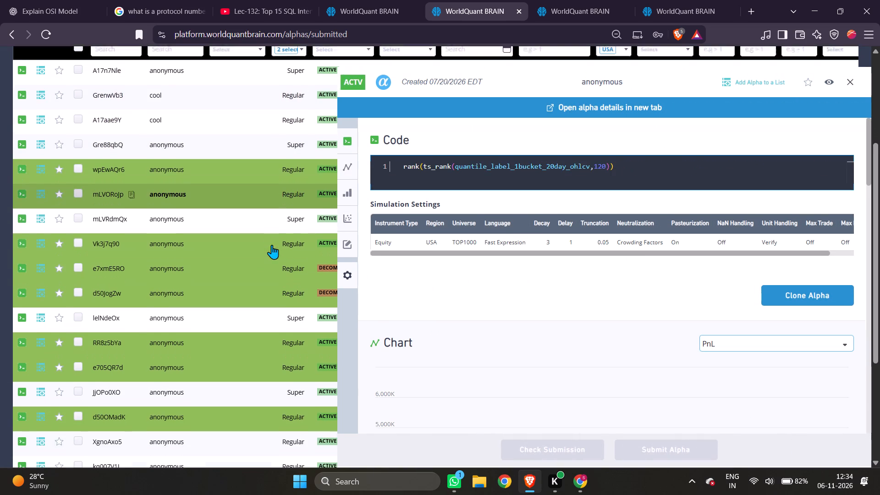
click(270, 242)
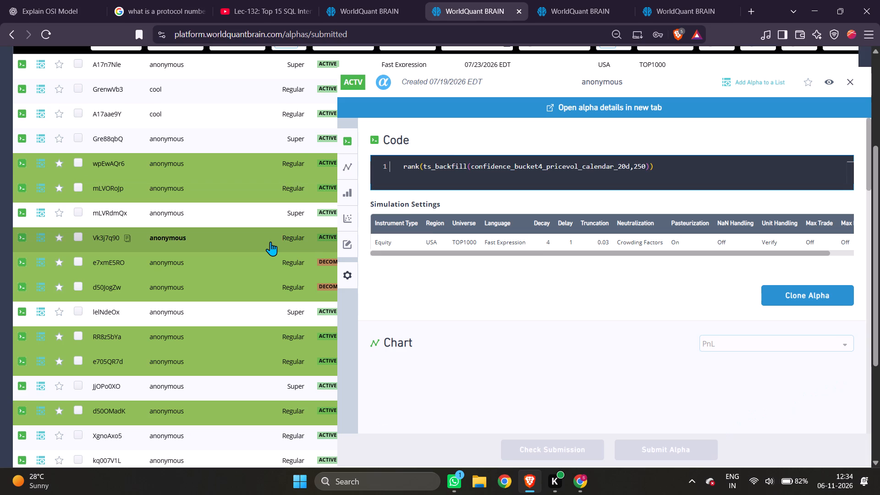
scroll(270, 242, down, 1)
click(269, 274)
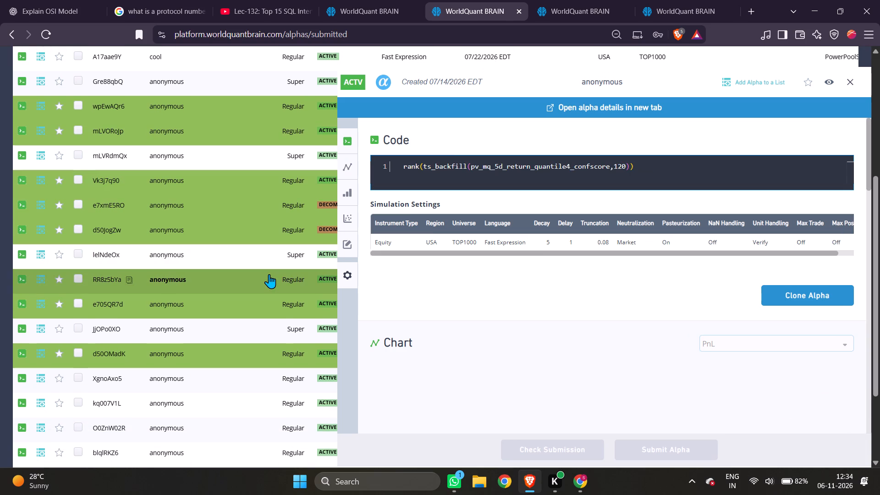
click(269, 301)
scroll(270, 249, down, 1)
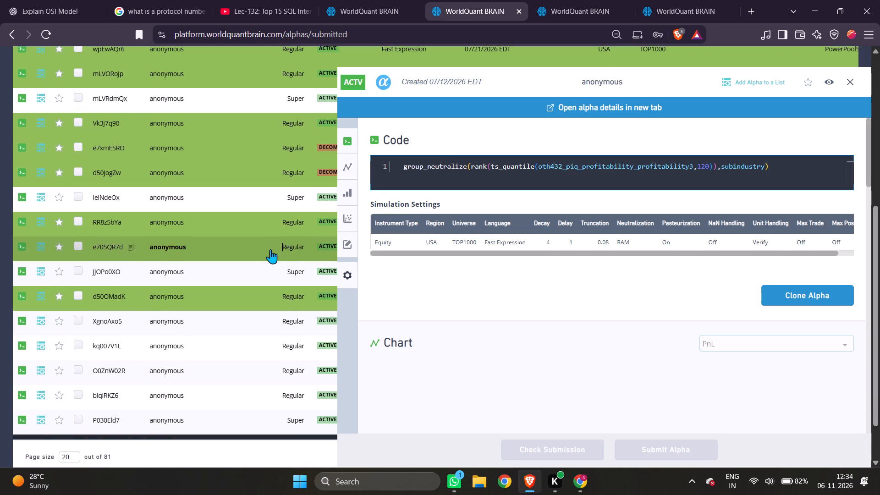
Compare the code, simulation settings and PnL of Regular alphas RR8z5bYa, e705QR7d, d50OMadK, XgnoAxo5, kq007V1L and O0ZnW02R.
click(285, 292)
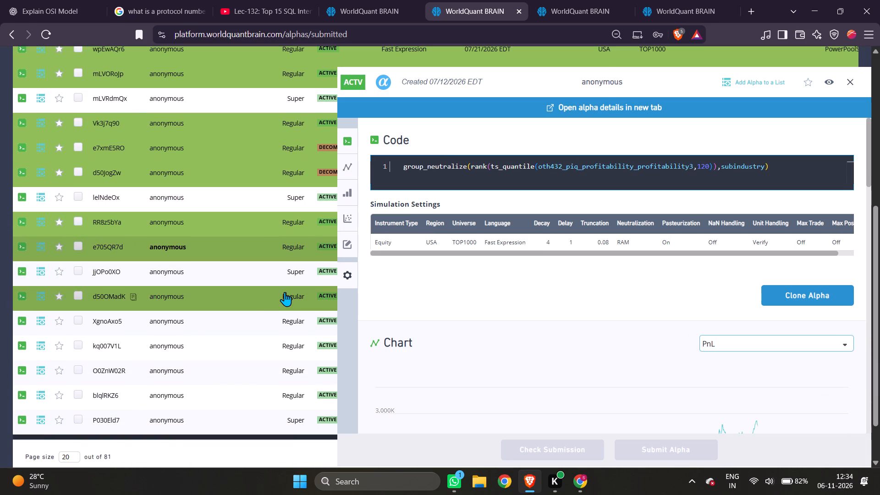
click(279, 318)
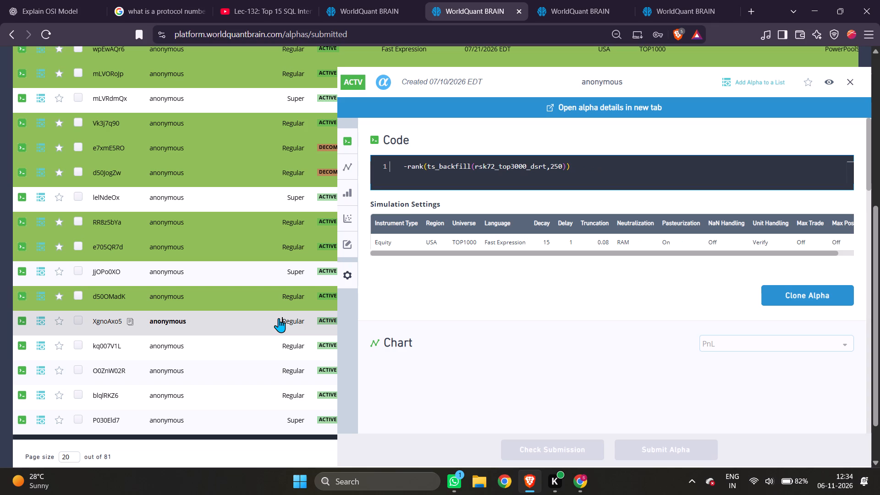
click(279, 343)
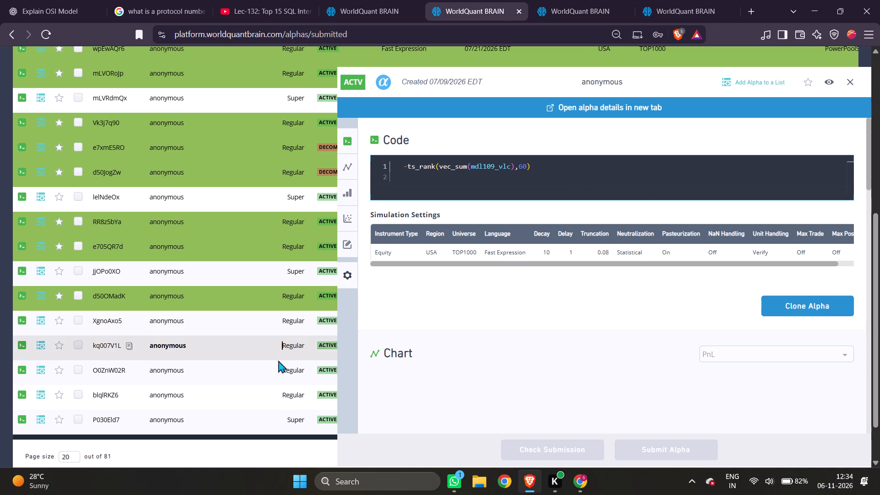
click(279, 364)
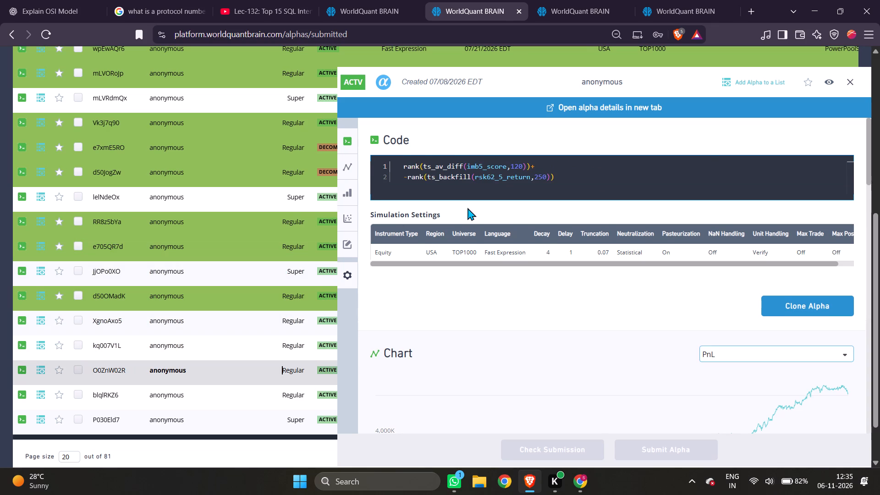
click(271, 330)
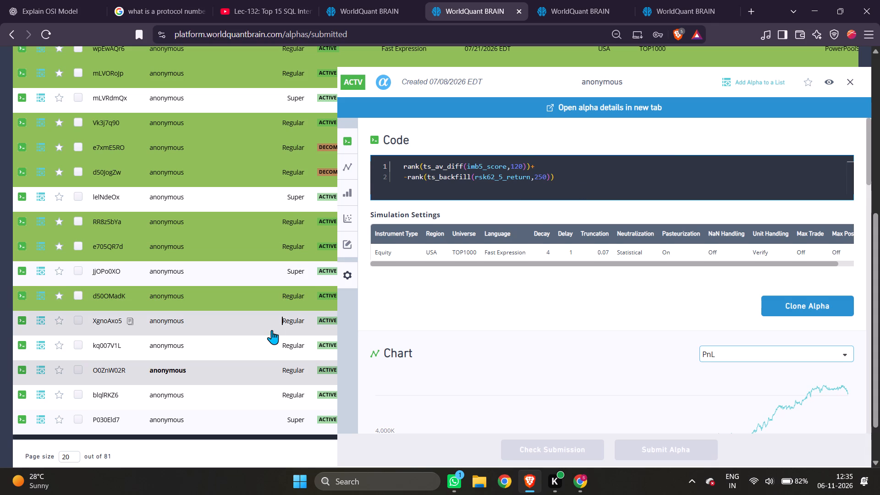
click(283, 291)
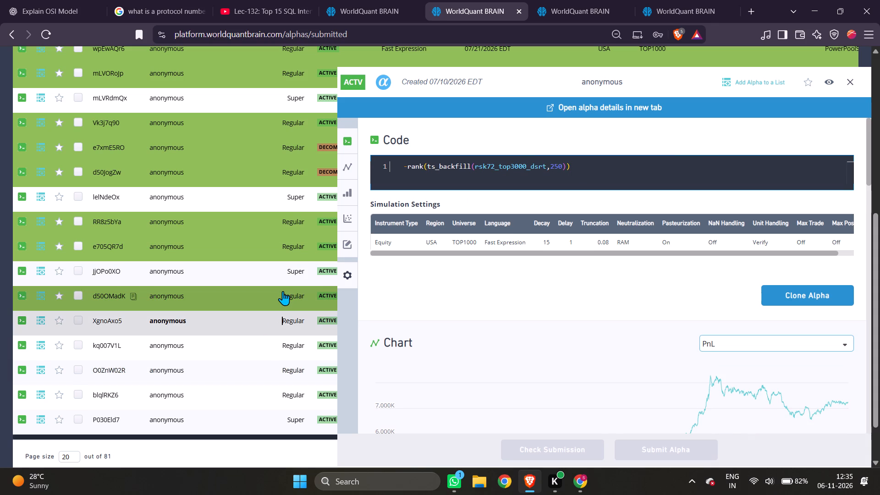
click(285, 248)
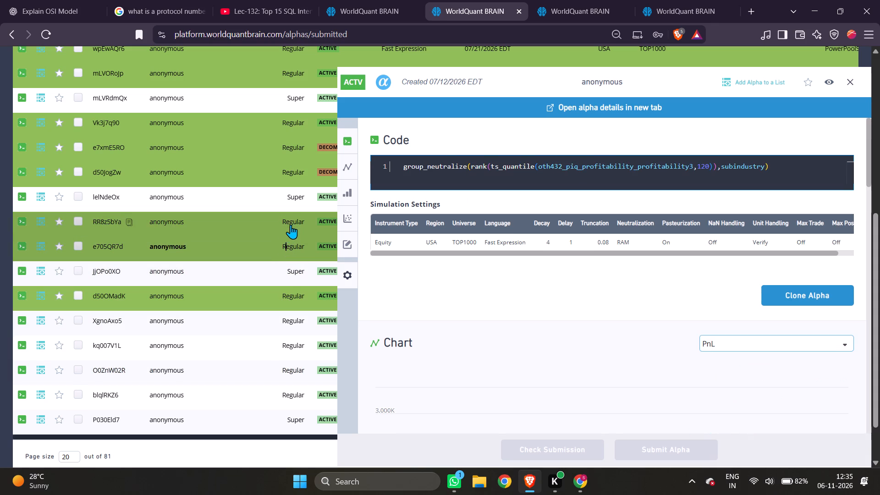
click(291, 222)
click(274, 289)
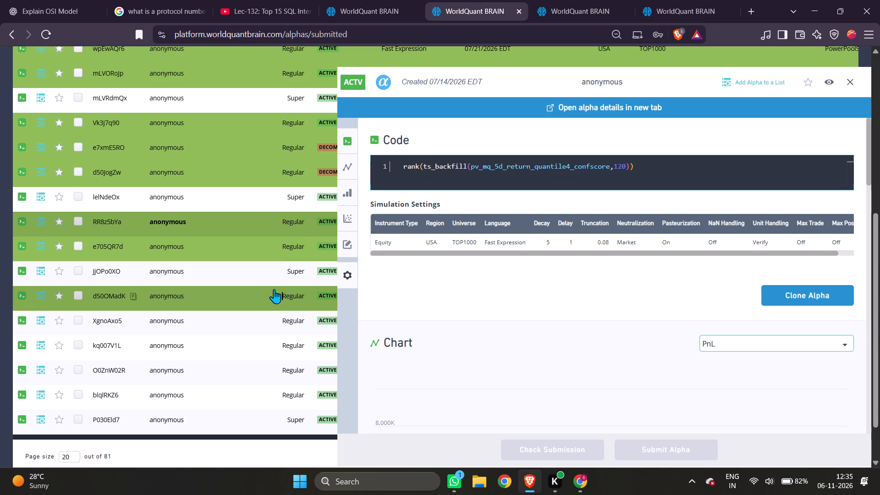
click(274, 289)
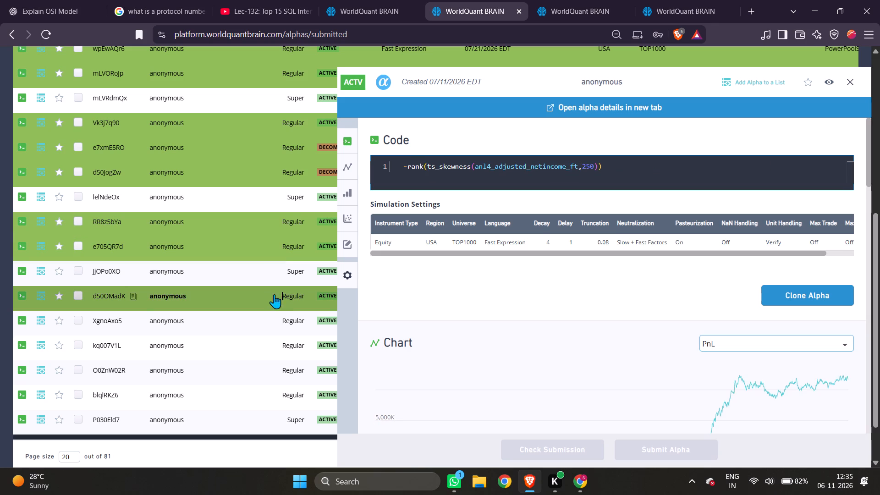
click(274, 324)
click(280, 343)
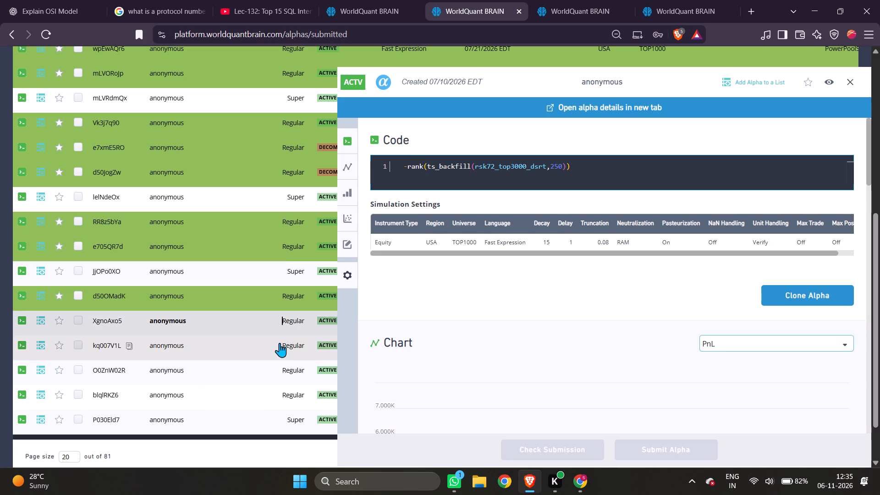
click(848, 82)
Review the details of USA Regular alpha GrenwVb3, submitted 07/23/2026, and set its Osmosis points to 7999.
scroll(368, 246, up, 4)
click(296, 201)
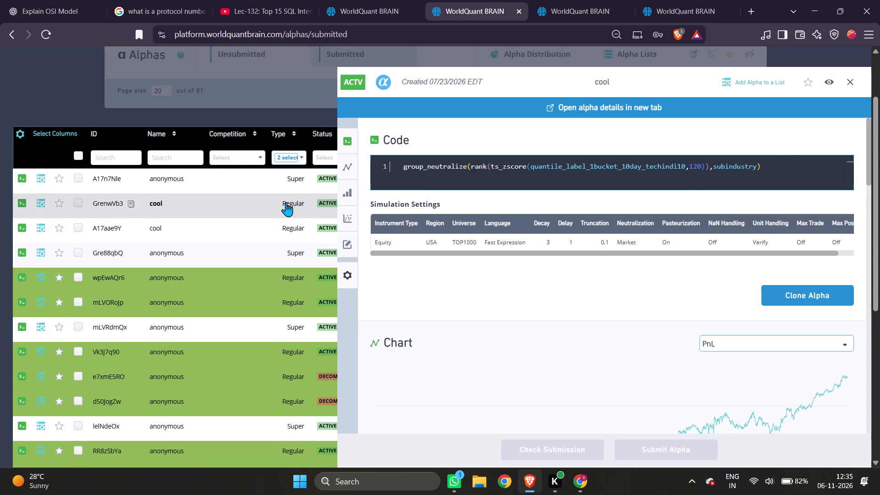
click(850, 83)
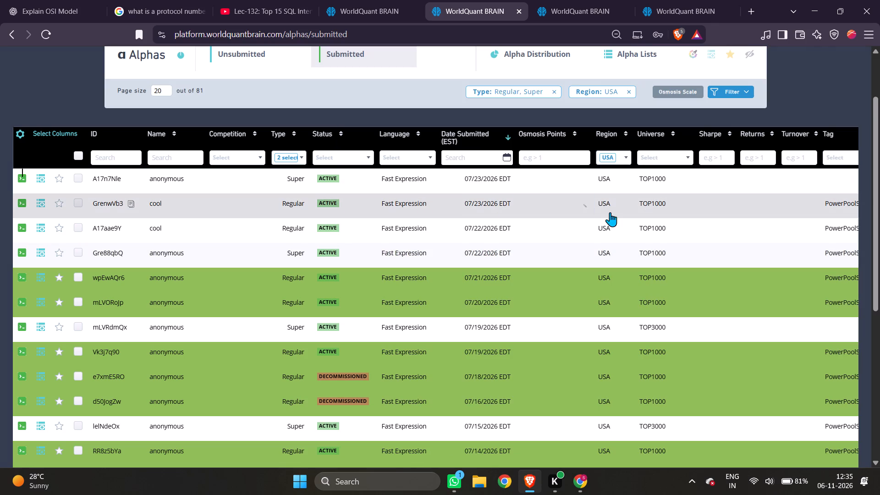
click(567, 207)
text(78)
key(BackSpace)
text(999)
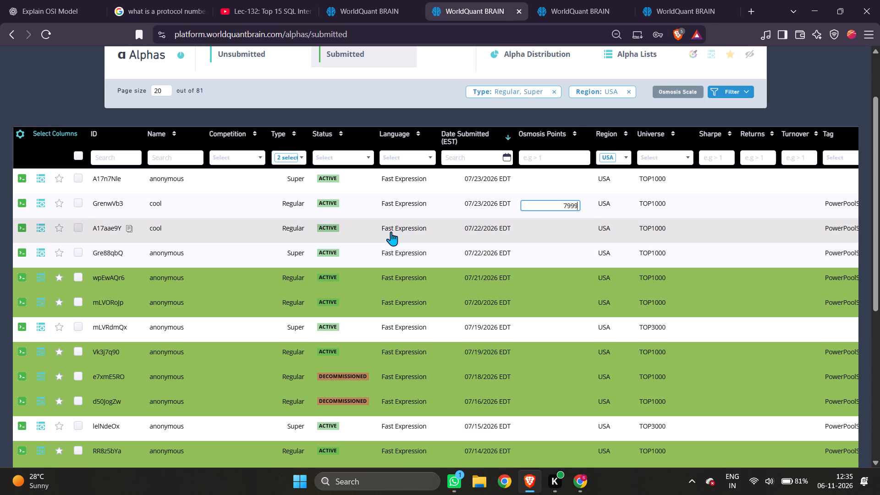
click(349, 231)
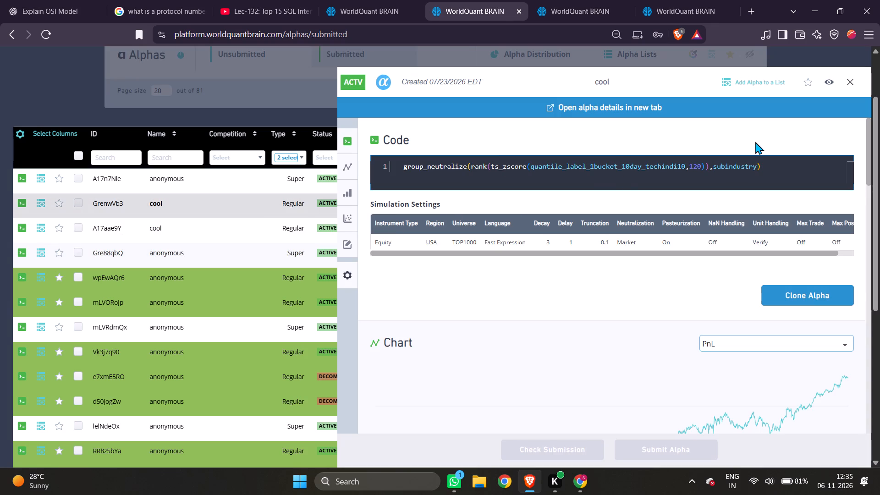
click(850, 80)
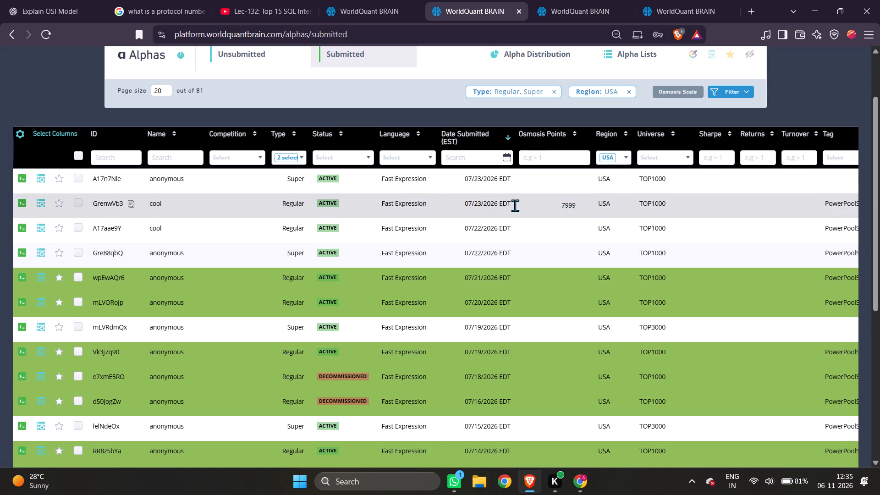
Set the Osmosis points of USA Regular alpha A17aae9Y to 8200 and compare its details with those of GrenwVb3.
click(557, 228)
key(8)
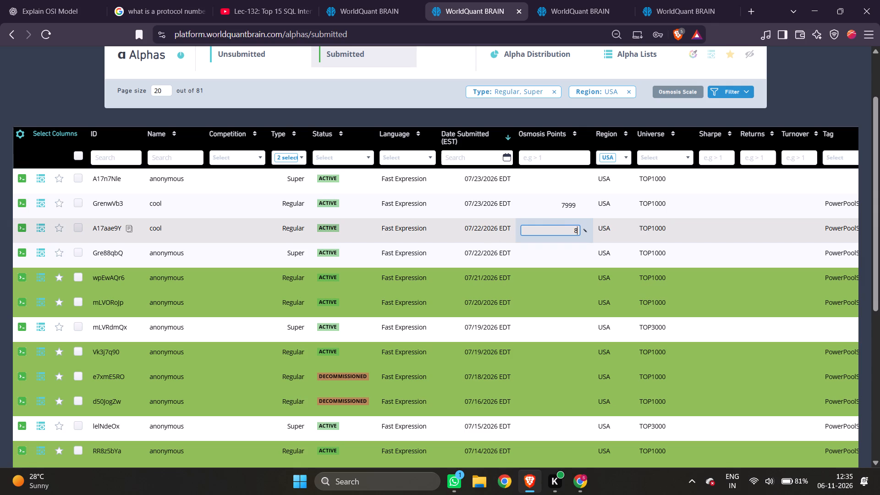
text(200)
click(360, 229)
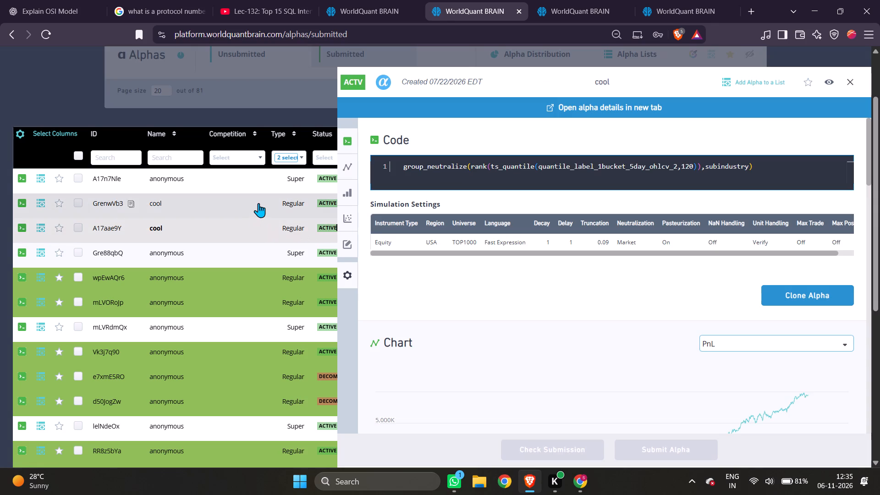
click(258, 203)
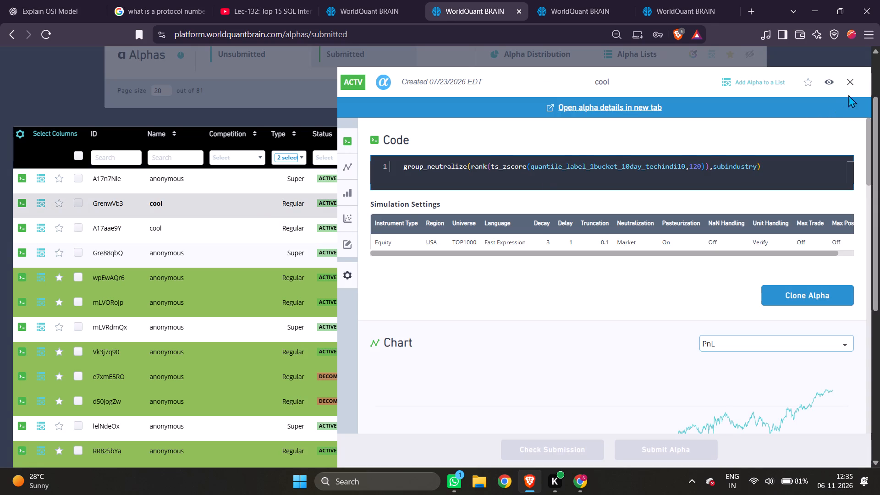
click(848, 81)
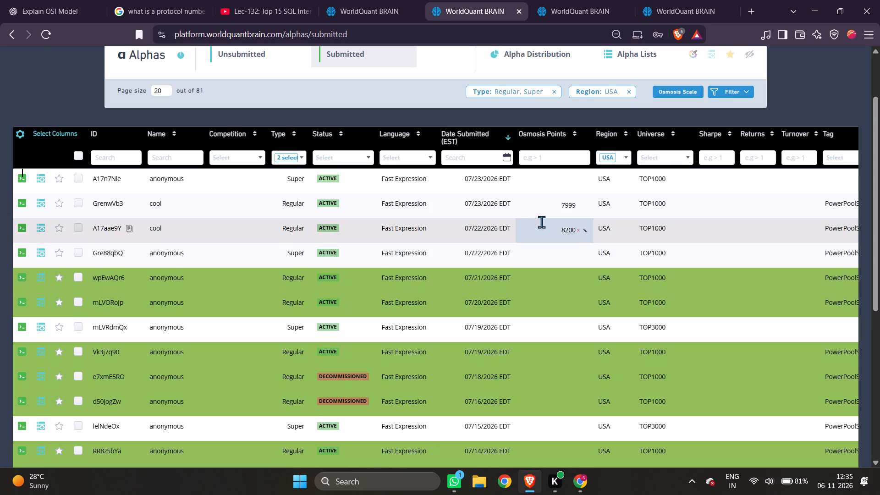
Review the Osmosis points allocated across page 1 of the USA list, and return to page 2.
scroll(564, 297, down, 4)
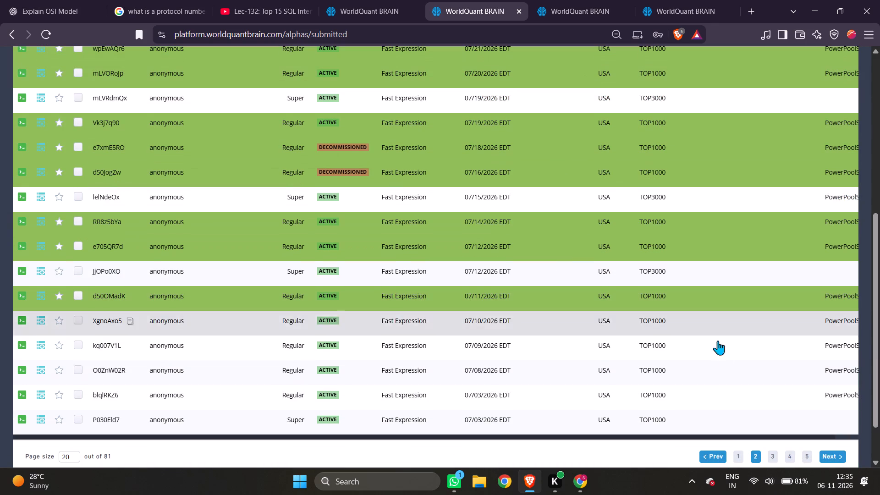
click(736, 455)
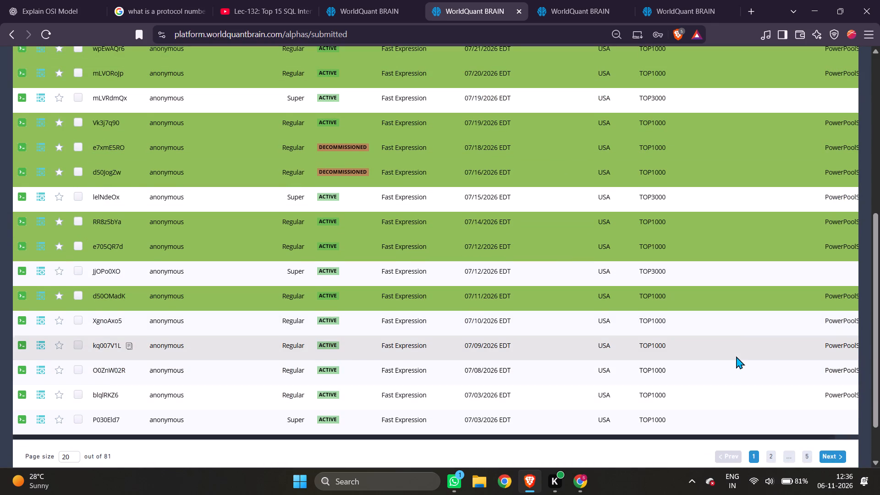
scroll(735, 355, up, 4)
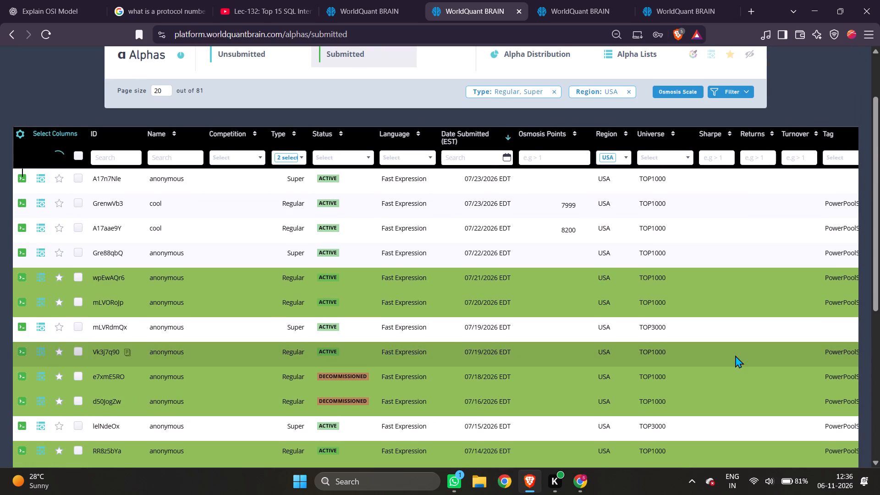
scroll(735, 355, down, 4)
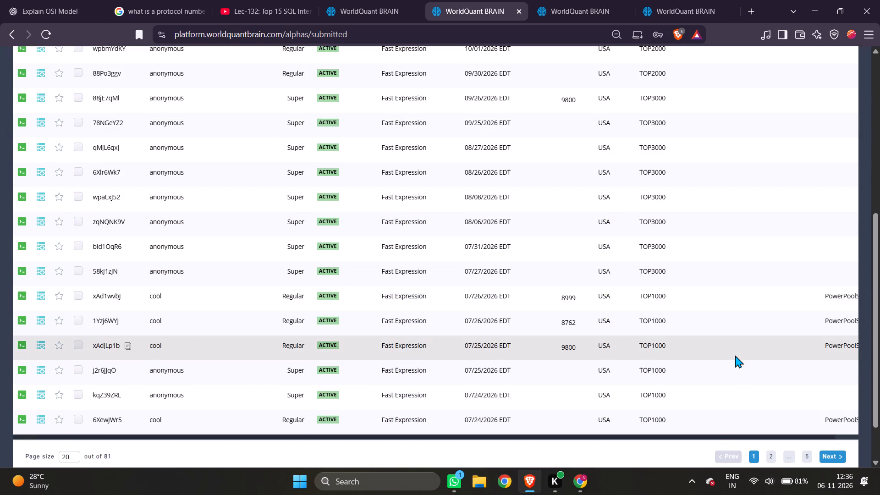
scroll(721, 285, up, 3)
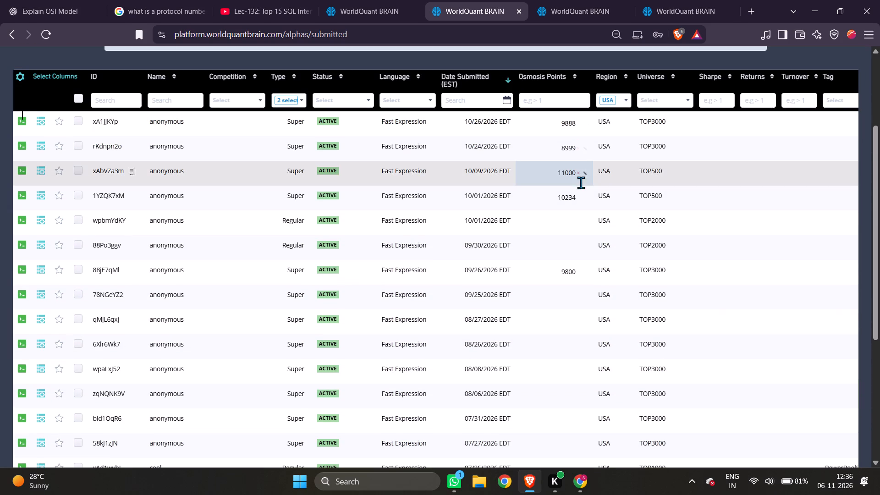
scroll(572, 280, down, 3)
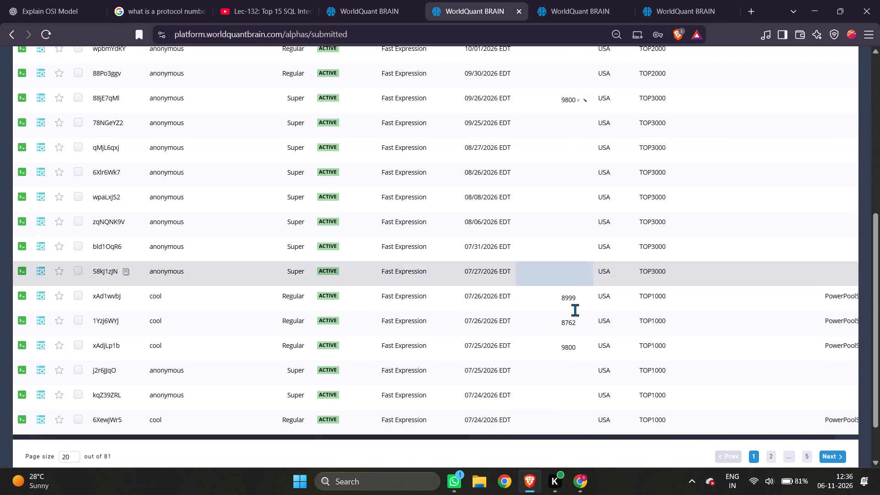
scroll(588, 337, down, 3)
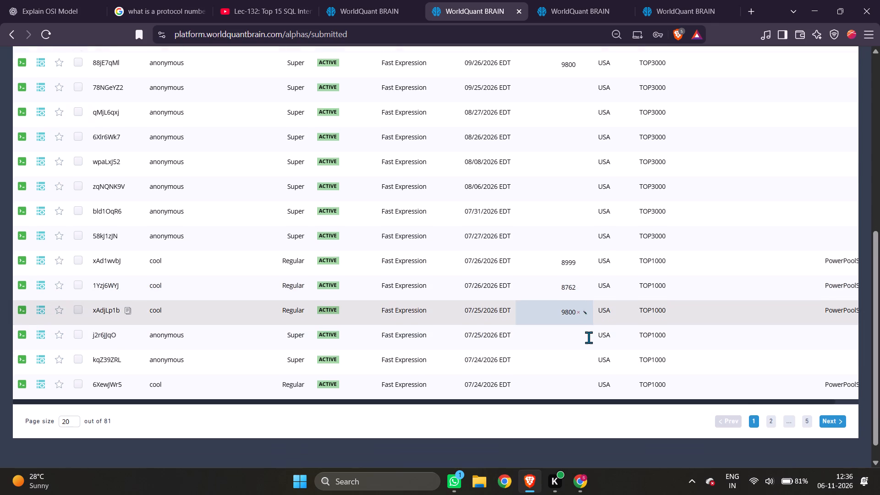
scroll(589, 337, up, 8)
scroll(680, 312, down, 9)
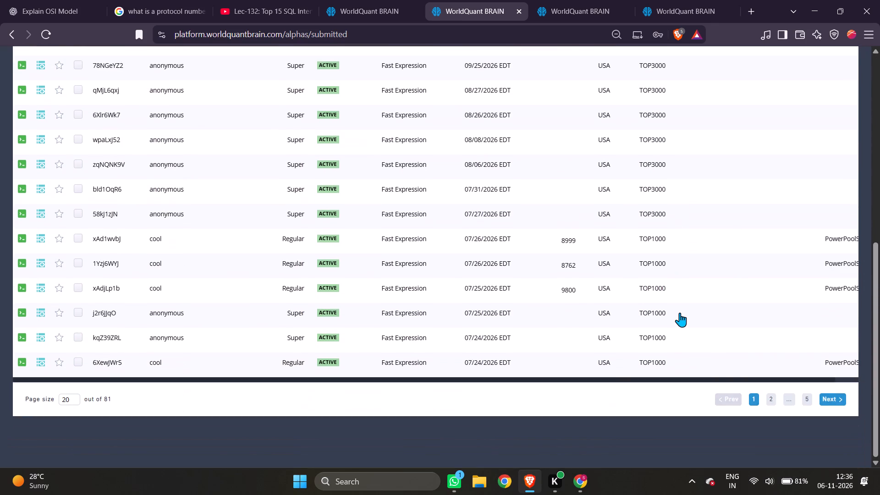
scroll(680, 313, up, 4)
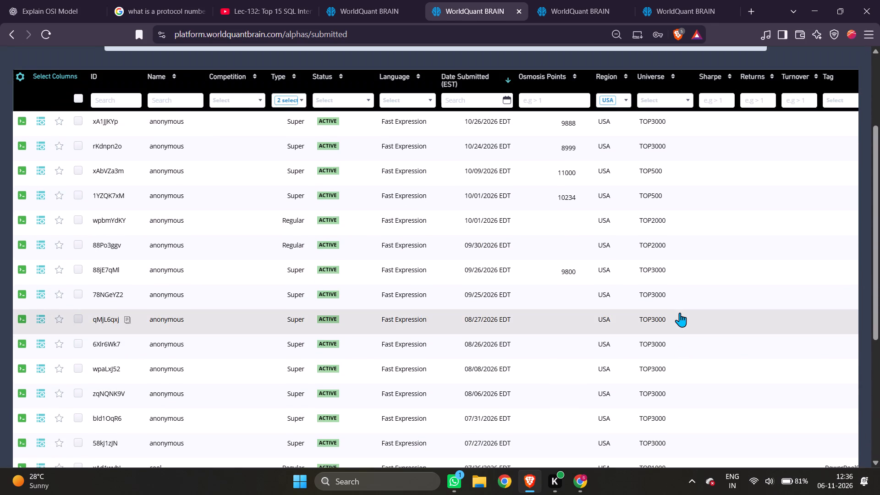
scroll(680, 313, down, 4)
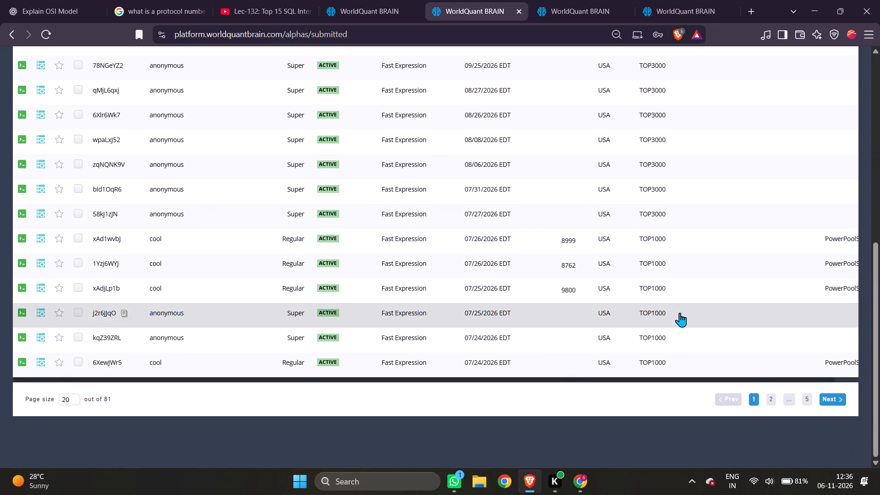
click(768, 396)
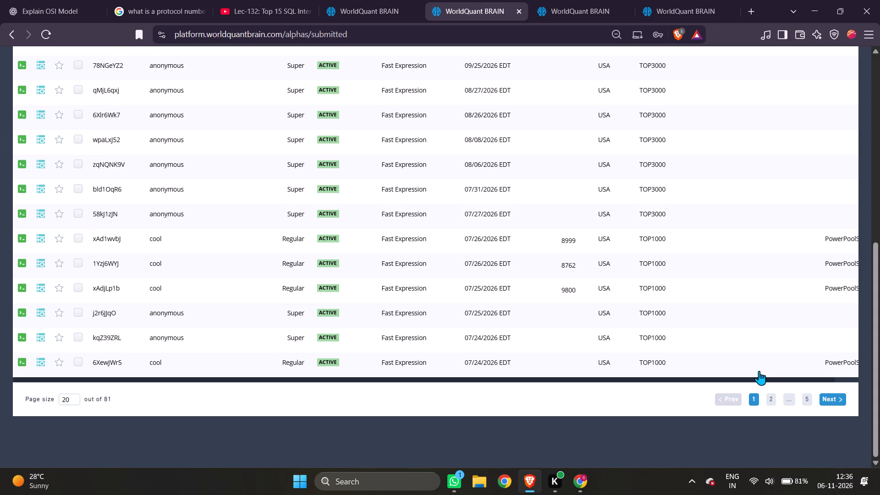
Scale the USA / D1 Osmosis points to 100,000 with Osmosis Scale.
scroll(707, 310, up, 9)
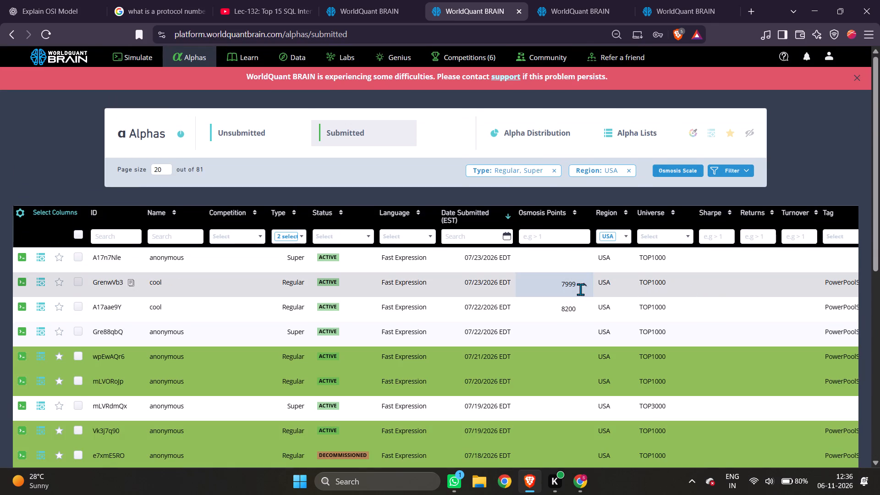
click(671, 165)
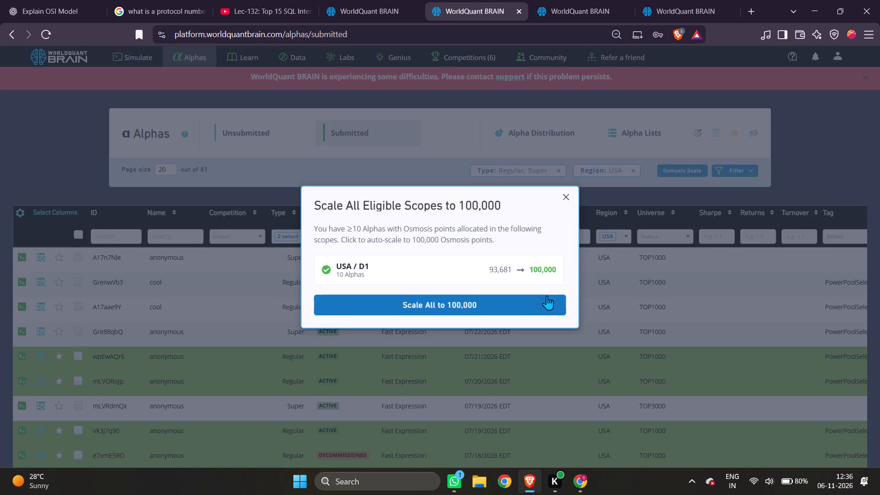
click(547, 296)
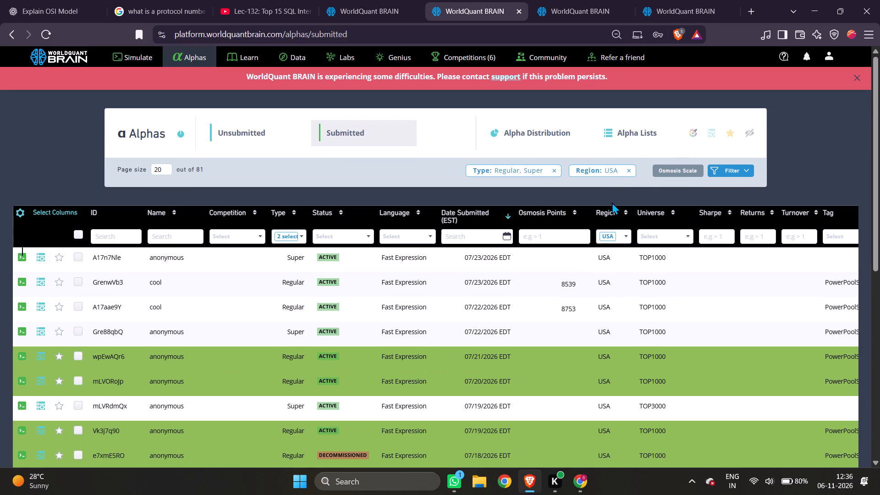
Review the scaled Osmosis points across page 2 and page 1 of the USA list.
scroll(612, 202, down, 4)
scroll(612, 202, up, 3)
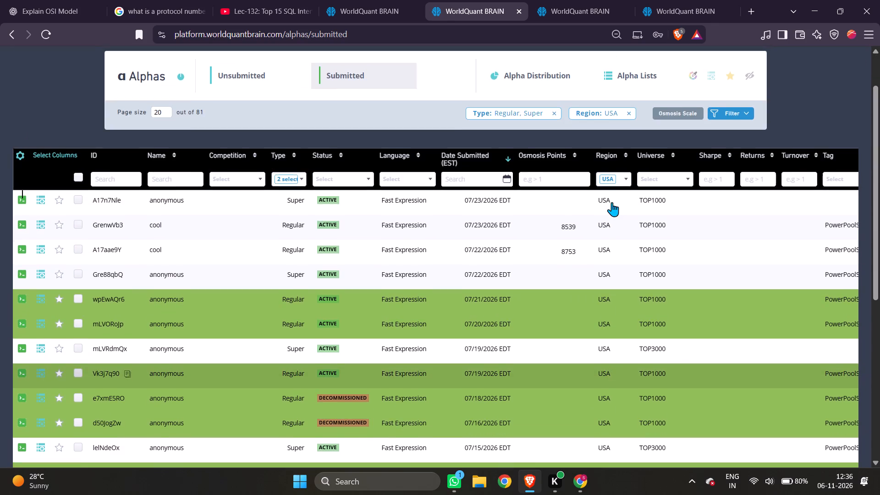
scroll(612, 202, down, 9)
click(735, 397)
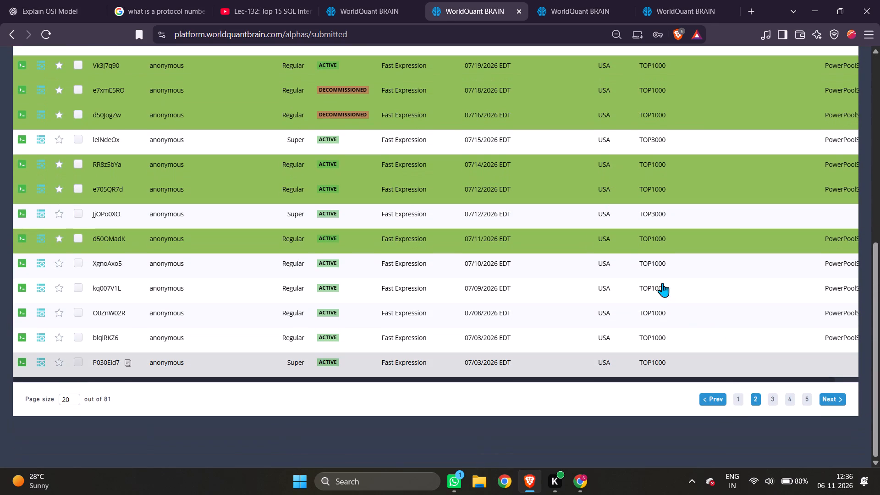
scroll(631, 245, up, 4)
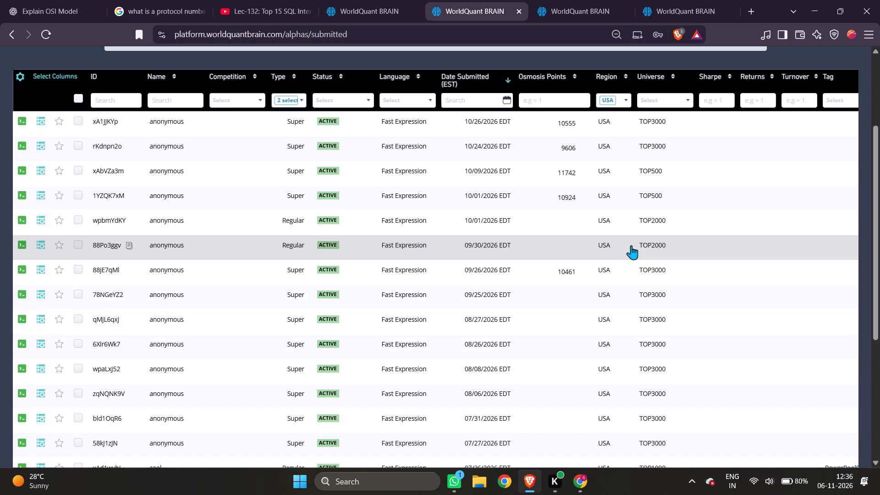
scroll(631, 245, down, 4)
scroll(631, 245, up, 9)
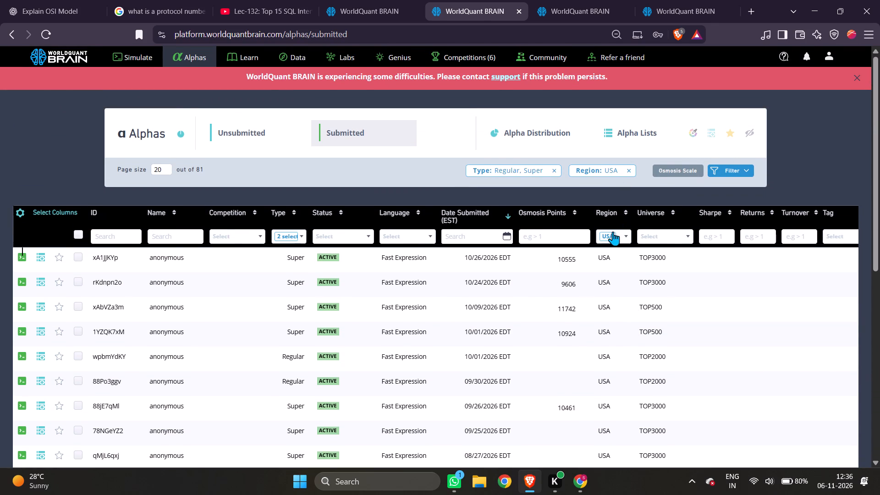
Switch the region filter of the submitted alphas from USA to EUR and apply it.
click(613, 231)
click(617, 273)
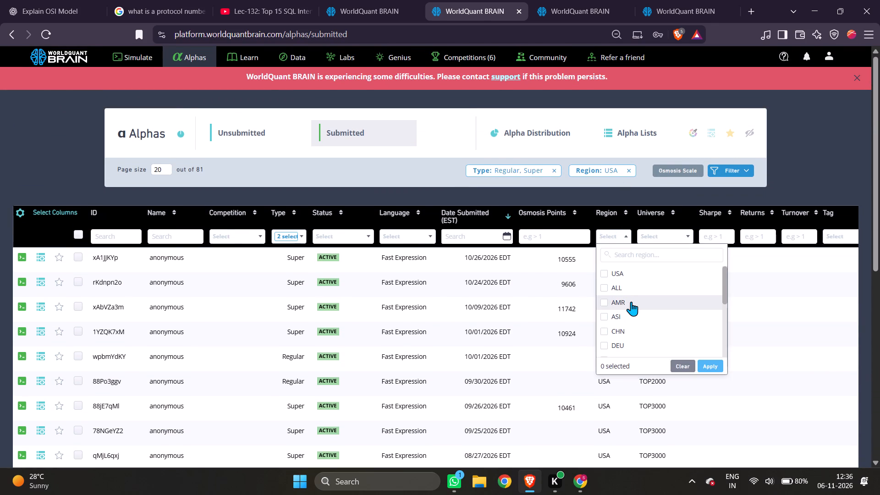
scroll(632, 303, down, 1)
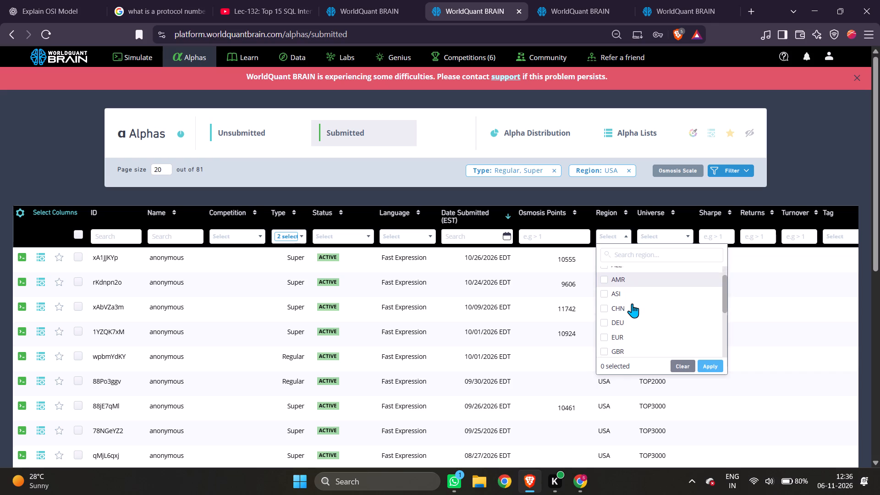
scroll(632, 303, down, 5)
scroll(632, 303, up, 1)
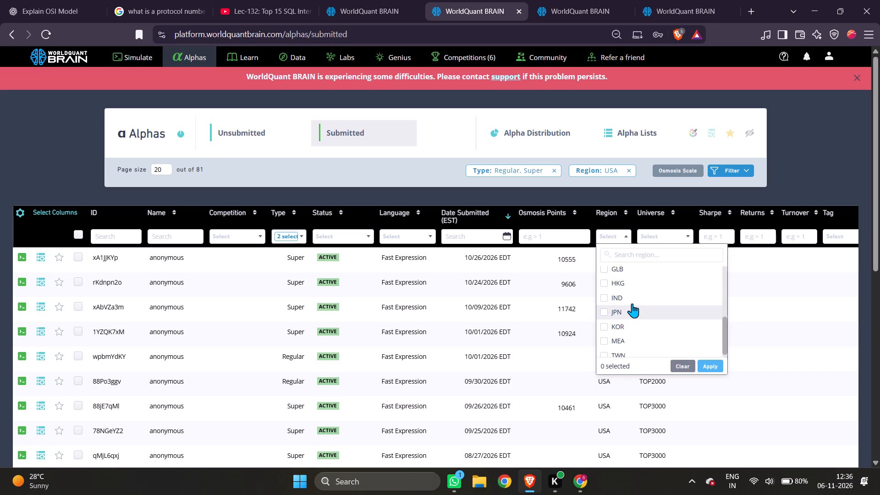
scroll(632, 303, up, 2)
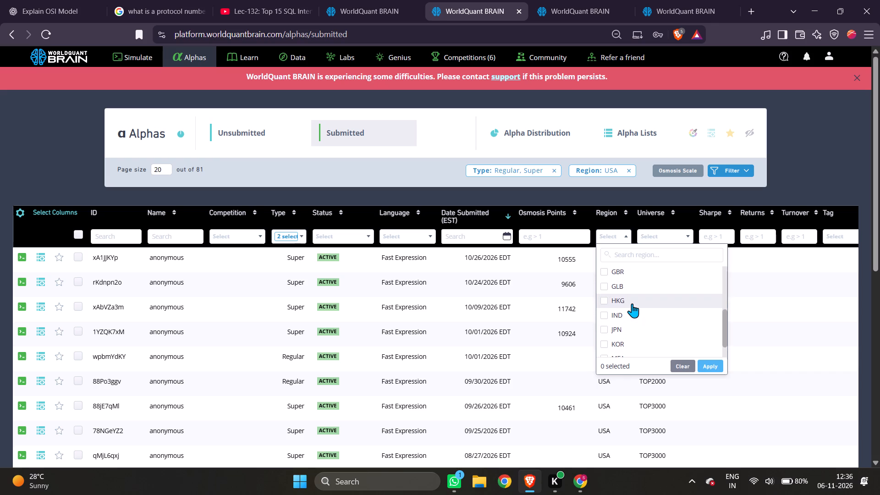
scroll(632, 303, up, 2)
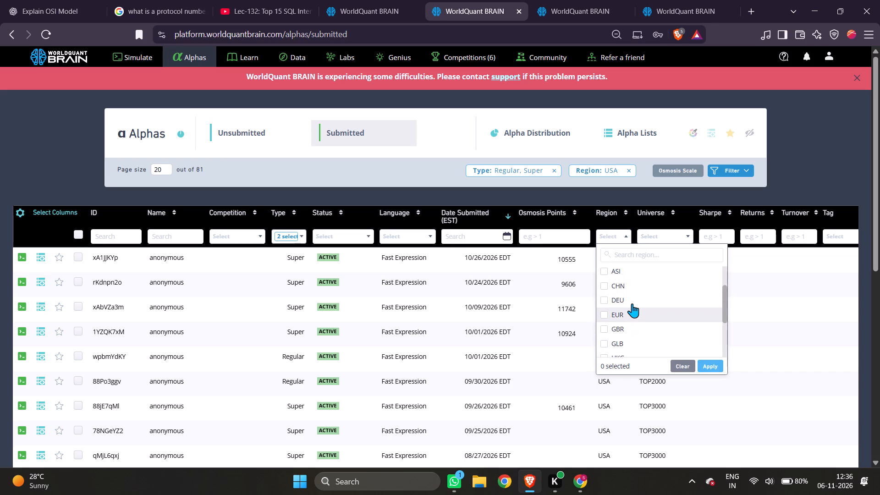
scroll(632, 303, up, 1)
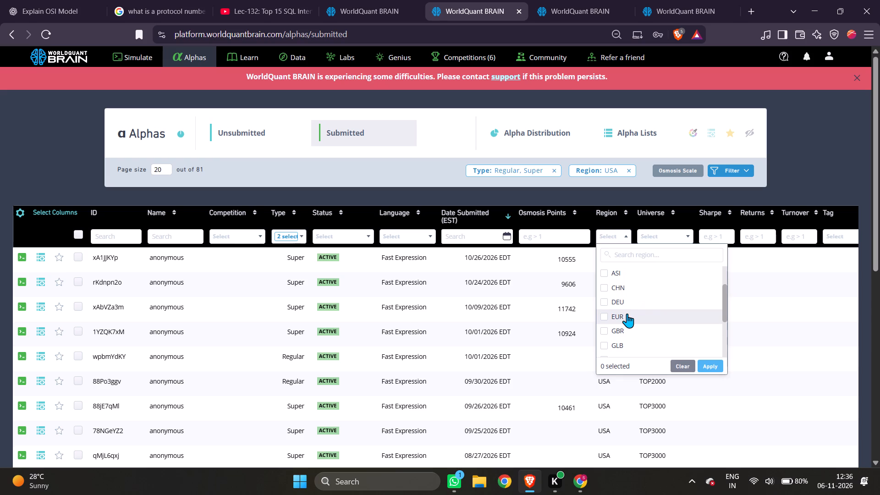
click(627, 313)
scroll(684, 304, up, 4)
scroll(684, 304, down, 6)
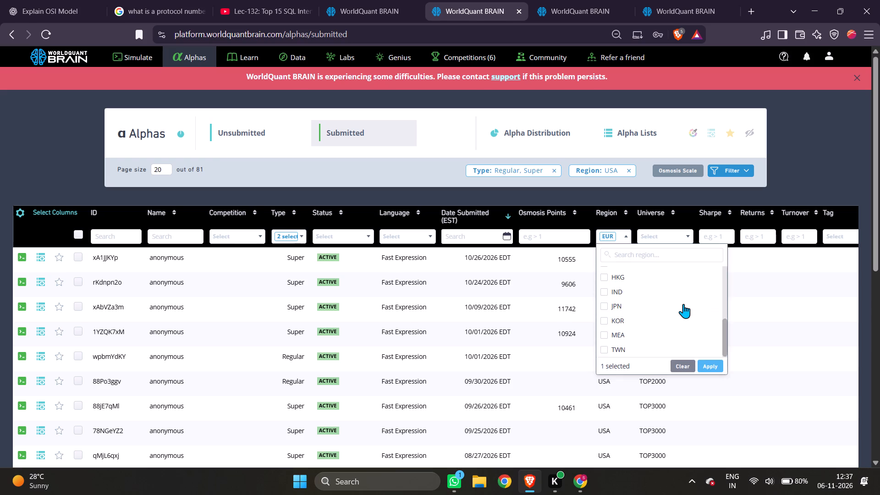
scroll(683, 304, down, 3)
click(700, 367)
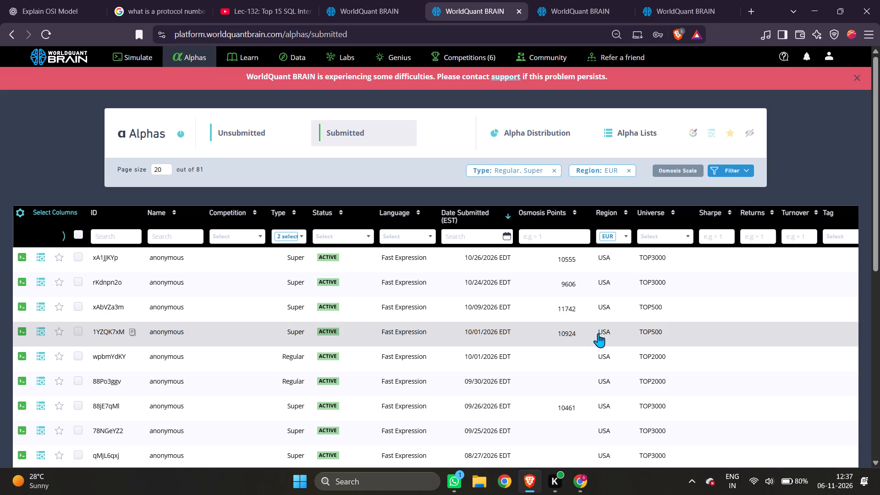
Examine the Osmosis points allocated to the EUR alphas across pages 1 and 2, ending on page 2.
scroll(614, 282, down, 3)
scroll(614, 282, up, 4)
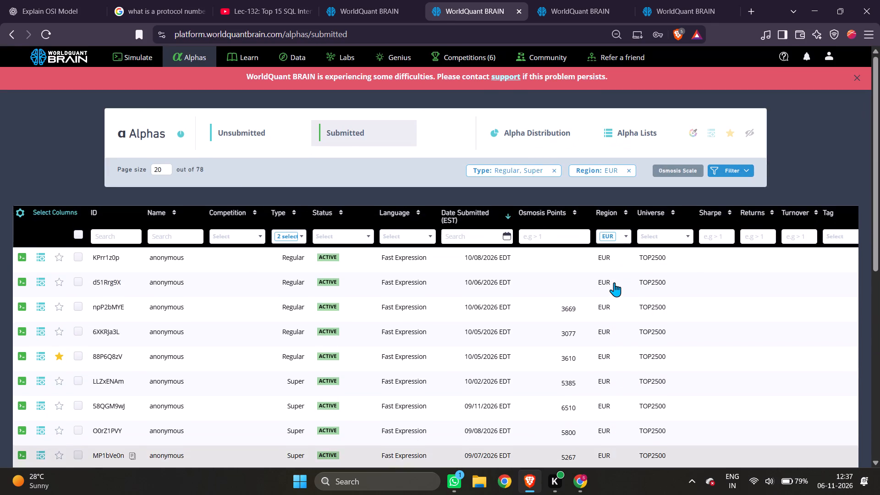
scroll(614, 282, down, 7)
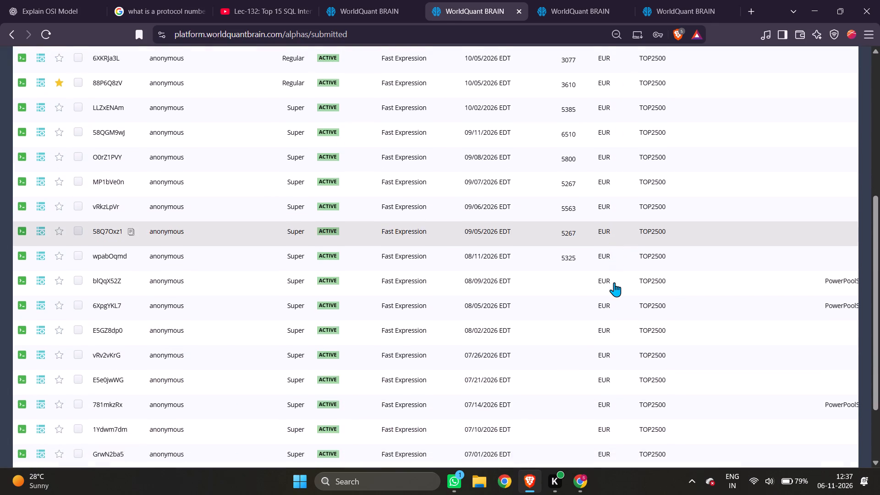
scroll(614, 282, down, 1)
click(774, 396)
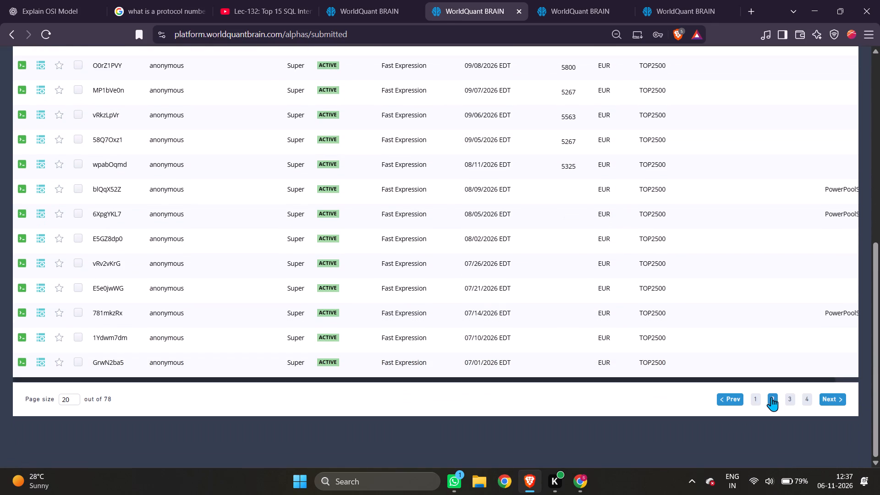
scroll(710, 297, up, 4)
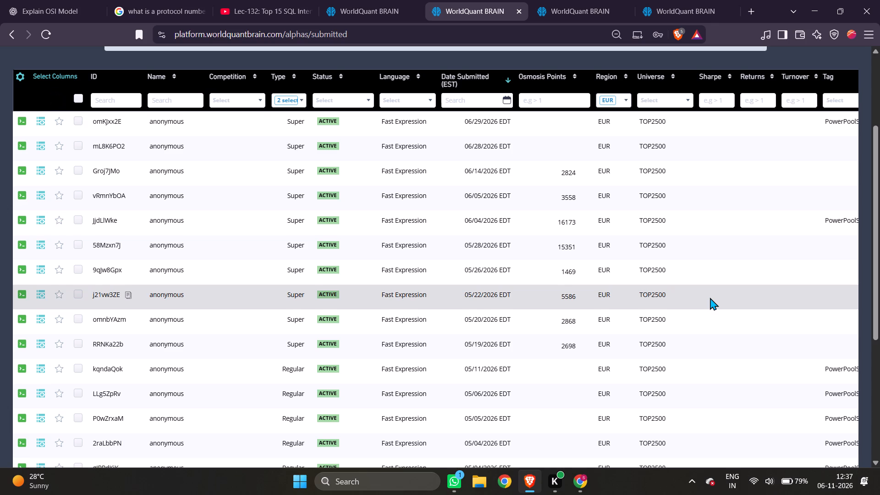
scroll(710, 297, down, 6)
scroll(710, 297, up, 6)
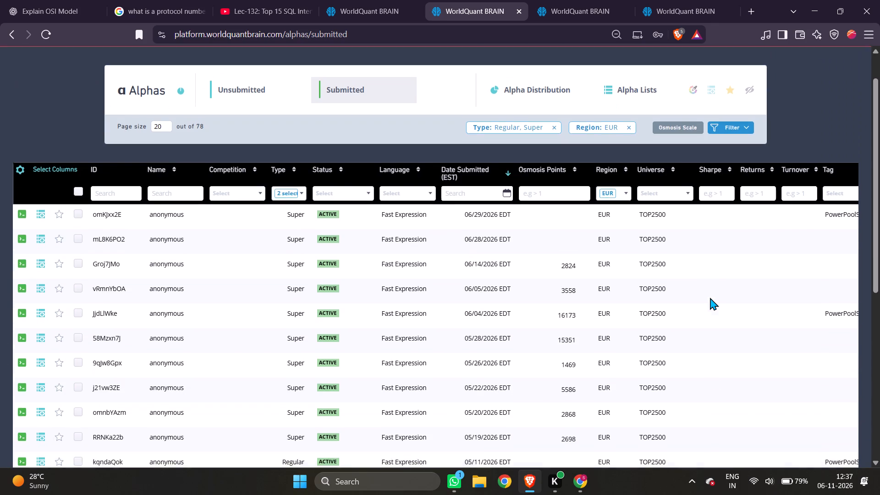
scroll(710, 297, down, 6)
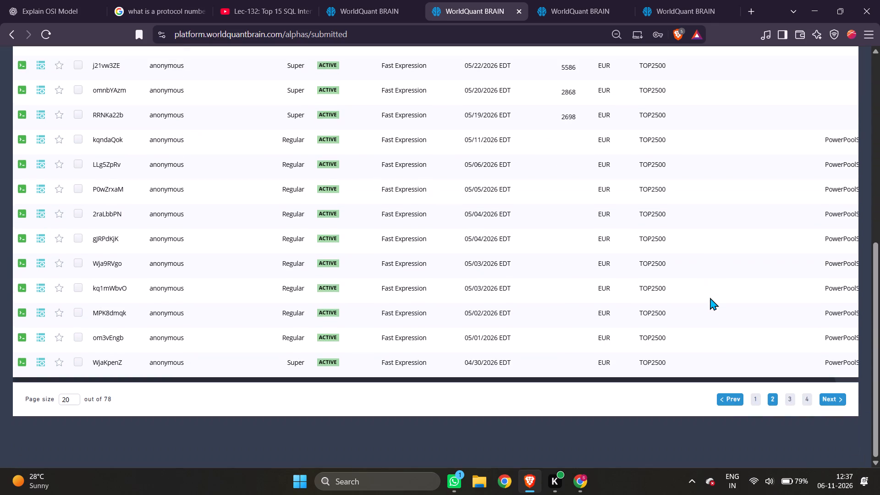
click(757, 400)
scroll(727, 291, up, 4)
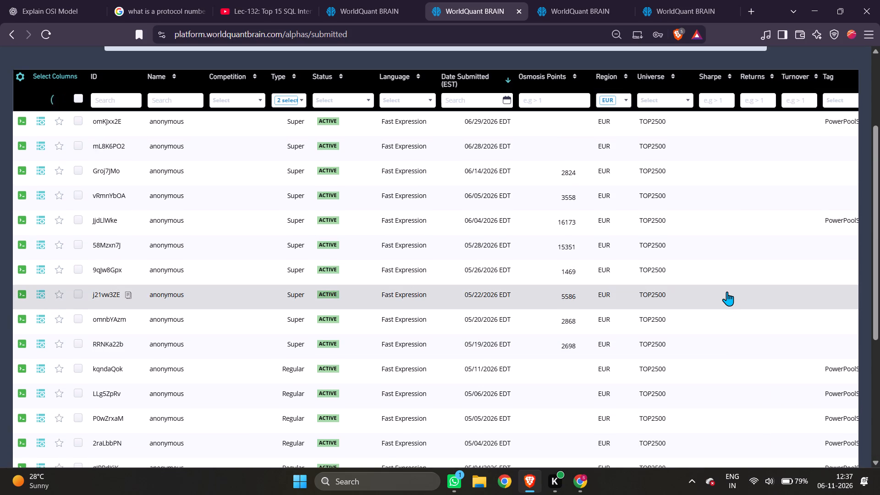
scroll(727, 291, down, 5)
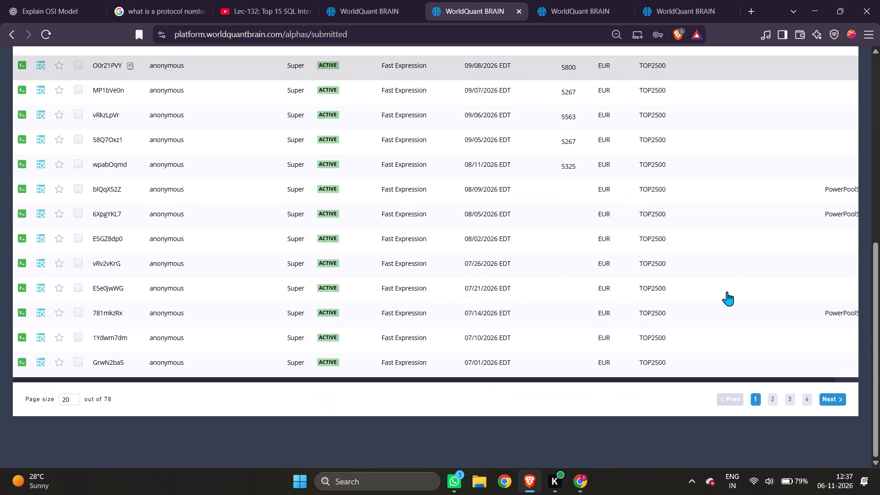
click(774, 400)
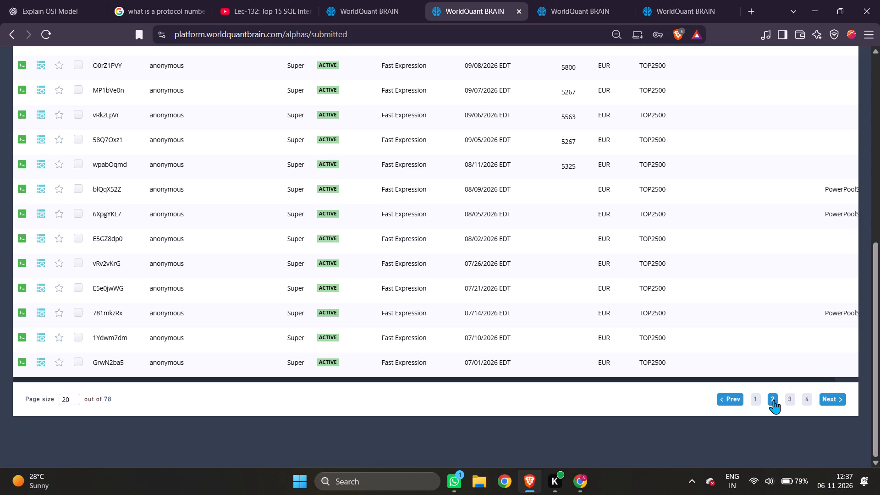
scroll(755, 304, up, 4)
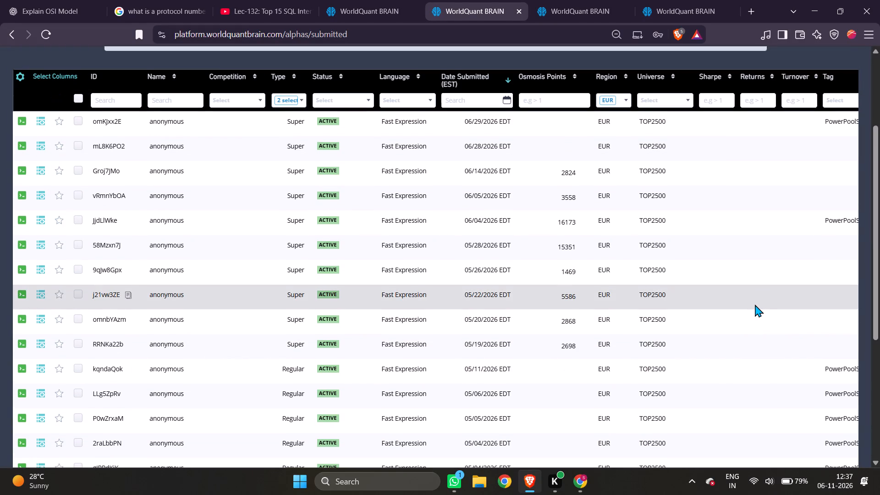
Clear the Osmosis points of EUR Super alphas RRNKa22b, omnbYAzm, j21vw3ZE and 9qJw8Gpx on page 2.
scroll(755, 304, down, 2)
click(569, 237)
key(space)
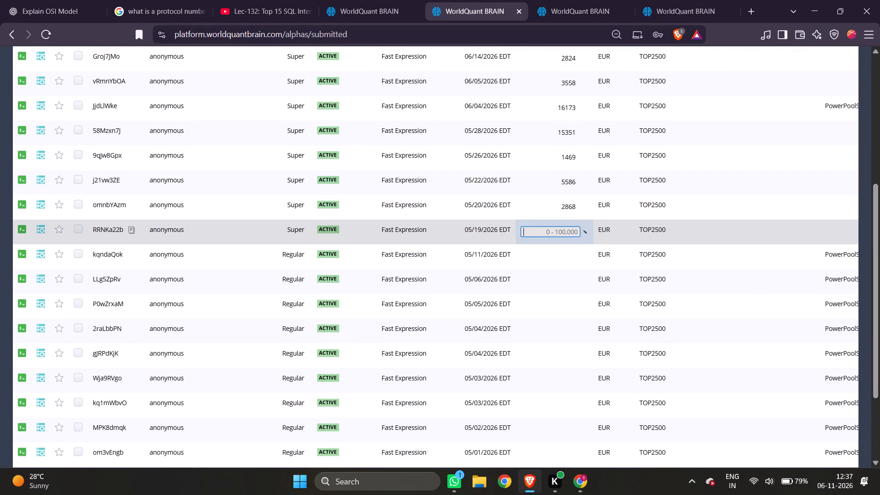
click(574, 206)
key(space)
click(568, 185)
key(space)
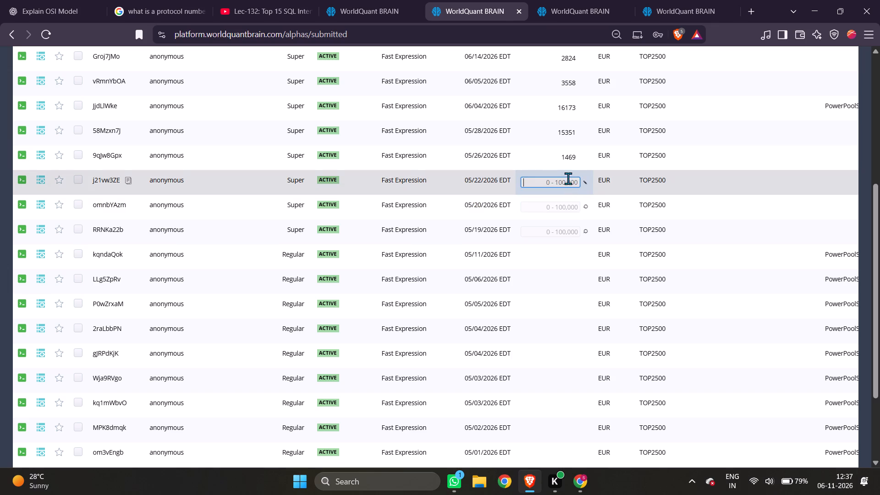
click(568, 155)
key(space)
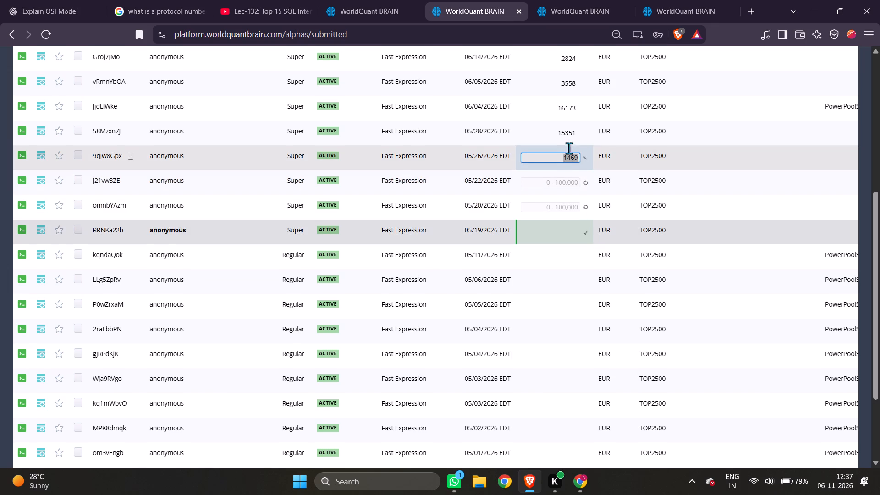
Clear the Osmosis points of EUR Super alphas 58Mzxn7J, JjdLlWke, vRmnYbOA and Groj7JMo on page 2.
click(571, 133)
key(space)
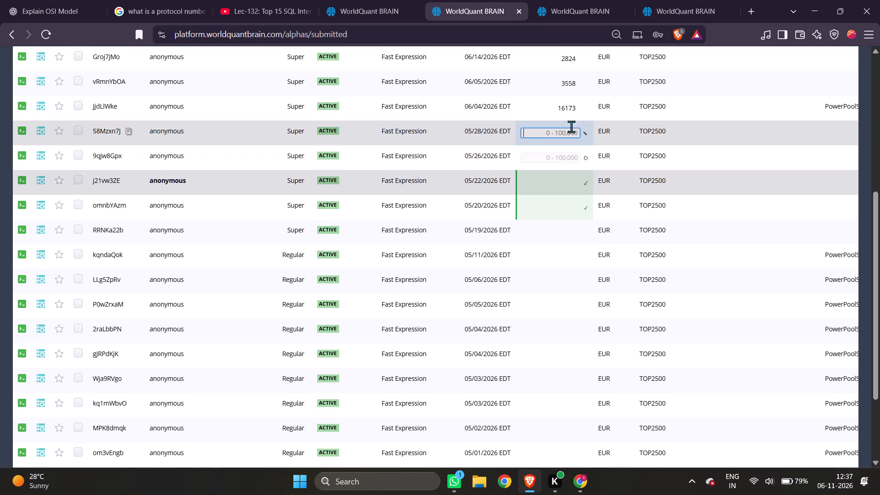
click(570, 109)
key(space)
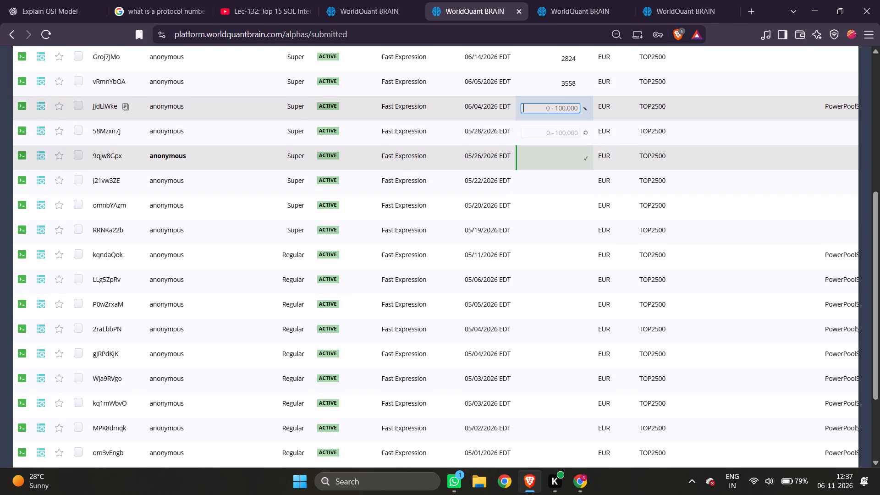
click(568, 78)
key(space)
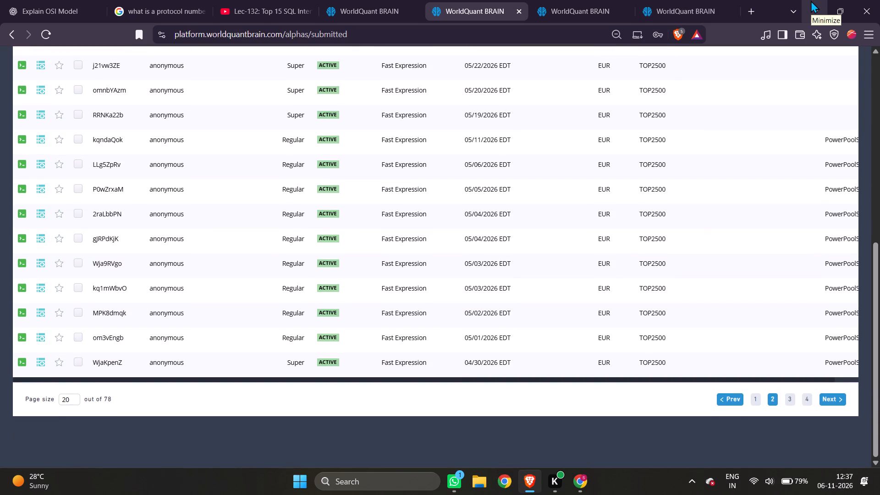
scroll(694, 215, up, 2)
scroll(620, 188, up, 1)
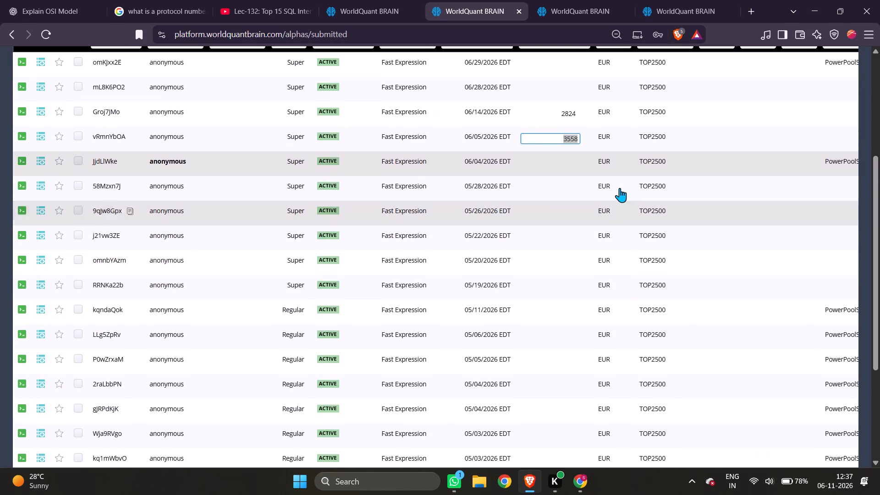
key(space)
click(555, 112)
key(space)
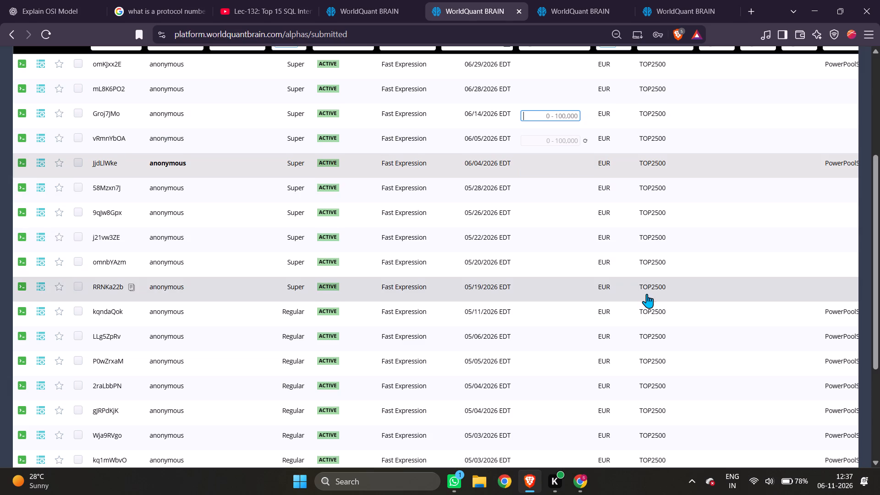
Return to page 1 of the EUR list and review the Osmosis points allocated there.
scroll(621, 294, up, 3)
scroll(621, 280, down, 9)
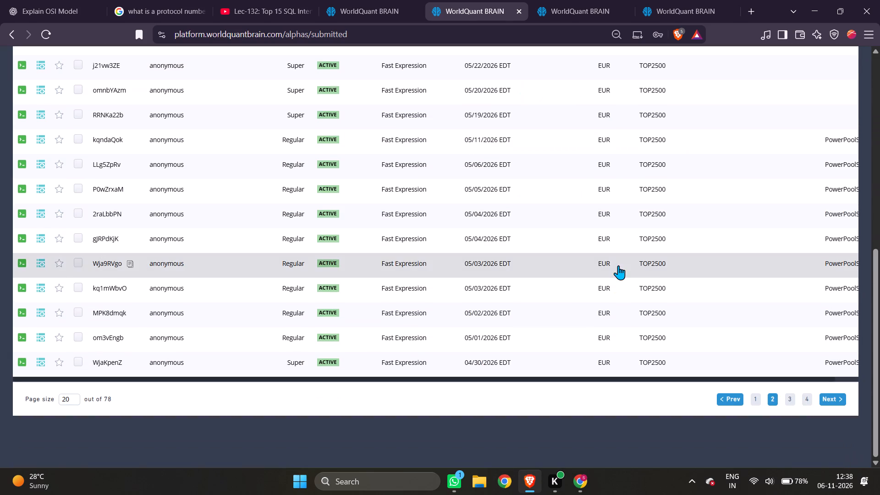
scroll(618, 265, down, 2)
click(753, 397)
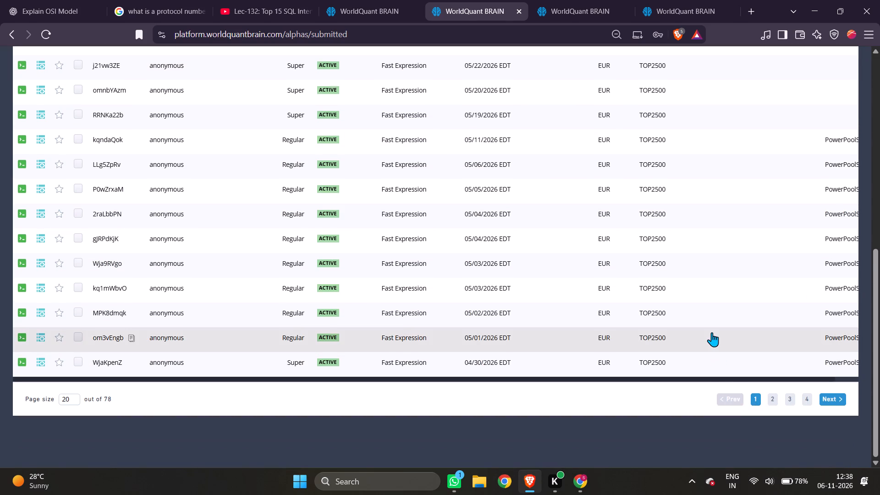
scroll(718, 190, up, 10)
scroll(717, 190, down, 2)
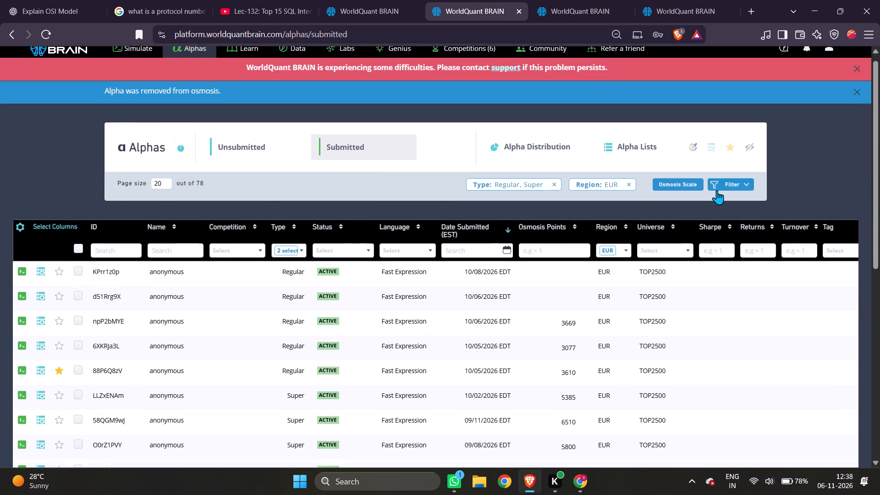
scroll(717, 190, down, 2)
scroll(717, 190, up, 2)
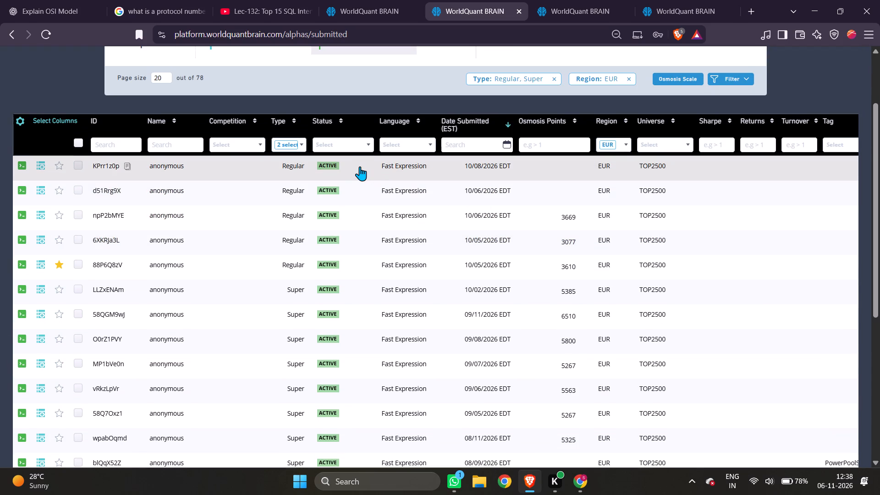
Inspect the code and simulation settings of EUR Regular alphas KPrr1z0p, d51Rrg9X and npP2bMYE.
click(260, 160)
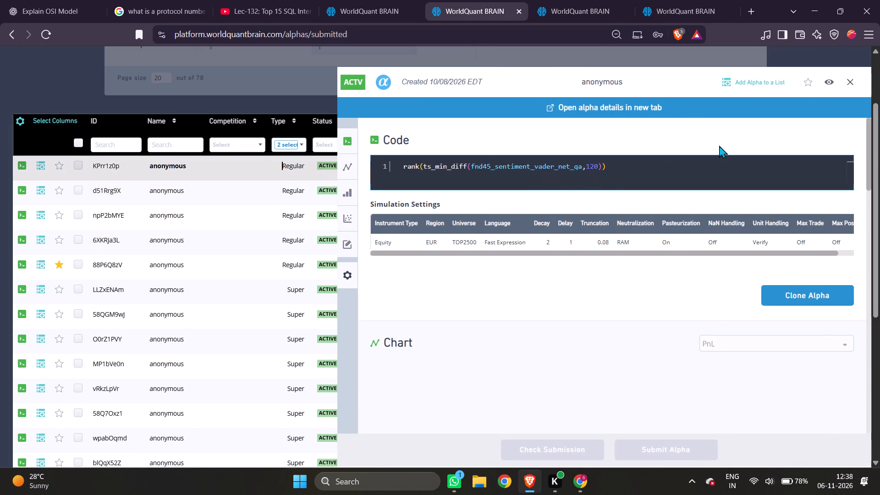
click(854, 81)
click(284, 192)
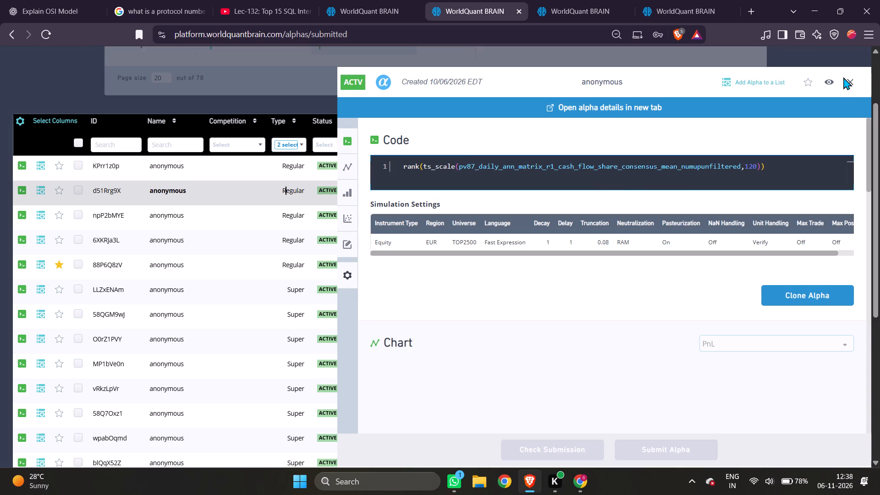
click(850, 82)
click(283, 219)
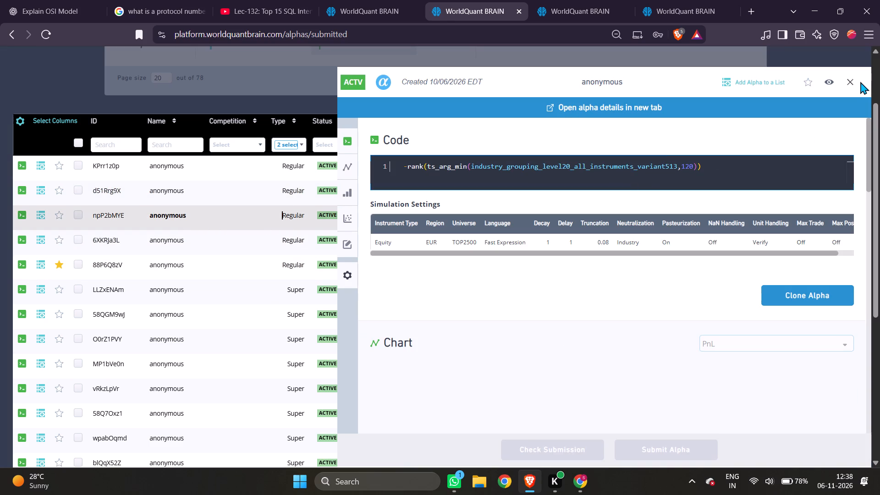
click(856, 82)
Clear the Osmosis points of EUR Regular alphas npP2bMYE, 6XKRJa3L and 88P6Q8zV on page 1.
click(566, 215)
key(space)
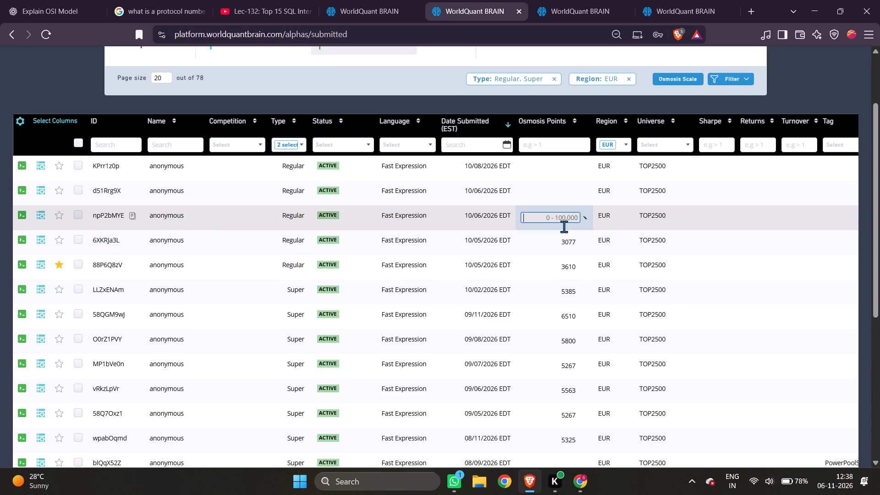
click(567, 238)
key(space)
click(572, 262)
key(space)
Clear the Osmosis points of EUR Super alphas LLZxENAm, 58QGM9wJ and O0rZ1PVY on page 1.
click(567, 288)
key(space)
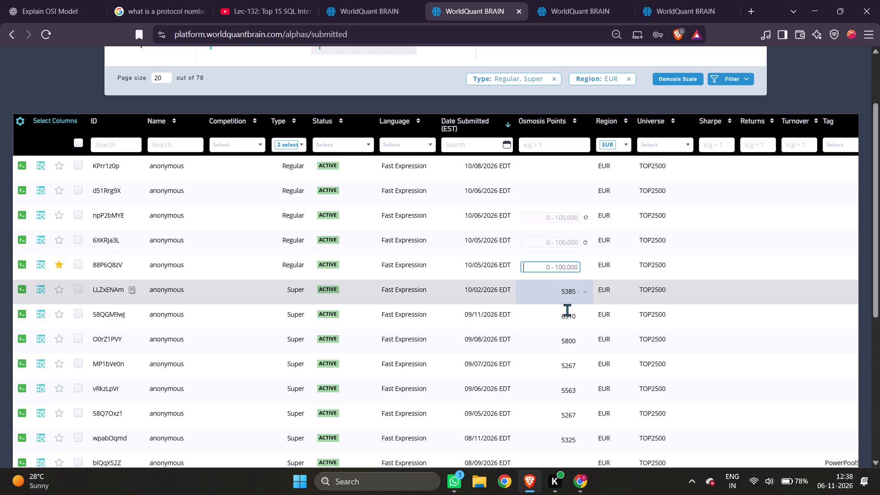
scroll(561, 263, up, 3)
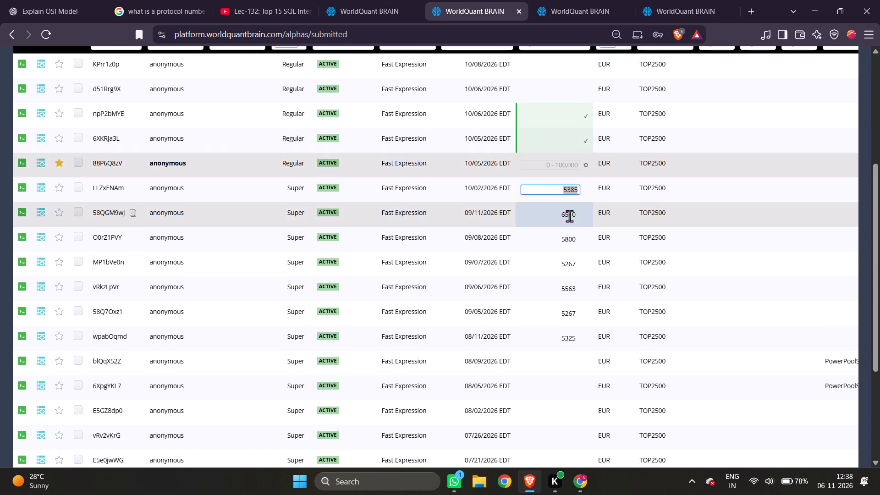
click(569, 216)
key(space)
click(571, 191)
key(space)
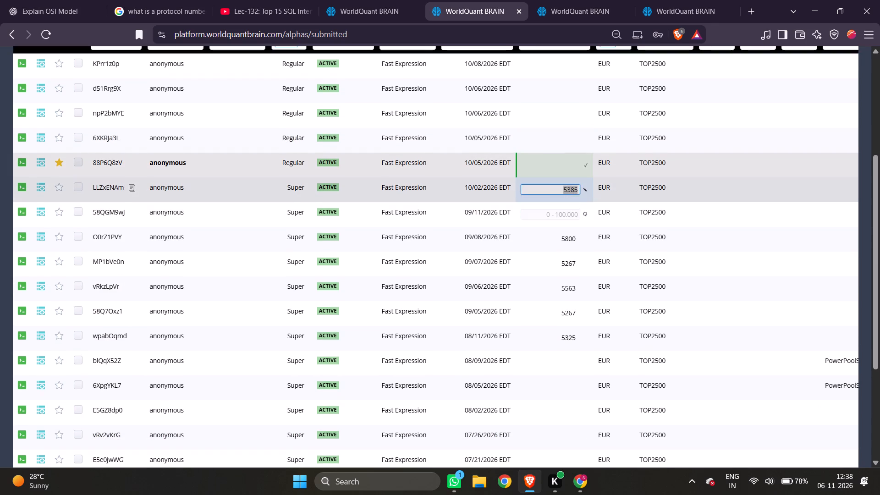
click(573, 242)
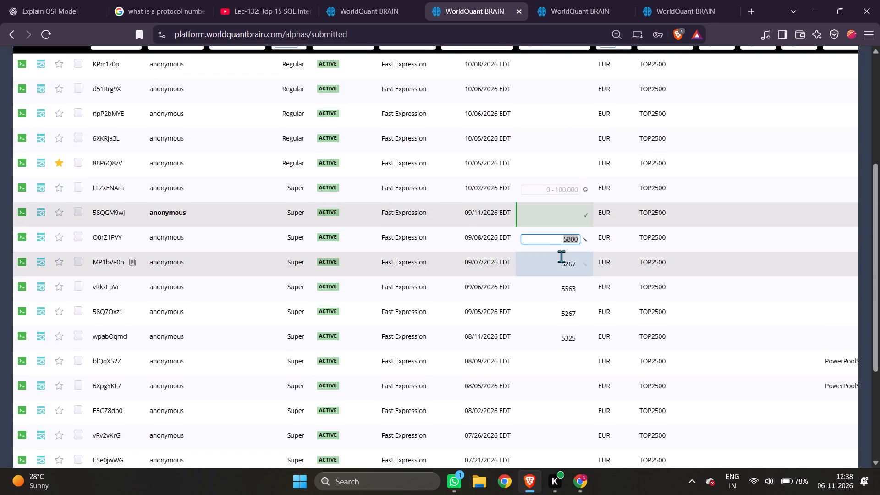
key(space)
Clear the Osmosis points of EUR Super alphas MP1bVe0n, vRkzLpVr, 58Q7Oxz1 and wpabOqmd on page 1.
click(562, 260)
key(space)
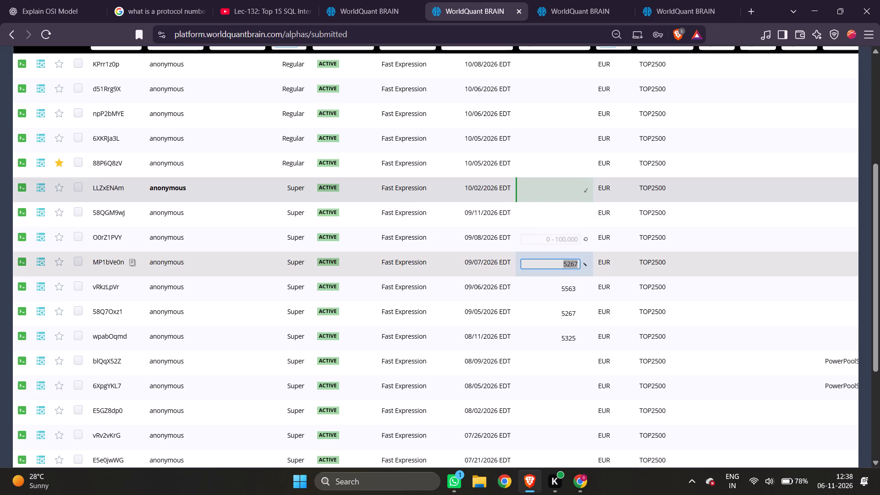
click(569, 282)
key(space)
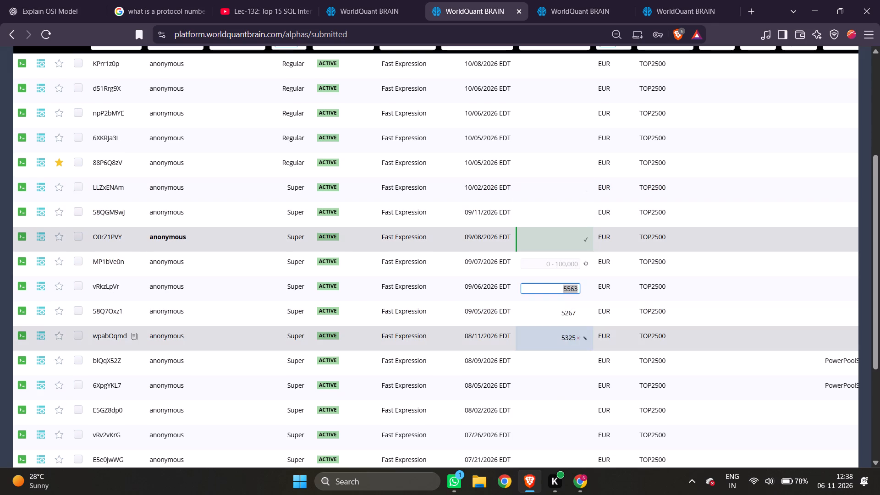
click(566, 313)
key(space)
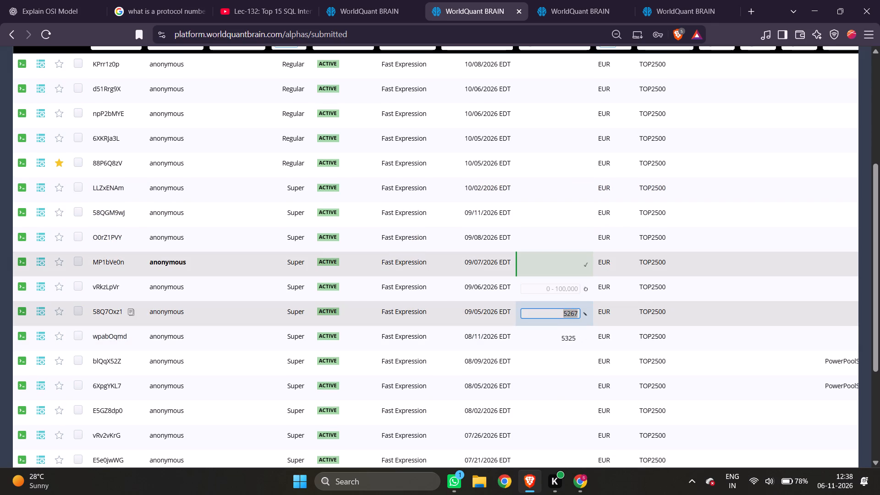
click(569, 341)
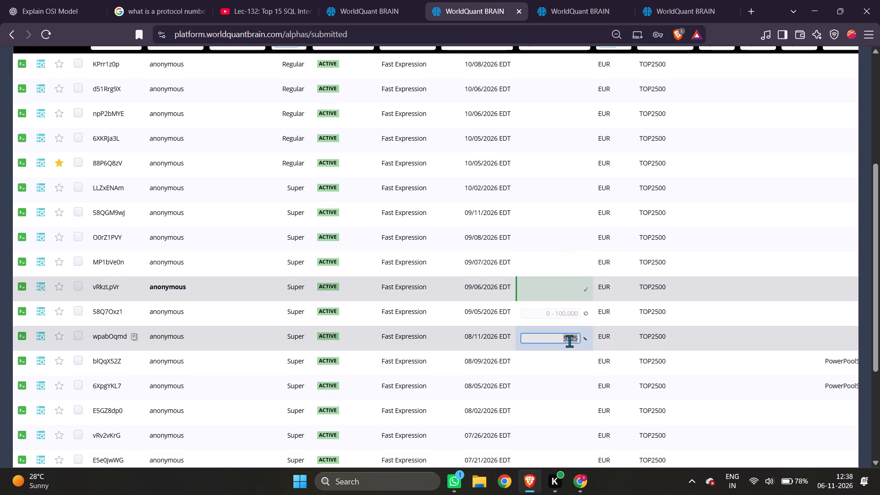
key(space)
Check the Osmosis Points column across page 1 and inspect the expressions of Super alphas LLZxENAm and wpabOqmd.
scroll(566, 142, up, 2)
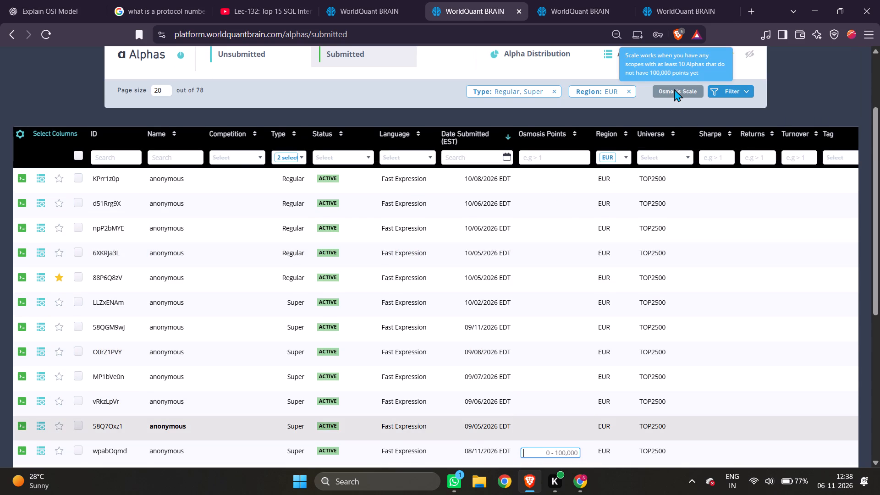
scroll(620, 254, down, 1)
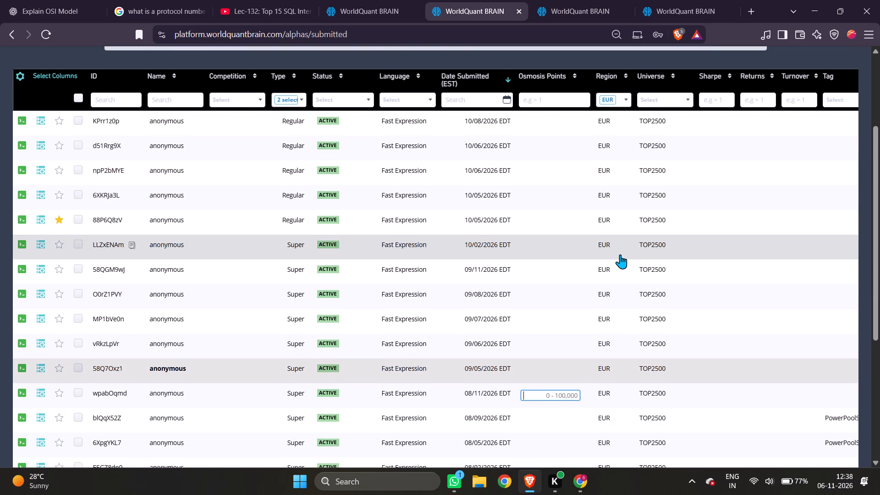
scroll(620, 254, down, 1)
scroll(568, 156, down, 4)
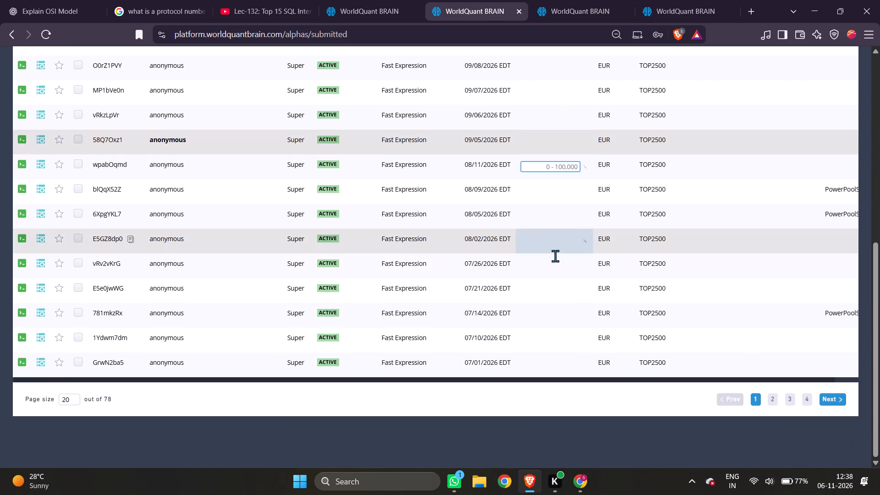
scroll(553, 273, up, 4)
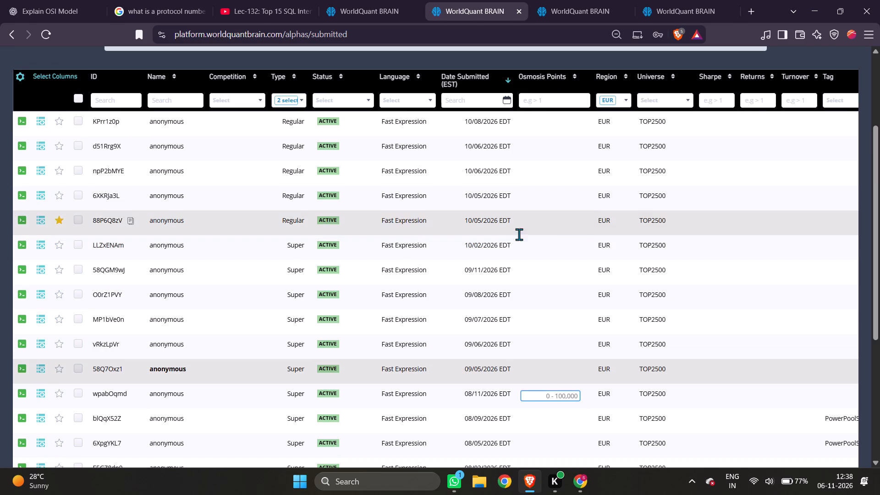
click(343, 252)
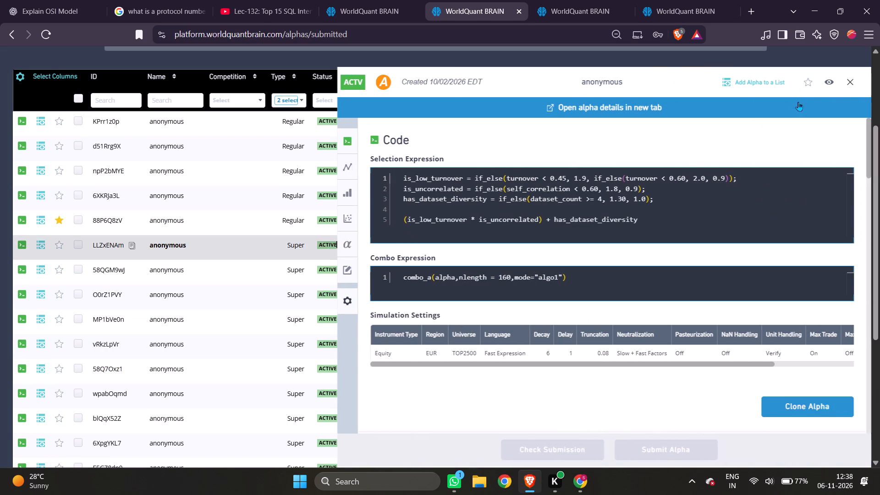
click(847, 82)
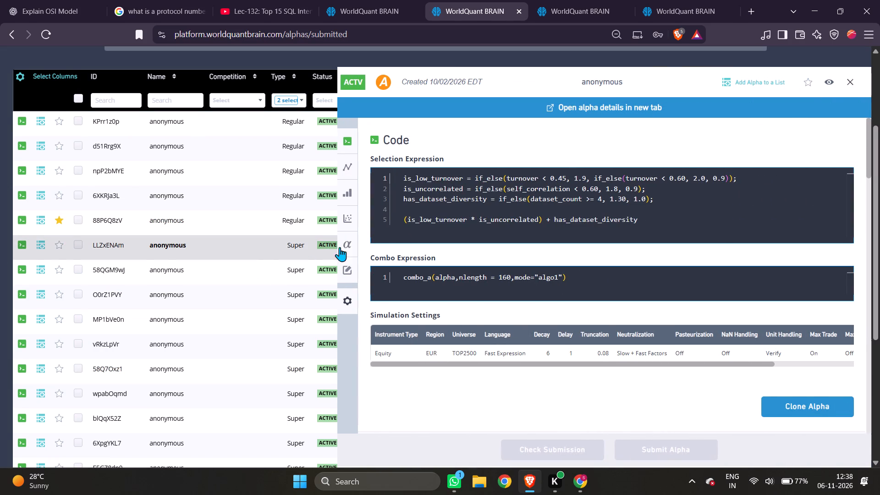
click(272, 248)
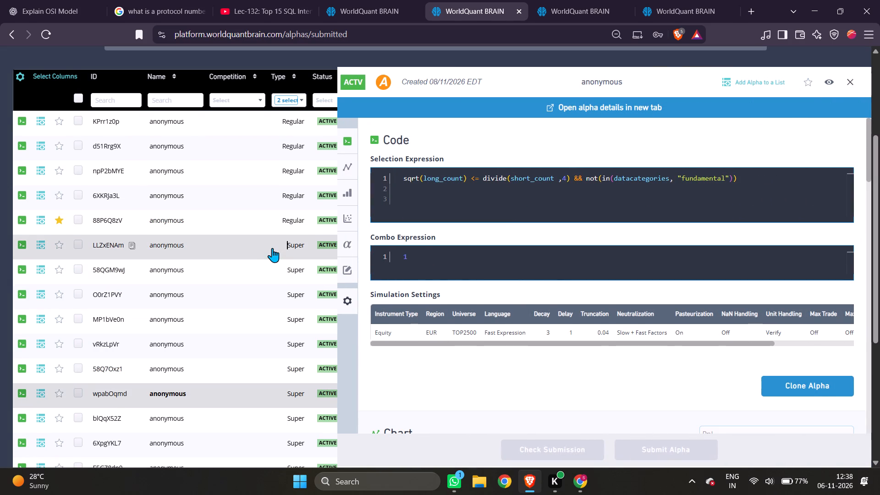
click(849, 85)
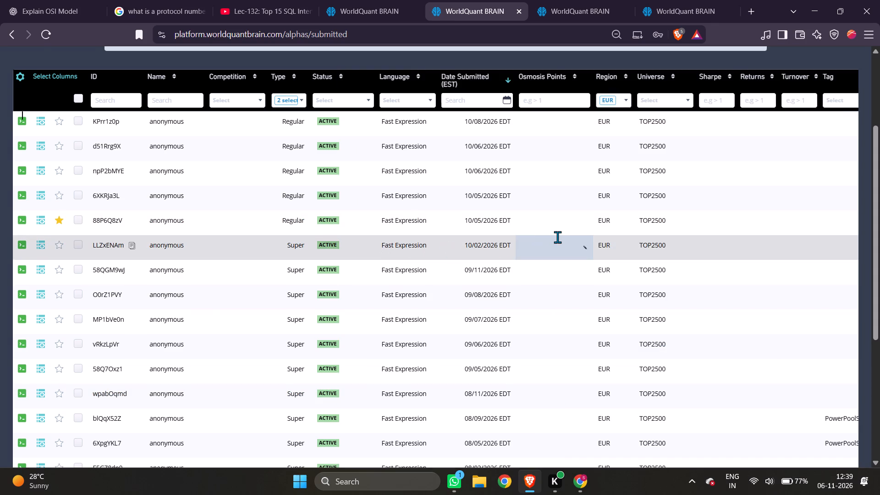
Set the Osmosis points of EUR Super alpha LLZxENAm to 9800 and of 58QGM9wJ to 8900.
click(561, 243)
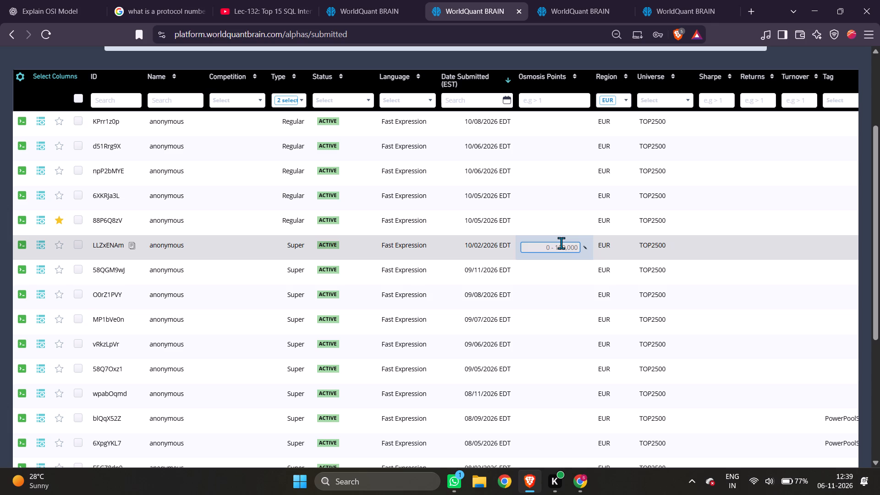
text(9800)
click(560, 272)
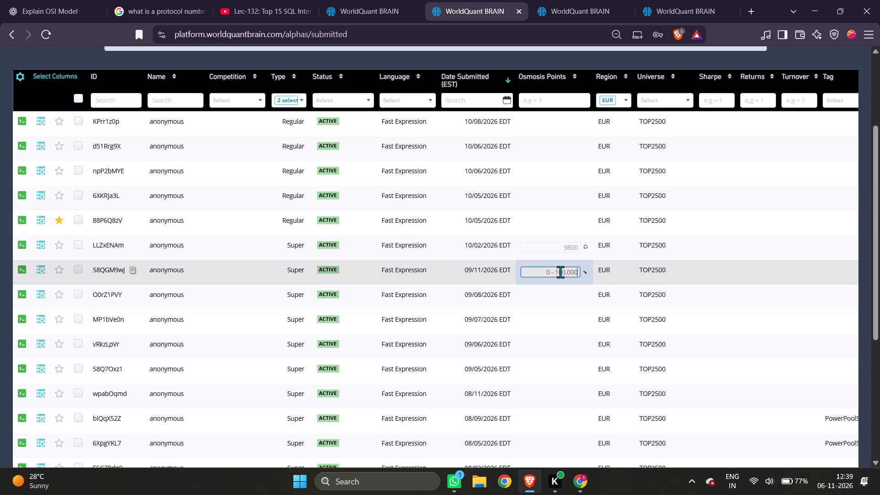
key(8)
text(900)
Review the expressions of EUR Super alpha O0rZ1PVY and set its Osmosis points to 8200.
click(568, 289)
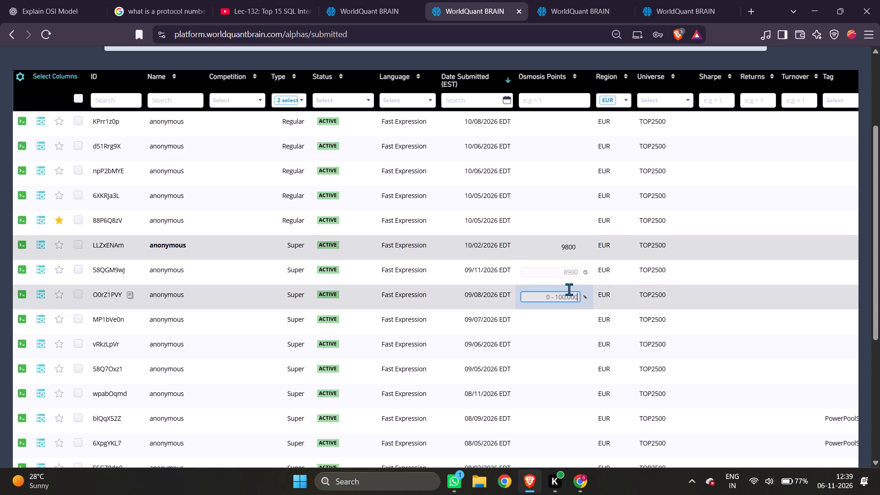
click(379, 297)
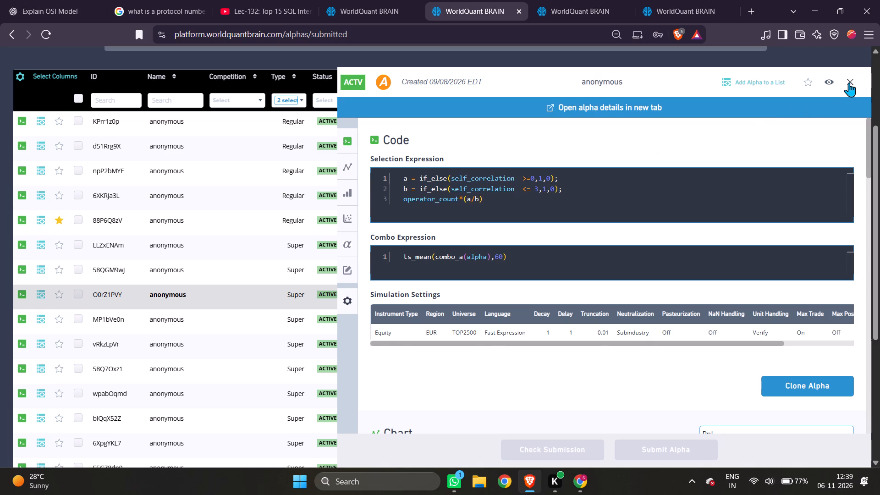
click(848, 82)
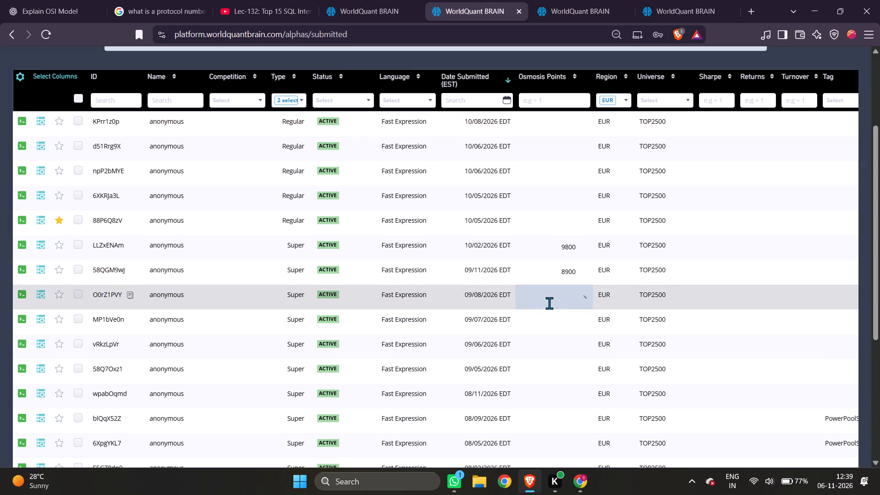
click(565, 299)
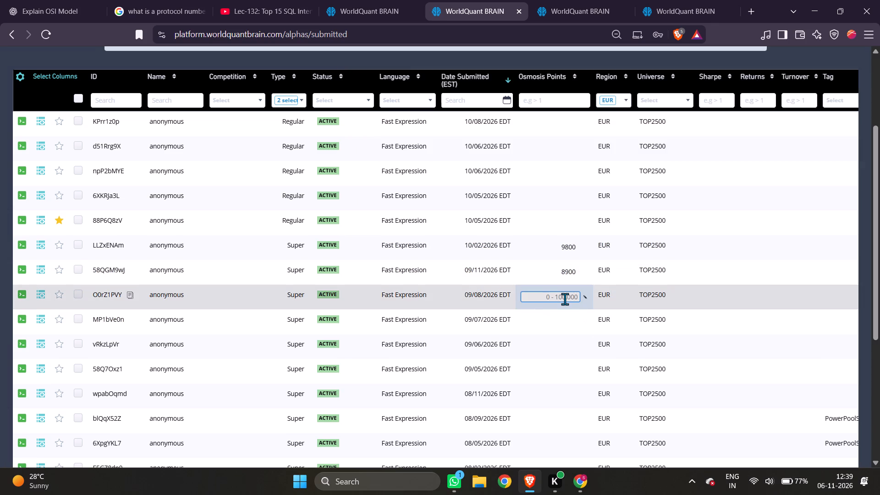
text(82)
text(00)
Set the Osmosis points of EUR Super alpha MP1bVe0n to 8400.
click(567, 319)
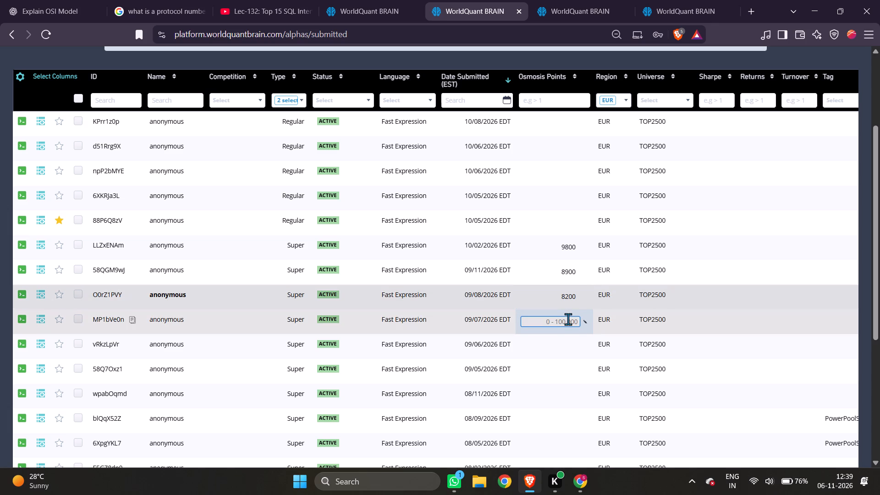
key(6)
key(BackSpace)
text(89)
key(BackSpace)
text(400)
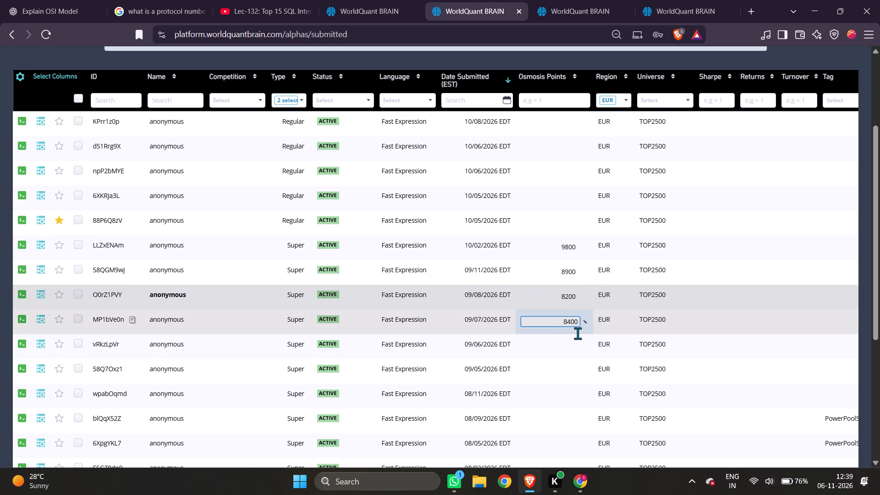
click(577, 333)
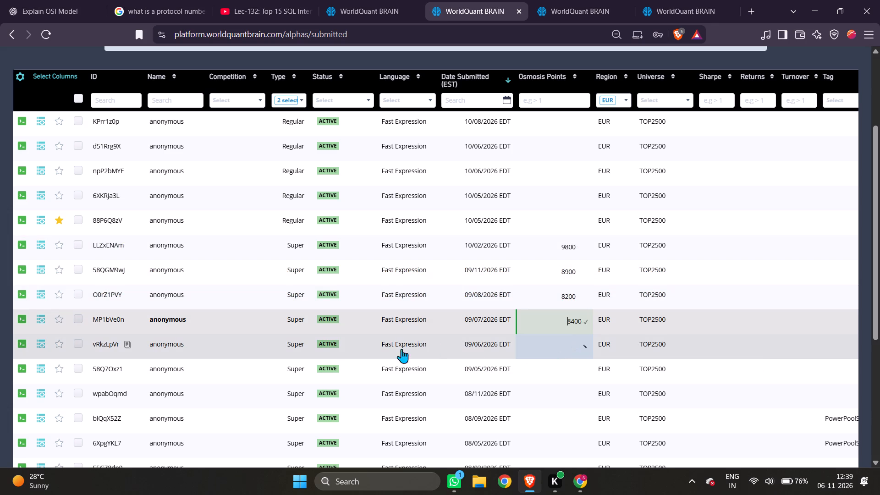
Review the expressions of EUR Super alphas vRkzLpVr and wpabOqmd and set the Osmosis points of vRkzLpVr to 7800.
click(401, 349)
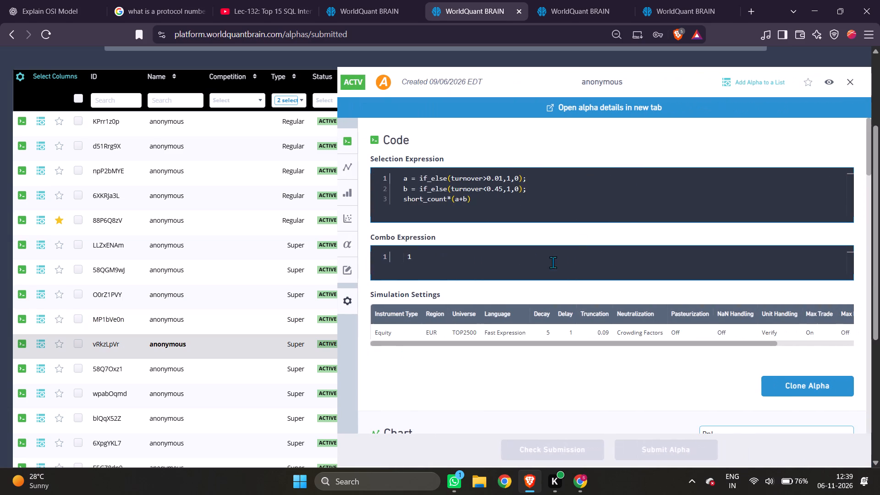
click(852, 82)
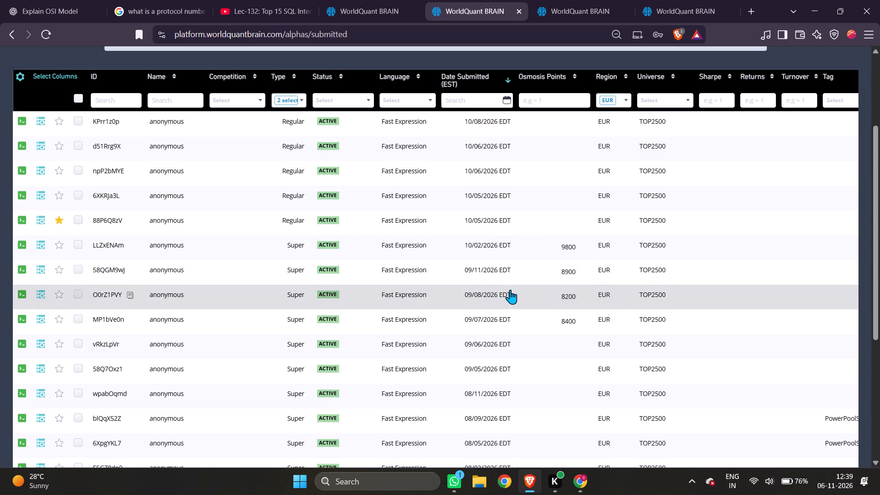
scroll(569, 368, down, 1)
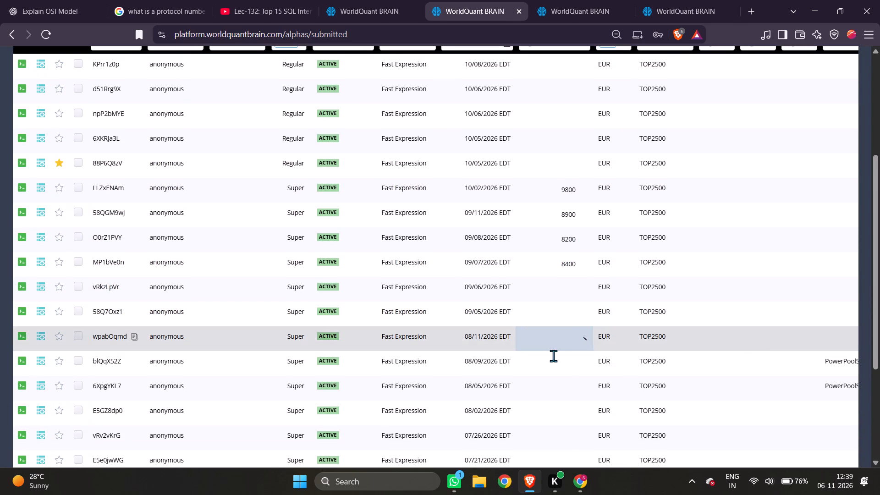
click(345, 327)
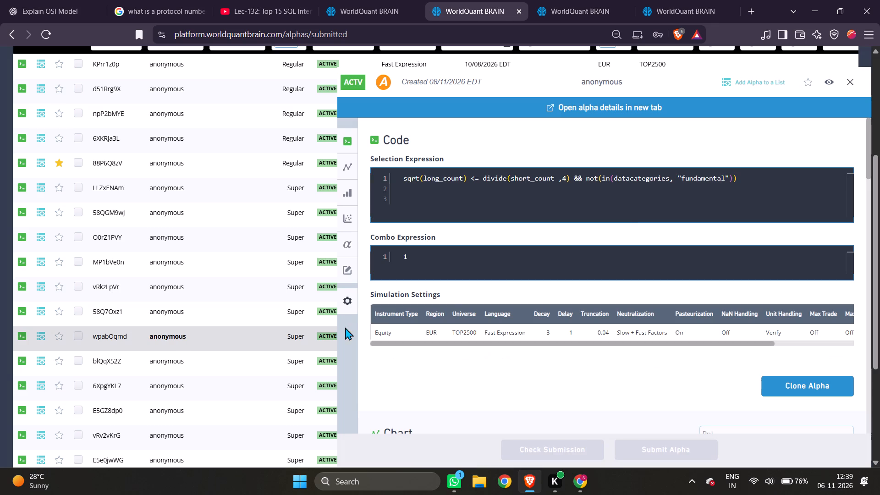
scroll(770, 180, up, 1)
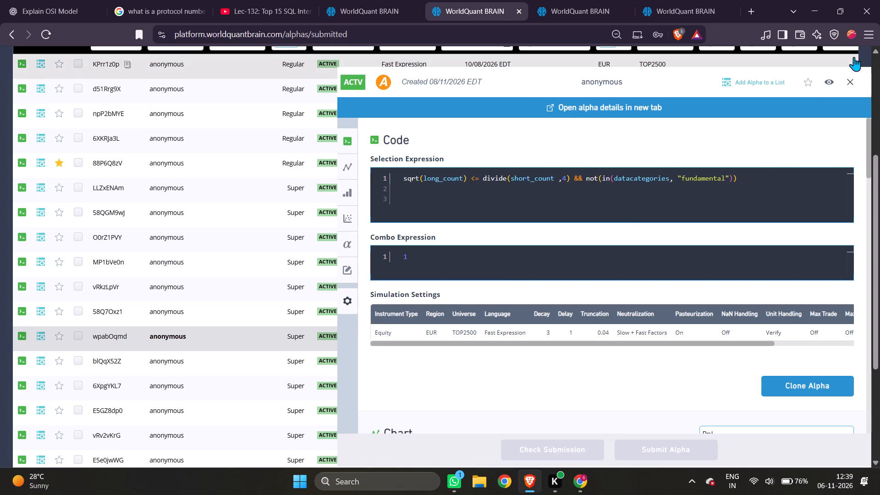
click(851, 78)
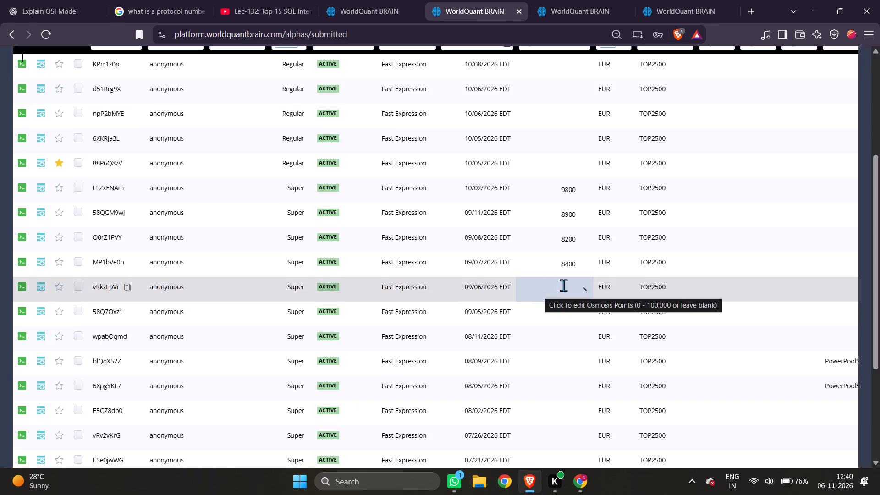
click(563, 285)
click(406, 291)
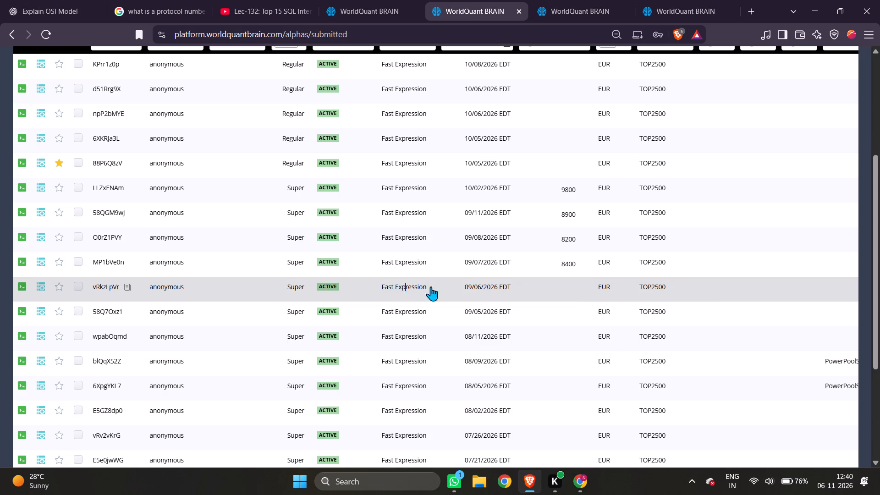
click(852, 79)
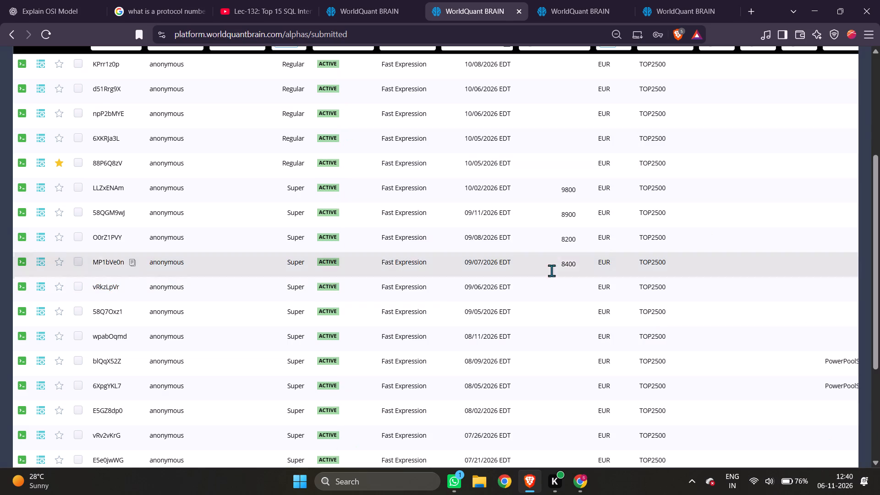
click(549, 287)
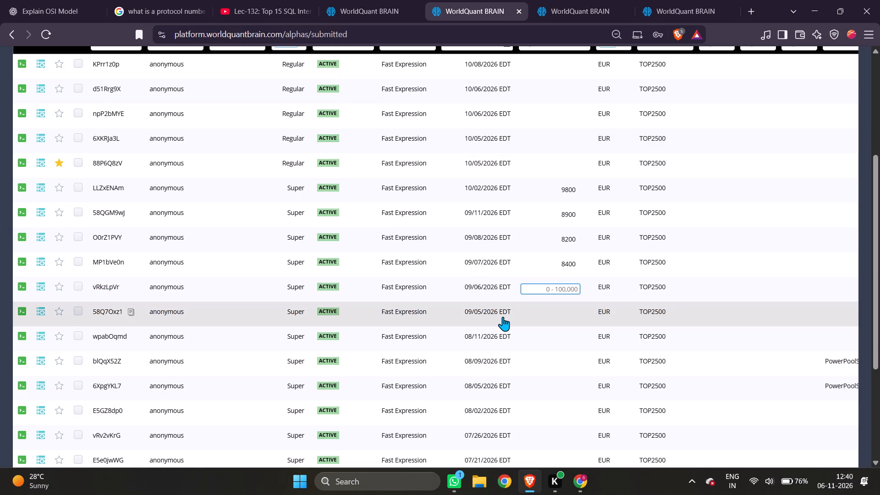
text(7800)
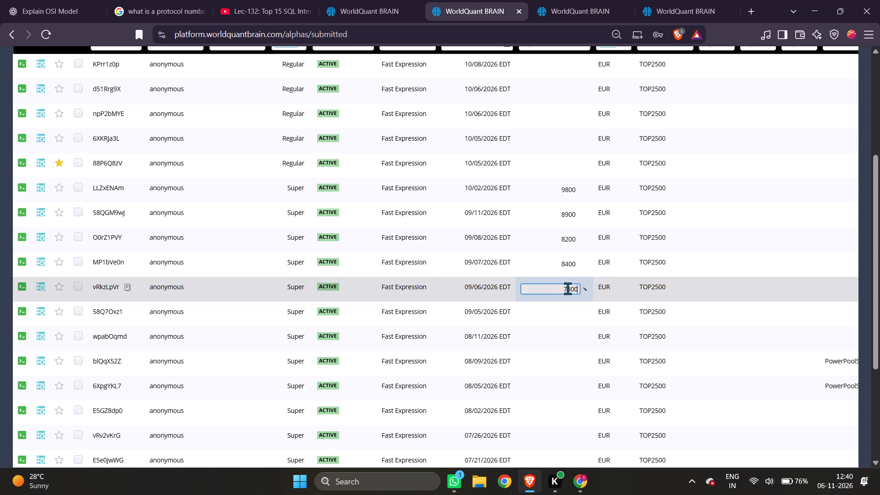
click(567, 288)
click(558, 311)
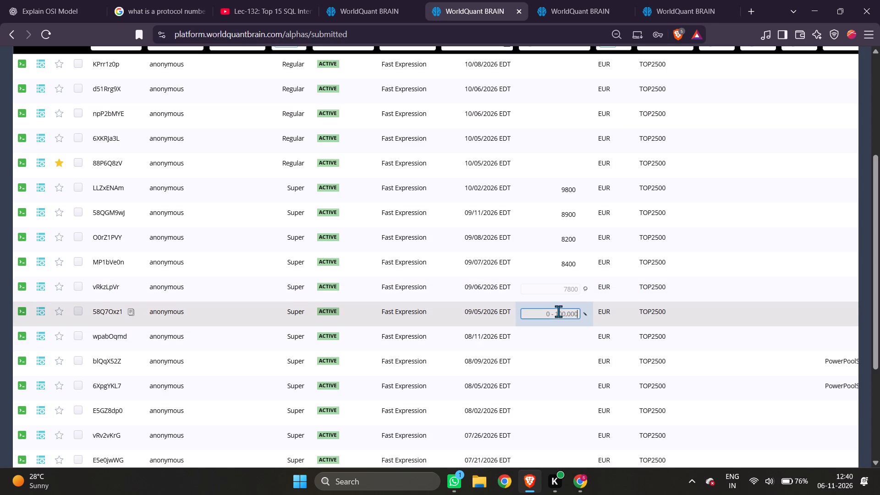
Inspect the code and simulation settings of the EUR Regular alphas on page 1, including 88P6Q8zV, npP2bMYE, d51Rrg9X and KPrr1z0p.
scroll(432, 279, up, 2)
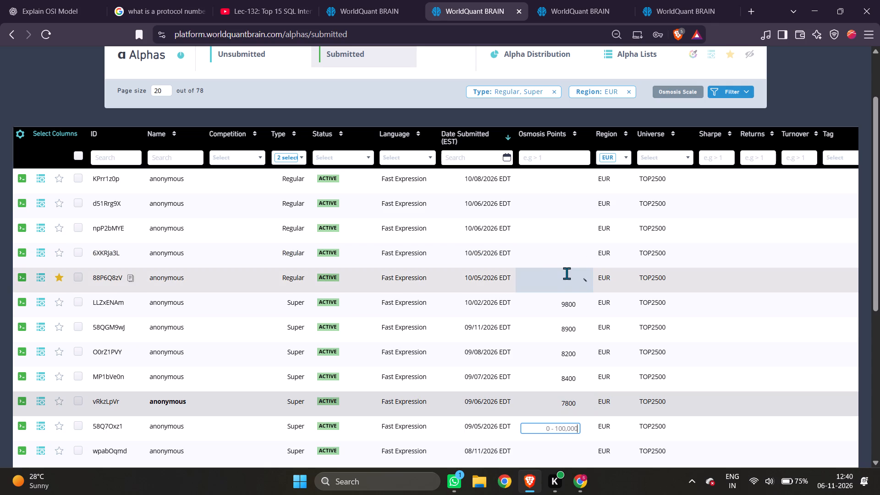
click(374, 273)
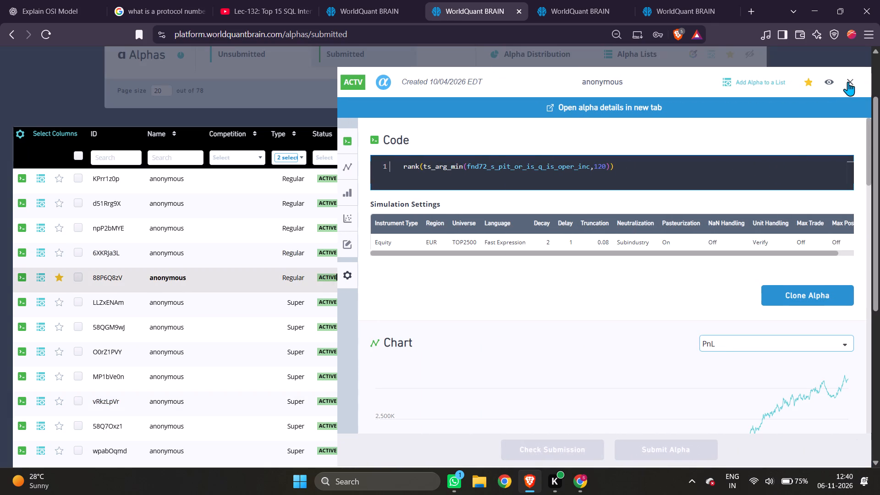
click(848, 81)
click(263, 253)
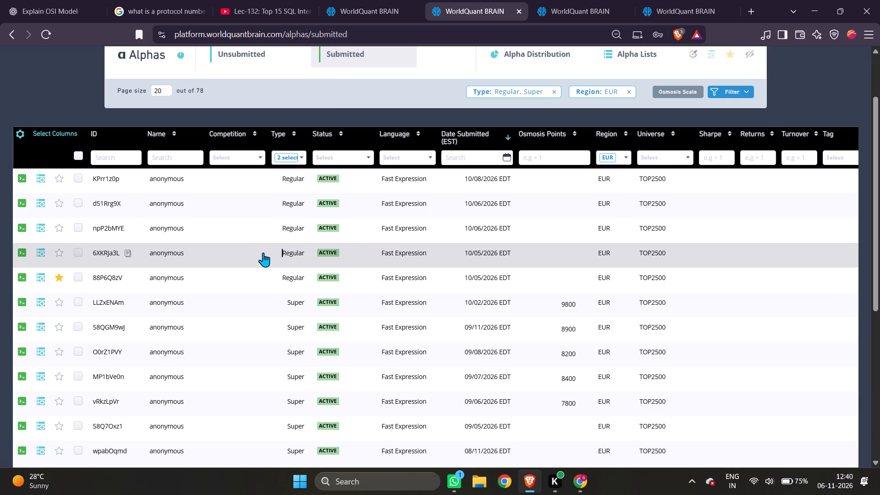
click(273, 225)
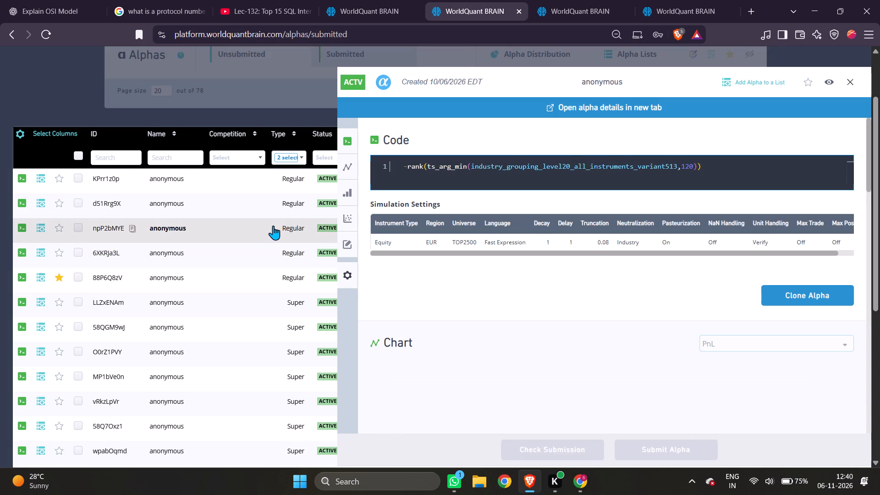
click(273, 204)
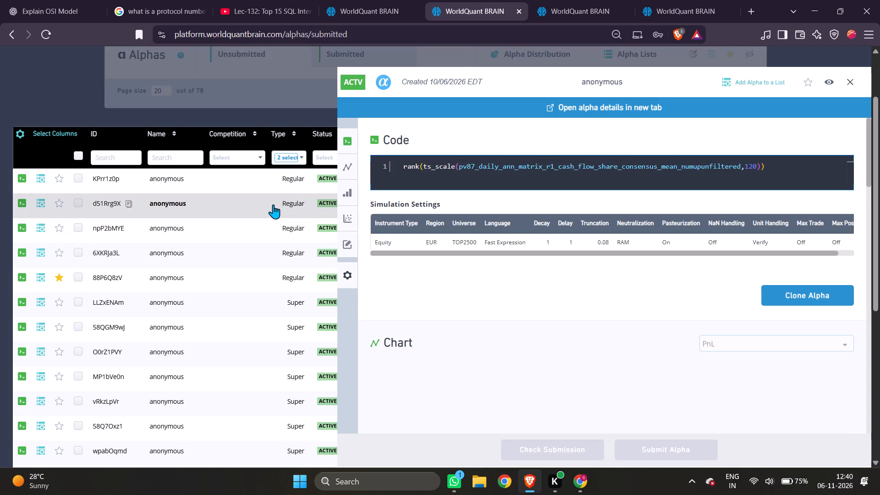
click(276, 174)
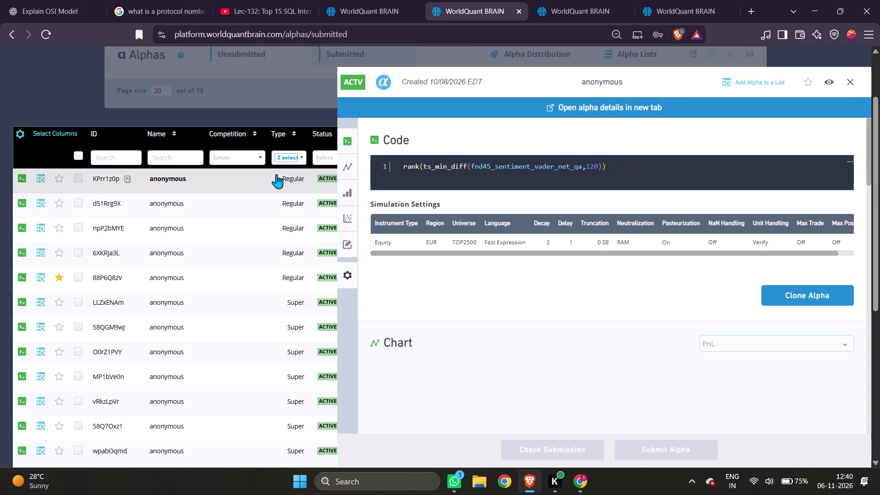
click(846, 81)
click(847, 80)
Look over the remaining EUR alphas on page 1 and move on to page 2 of the submitted list.
scroll(350, 362, down, 8)
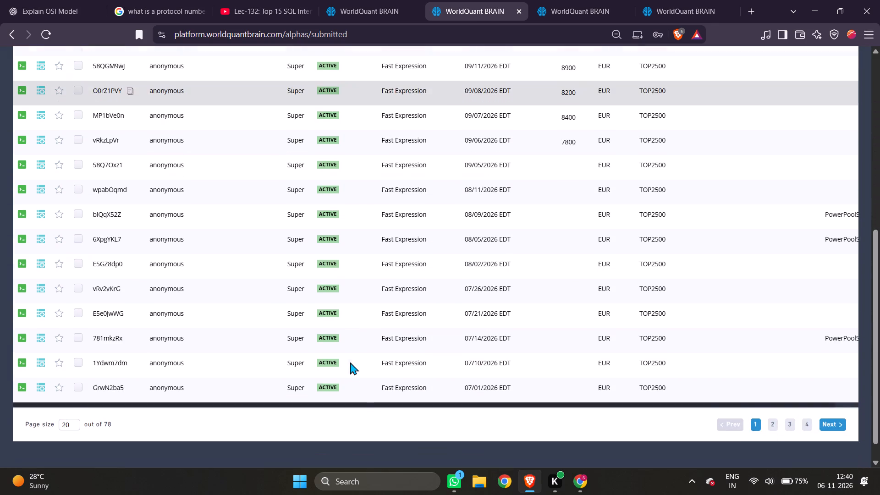
scroll(432, 342, down, 2)
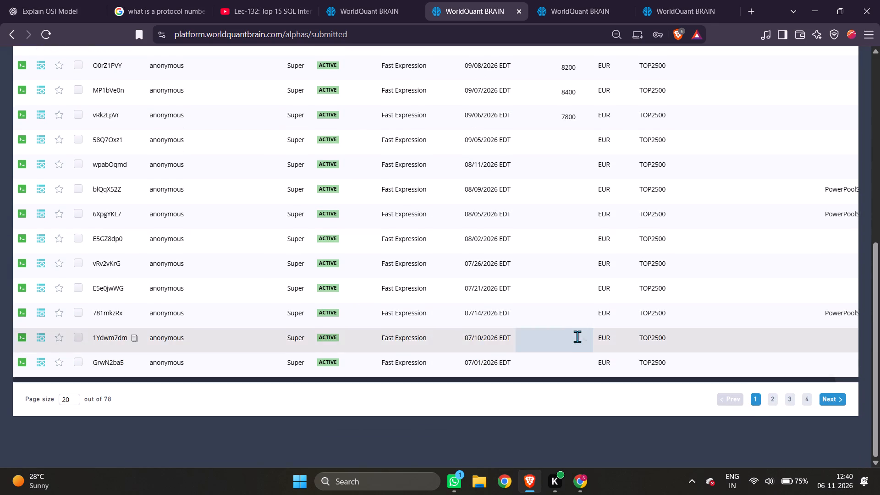
scroll(575, 338, up, 4)
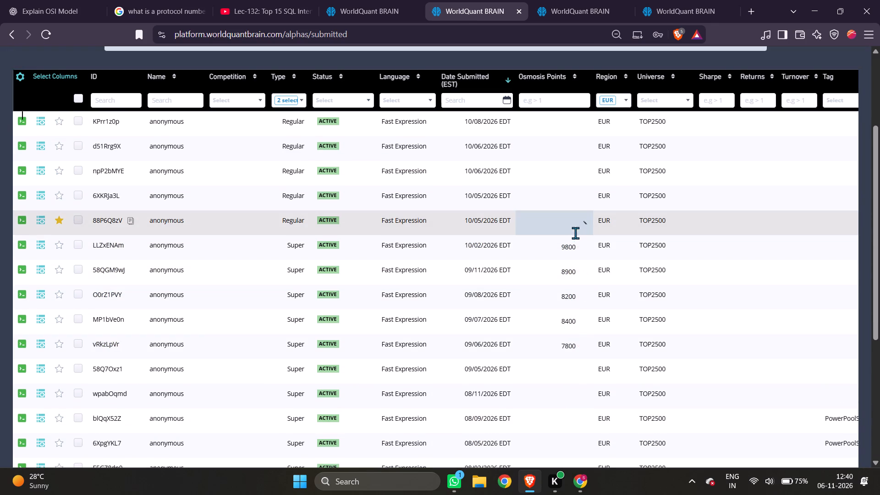
scroll(583, 351, down, 4)
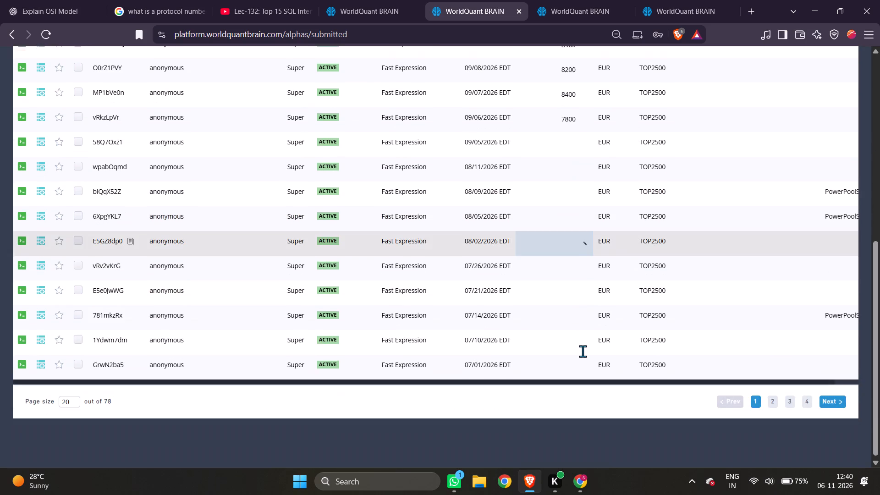
click(771, 396)
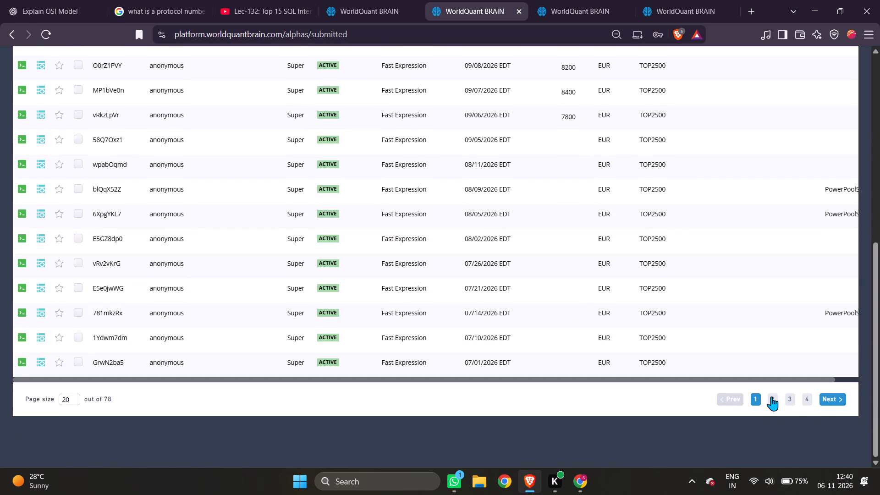
scroll(636, 344, up, 7)
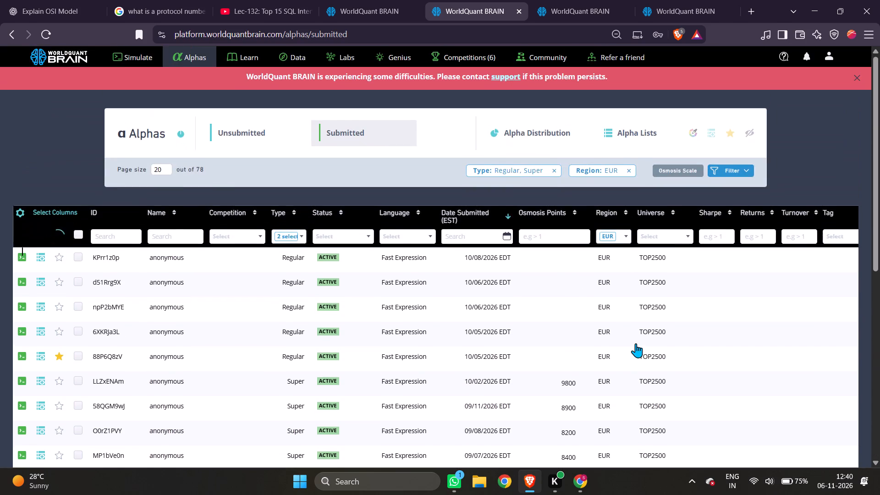
scroll(636, 343, down, 7)
scroll(636, 343, up, 6)
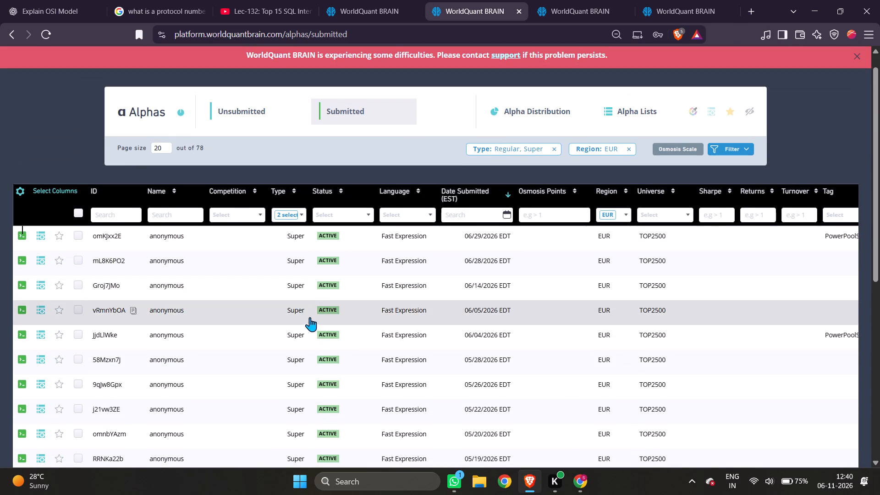
Inspect the code of the page 2 Regular alphas between kqndaQok and om3vEngb, and the expressions of Super alpha WjaKpenZ.
scroll(311, 319, down, 3)
click(286, 315)
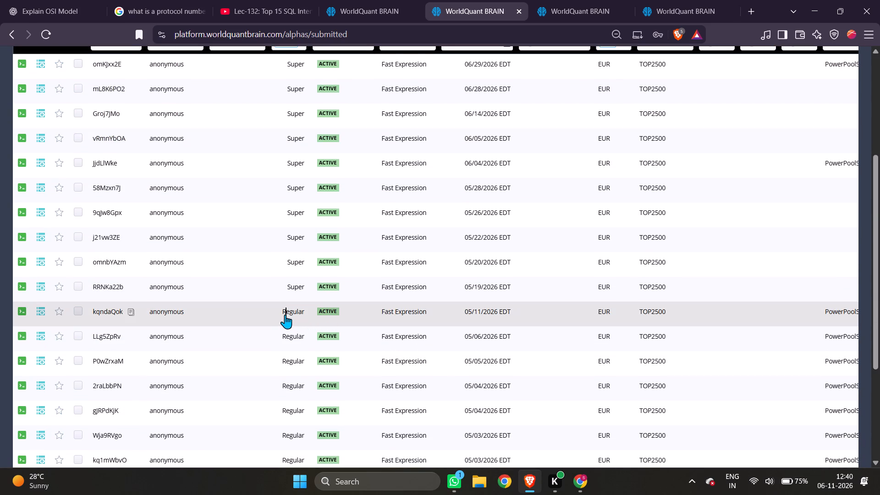
click(306, 341)
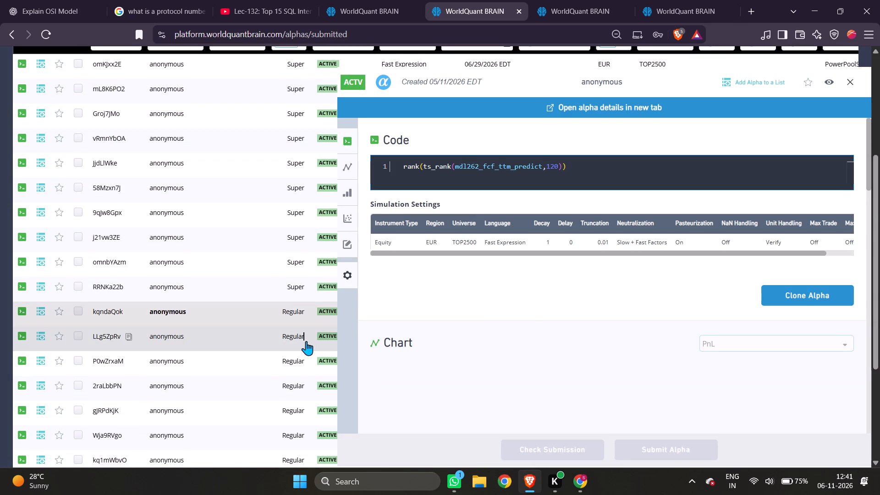
click(298, 357)
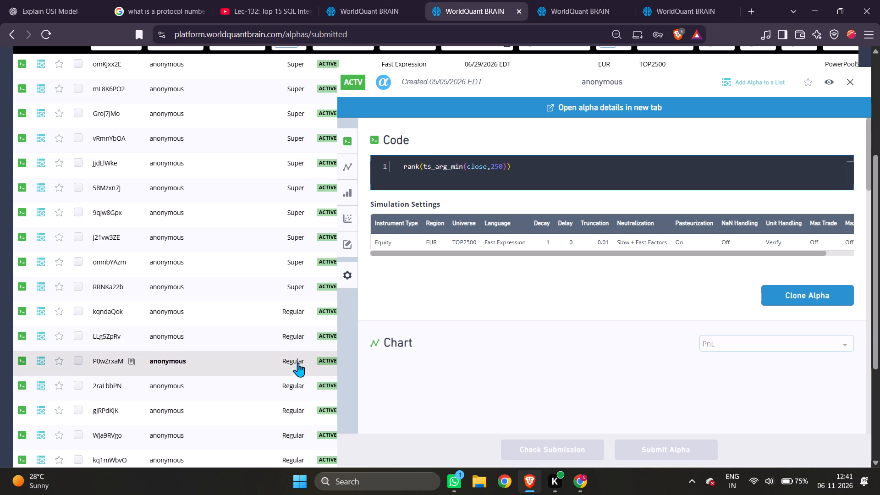
click(300, 380)
click(297, 409)
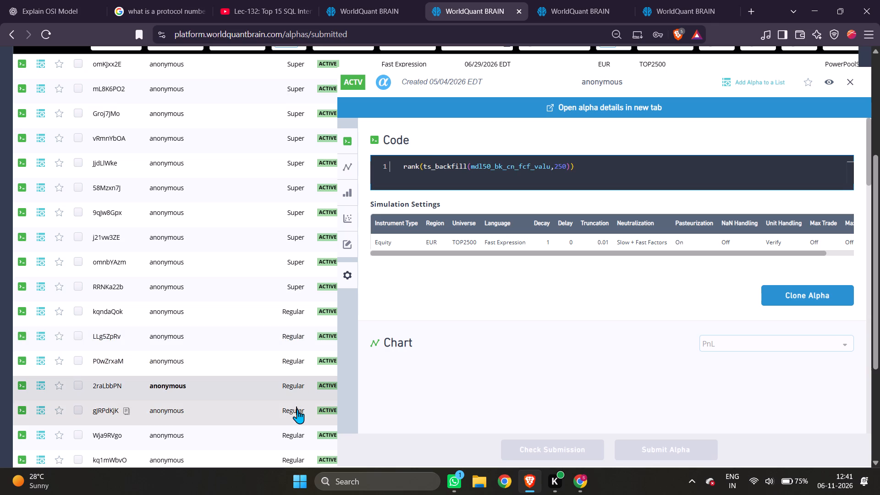
click(310, 436)
scroll(309, 403, down, 3)
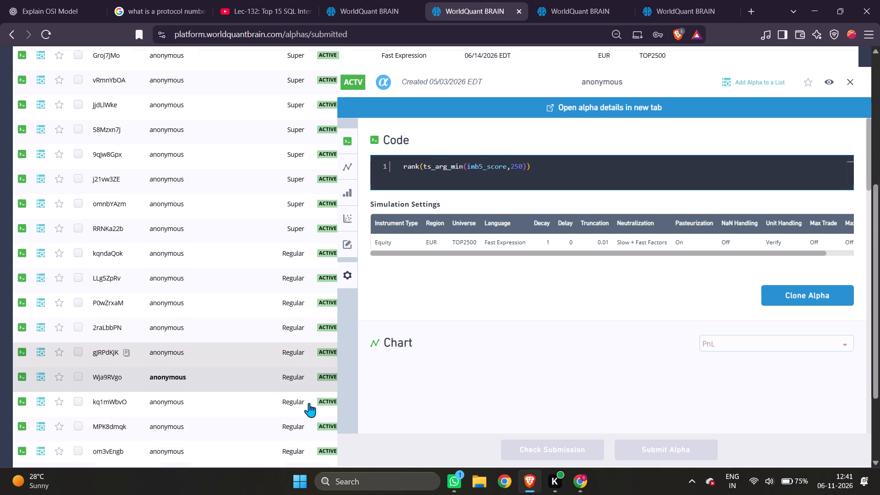
scroll(309, 403, down, 1)
click(295, 297)
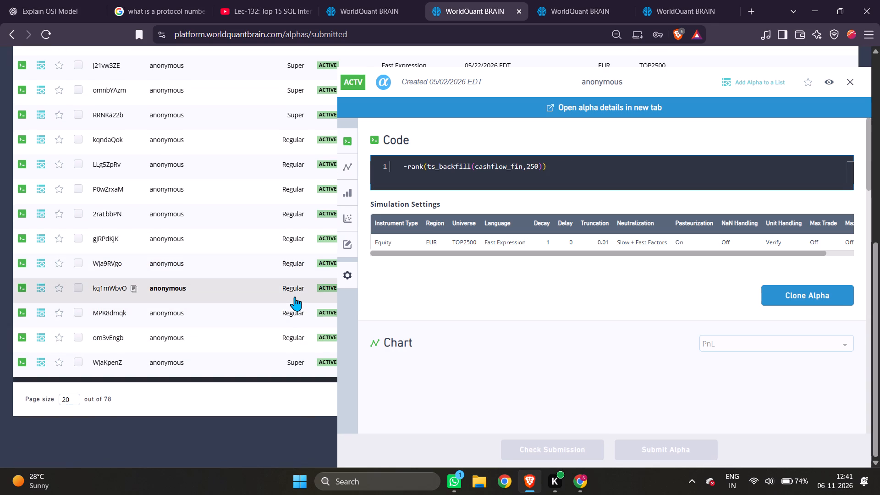
click(293, 317)
click(295, 334)
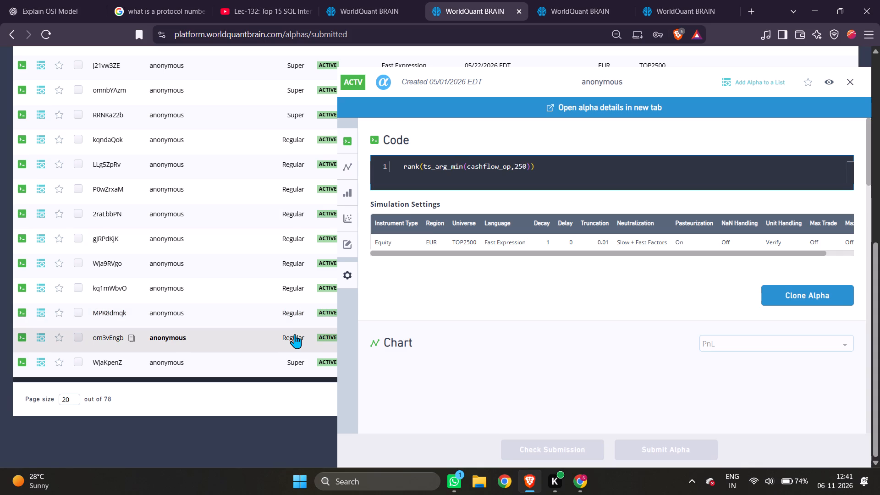
click(293, 360)
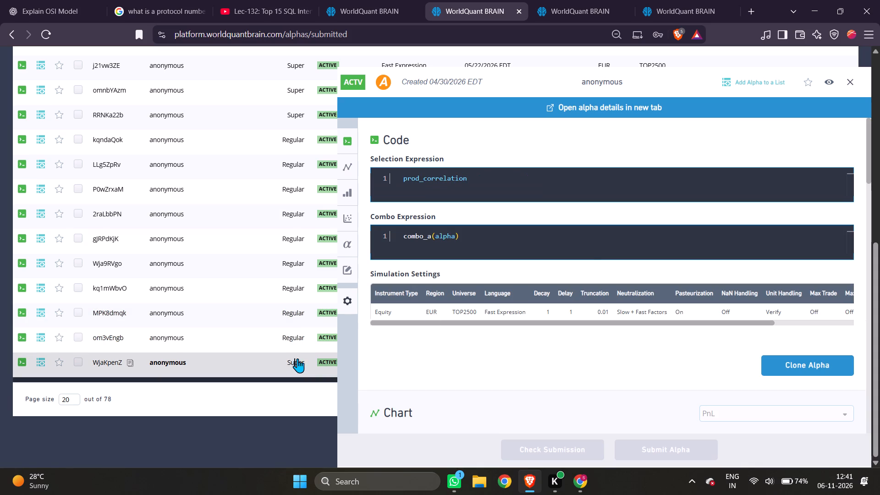
click(850, 83)
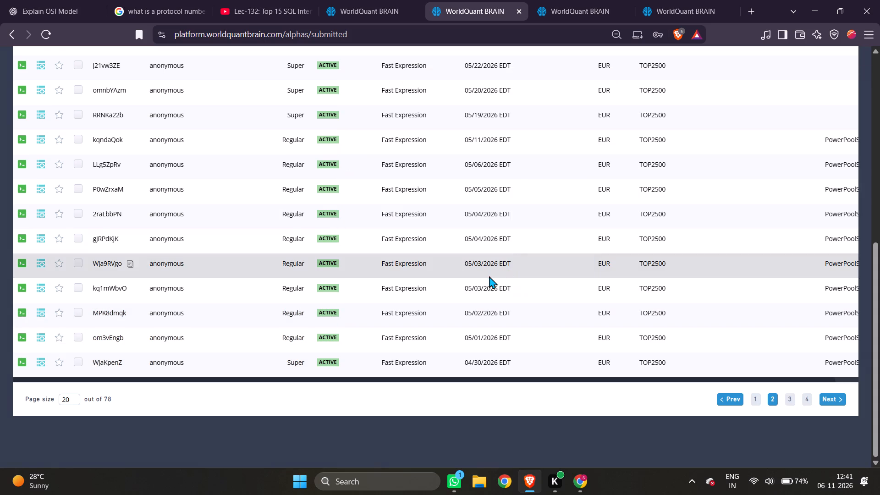
Review the expressions of page 2 EUR Super alpha omKJxx2E and set its Osmosis points to 7800.
scroll(646, 291, up, 5)
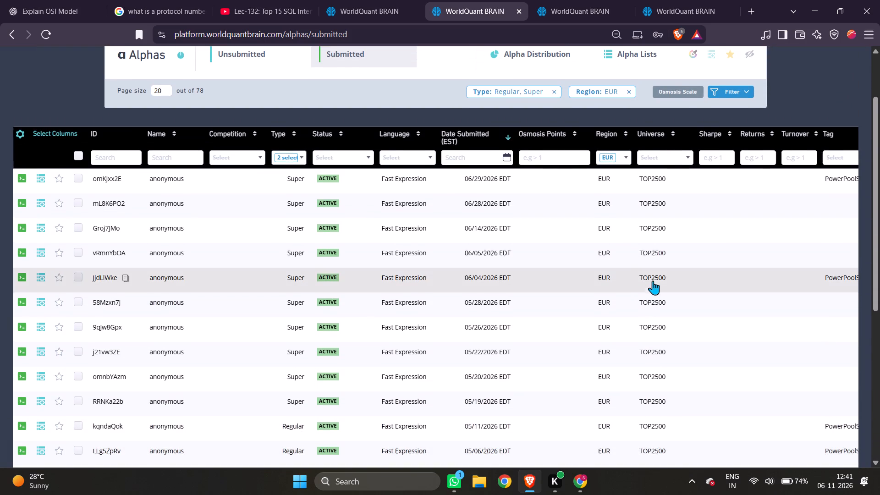
click(409, 176)
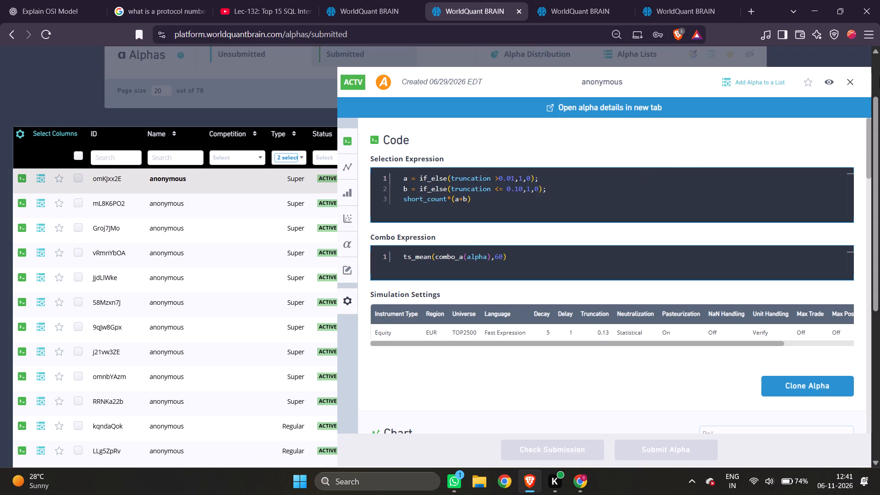
click(850, 78)
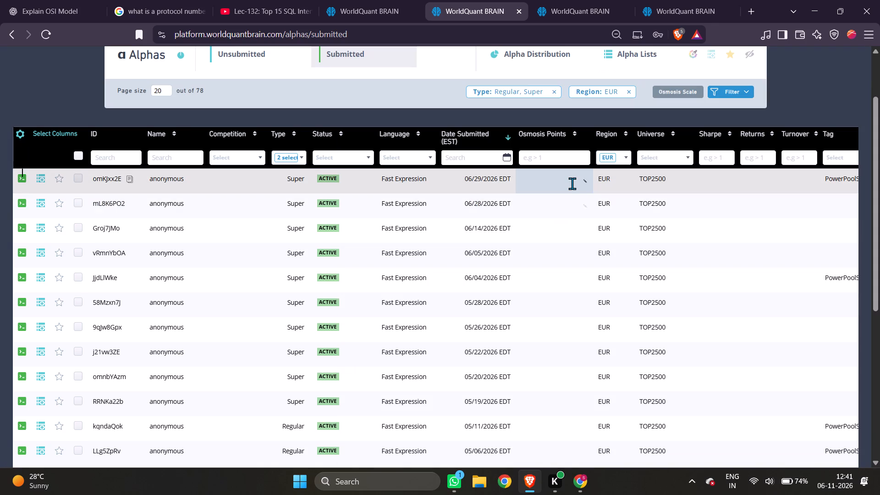
click(572, 183)
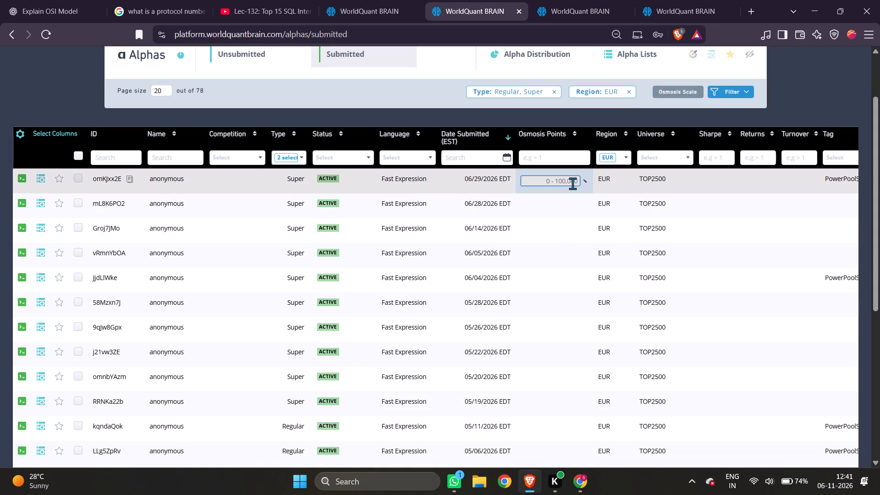
key(7)
key(8)
text(00)
click(567, 205)
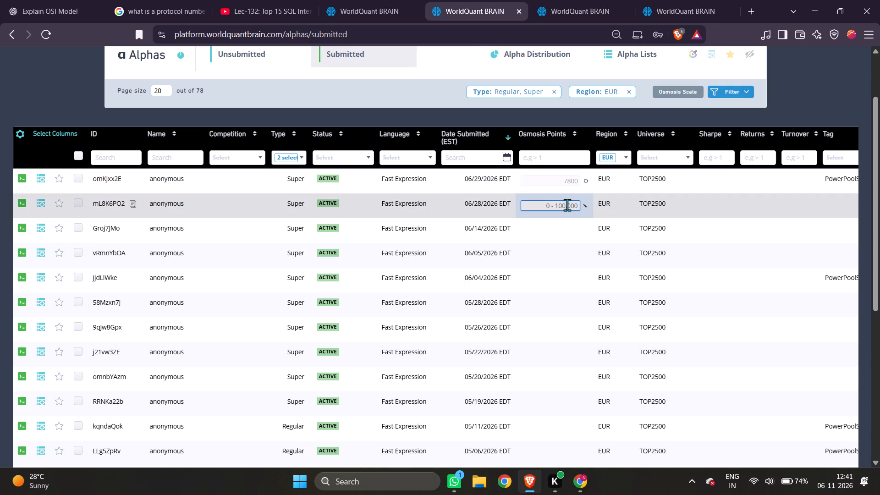
Inspect the expressions of Super alpha mL8K6PO2 and the code of Regular alpha kqndaQok on page 2.
click(368, 206)
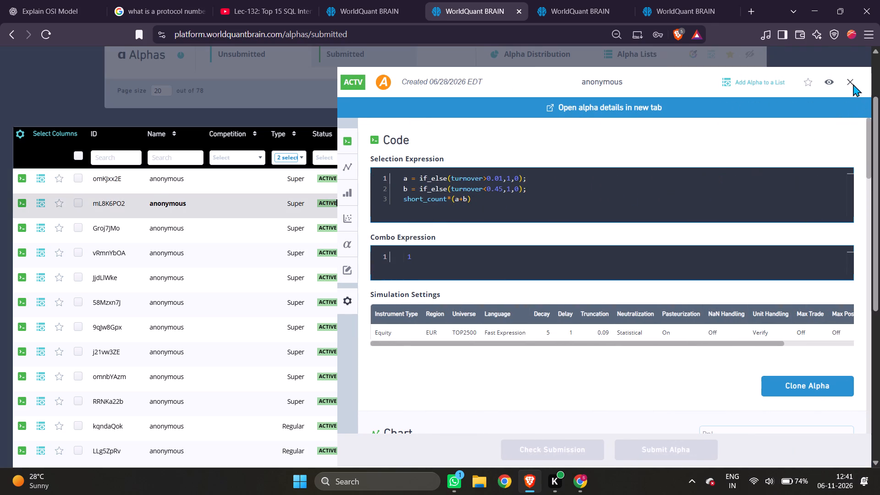
click(853, 84)
click(852, 79)
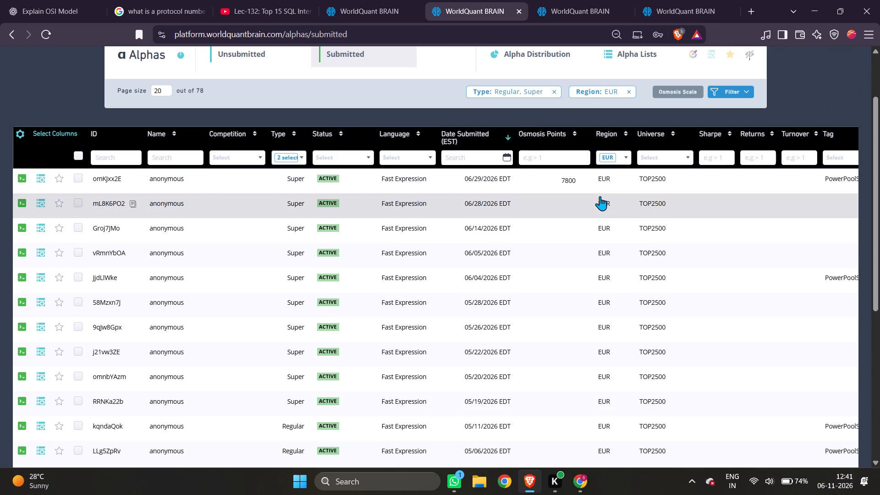
click(566, 208)
key(6)
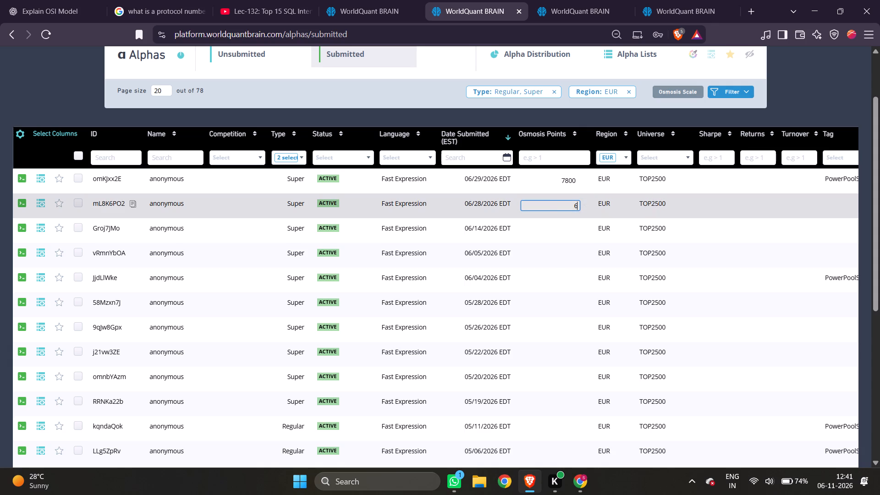
key(BackSpace)
scroll(484, 278, down, 2)
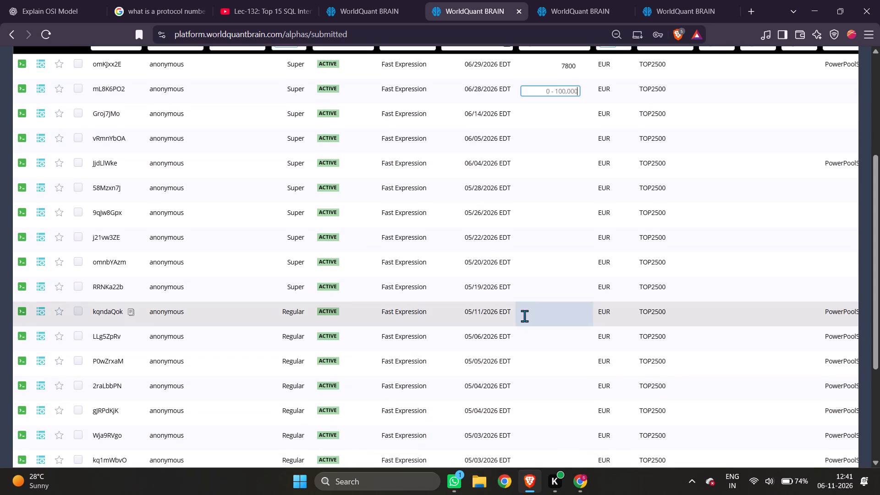
click(343, 309)
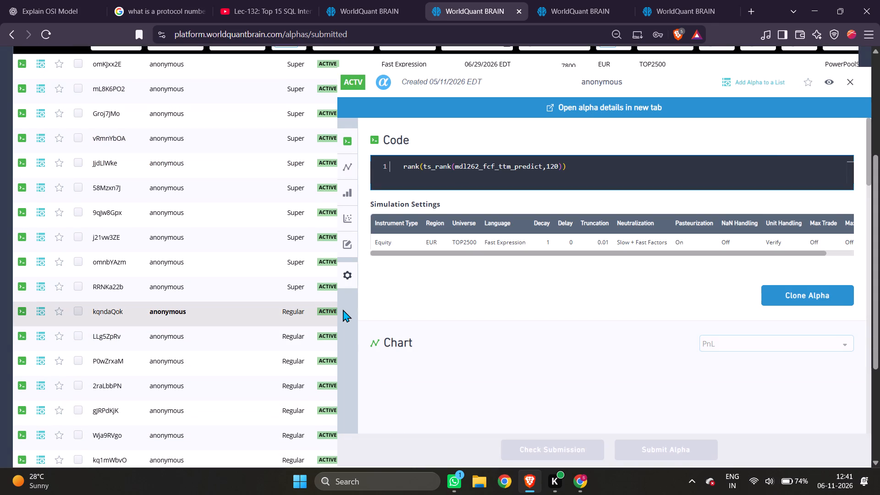
click(846, 83)
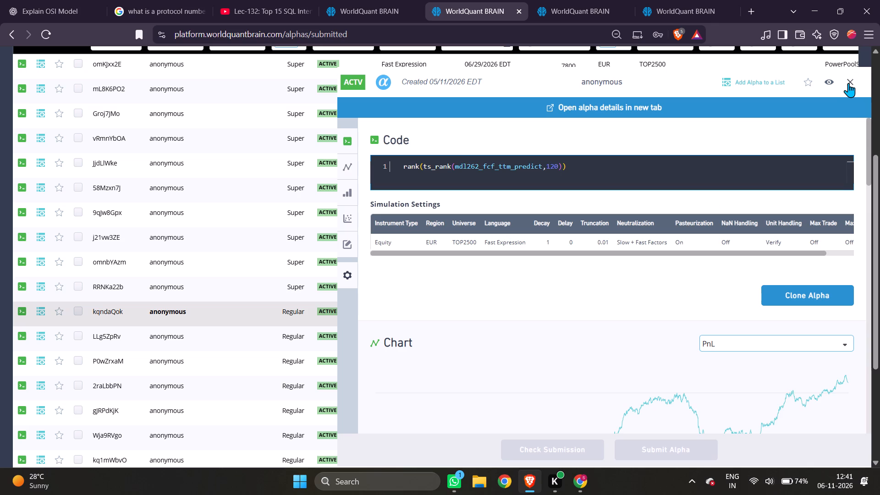
click(848, 83)
Return to page 1 of the submitted list and examine the code, PnL chart and yearly statistics of starred Regular alpha 88P6Q8zV.
scroll(667, 274, up, 3)
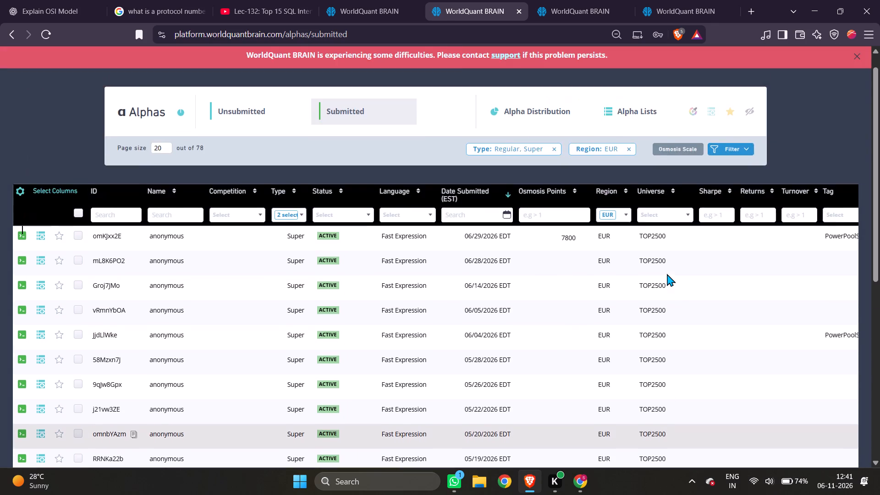
scroll(666, 274, down, 9)
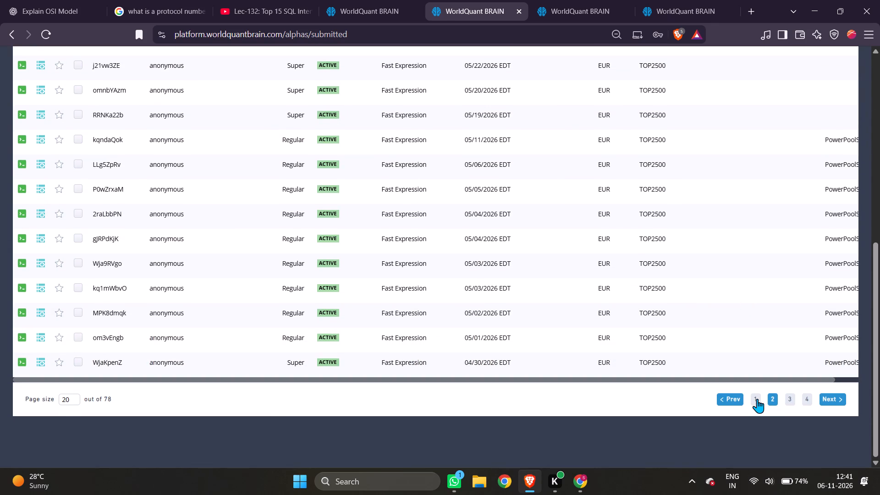
click(757, 399)
scroll(798, 346, up, 3)
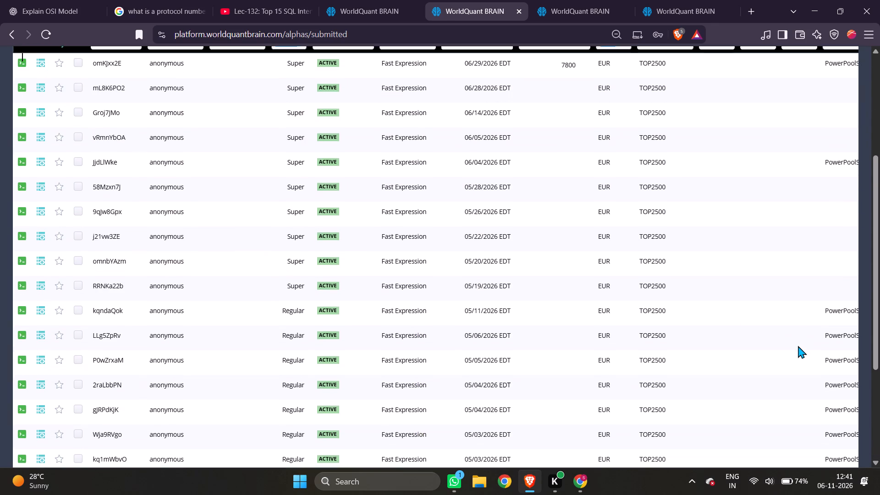
scroll(798, 346, up, 2)
scroll(797, 343, down, 2)
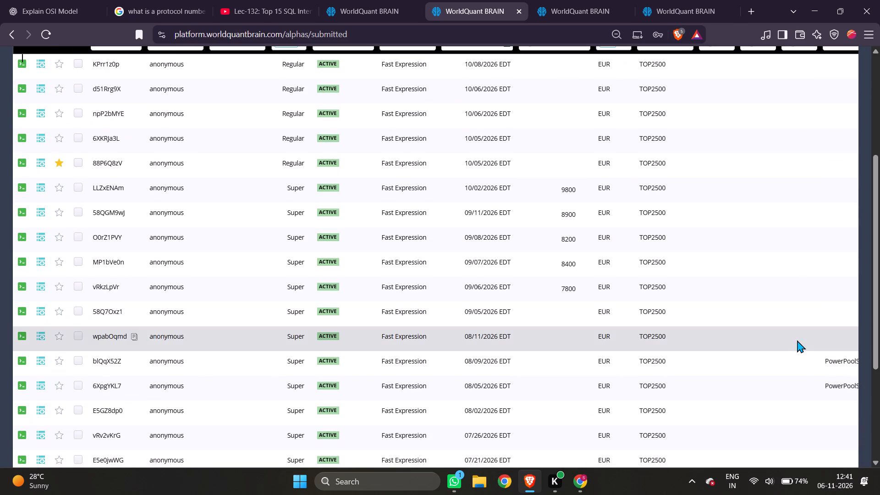
click(427, 159)
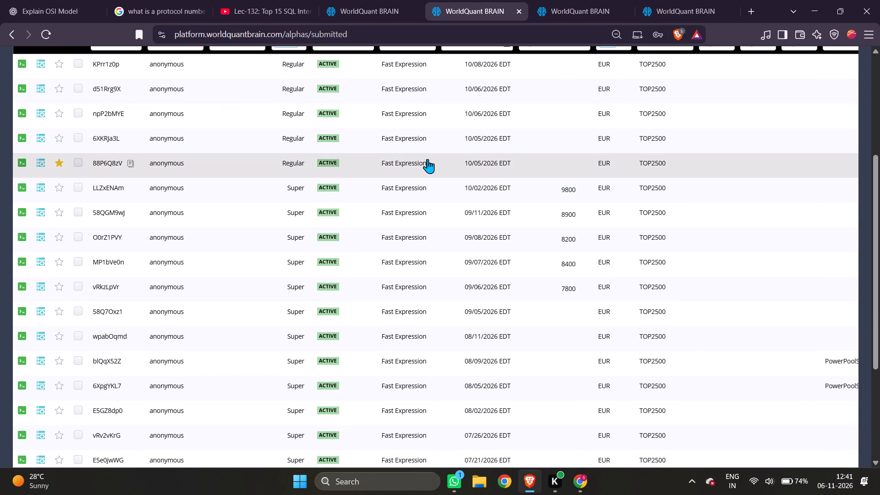
scroll(609, 254, down, 8)
scroll(609, 254, up, 5)
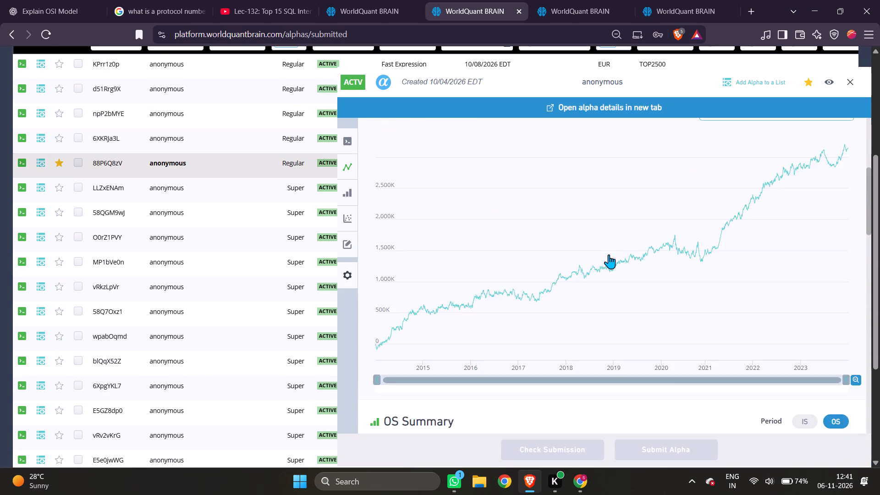
scroll(609, 254, up, 6)
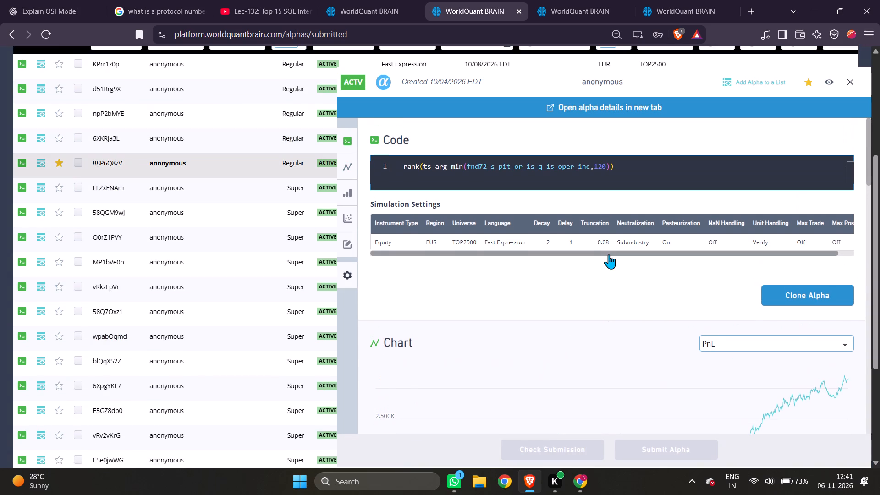
scroll(609, 254, down, 12)
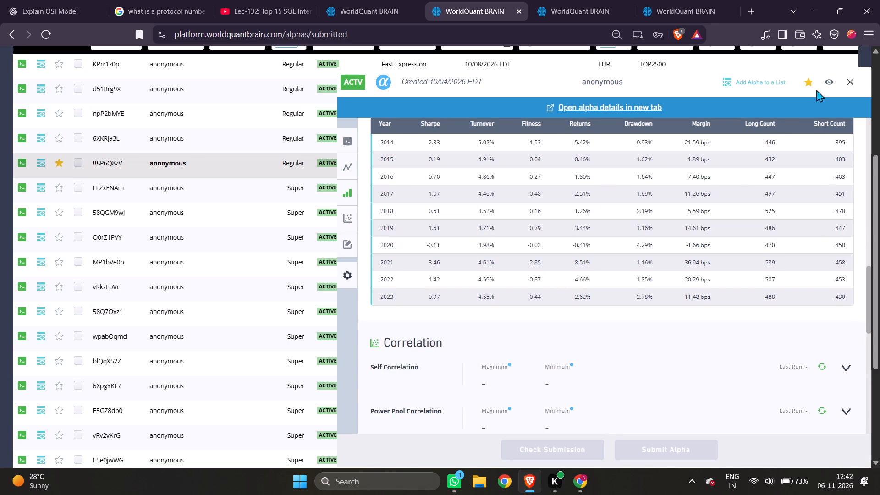
click(847, 78)
Examine the code, simulation settings and PnL chart of EUR Regular alpha 6XKRJa3L.
scroll(494, 254, up, 1)
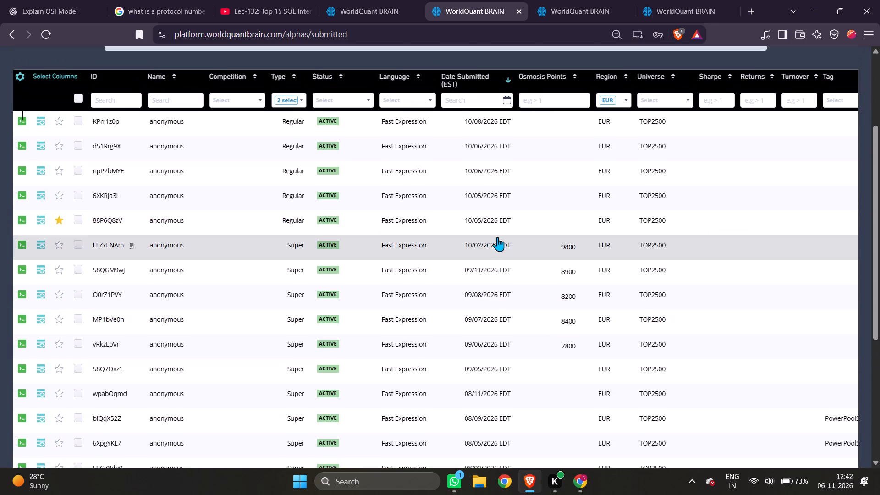
click(290, 198)
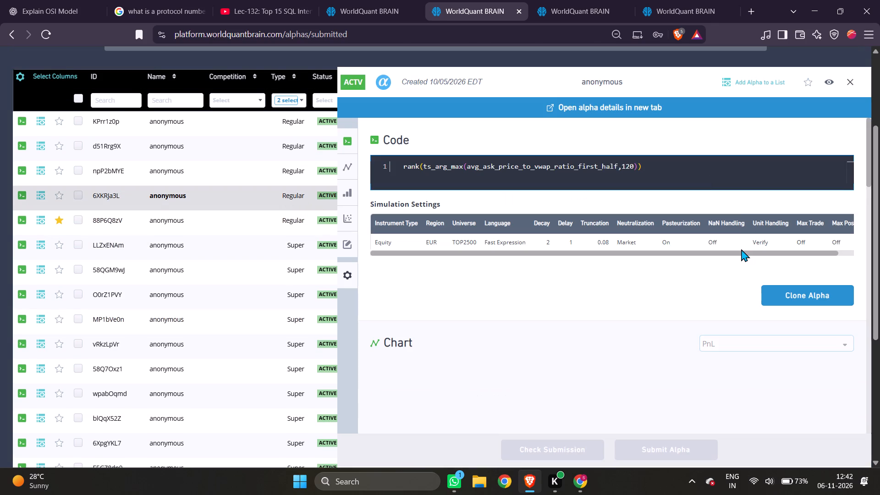
scroll(733, 262, down, 4)
scroll(733, 263, up, 4)
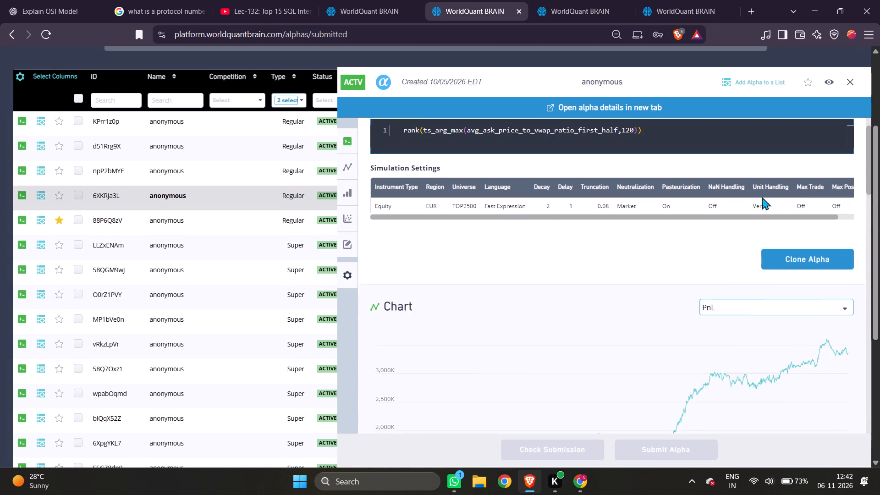
click(851, 81)
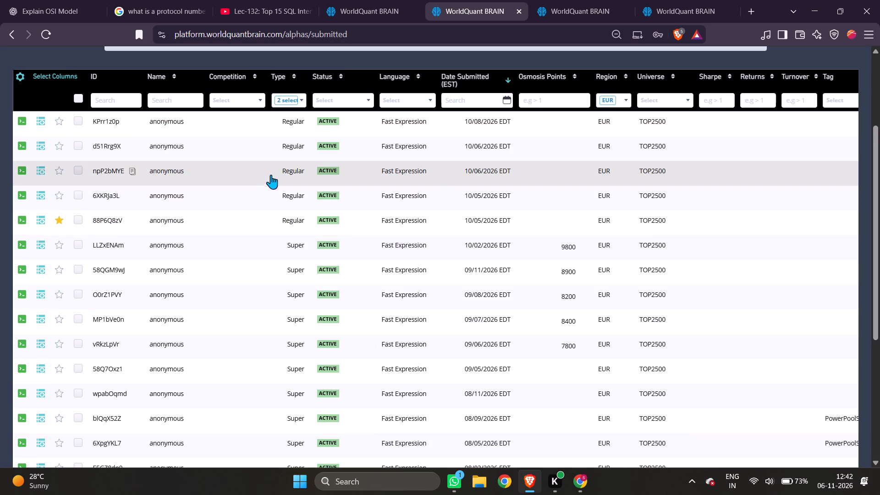
Review the code and PnL chart of EUR Regular alpha npP2bMYE and set its Osmosis points to 6100.
click(271, 169)
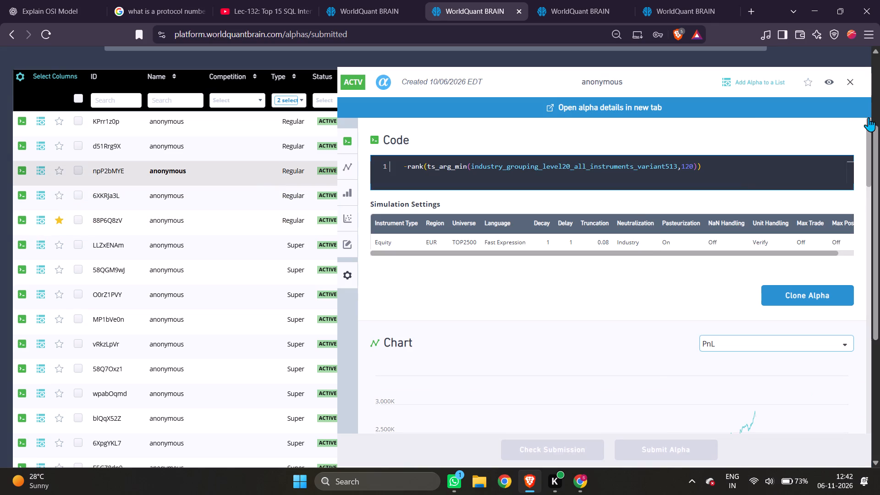
scroll(749, 313, down, 4)
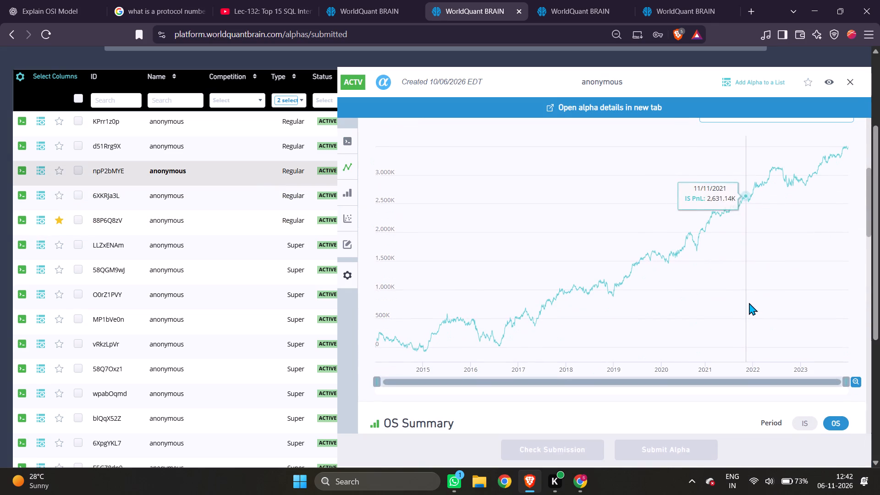
scroll(738, 294, up, 6)
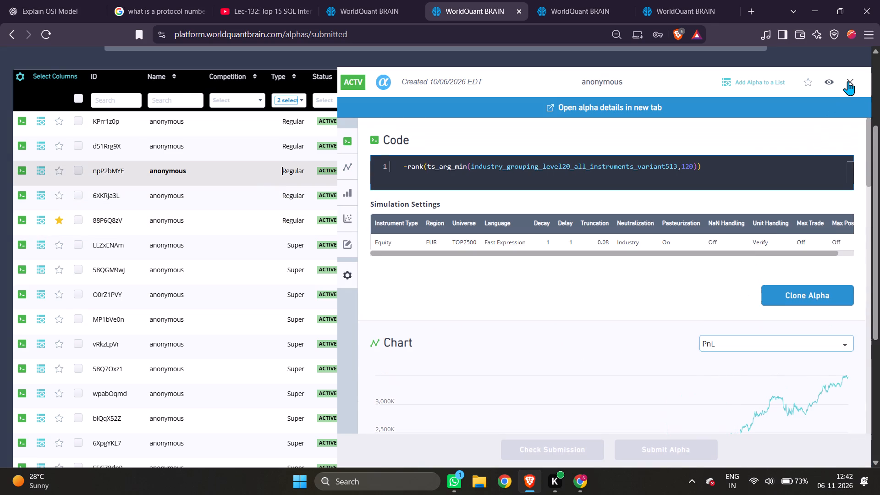
click(848, 81)
click(563, 176)
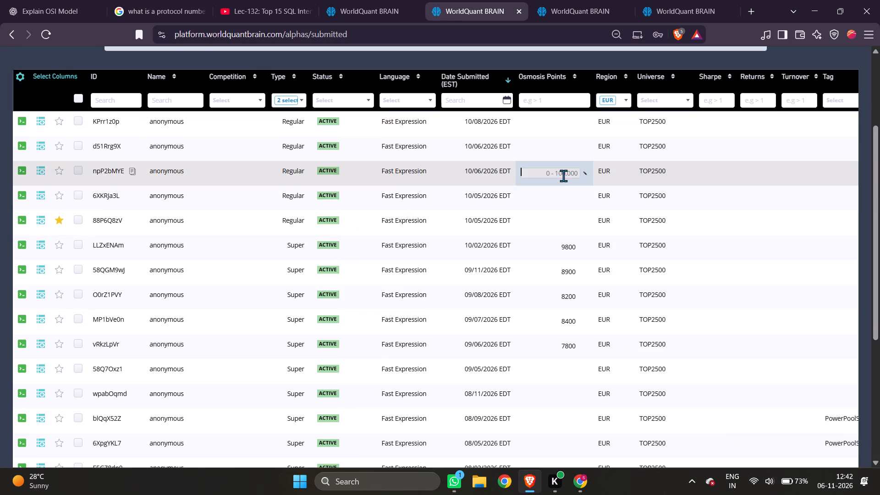
text(6100)
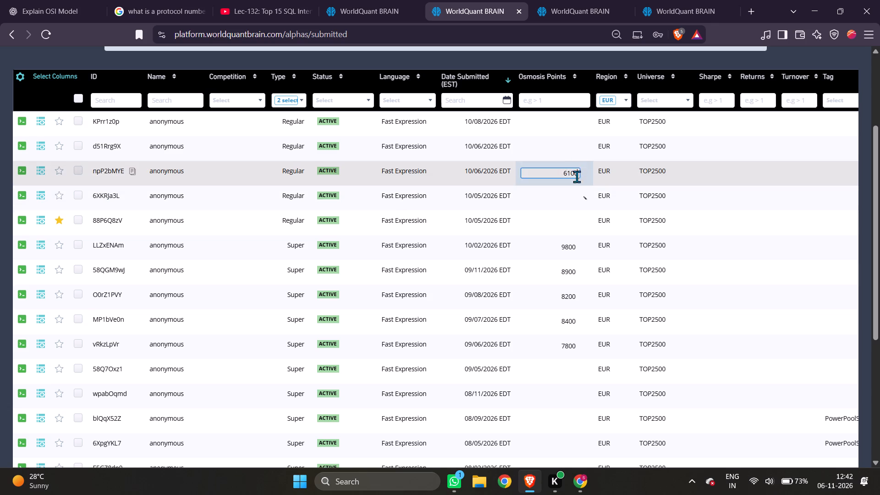
click(575, 151)
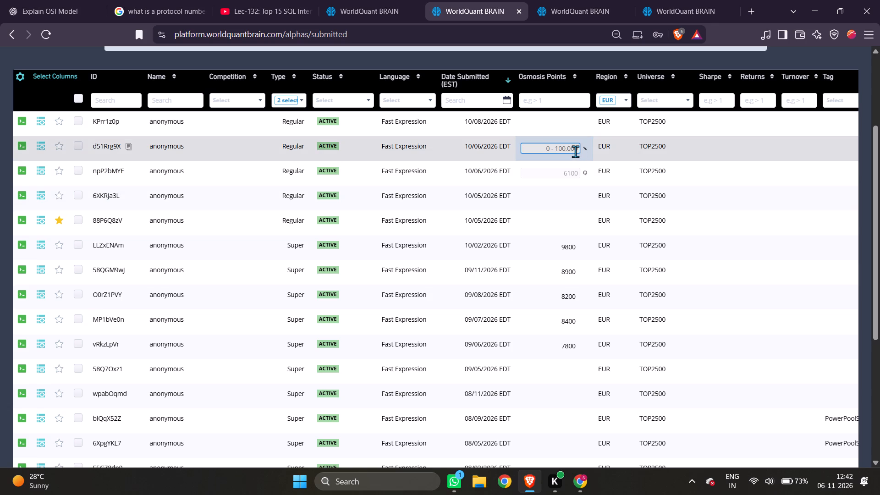
Review the code and PnL chart of EUR Regular alpha d51Rrg9X and set its Osmosis points to 5999.
click(364, 148)
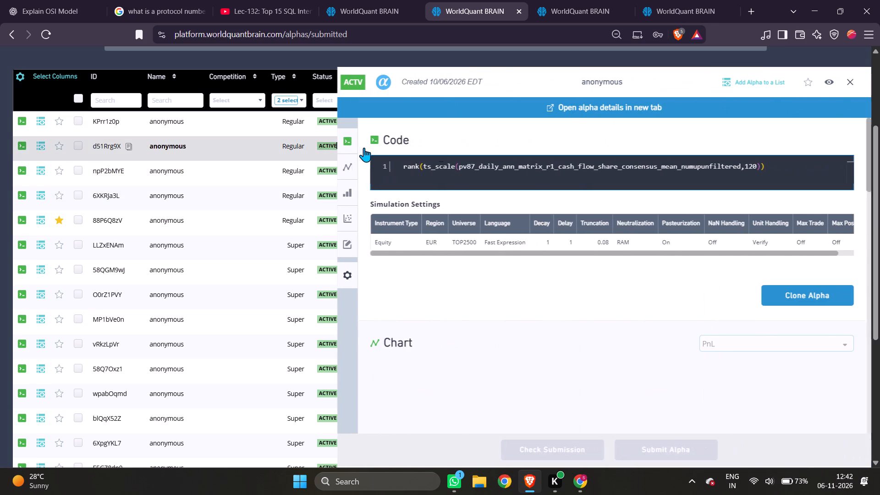
scroll(699, 178, down, 3)
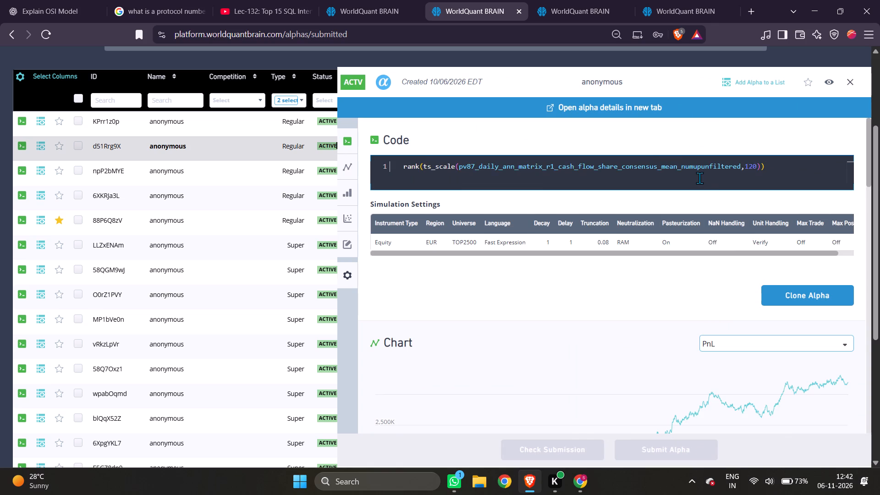
scroll(699, 178, down, 5)
scroll(689, 236, down, 3)
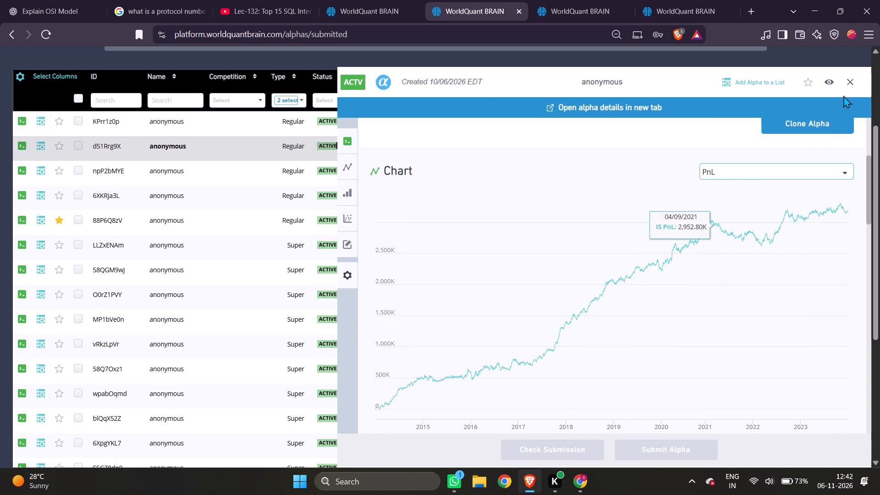
click(849, 84)
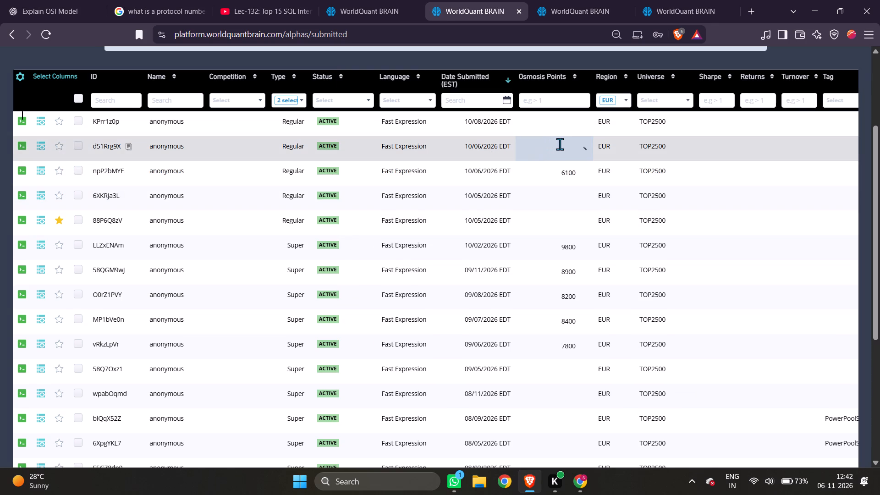
click(562, 147)
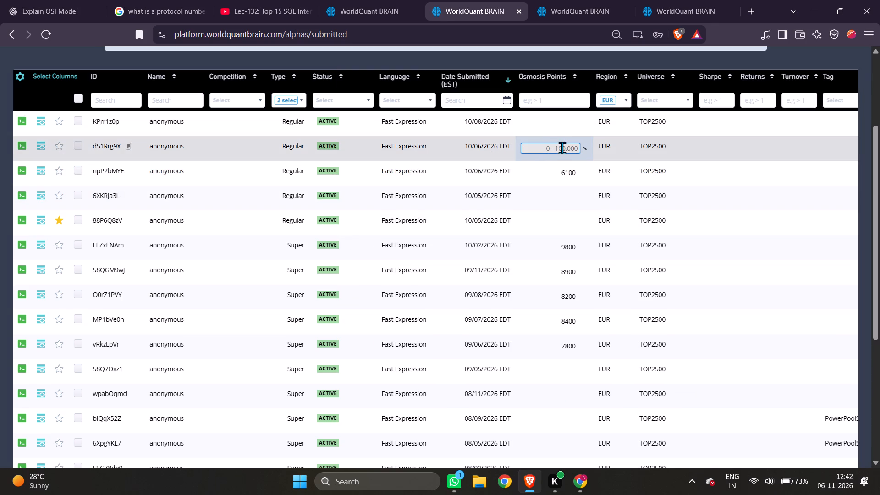
text(5999)
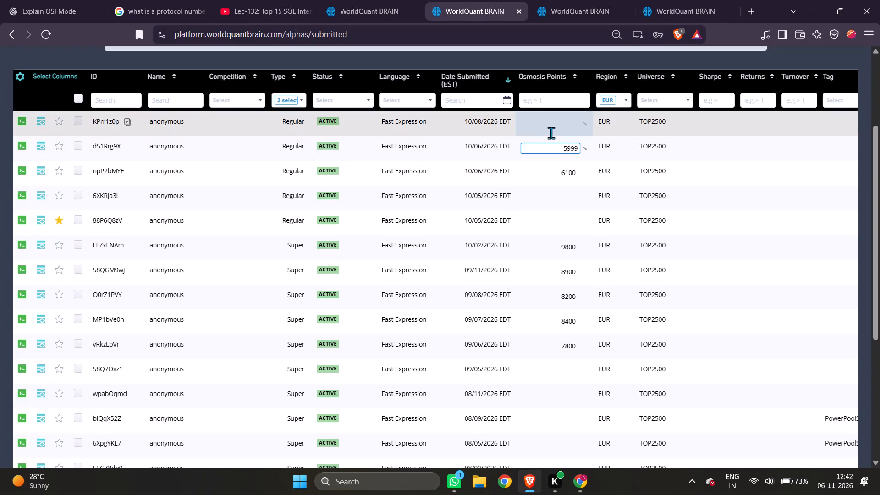
Set the Osmosis points of EUR Regular alpha KPrr1z0p to 6200.
click(558, 122)
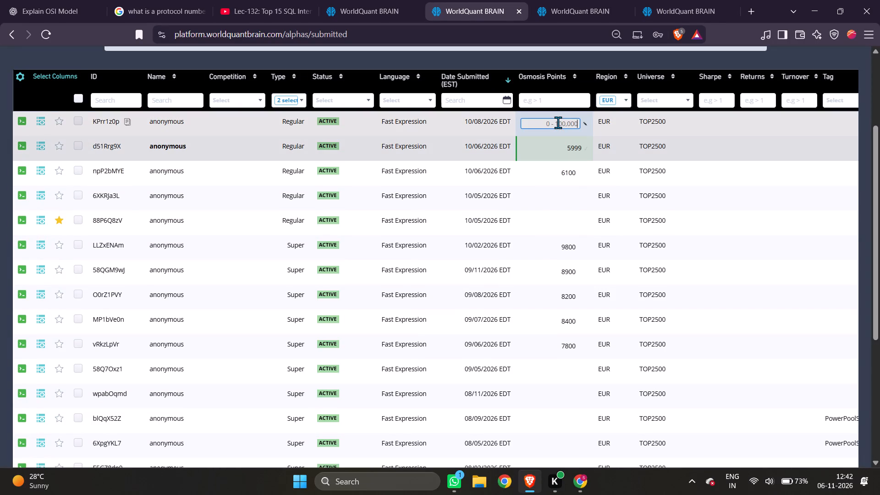
text(6200)
click(366, 121)
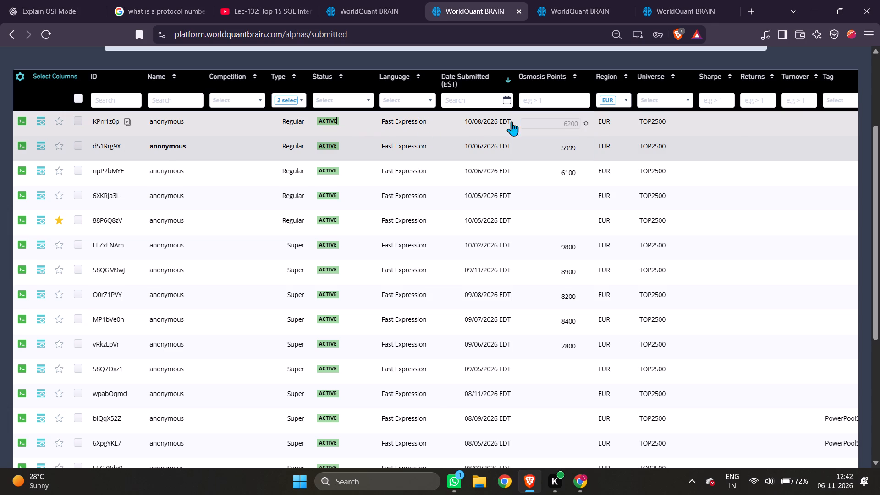
click(854, 84)
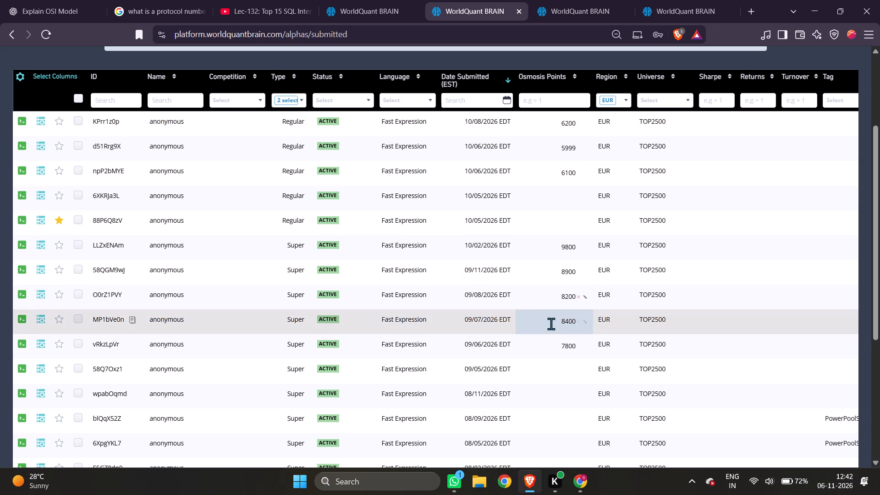
Look through page 2 of the EUR submitted alphas for further candidates and return to page 1.
scroll(649, 274, down, 6)
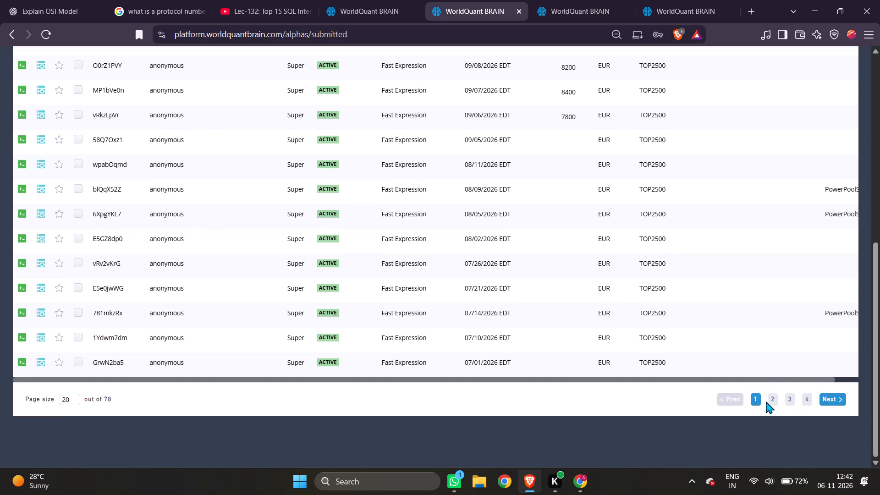
click(772, 399)
scroll(669, 231, up, 4)
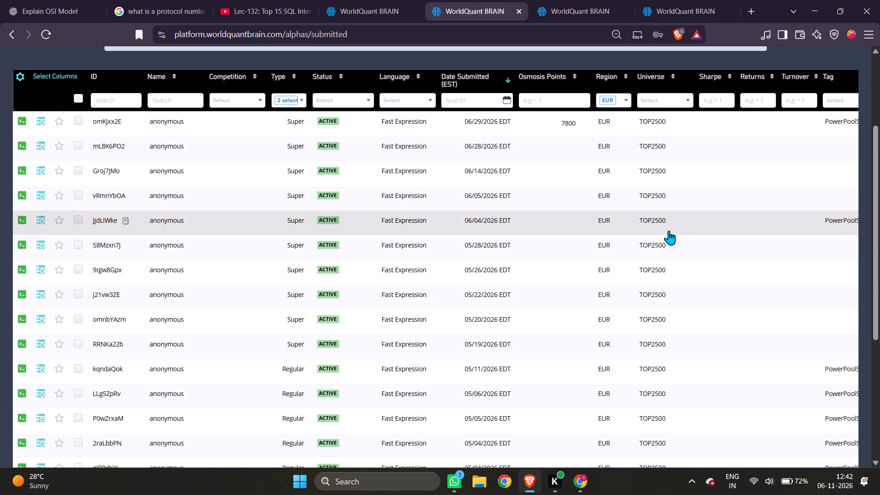
scroll(575, 129, down, 3)
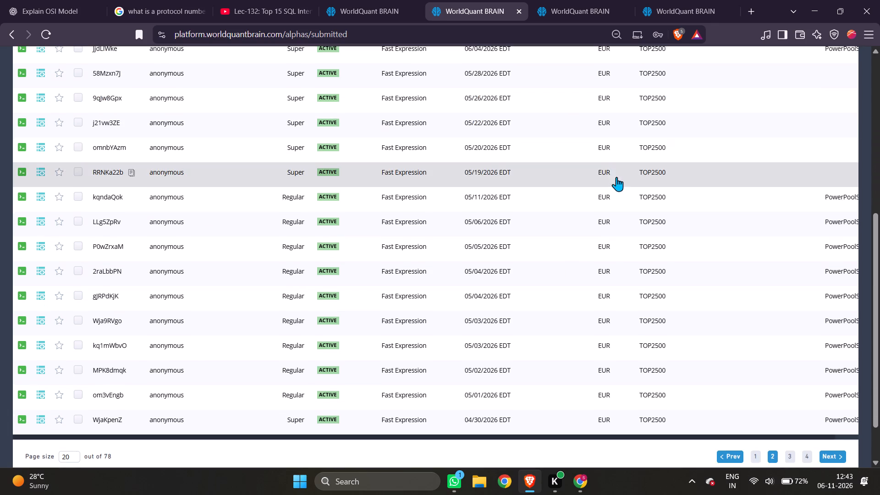
scroll(620, 201, down, 3)
scroll(543, 227, up, 2)
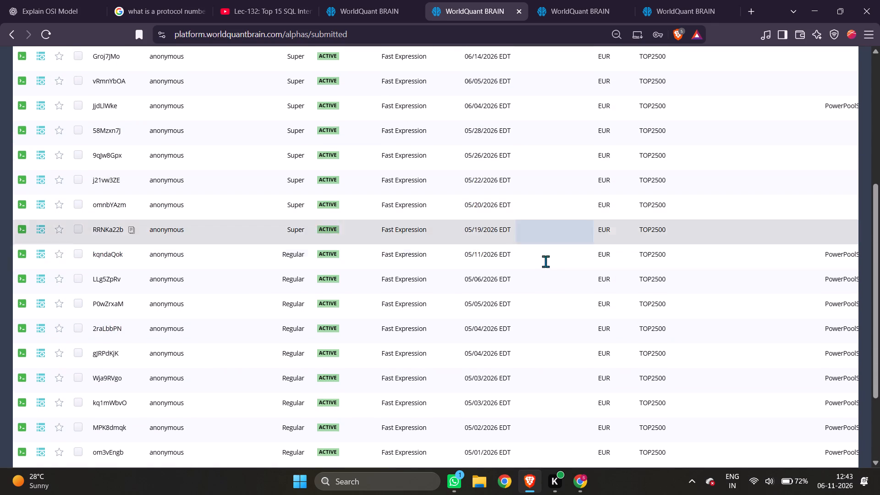
scroll(613, 340, down, 5)
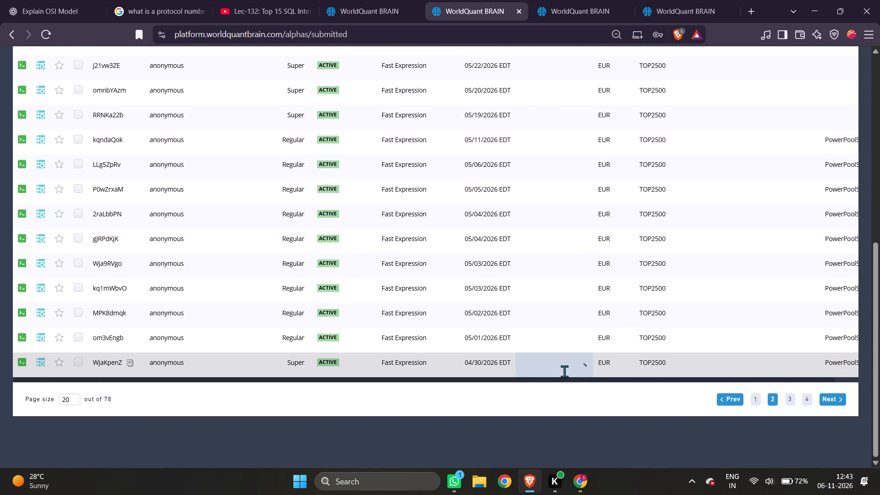
click(758, 396)
scroll(533, 319, up, 4)
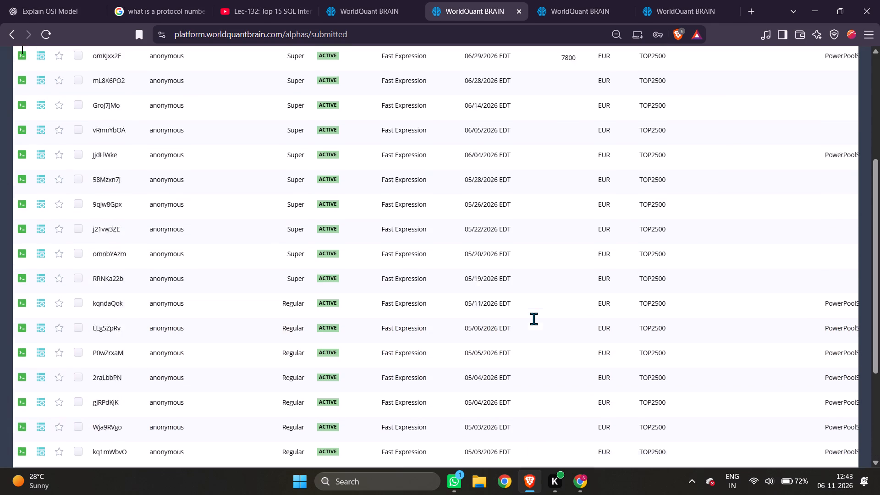
scroll(533, 319, down, 4)
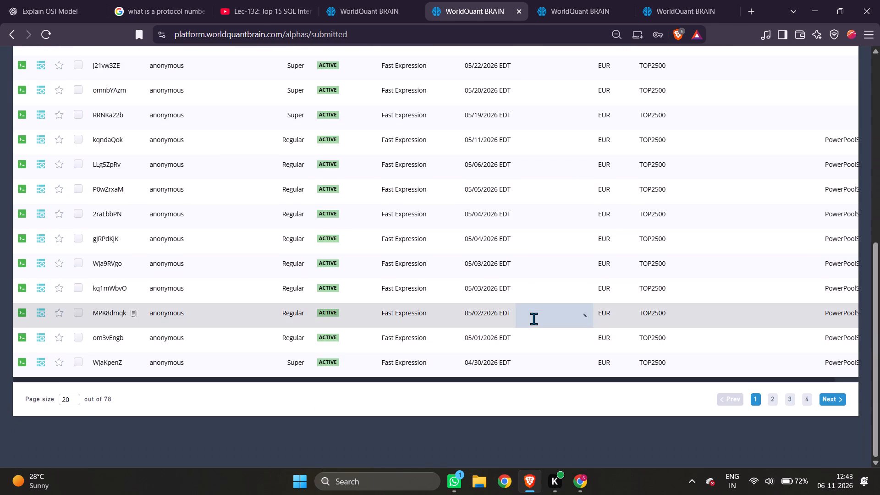
scroll(533, 319, down, 1)
scroll(533, 319, up, 3)
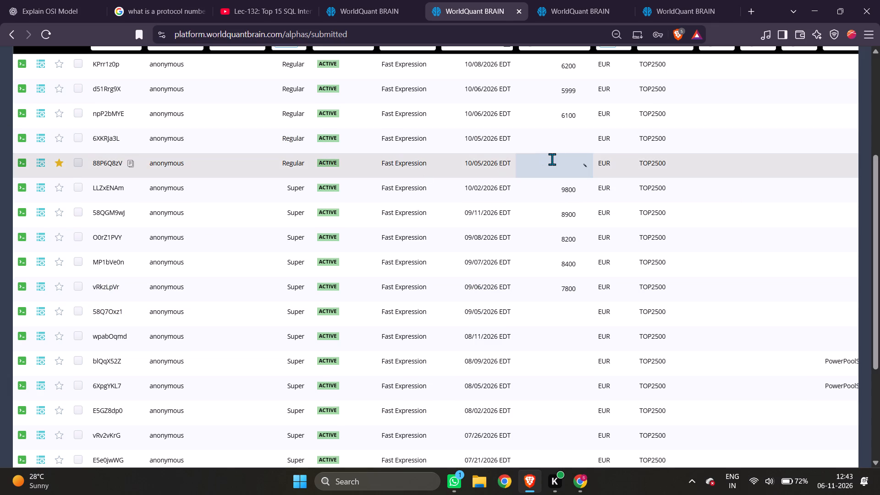
Review the PnL chart of starred EUR Regular alpha 88P6Q8zV and set its Osmosis points to 7000.
click(449, 163)
scroll(637, 357, down, 10)
scroll(637, 357, up, 7)
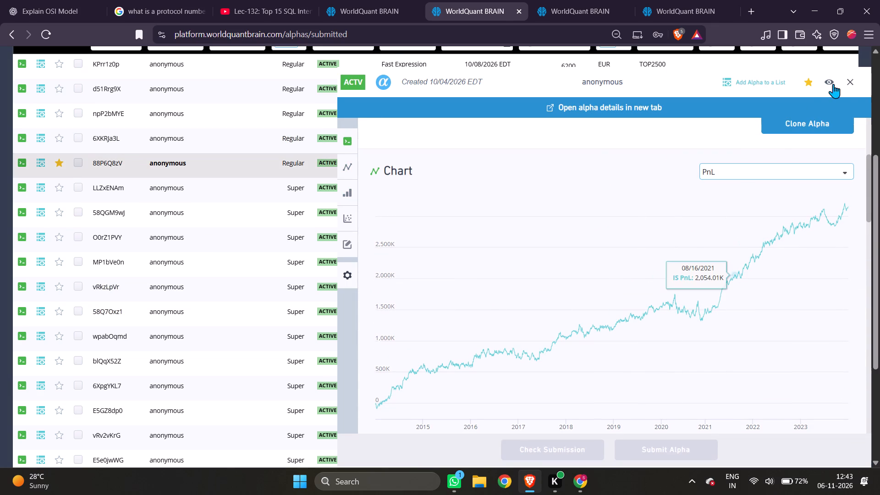
click(847, 80)
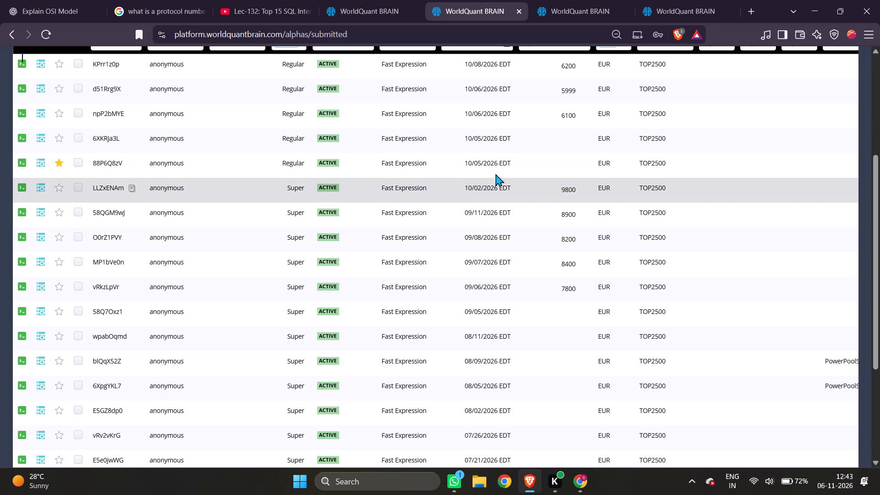
click(563, 162)
text(7100)
key(BackSpace)
key(BackSpace)
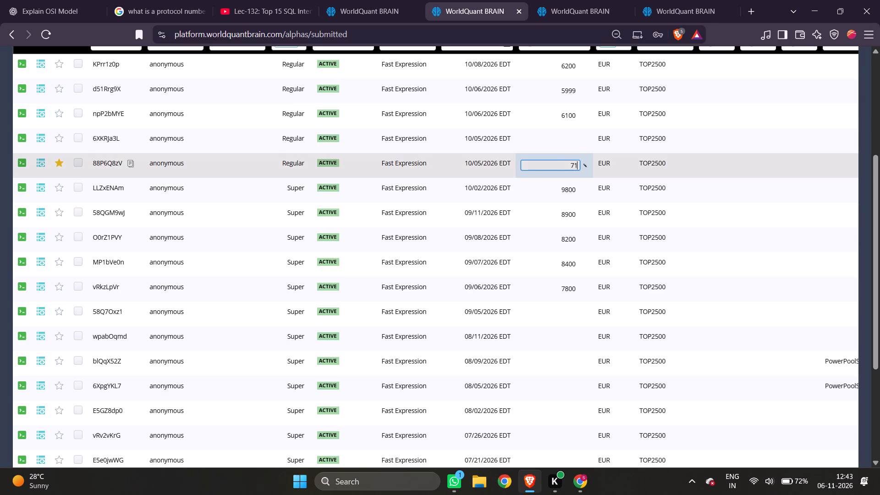
key(BackSpace)
text(000)
scroll(579, 206, up, 3)
scroll(534, 393, down, 3)
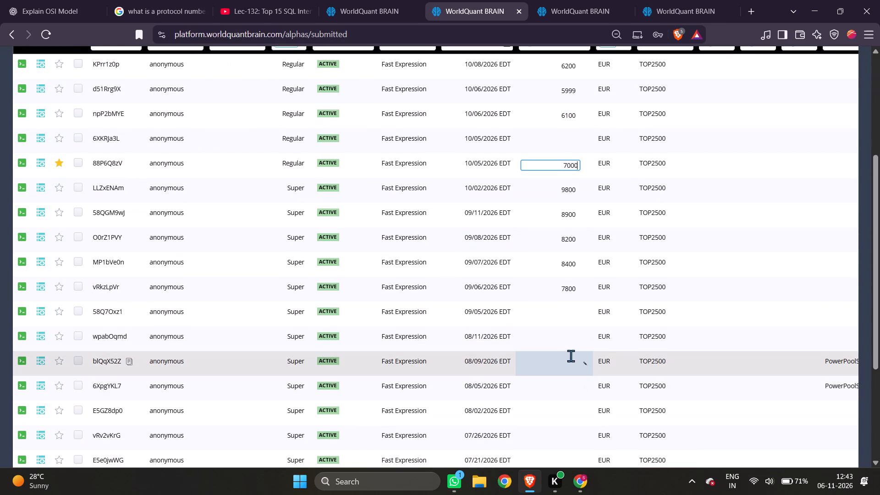
click(571, 356)
Run Osmosis Scale on the EUR alphas' points and dismiss the notification banners.
scroll(557, 322, up, 3)
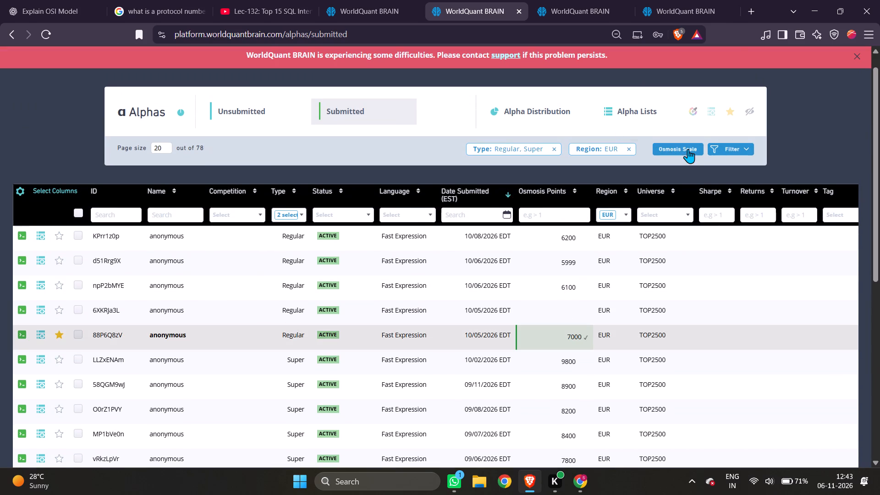
click(688, 149)
click(472, 300)
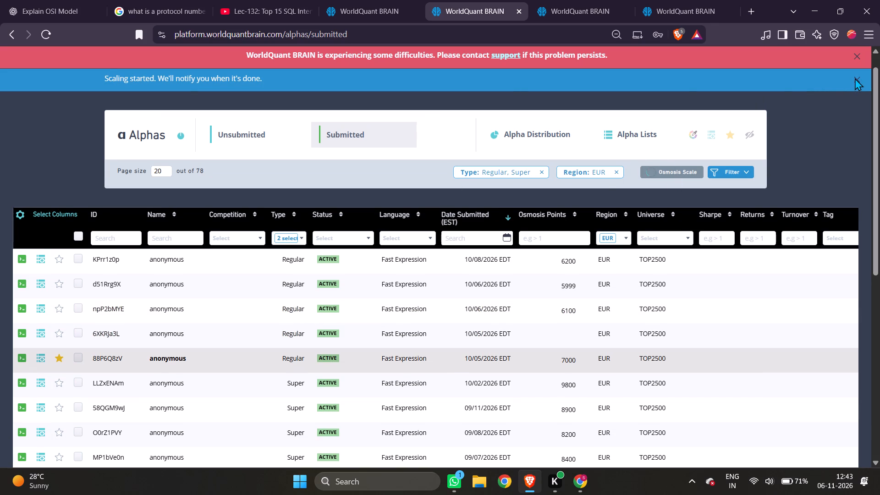
click(856, 53)
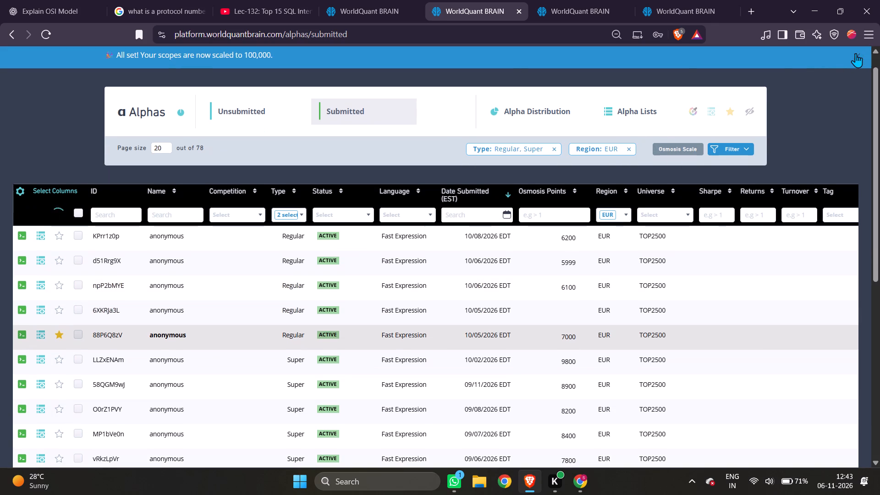
click(856, 53)
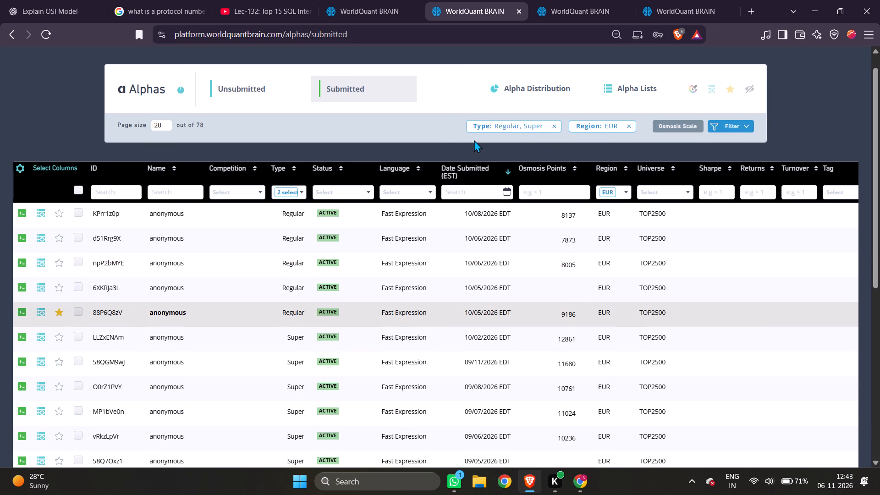
Change the region filter of the submitted alphas from EUR to ASI.
click(603, 193)
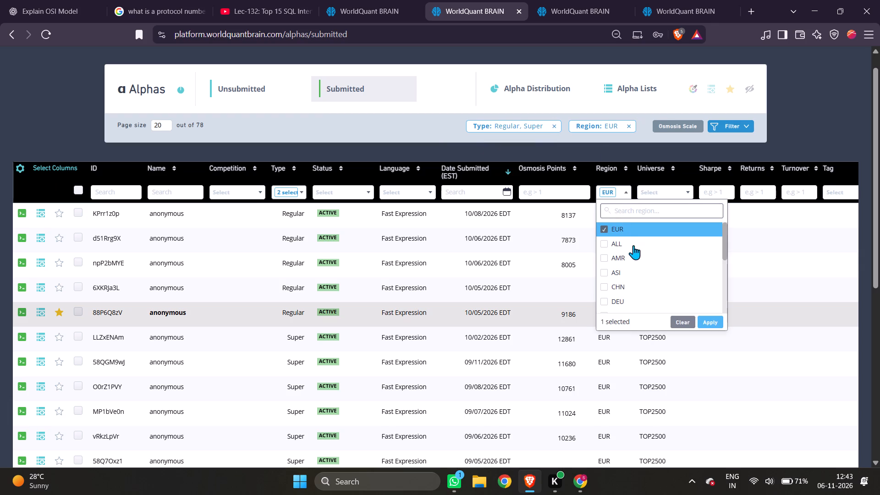
scroll(638, 266, down, 1)
scroll(638, 266, up, 1)
click(638, 271)
click(619, 229)
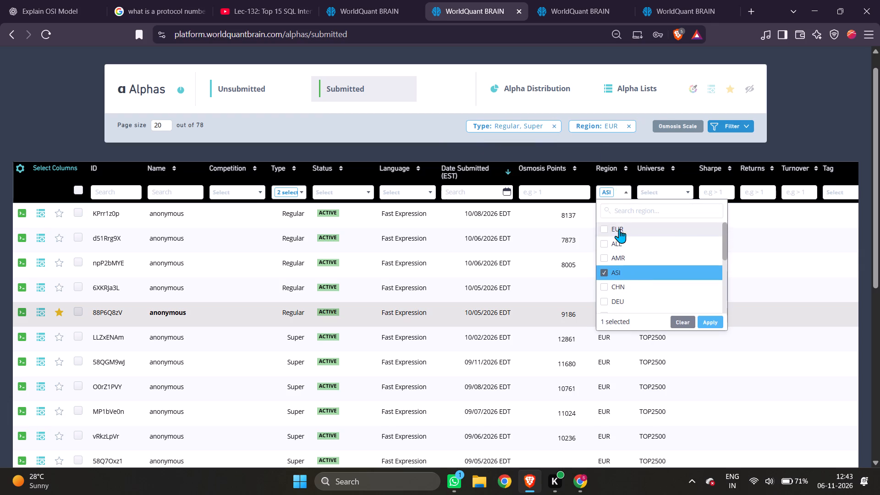
click(710, 321)
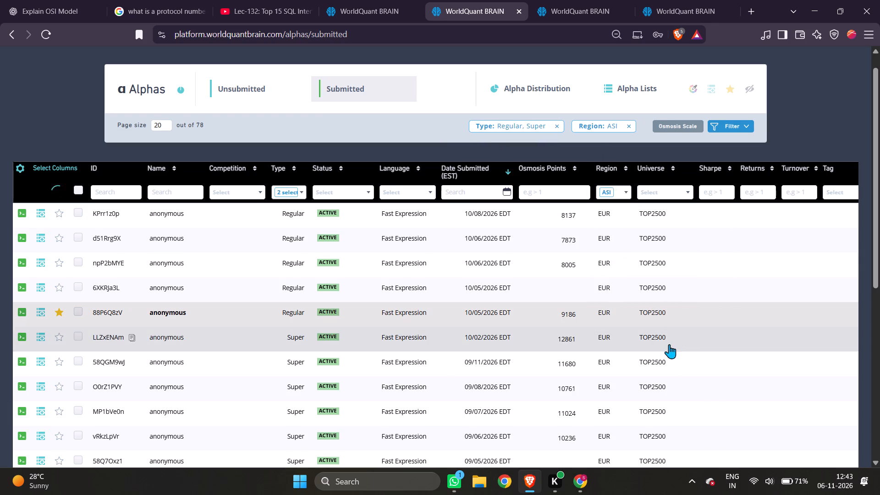
Clear the Osmosis points of ASI Super alphas 88Lz7Xp7, 9qJQGK11 and 1YoZv2JK, and try to clear those of xAeYb2AJ.
scroll(559, 326, down, 2)
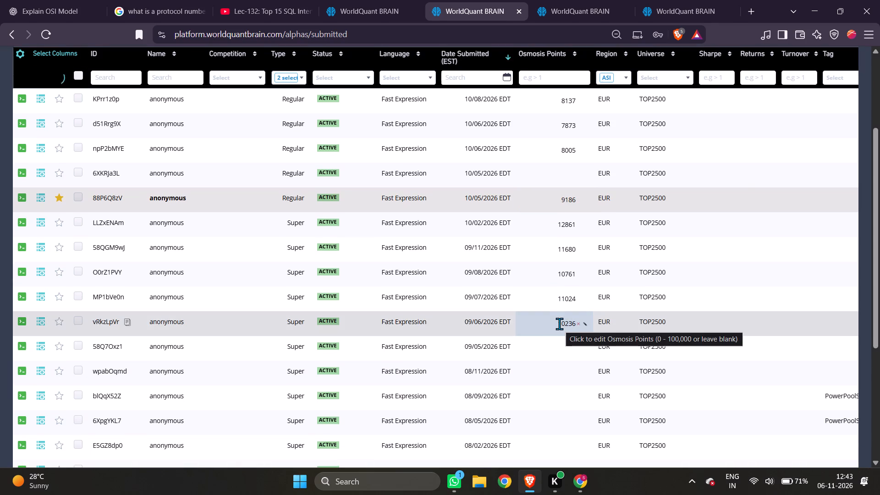
scroll(559, 324, down, 3)
scroll(561, 321, up, 2)
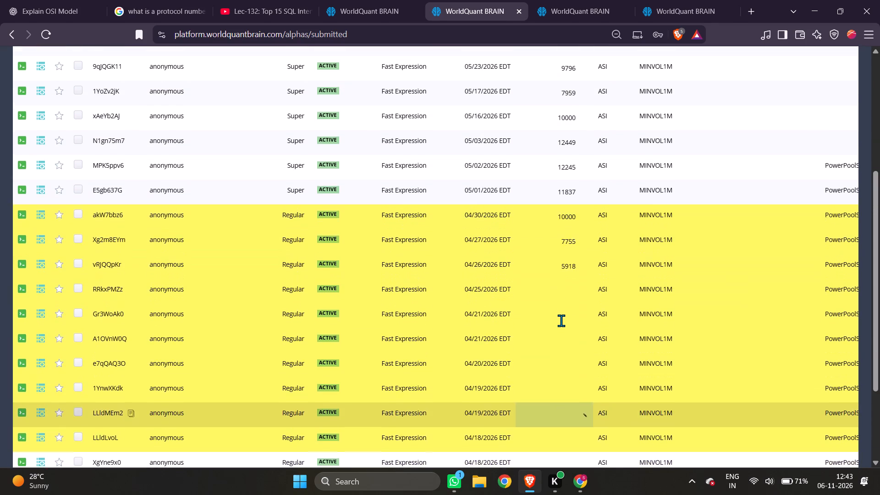
scroll(561, 320, up, 2)
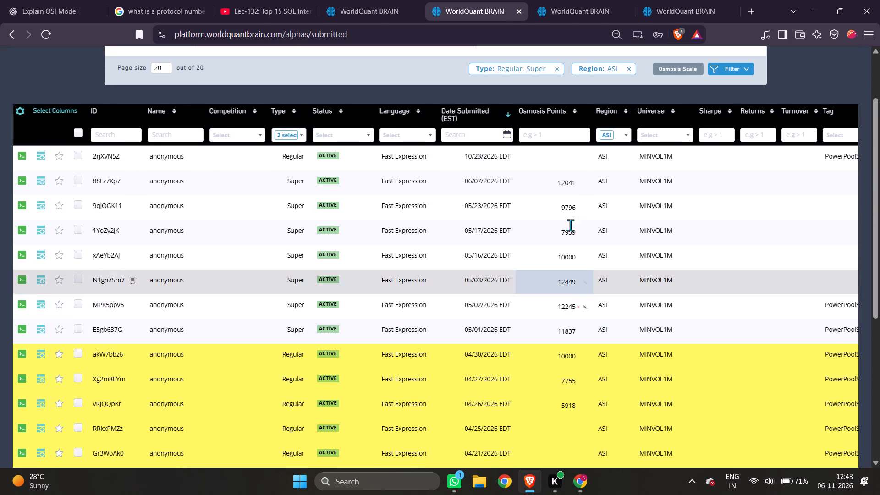
click(561, 181)
key(space)
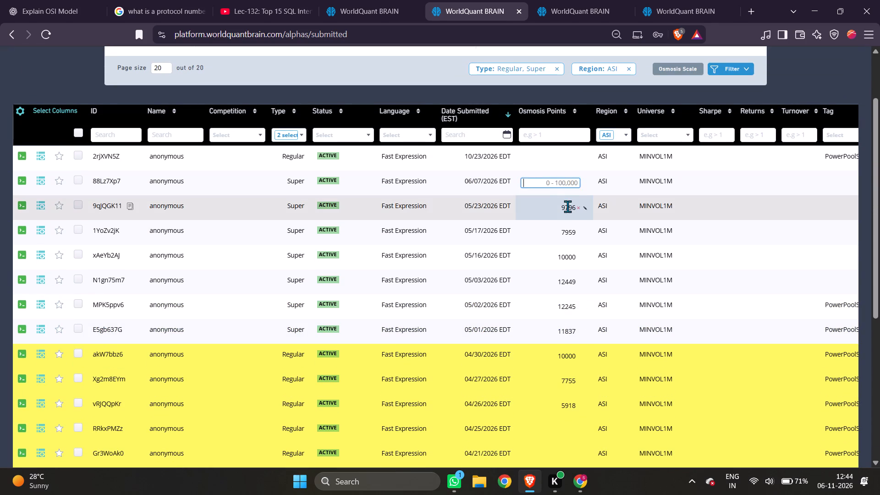
click(567, 206)
key(space)
click(571, 233)
key(space)
click(575, 256)
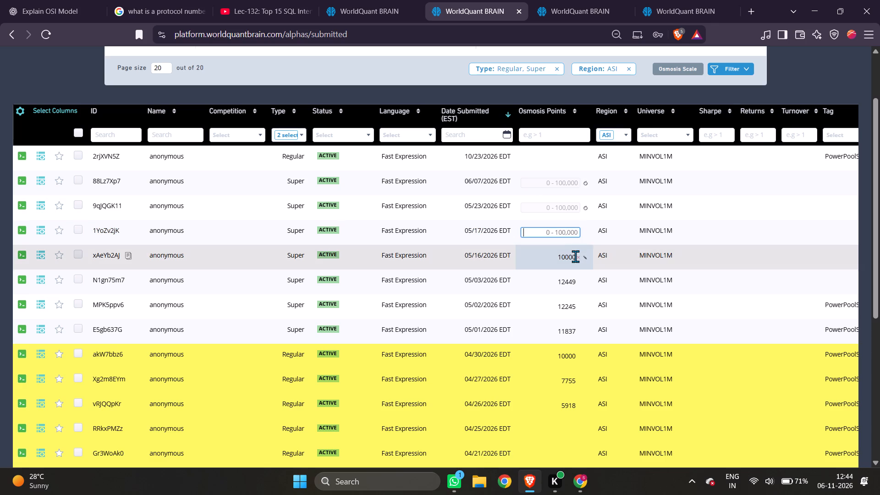
click(571, 259)
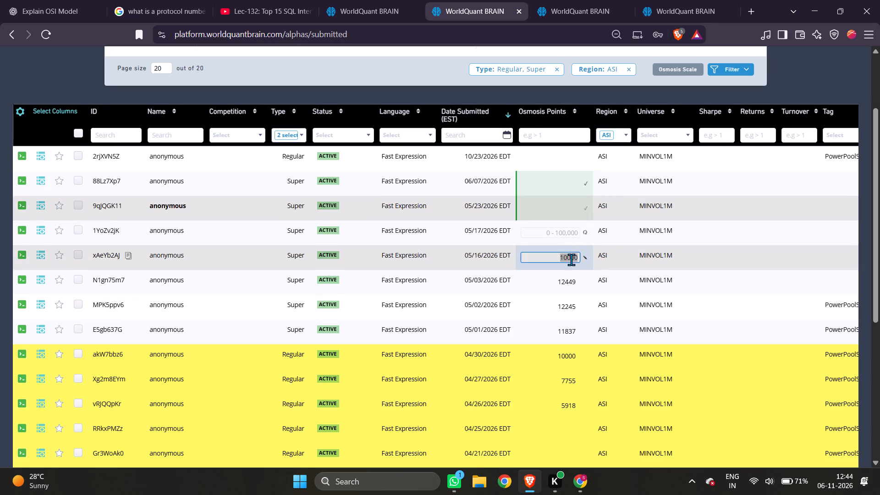
key(space)
Clear the Osmosis points of ASI Super alphas N1gn75m7, MPK5ppv6 and E5gb637G and of Regular alpha akW7bbz6.
click(571, 278)
key(space)
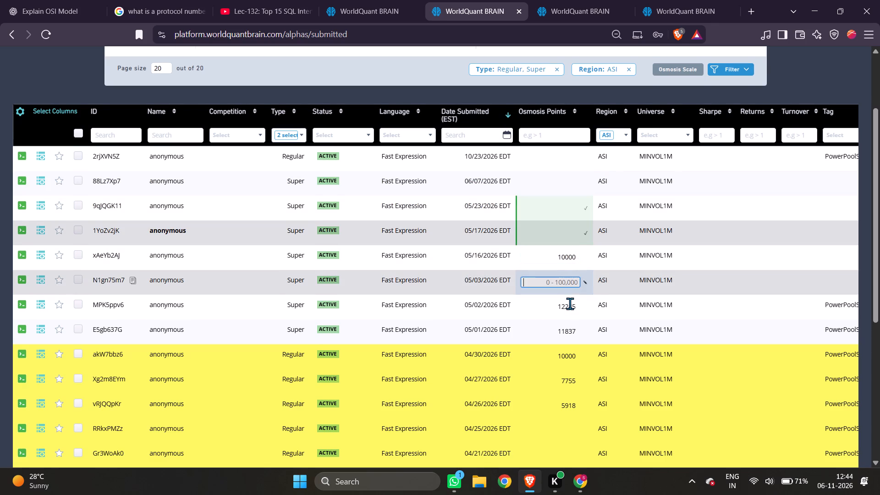
click(569, 307)
key(space)
click(567, 358)
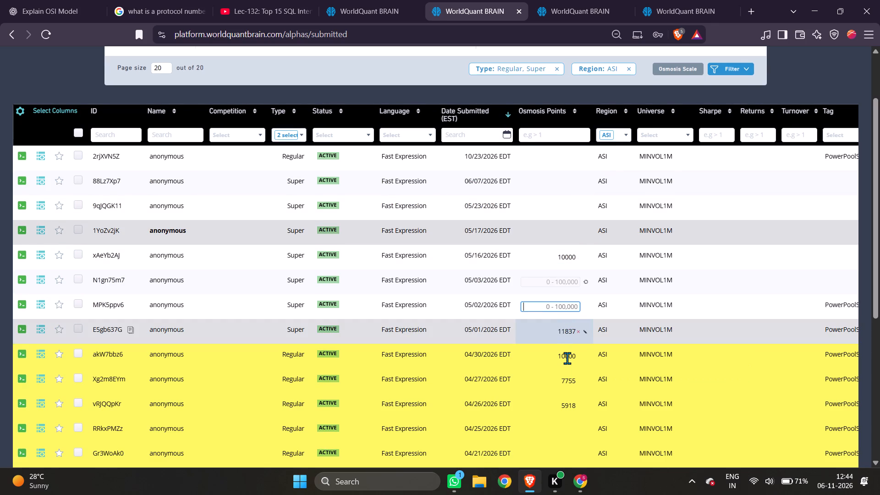
key(space)
click(568, 330)
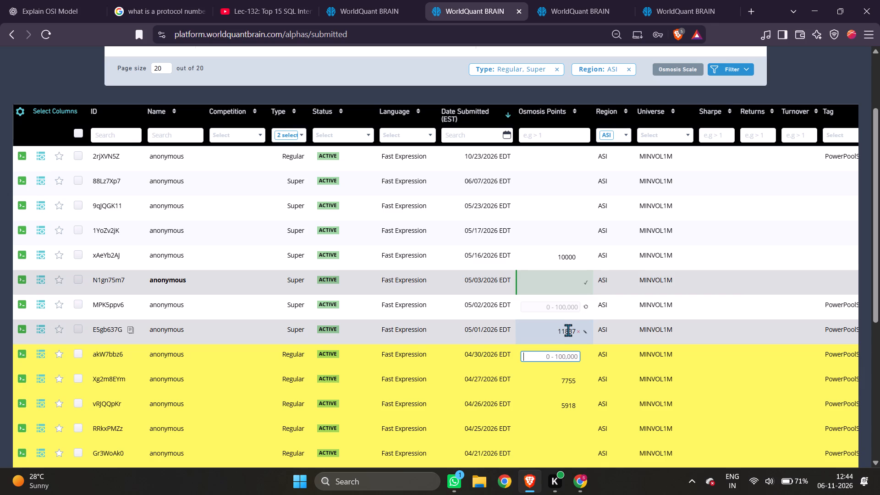
key(space)
Clear the Osmosis points of the ASI Regular alphas vRJQQpKr and Xg2m8EYm.
click(572, 384)
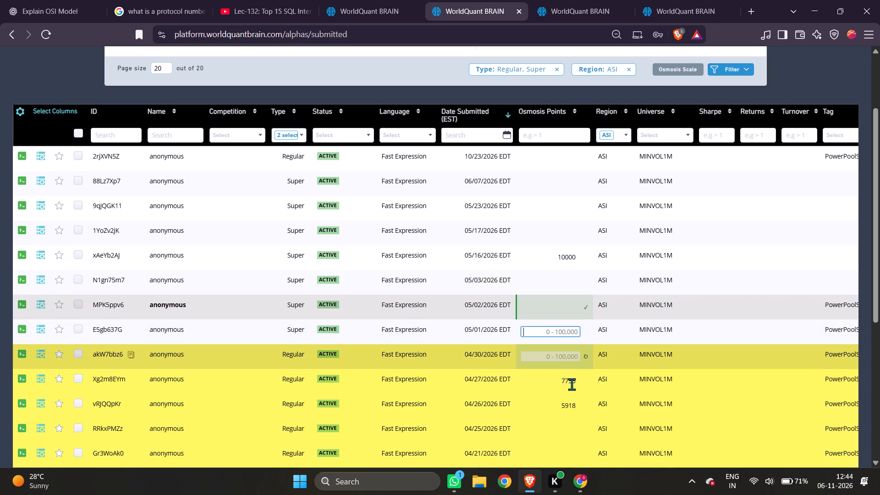
key(space)
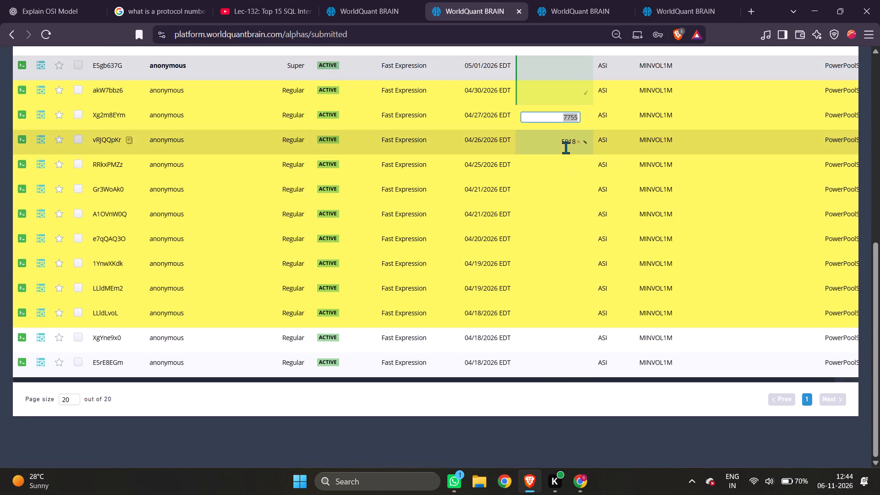
click(569, 139)
key(space)
click(578, 115)
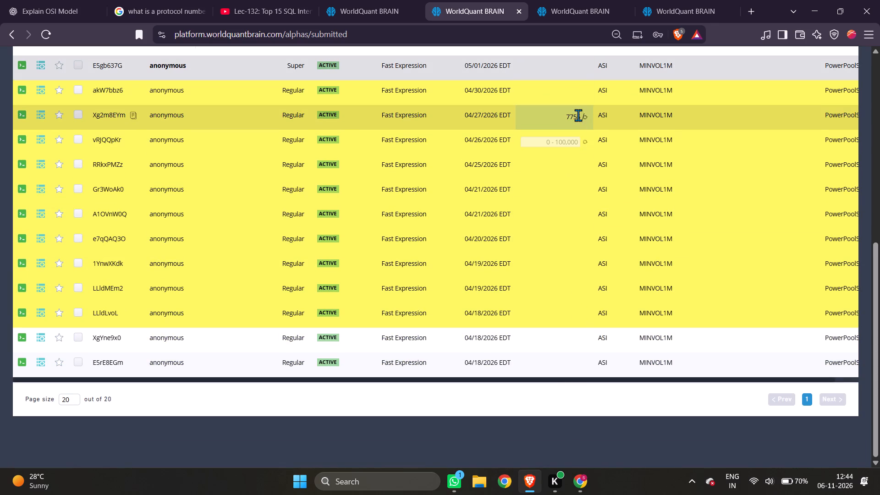
click(568, 114)
key(space)
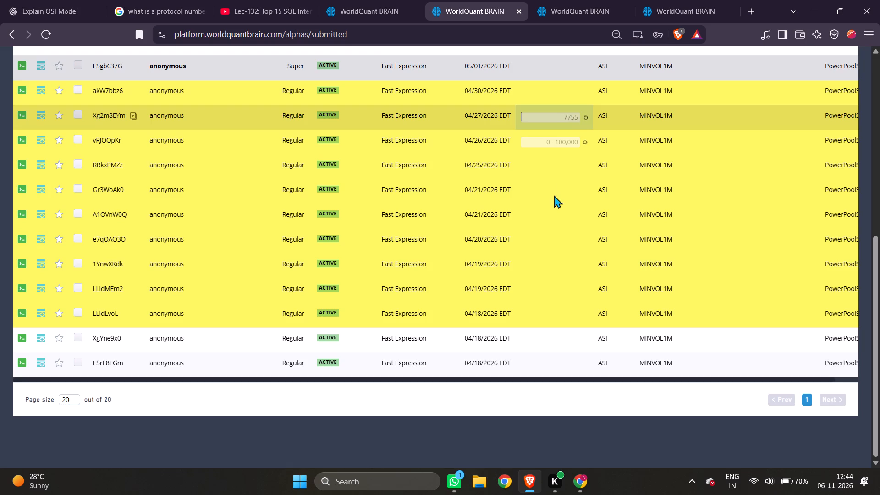
Clear the Osmosis points of ASI Super alpha xAeYb2AJ.
scroll(554, 195, up, 4)
click(569, 221)
key(space)
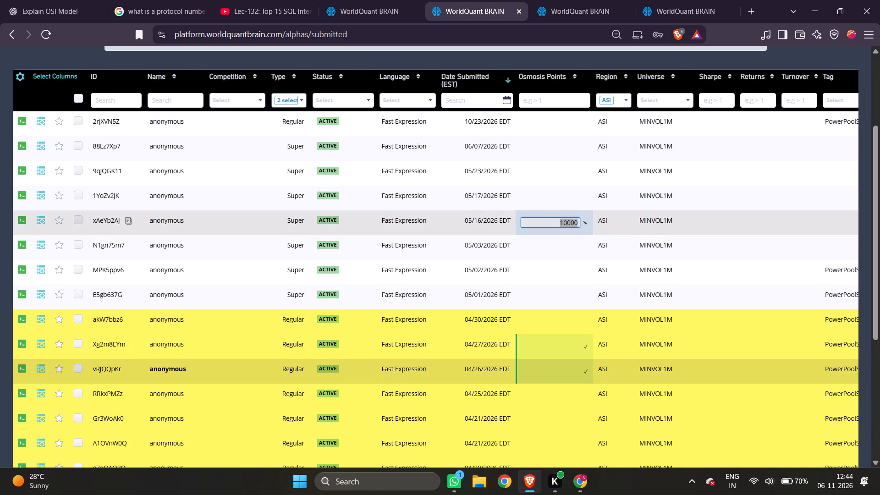
scroll(559, 257, down, 1)
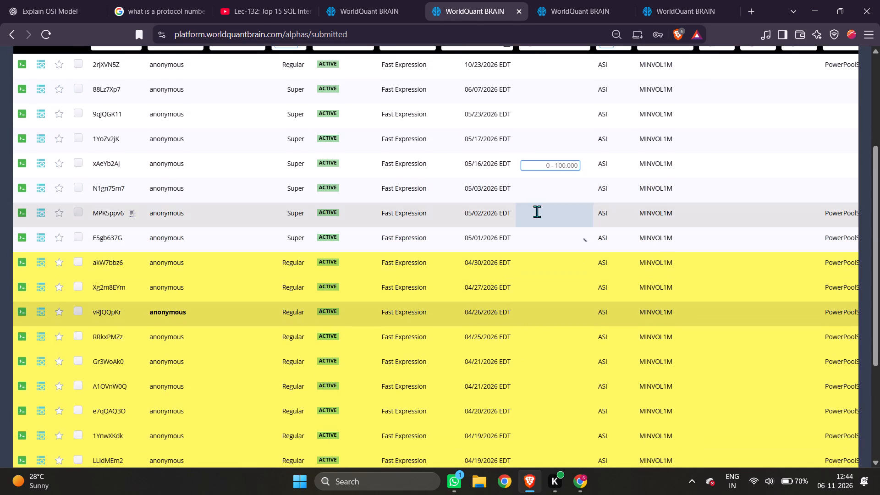
click(553, 129)
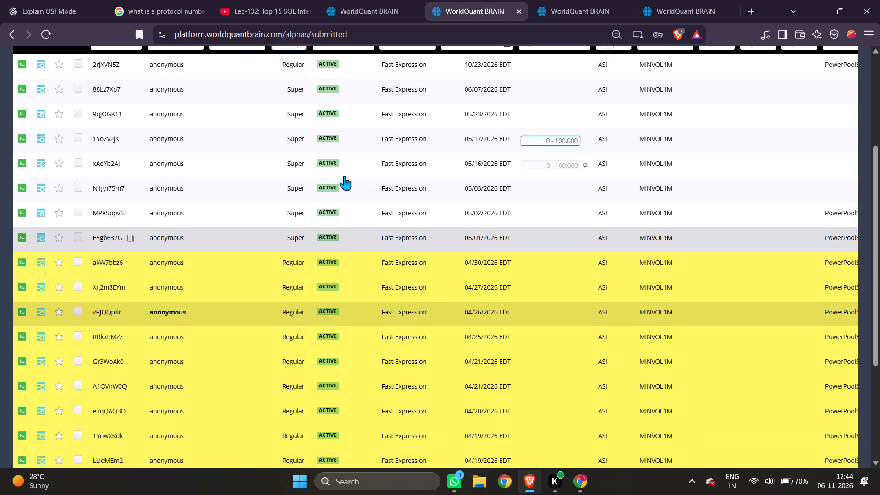
Review the details of ASI alphas 88Lz7Xp7, 9qJQGK11 and akW7bbz6, and look over the ASI submitted list.
scroll(331, 133, up, 1)
click(256, 145)
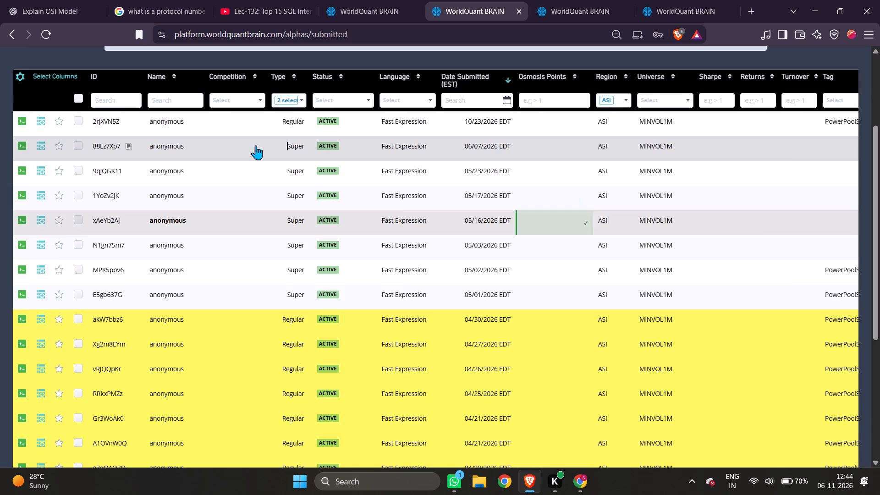
click(265, 168)
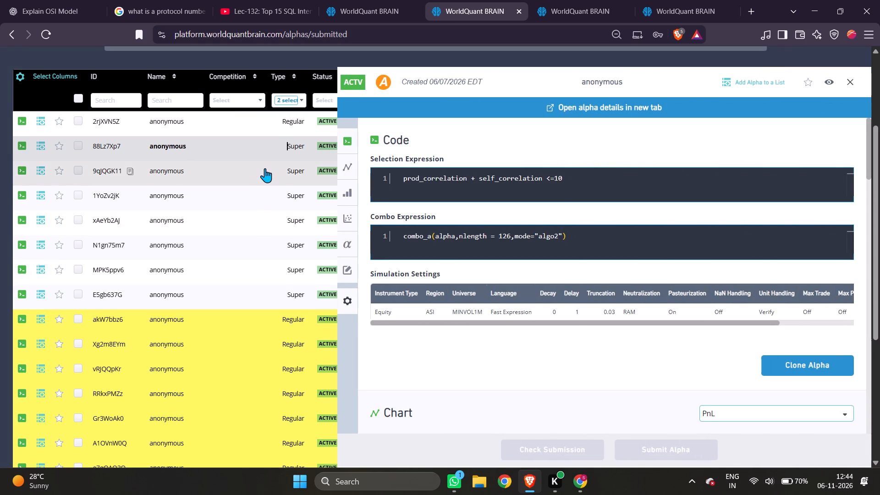
scroll(265, 173, up, 1)
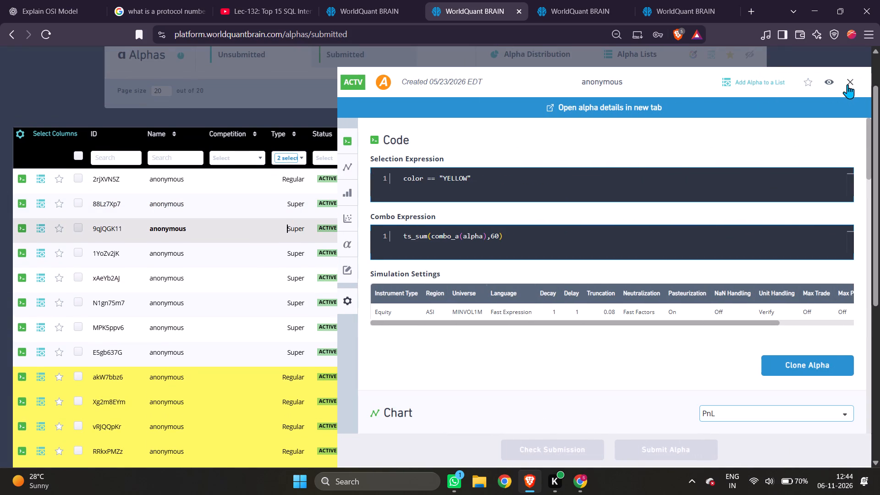
click(848, 83)
click(282, 380)
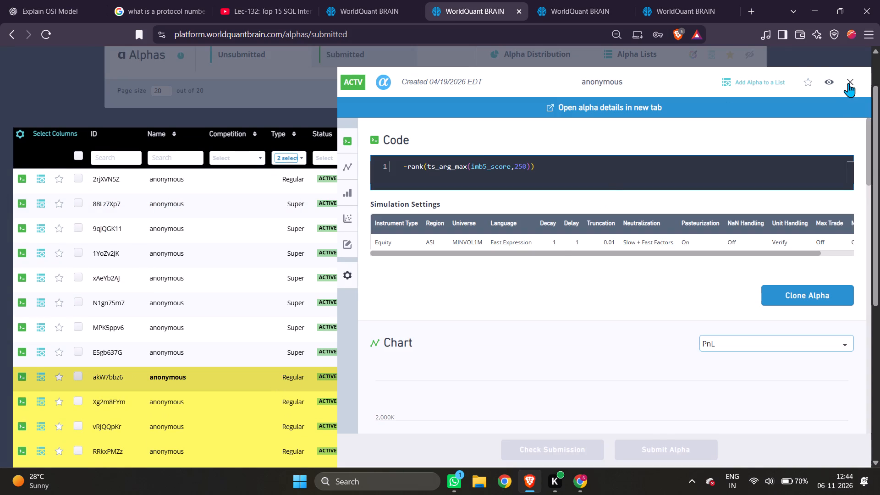
click(848, 83)
scroll(296, 302, down, 1)
scroll(296, 302, up, 4)
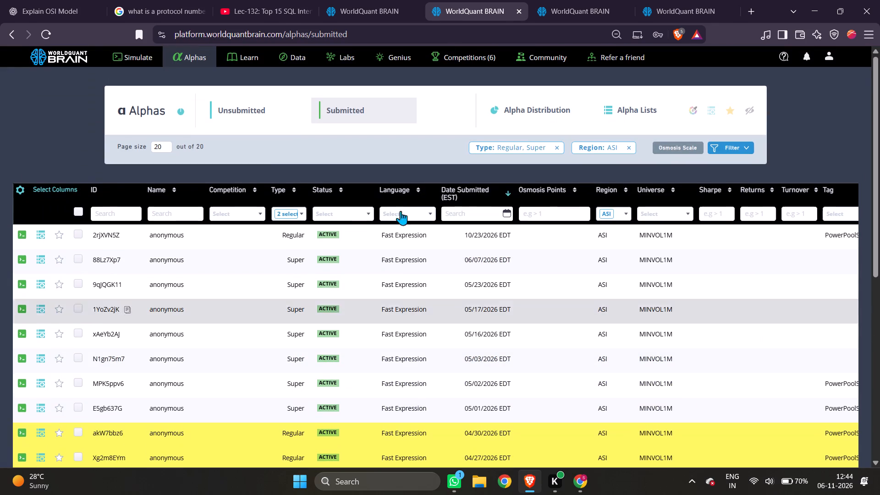
scroll(506, 306, down, 3)
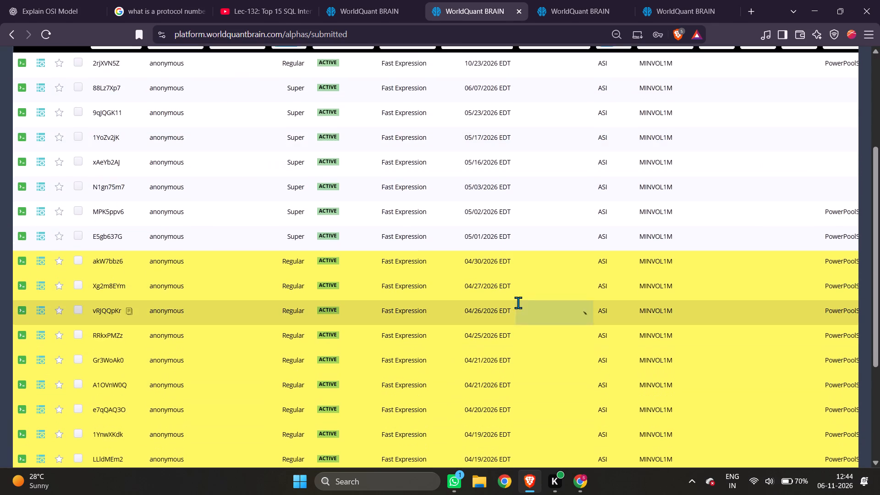
scroll(518, 302, down, 5)
scroll(536, 336, up, 5)
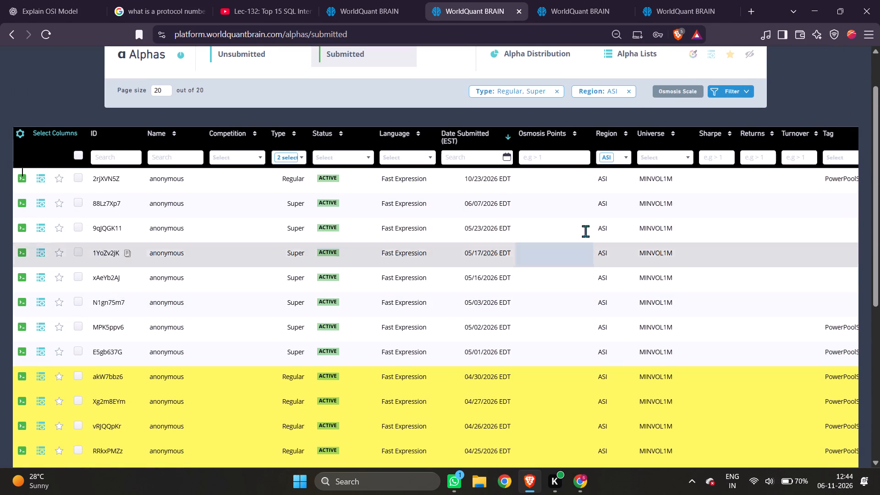
Examine the Osmosis Allocation table on the Genius page for each scope's allocated points and alpha count.
scroll(588, 222, up, 3)
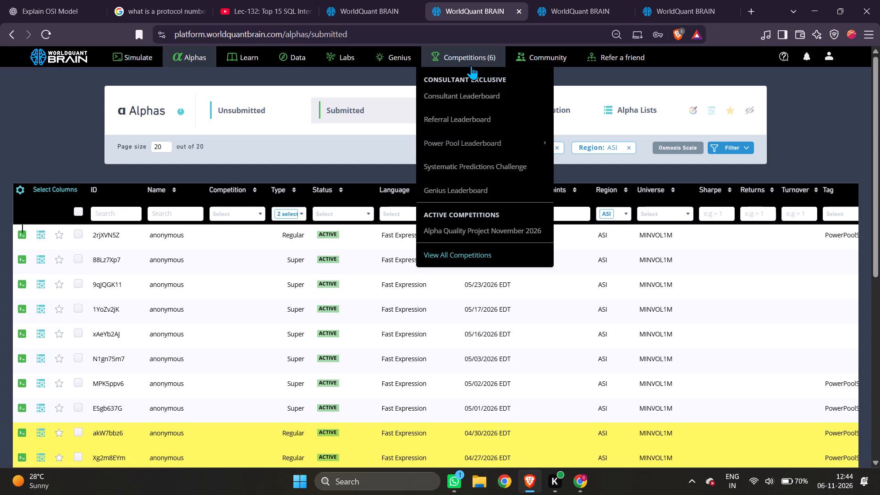
click(405, 55)
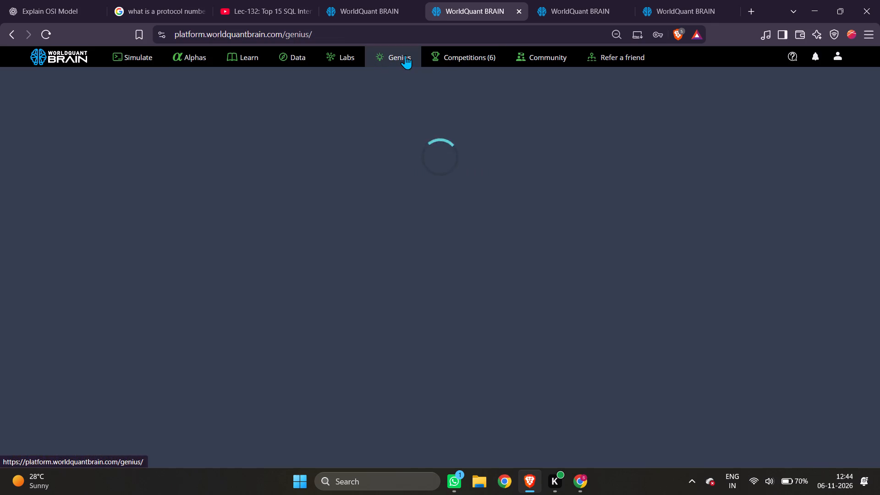
scroll(400, 277, down, 9)
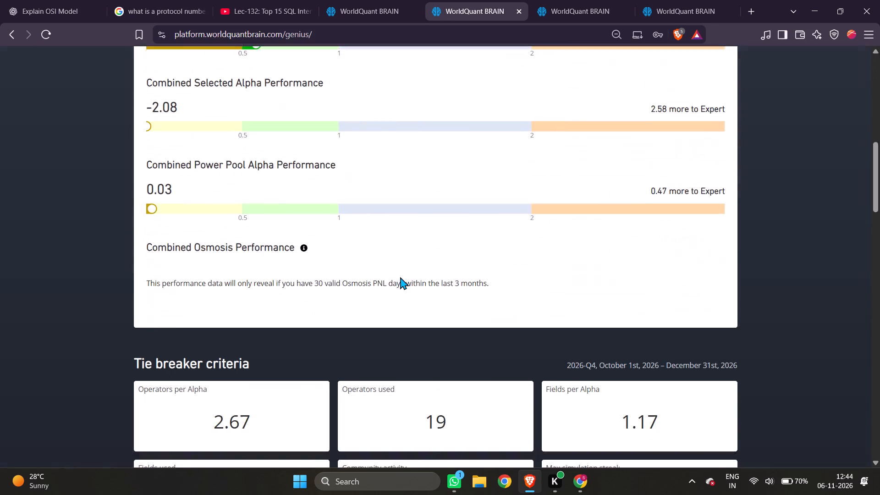
scroll(400, 277, down, 5)
scroll(400, 277, up, 5)
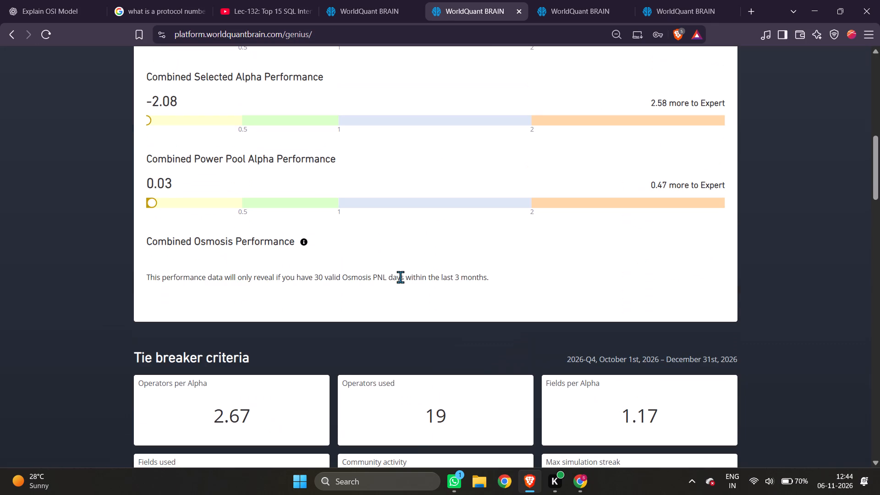
scroll(400, 277, down, 14)
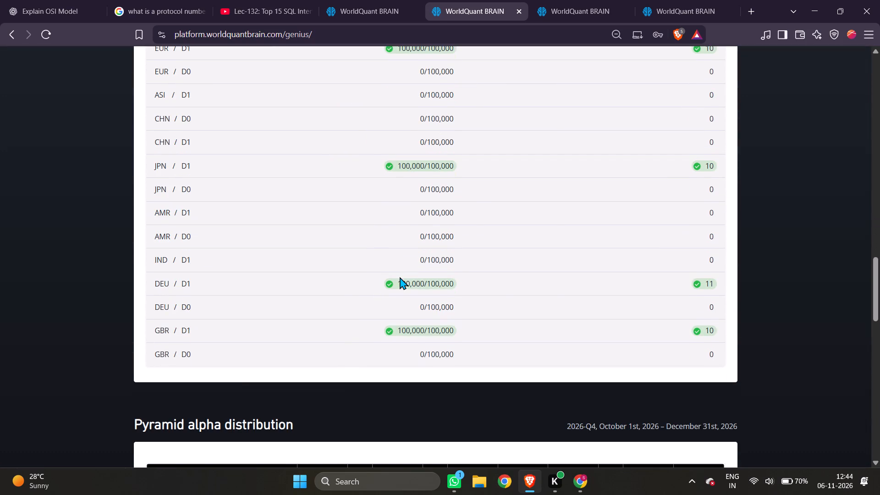
scroll(400, 277, up, 1)
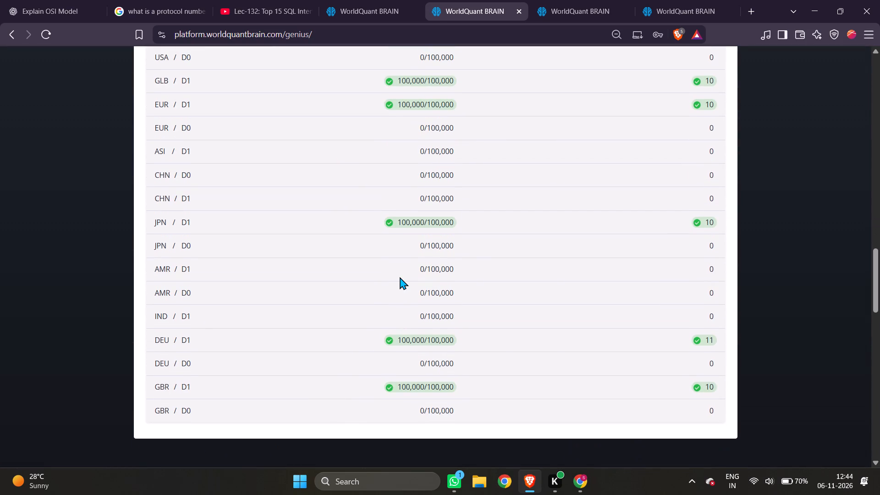
scroll(400, 277, up, 1)
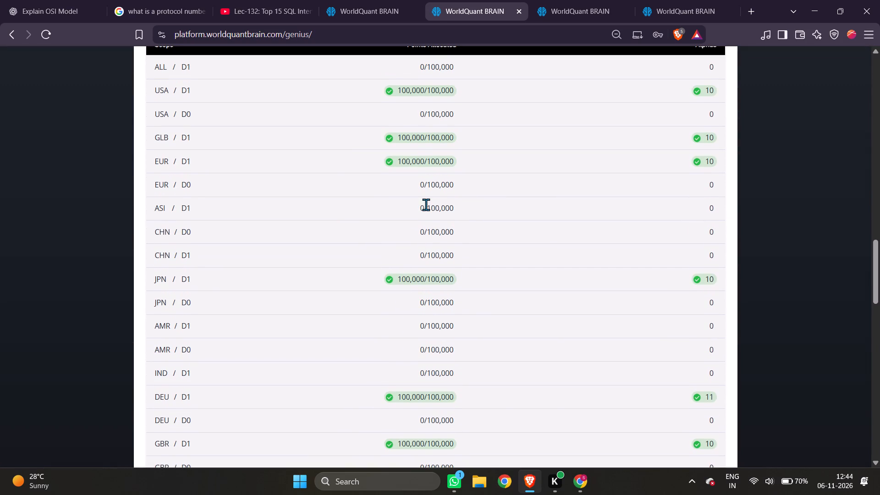
scroll(426, 204, up, 1)
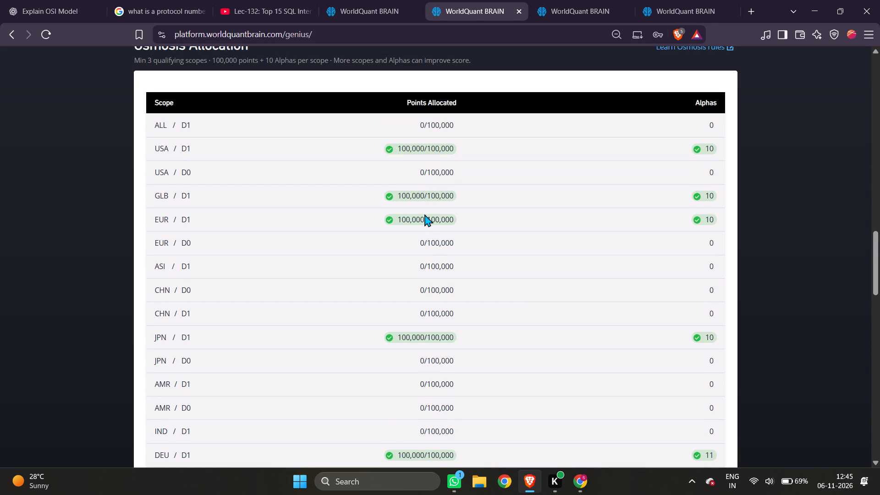
scroll(424, 214, down, 1)
scroll(400, 279, down, 1)
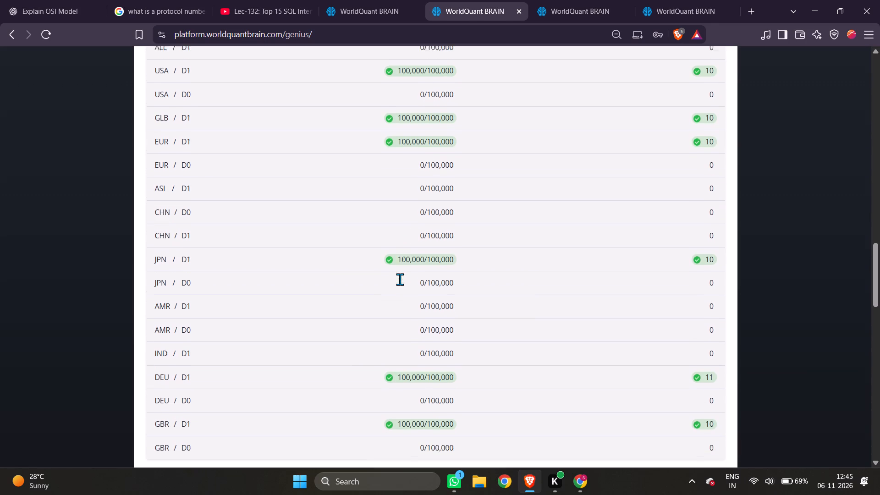
scroll(400, 279, down, 1)
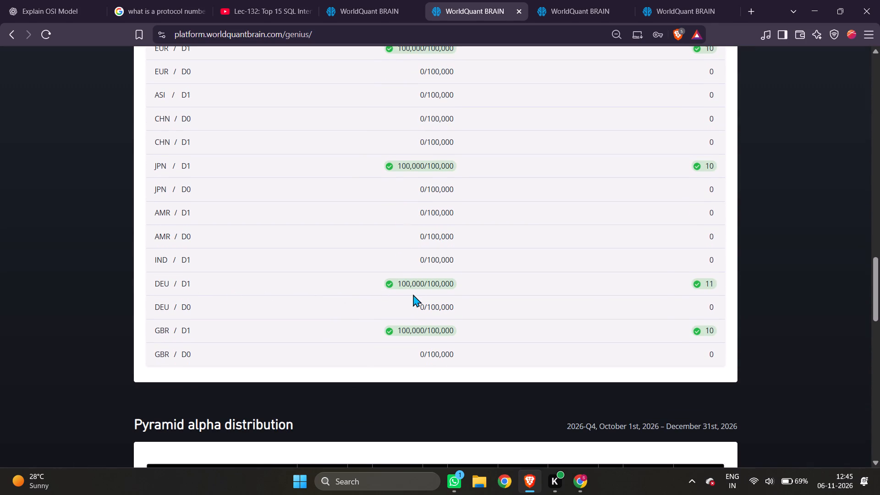
scroll(472, 312, up, 5)
scroll(473, 311, down, 2)
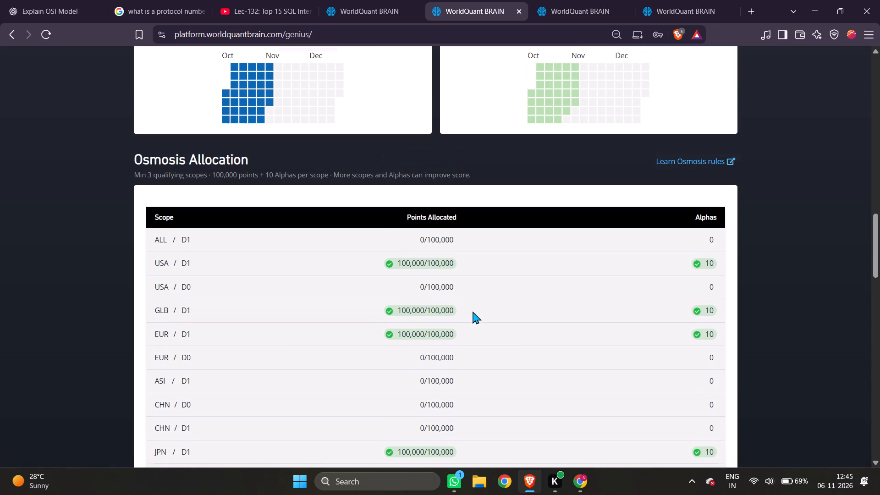
scroll(473, 311, down, 2)
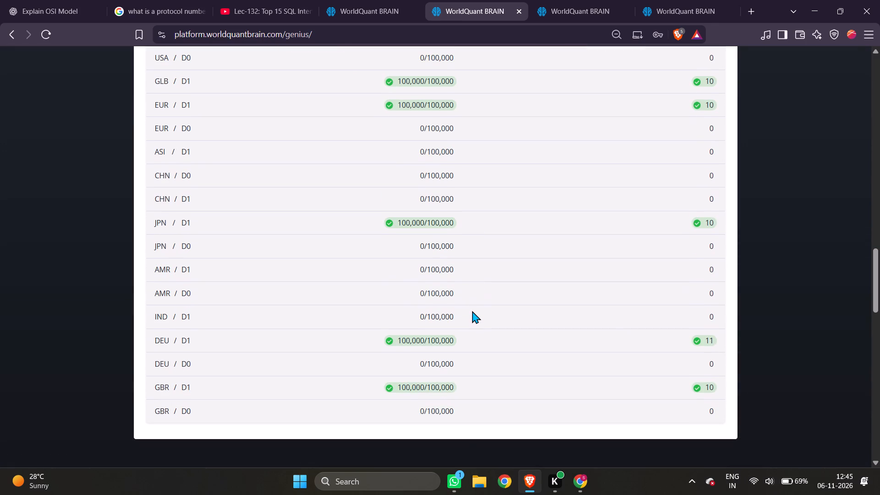
Recheck the Osmosis Allocation table on the Genius page for points and alpha counts across all scopes.
scroll(472, 311, up, 2)
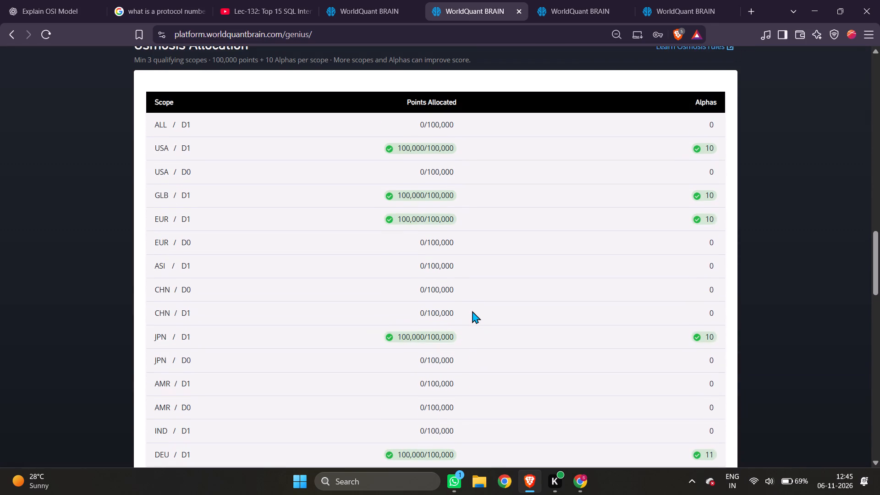
scroll(472, 310, down, 3)
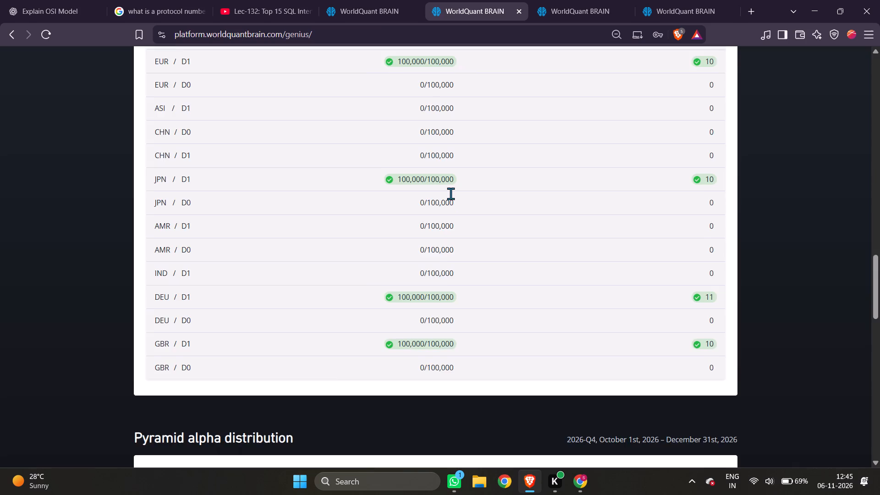
scroll(451, 193, up, 8)
click(584, 0)
click(480, 0)
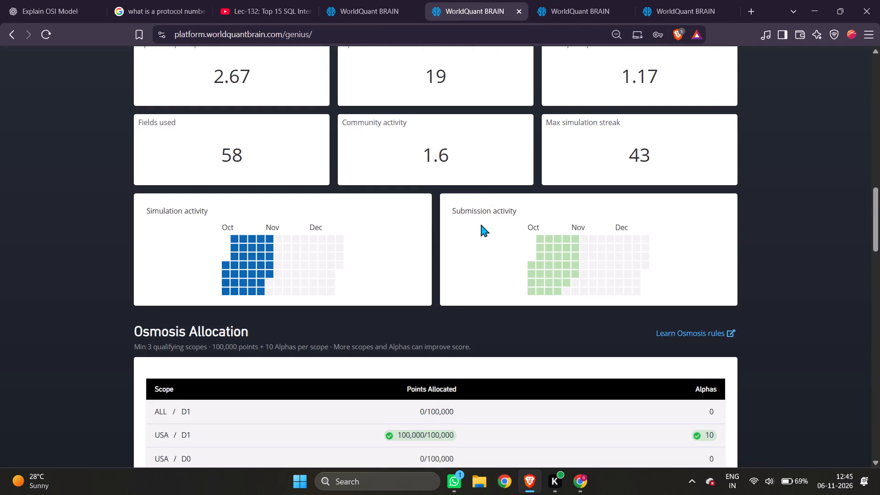
scroll(480, 225, up, 18)
click(357, 0)
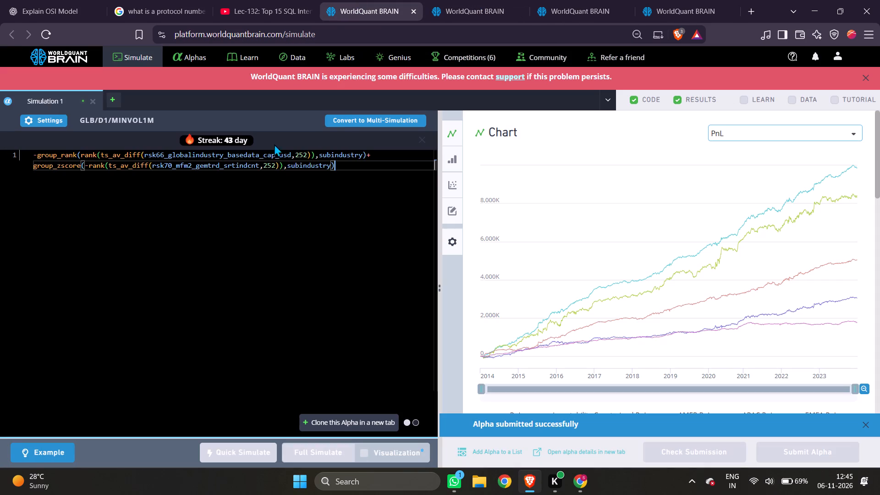